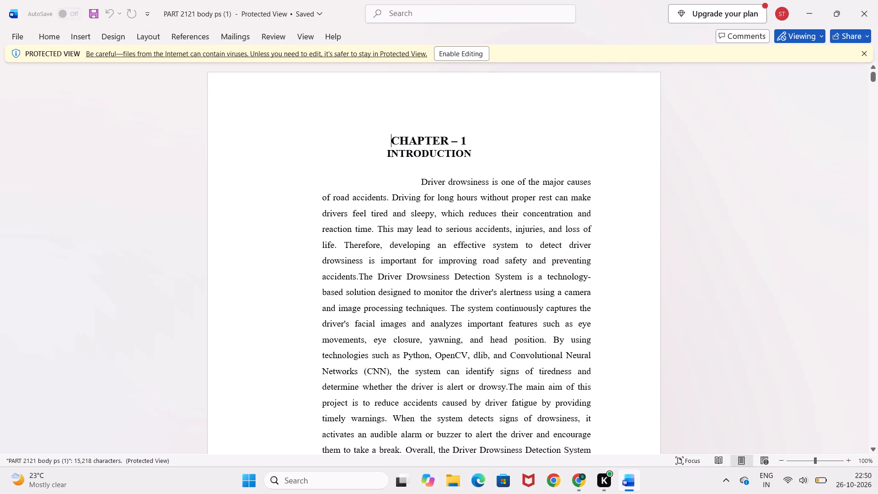
Look through the driver drowsiness report from Chapter 1 to the activity diagram, examining its text, tables, figures and footers.
{"action": "scroll", "coordinate": [596, 122], "scroll_direction": "down", "scroll_amount": 4}
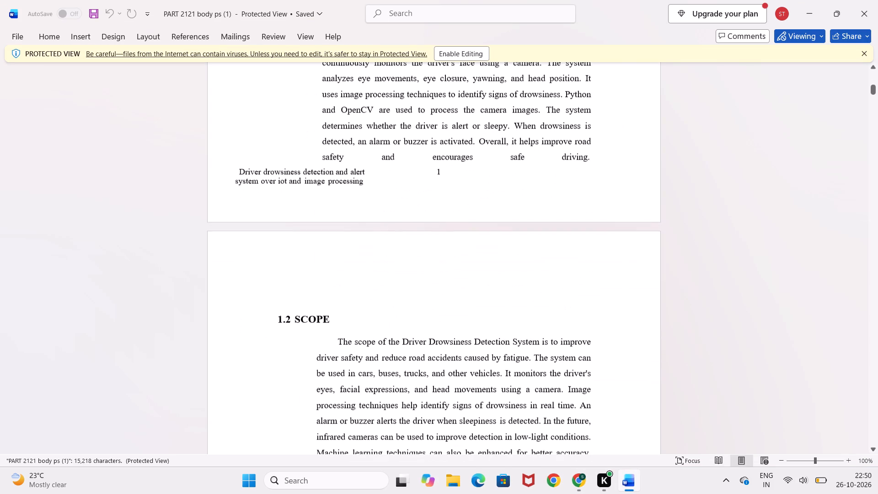
{"action": "scroll", "coordinate": [596, 122], "scroll_direction": "down", "scroll_amount": 2}
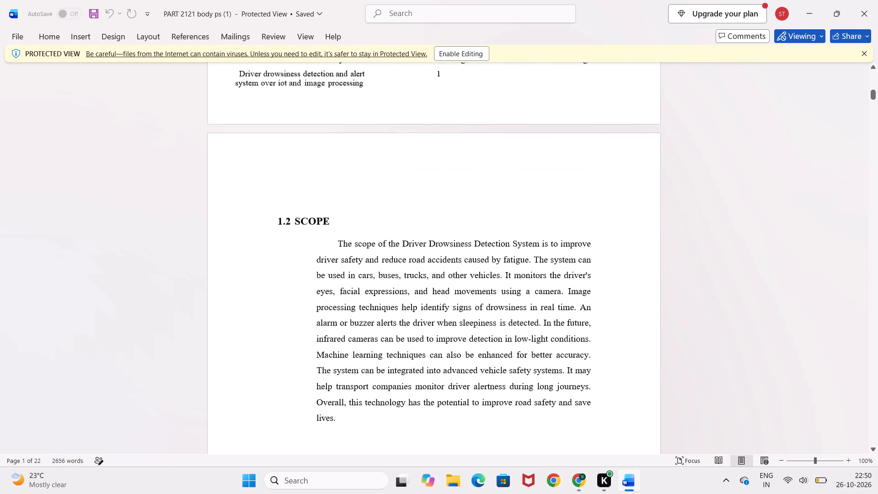
{"action": "scroll", "coordinate": [596, 122], "scroll_direction": "down", "scroll_amount": 7}
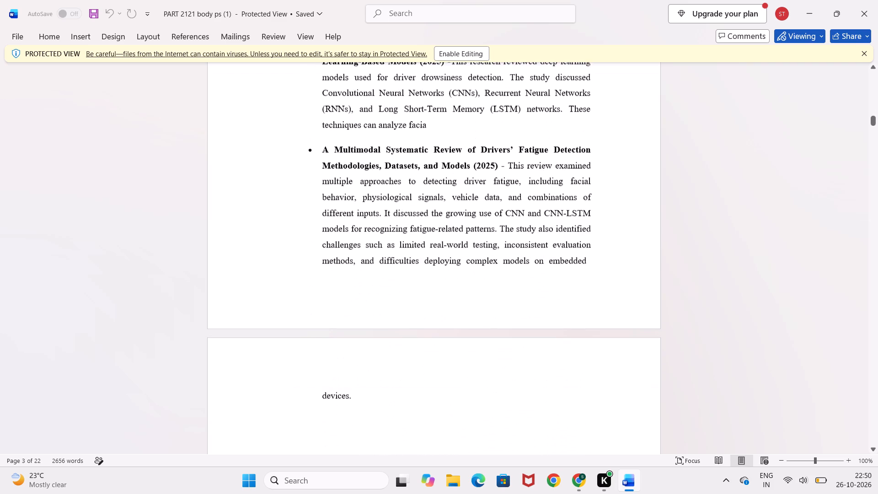
{"action": "scroll", "coordinate": [596, 122], "scroll_direction": "down", "scroll_amount": 7}
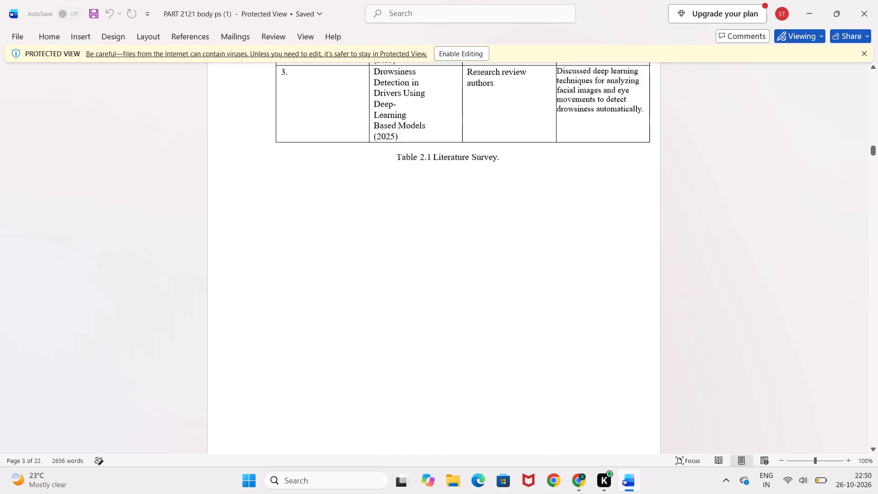
{"action": "scroll", "coordinate": [596, 122], "scroll_direction": "down", "scroll_amount": 14}
{"action": "scroll", "coordinate": [596, 122], "scroll_direction": "down", "scroll_amount": 11}
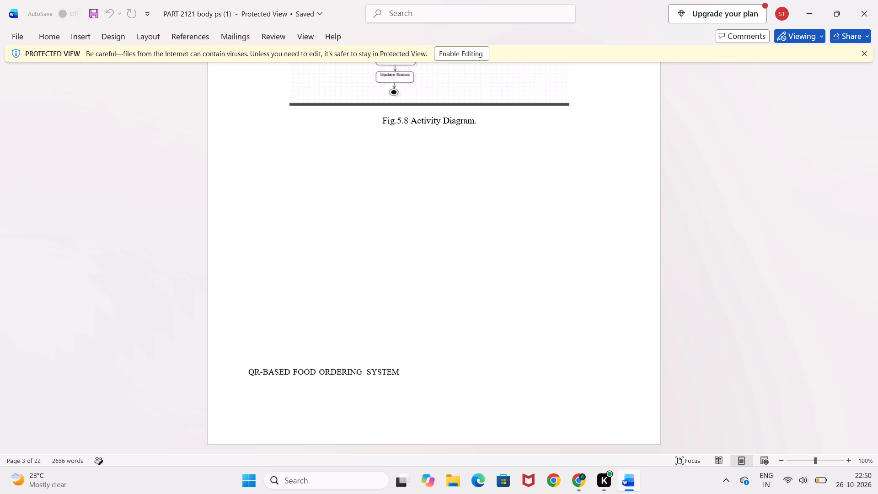
Review the report backwards from the activity diagram to Chapter 1, examining the UML and dataflow diagram pages and page numbering.
{"action": "scroll", "coordinate": [645, 11], "scroll_direction": "up", "scroll_amount": 3}
{"action": "scroll", "coordinate": [413, 252], "scroll_direction": "up", "scroll_amount": 8}
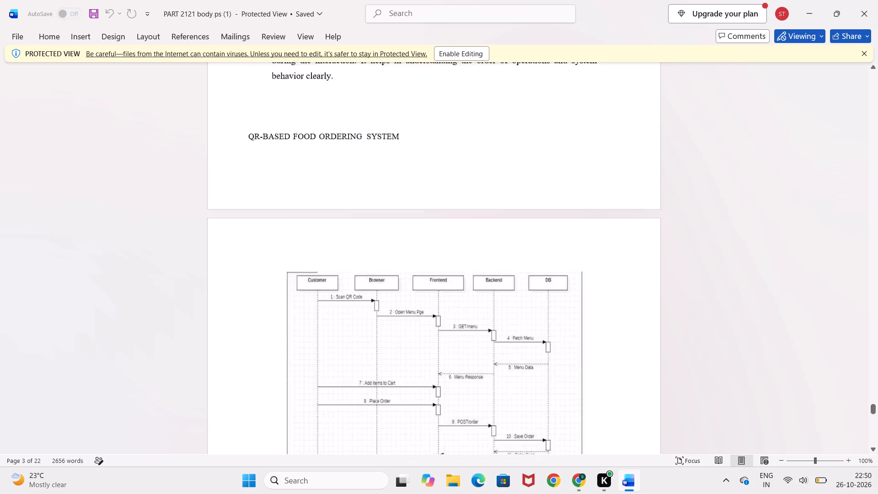
{"action": "scroll", "coordinate": [413, 252], "scroll_direction": "up", "scroll_amount": 7}
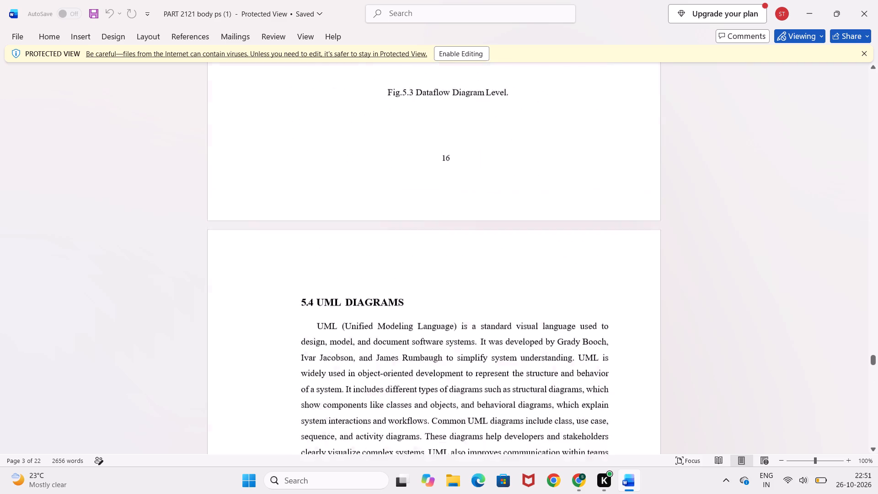
{"action": "scroll", "coordinate": [413, 252], "scroll_direction": "up", "scroll_amount": 8}
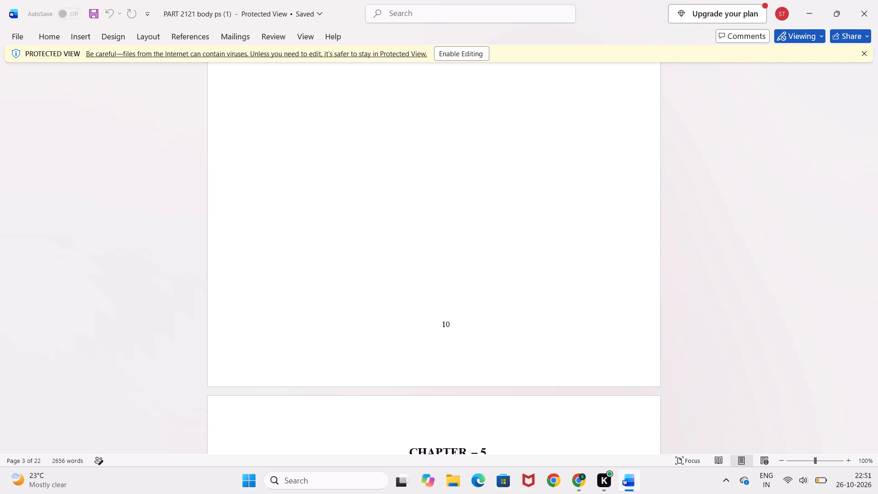
{"action": "scroll", "coordinate": [337, 161], "scroll_direction": "up", "scroll_amount": 15}
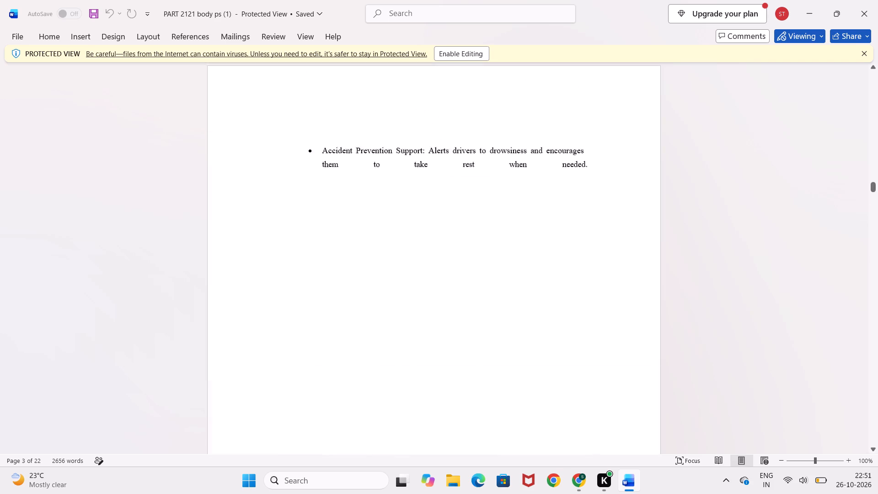
{"action": "scroll", "coordinate": [337, 161], "scroll_direction": "up", "scroll_amount": 18}
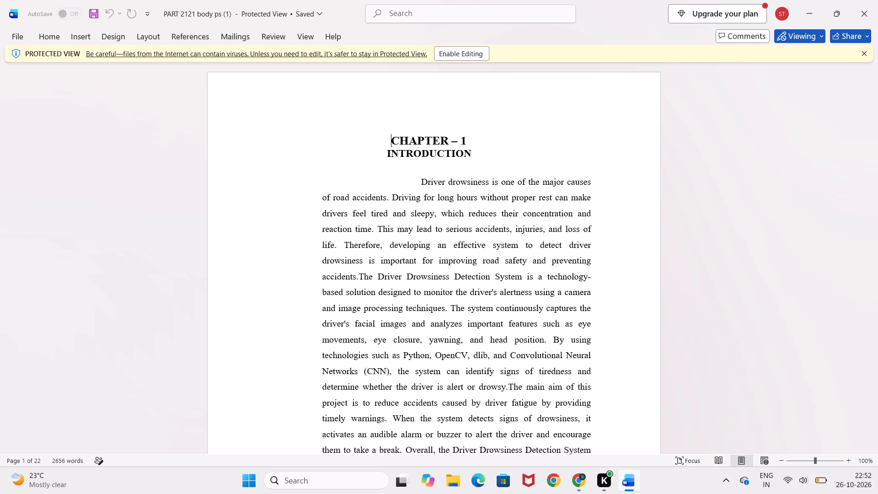
Reread the report from the Introduction through System Analysis to the activity diagram, and recheck the preceding design pages.
{"action": "scroll", "coordinate": [543, 172], "scroll_direction": "down", "scroll_amount": 3}
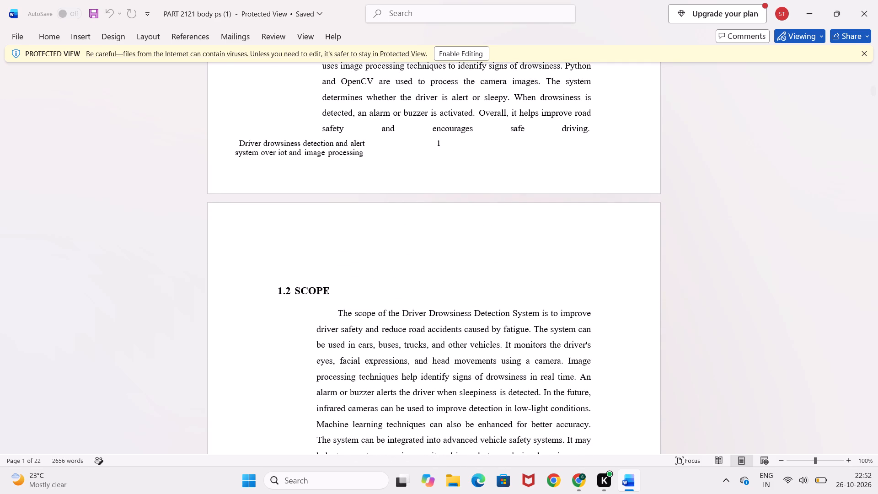
{"action": "scroll", "coordinate": [578, 191], "scroll_direction": "down", "scroll_amount": 3}
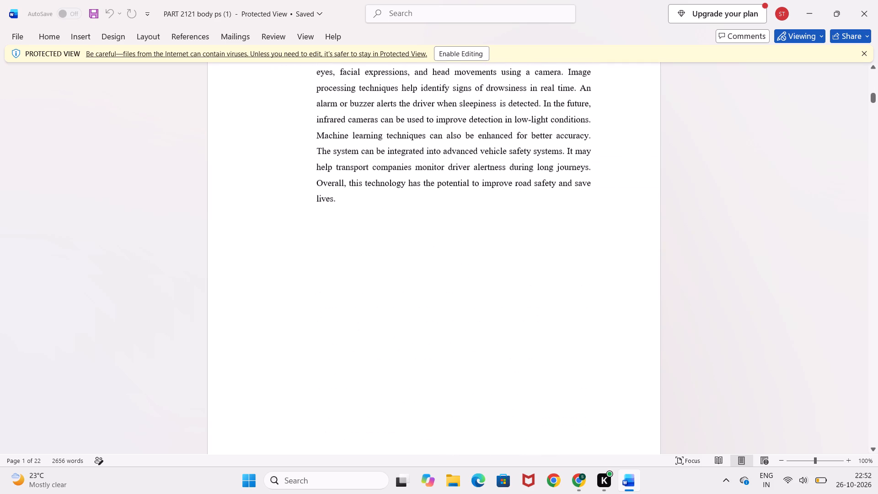
{"action": "scroll", "coordinate": [578, 191], "scroll_direction": "down", "scroll_amount": 10}
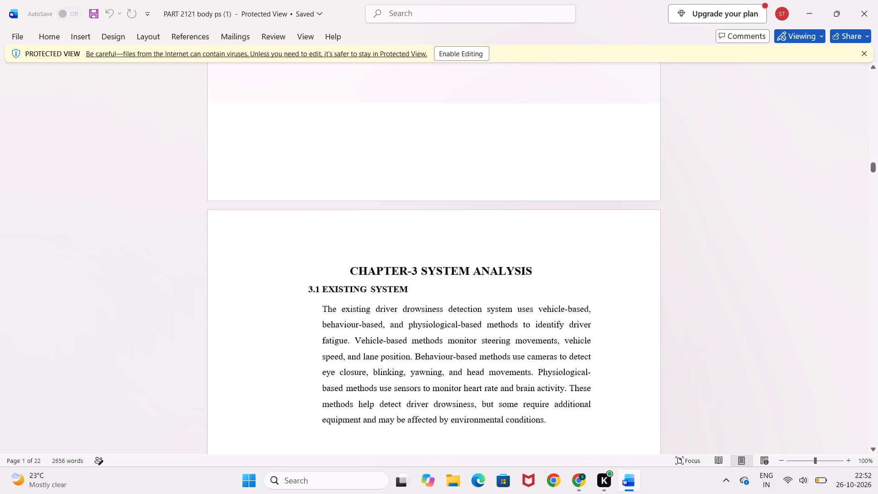
{"action": "scroll", "coordinate": [578, 191], "scroll_direction": "down", "scroll_amount": 13}
{"action": "scroll", "coordinate": [578, 191], "scroll_direction": "up", "scroll_amount": 2}
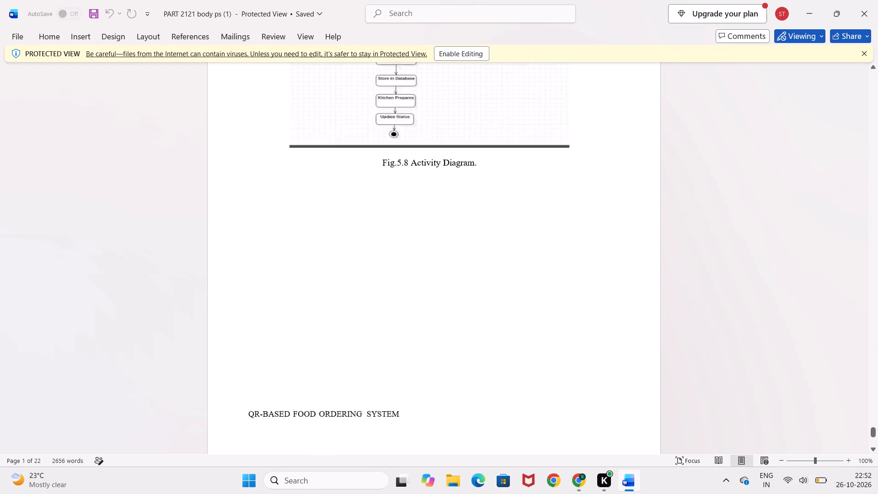
{"action": "scroll", "coordinate": [578, 191], "scroll_direction": "up", "scroll_amount": 18}
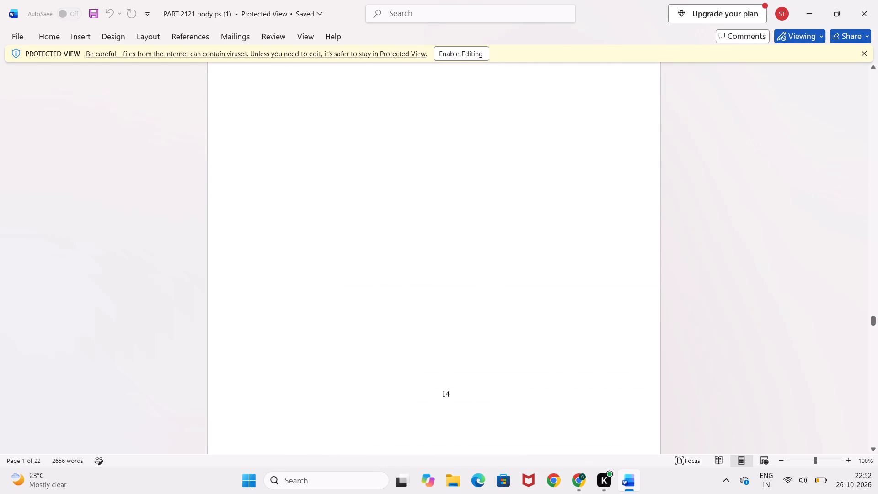
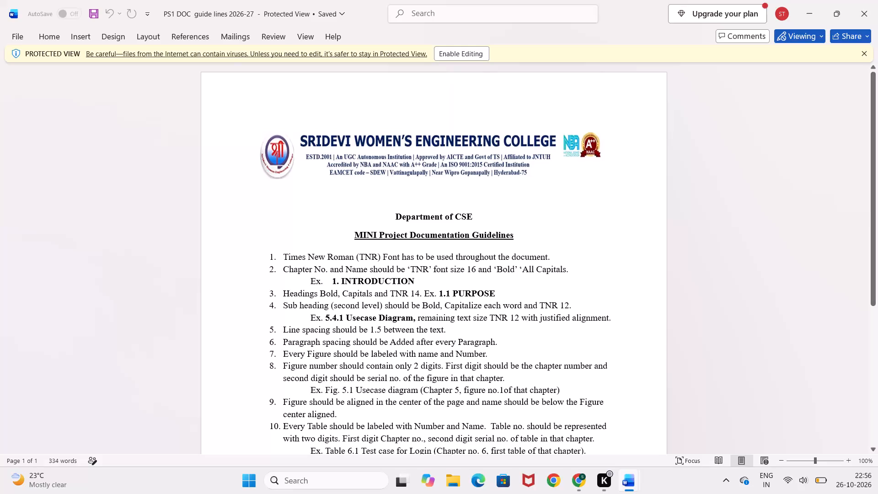
Read through the mini project documentation guidelines, examining the rules for fonts, headings, spacing, figures, tables, page numbers and margins.
{"action": "scroll", "coordinate": [687, 218], "scroll_direction": "down", "scroll_amount": 1}
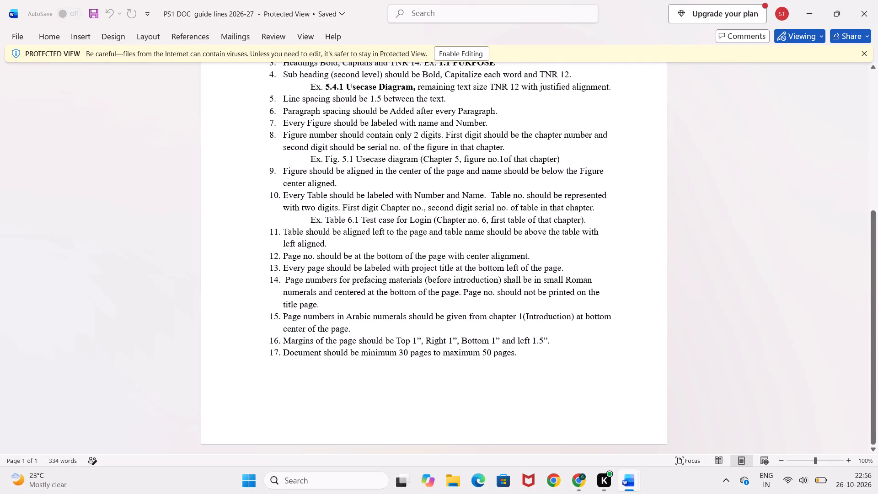
{"action": "scroll", "coordinate": [576, 206], "scroll_direction": "up", "scroll_amount": 1}
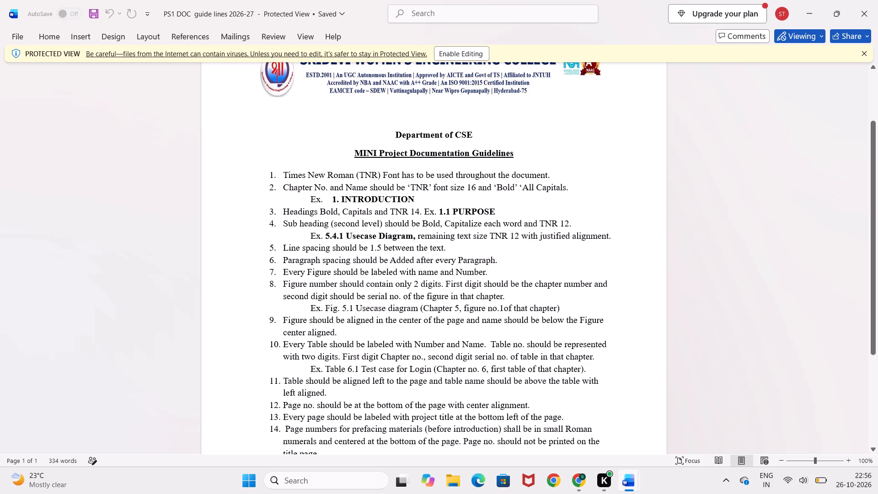
{"action": "scroll", "coordinate": [405, 198], "scroll_direction": "down", "scroll_amount": 1}
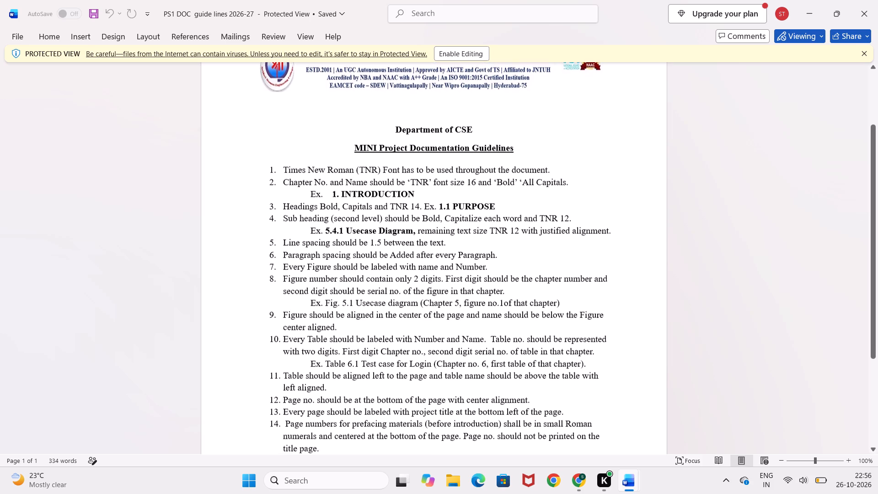
{"action": "scroll", "coordinate": [405, 198], "scroll_direction": "down", "scroll_amount": 1}
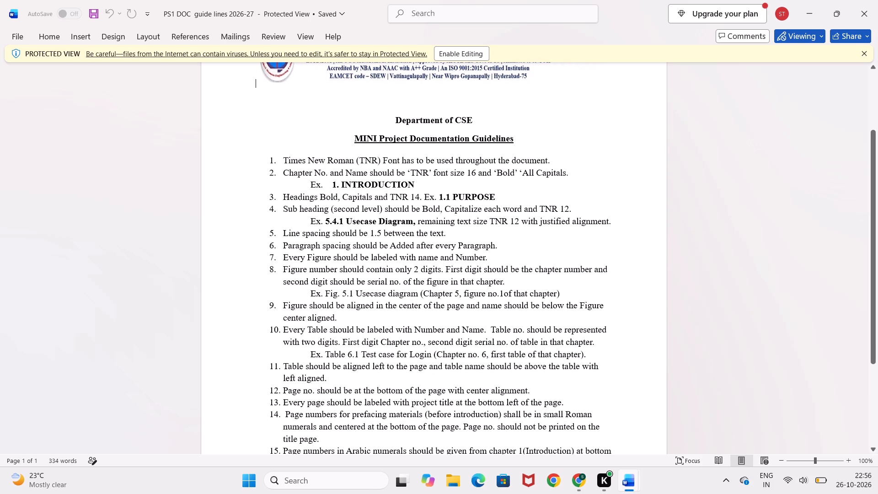
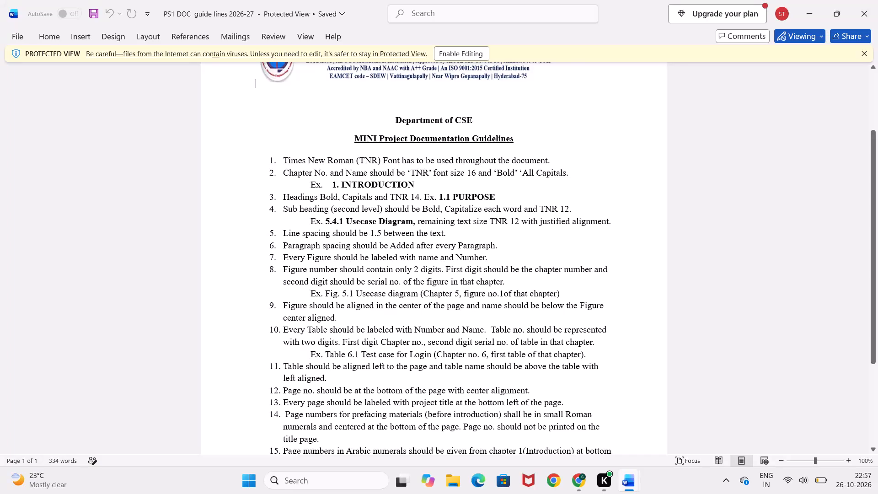
Read the last mini project documentation guidelines, covering page numbering, margins and document length.
{"action": "scroll", "coordinate": [385, 387], "scroll_direction": "down", "scroll_amount": 1}
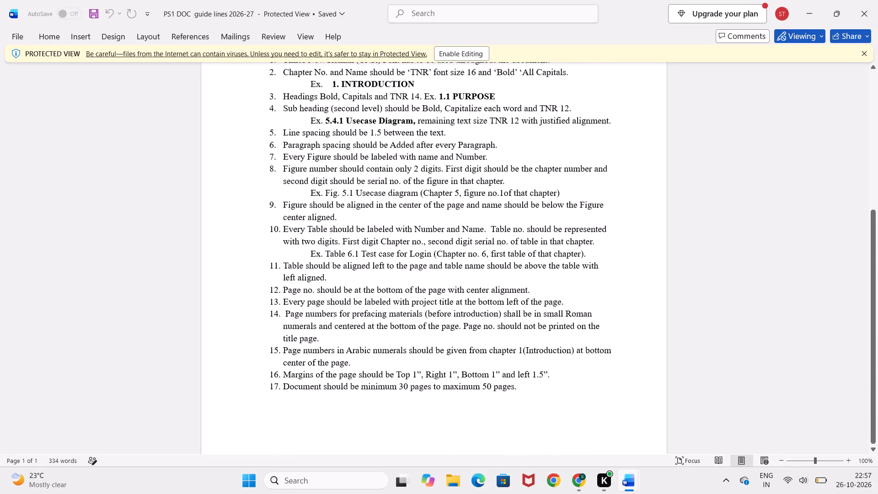
{"action": "scroll", "coordinate": [385, 387], "scroll_direction": "down", "scroll_amount": 2}
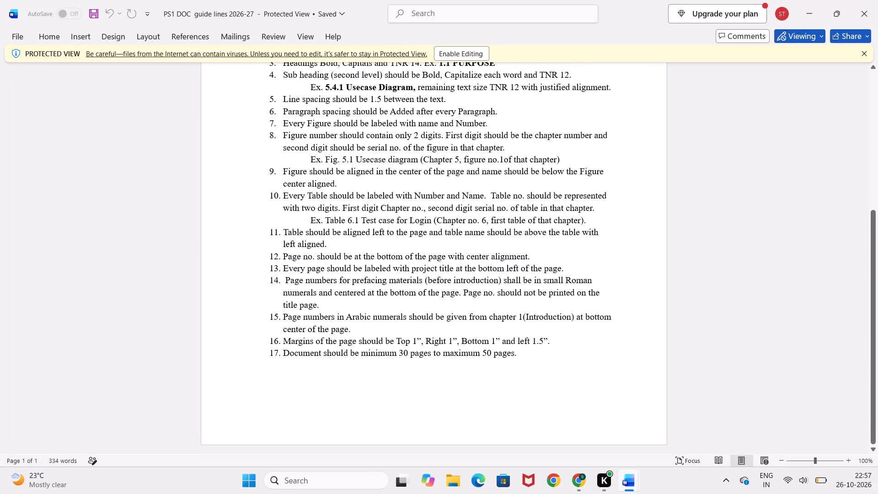
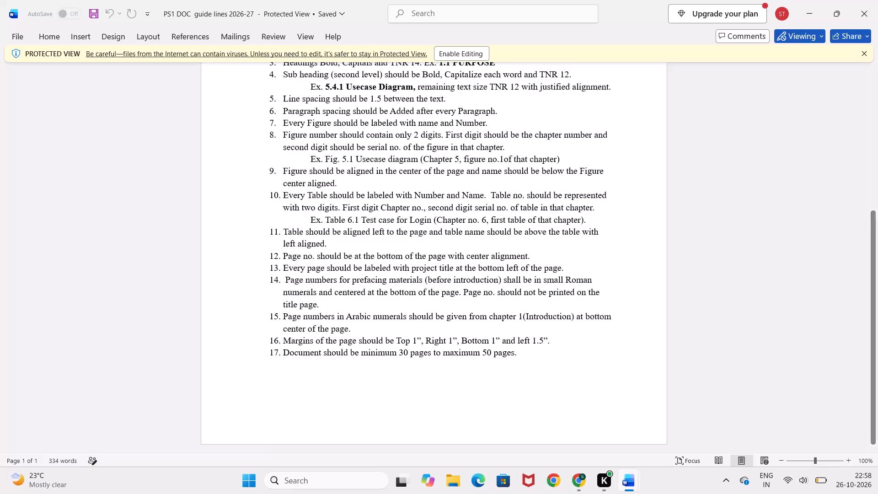
Reread the mini project documentation guidelines from the beginning, covering fonts, headings, spacing, figures, tables, page numbering, margins and length.
{"action": "scroll", "coordinate": [407, 364], "scroll_direction": "up", "scroll_amount": 8}
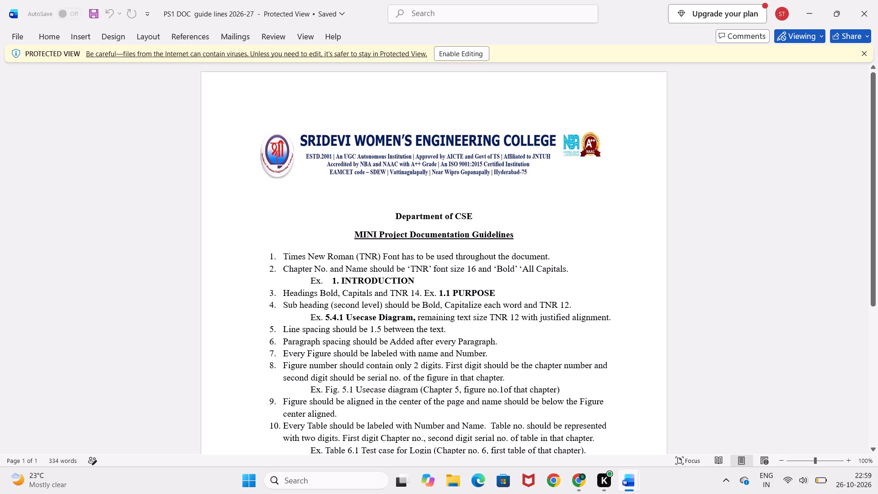
{"action": "scroll", "coordinate": [446, 333], "scroll_direction": "down", "scroll_amount": 1}
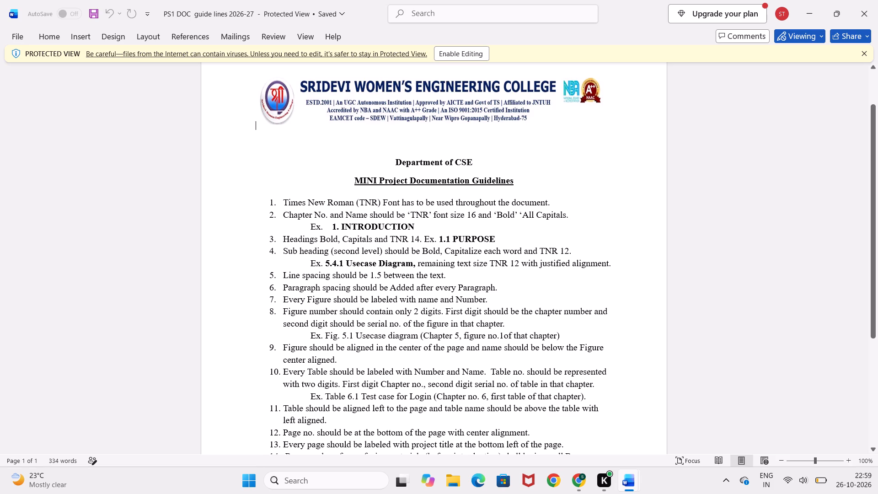
{"action": "scroll", "coordinate": [413, 301], "scroll_direction": "down", "scroll_amount": 1}
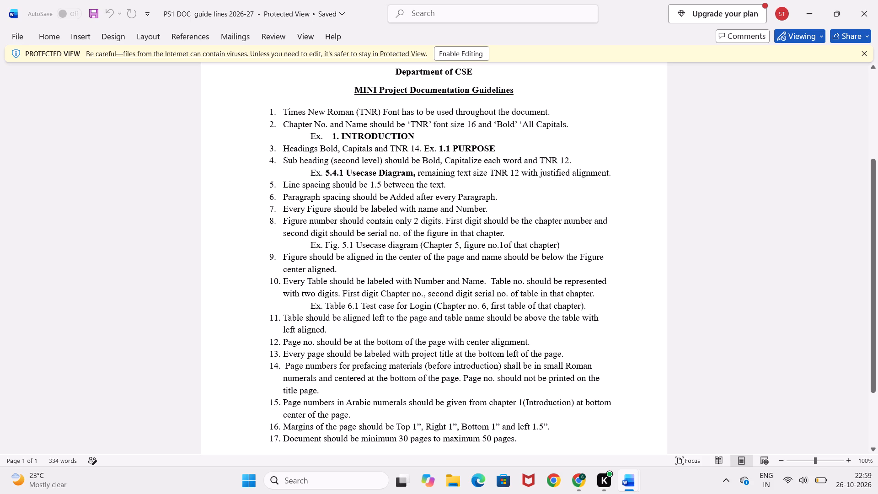
{"action": "scroll", "coordinate": [406, 315], "scroll_direction": "down", "scroll_amount": 1}
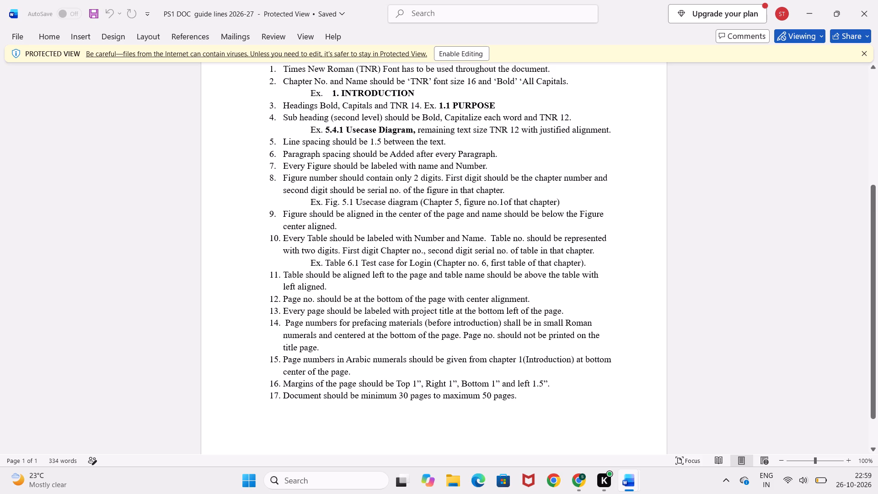
{"action": "scroll", "coordinate": [445, 279], "scroll_direction": "down", "scroll_amount": 2}
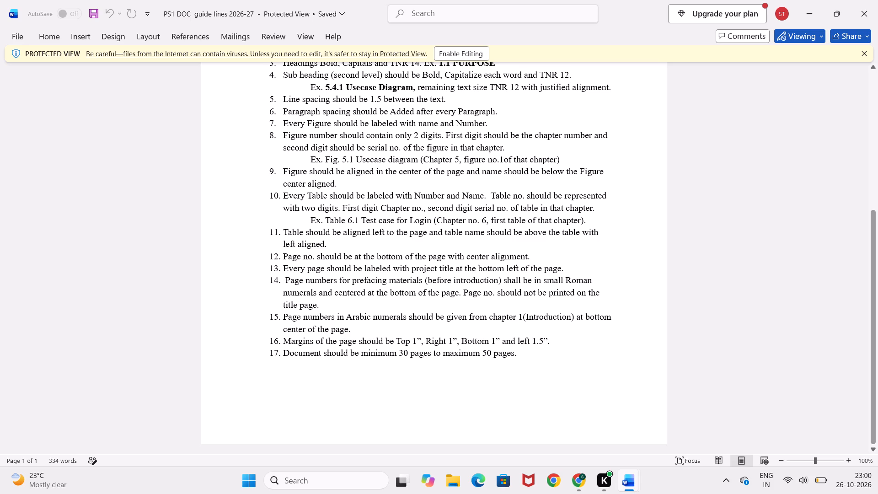
{"action": "scroll", "coordinate": [360, 300], "scroll_direction": "up", "scroll_amount": 1}
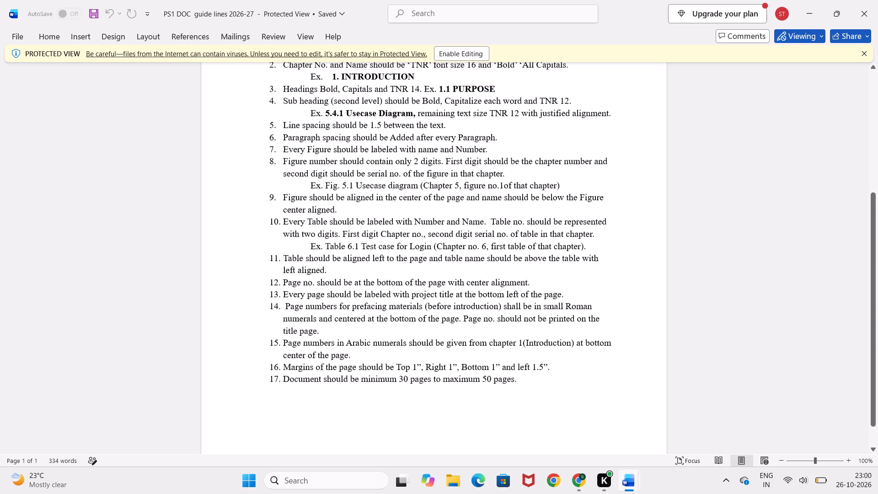
Recheck the mini project documentation guidelines, from the font and heading rules down to the page margins and document length.
{"action": "scroll", "coordinate": [360, 300], "scroll_direction": "up", "scroll_amount": 1}
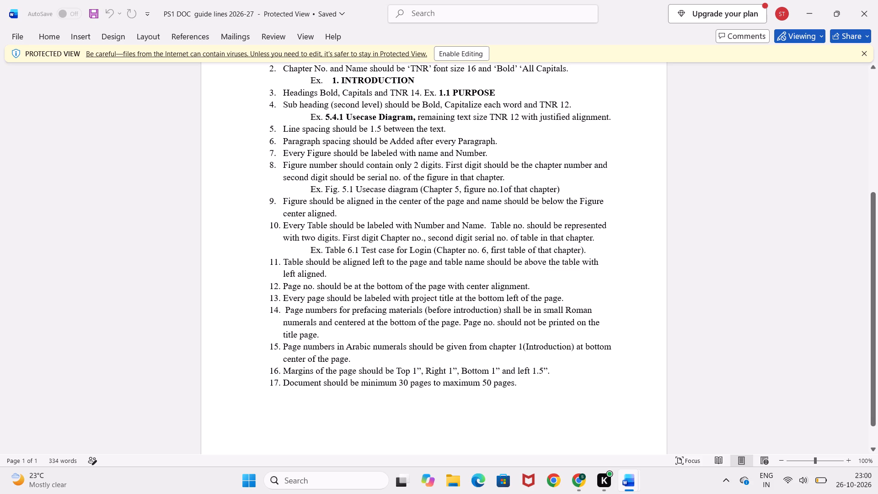
{"action": "scroll", "coordinate": [517, 251], "scroll_direction": "up", "scroll_amount": 1}
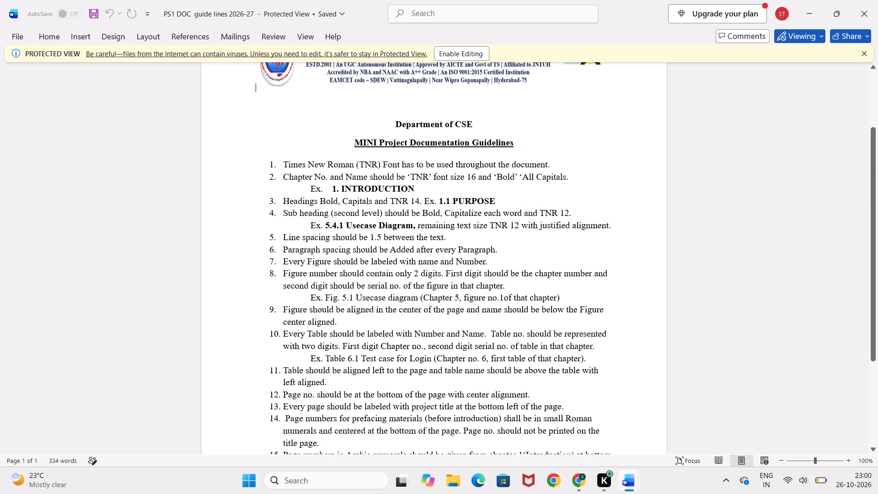
{"action": "scroll", "coordinate": [517, 251], "scroll_direction": "down", "scroll_amount": 5}
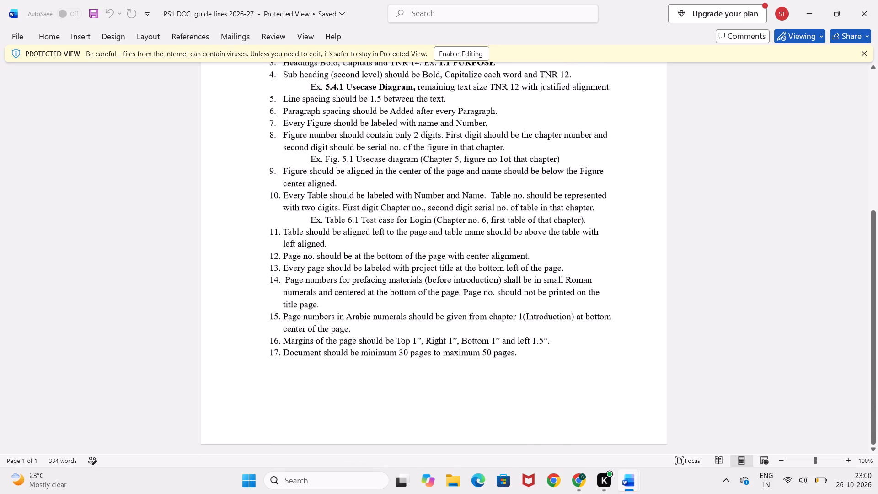
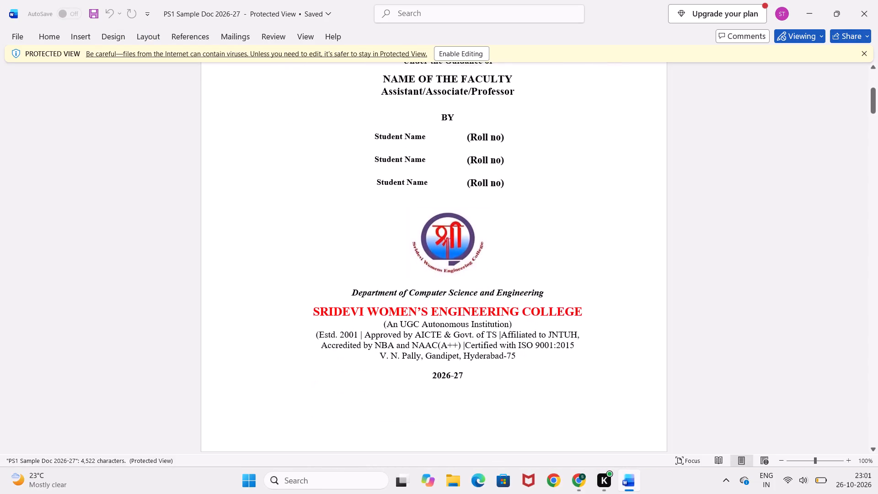
Look through the PS1 Sample Doc 2026-27 from the title page and certificate to the end, and back to the list of figures.
{"action": "scroll", "coordinate": [513, 236], "scroll_direction": "down", "scroll_amount": 7}
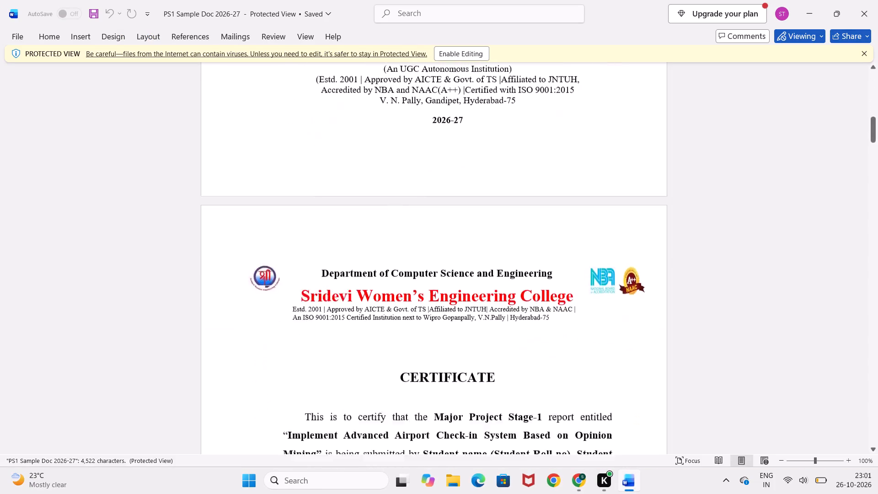
{"action": "scroll", "coordinate": [513, 236], "scroll_direction": "down", "scroll_amount": 14}
{"action": "scroll", "coordinate": [513, 236], "scroll_direction": "up", "scroll_amount": 1}
{"action": "scroll", "coordinate": [513, 236], "scroll_direction": "down", "scroll_amount": 1}
{"action": "scroll", "coordinate": [513, 236], "scroll_direction": "up", "scroll_amount": 1}
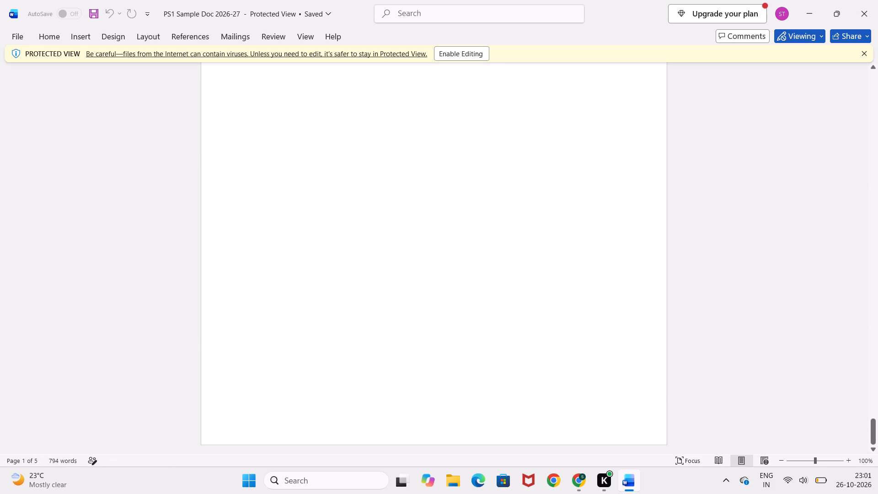
{"action": "scroll", "coordinate": [513, 236], "scroll_direction": "up", "scroll_amount": 3}
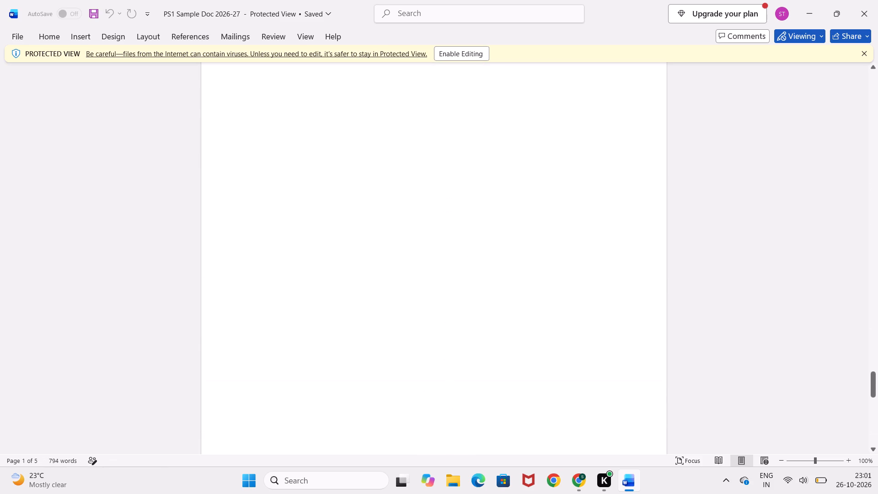
{"action": "scroll", "coordinate": [513, 236], "scroll_direction": "up", "scroll_amount": 5}
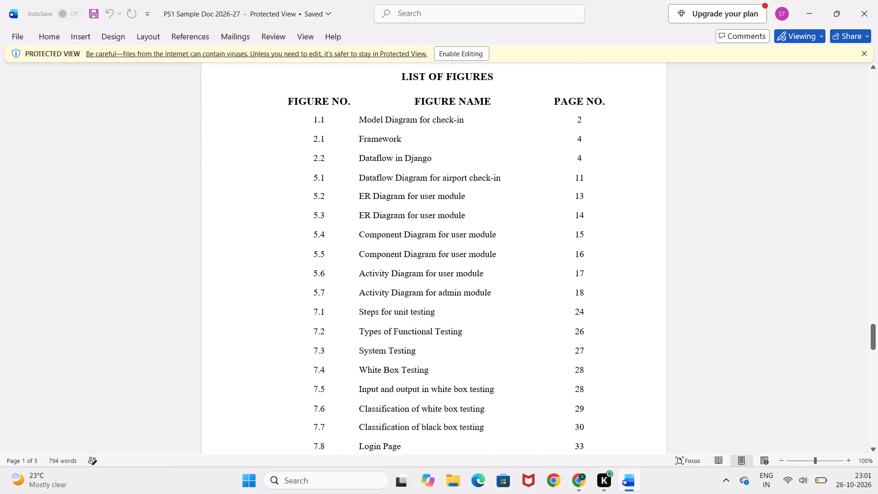
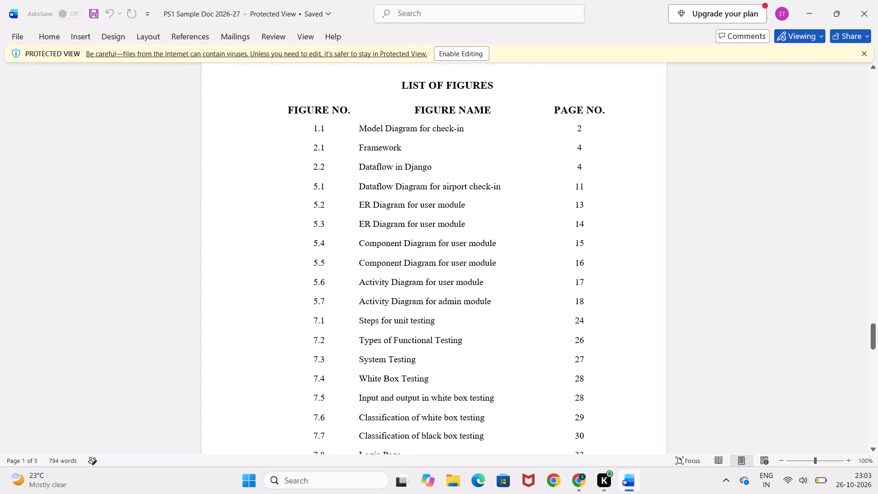
Examine the sample document's INDEX pages, checking the front matter page numbers and the chapter and subsection structure through References.
{"action": "scroll", "coordinate": [436, 95], "scroll_direction": "up", "scroll_amount": 5}
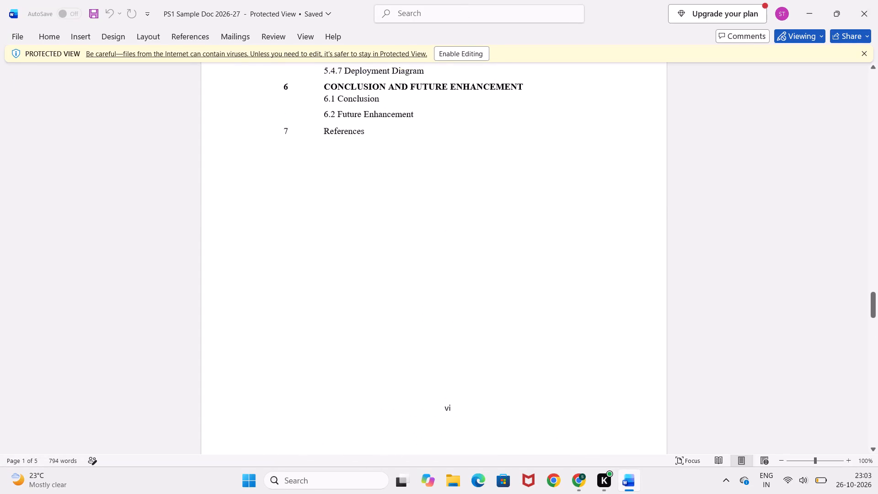
{"action": "scroll", "coordinate": [436, 95], "scroll_direction": "up", "scroll_amount": 5}
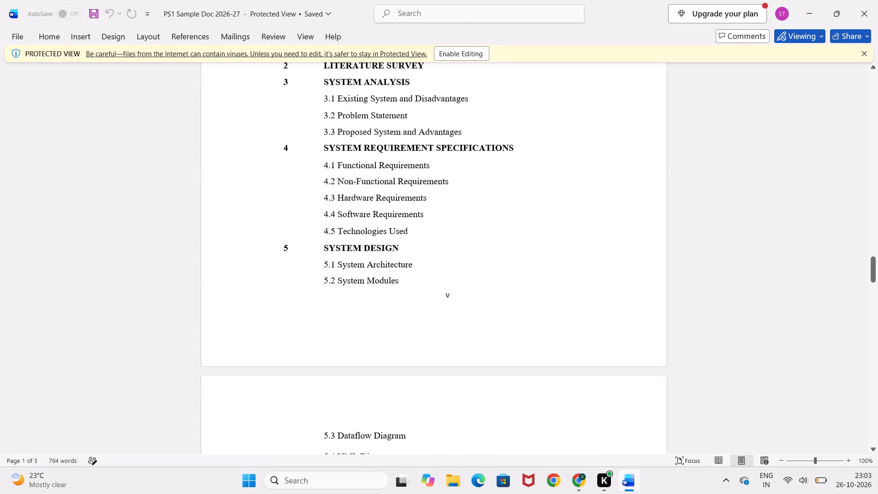
{"action": "scroll", "coordinate": [436, 95], "scroll_direction": "up", "scroll_amount": 3}
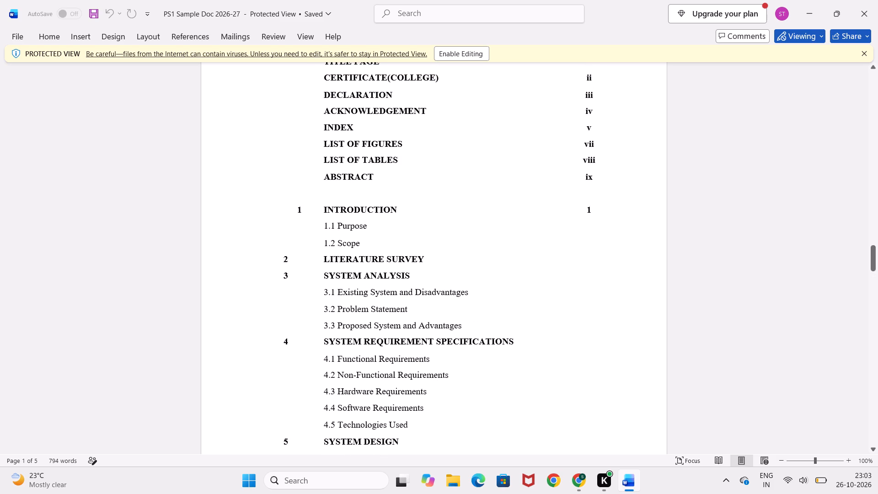
{"action": "scroll", "coordinate": [360, 159], "scroll_direction": "up", "scroll_amount": 1}
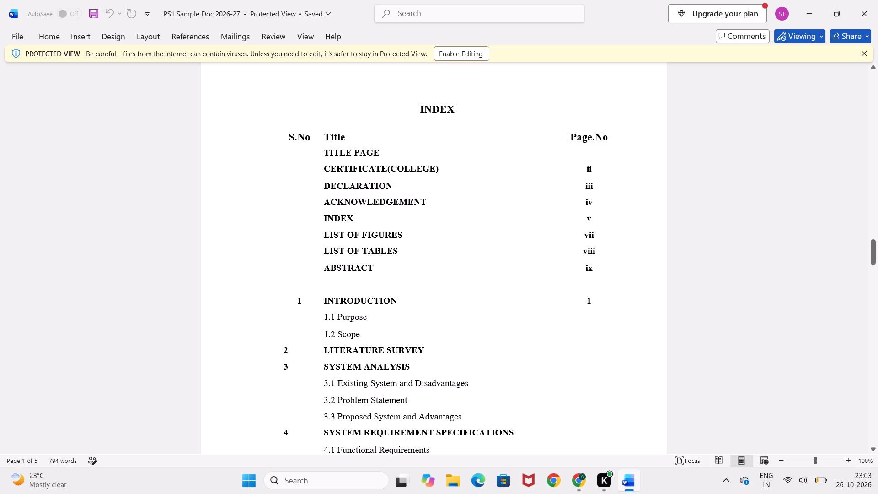
{"action": "scroll", "coordinate": [375, 247], "scroll_direction": "down", "scroll_amount": 3}
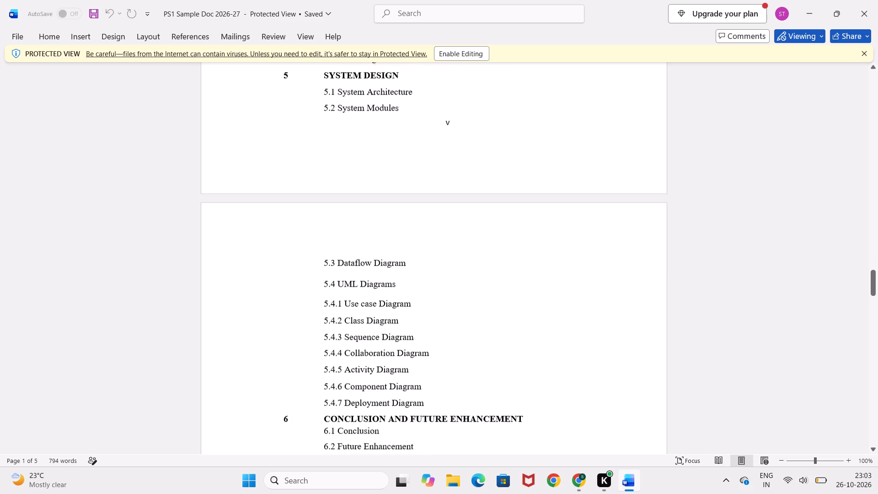
{"action": "scroll", "coordinate": [375, 247], "scroll_direction": "down", "scroll_amount": 2}
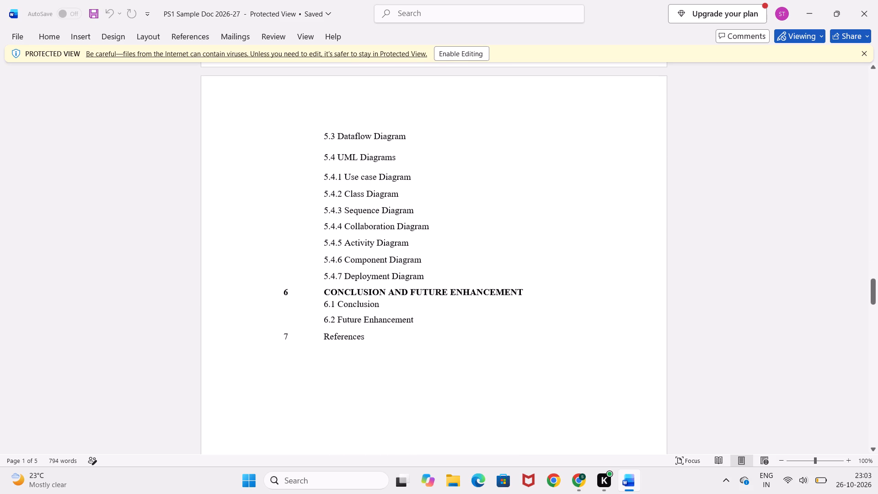
{"action": "scroll", "coordinate": [375, 247], "scroll_direction": "down", "scroll_amount": 1}
{"action": "scroll", "coordinate": [375, 247], "scroll_direction": "up", "scroll_amount": 2}
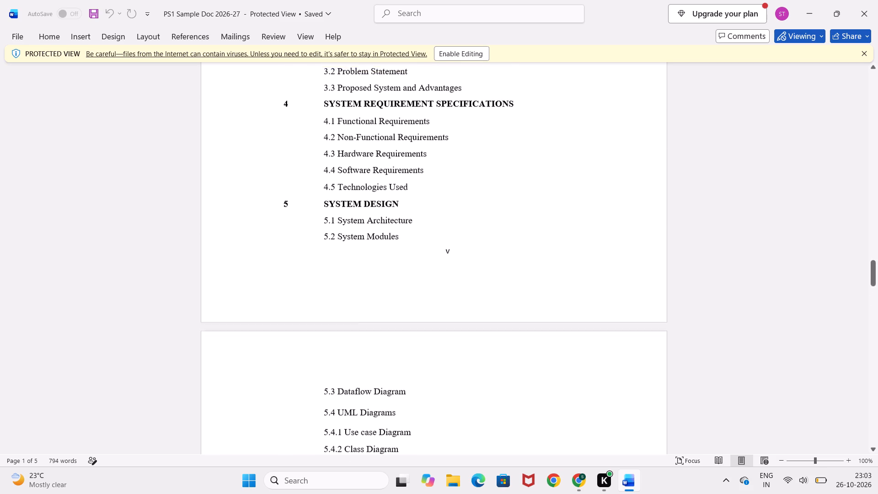
{"action": "scroll", "coordinate": [375, 247], "scroll_direction": "up", "scroll_amount": 3}
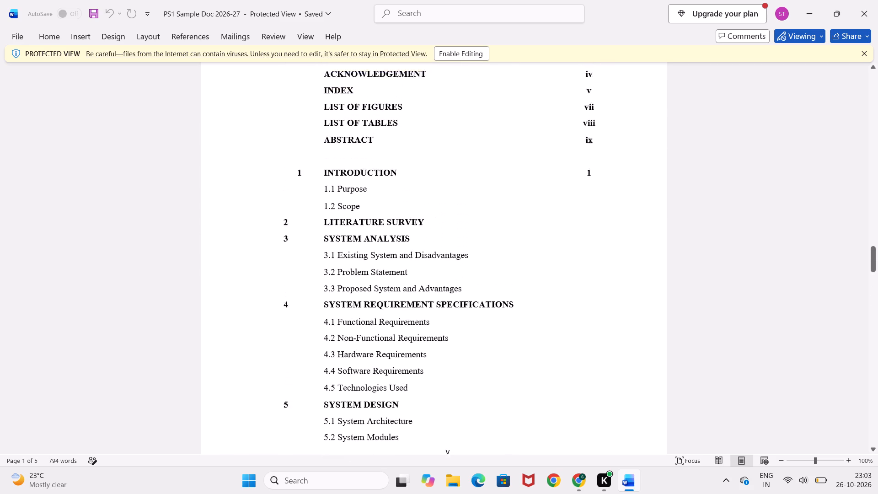
{"action": "scroll", "coordinate": [375, 247], "scroll_direction": "up", "scroll_amount": 1}
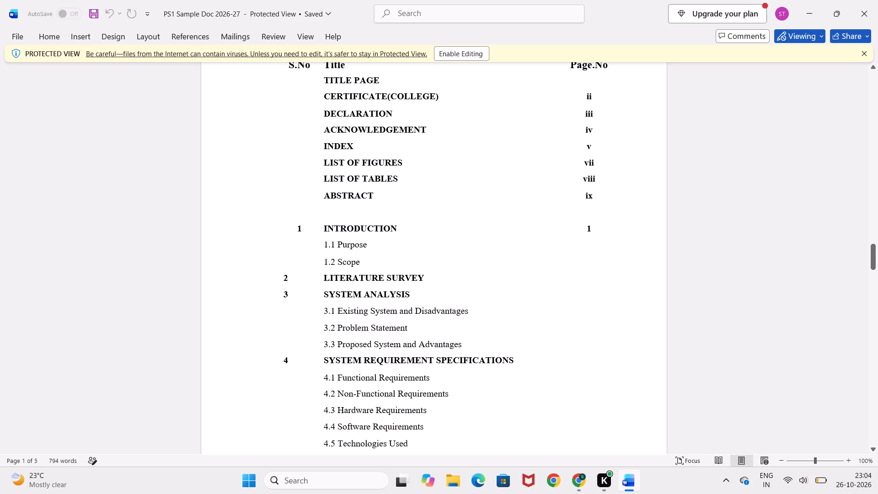
Review the sample document from the INDEX through the LIST OF FIGURES and LIST OF TABLES to the start of the ABSTRACT.
{"action": "scroll", "coordinate": [461, 163], "scroll_direction": "down", "scroll_amount": 1}
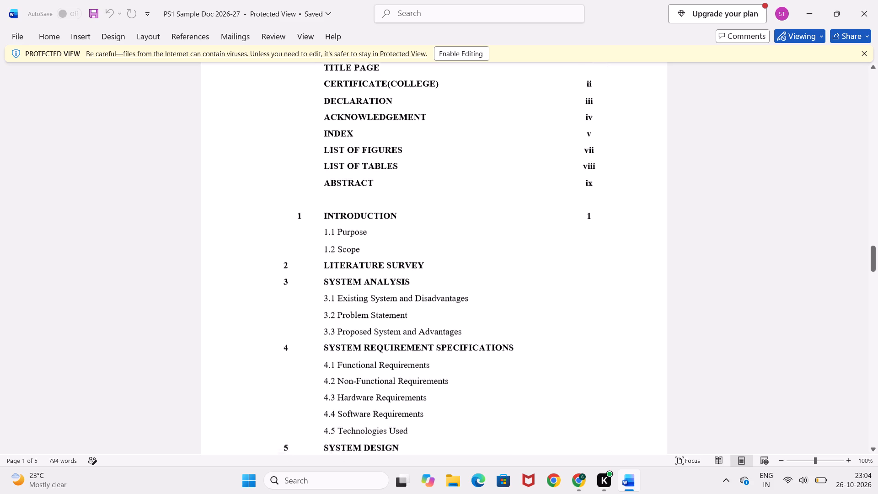
{"action": "scroll", "coordinate": [461, 163], "scroll_direction": "down", "scroll_amount": 7}
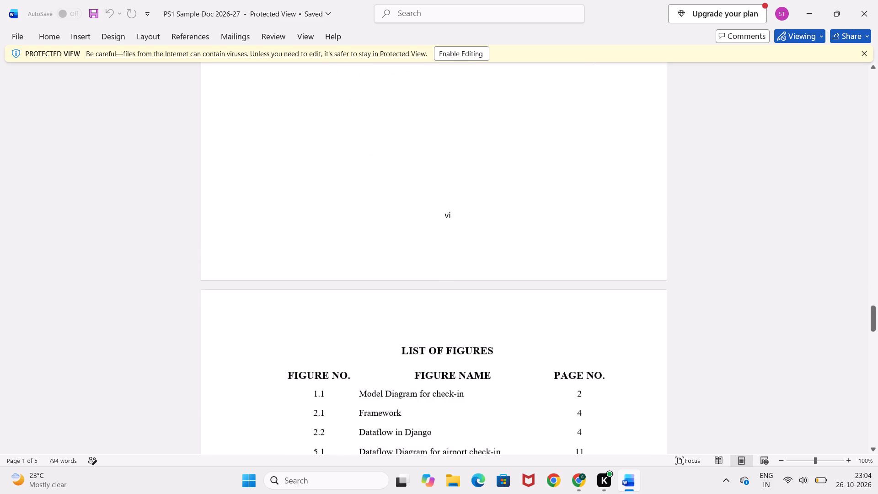
{"action": "scroll", "coordinate": [461, 163], "scroll_direction": "down", "scroll_amount": 3}
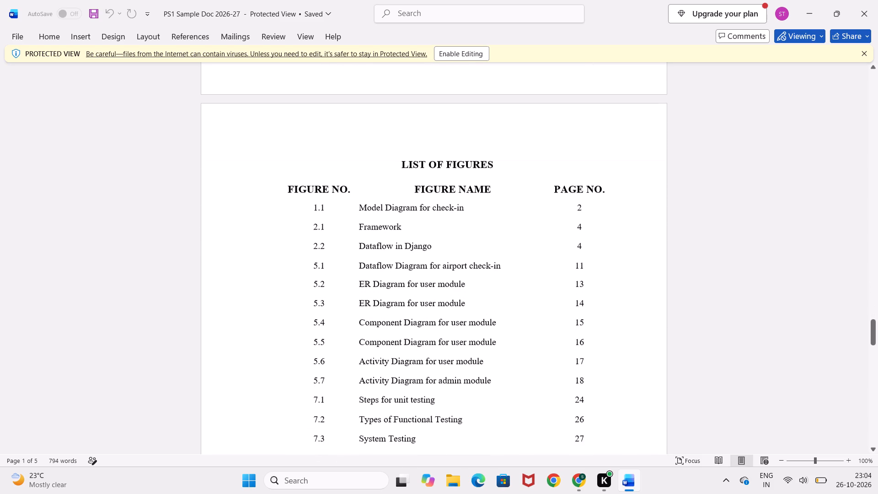
{"action": "scroll", "coordinate": [461, 163], "scroll_direction": "down", "scroll_amount": 2}
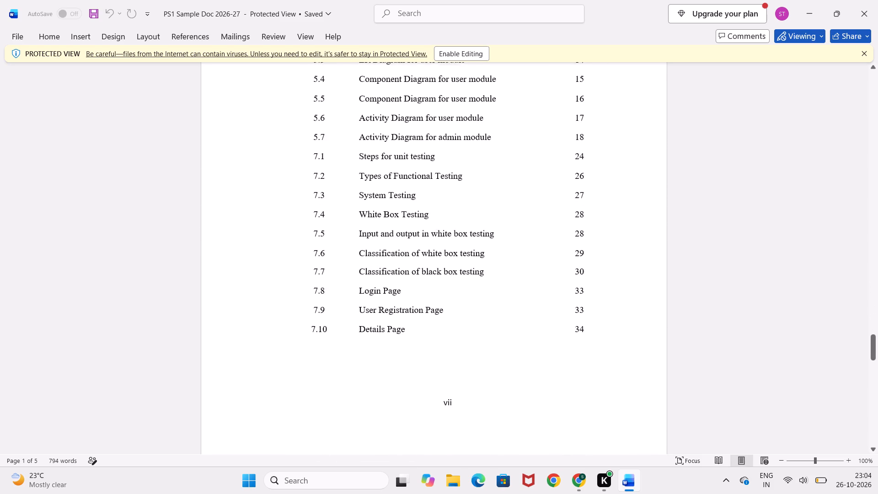
{"action": "scroll", "coordinate": [461, 163], "scroll_direction": "down", "scroll_amount": 2}
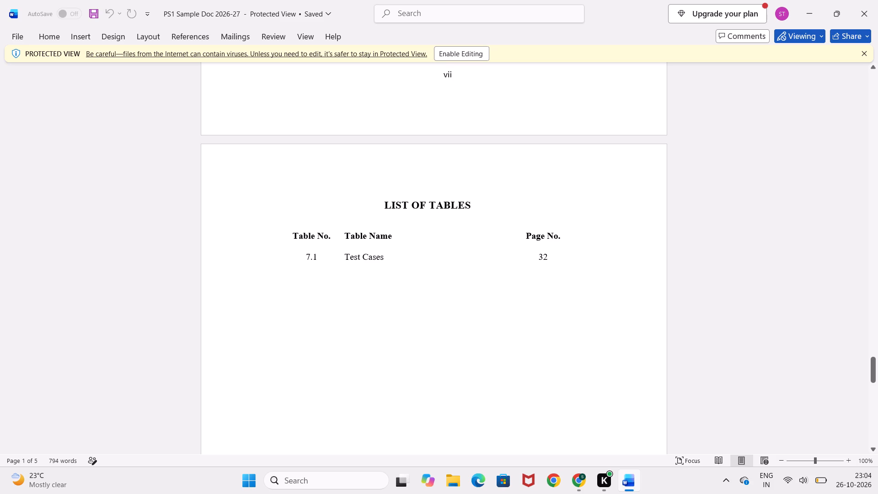
{"action": "scroll", "coordinate": [384, 185], "scroll_direction": "down", "scroll_amount": 4}
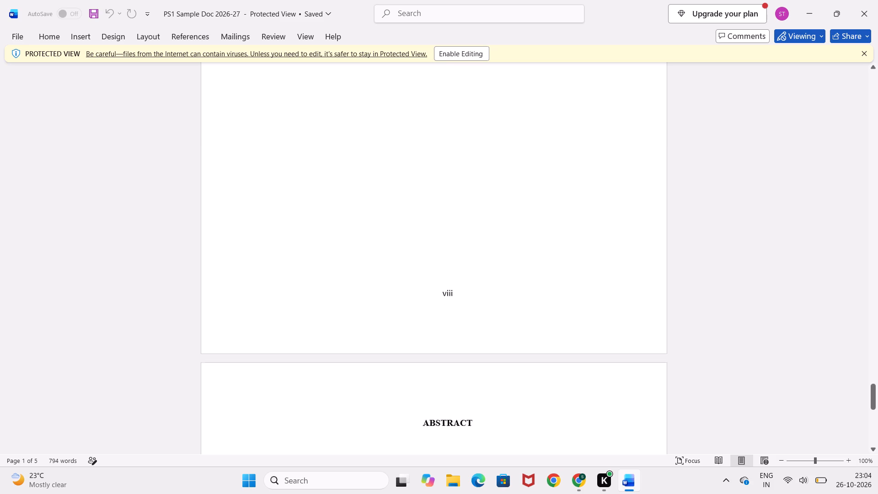
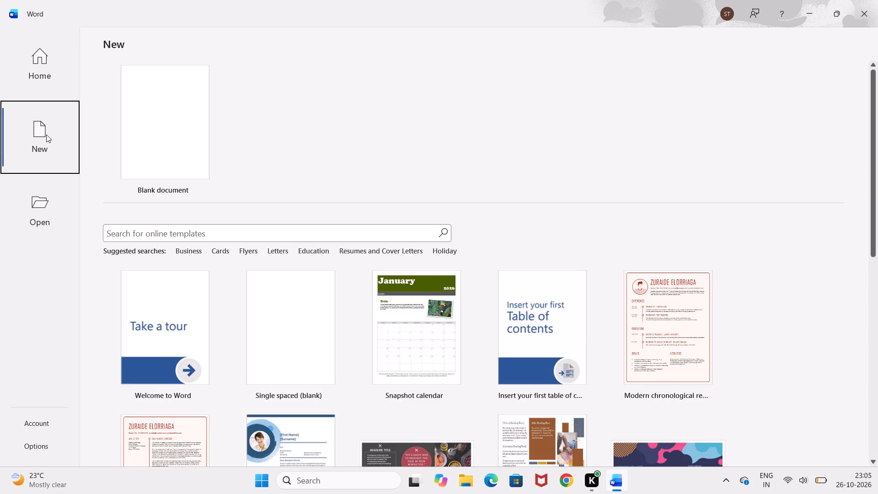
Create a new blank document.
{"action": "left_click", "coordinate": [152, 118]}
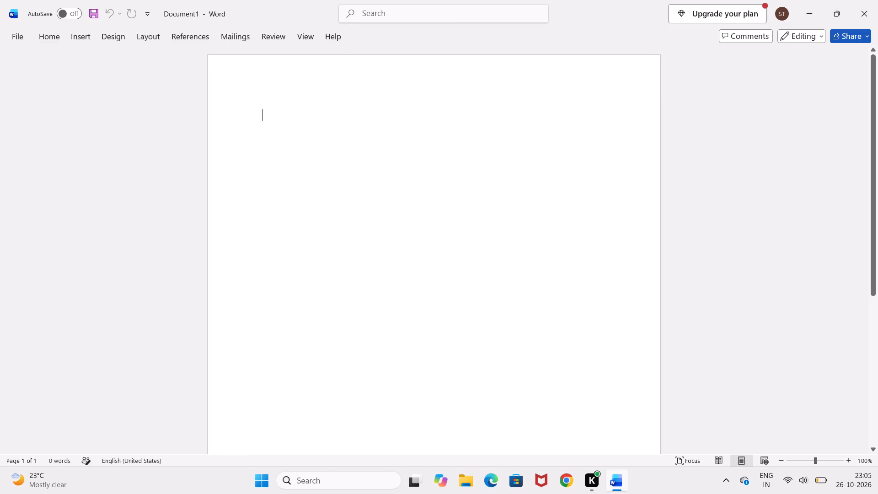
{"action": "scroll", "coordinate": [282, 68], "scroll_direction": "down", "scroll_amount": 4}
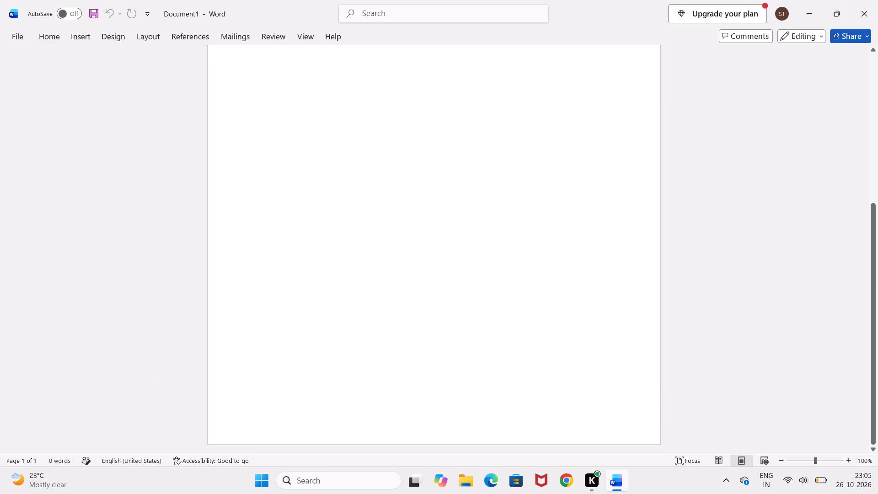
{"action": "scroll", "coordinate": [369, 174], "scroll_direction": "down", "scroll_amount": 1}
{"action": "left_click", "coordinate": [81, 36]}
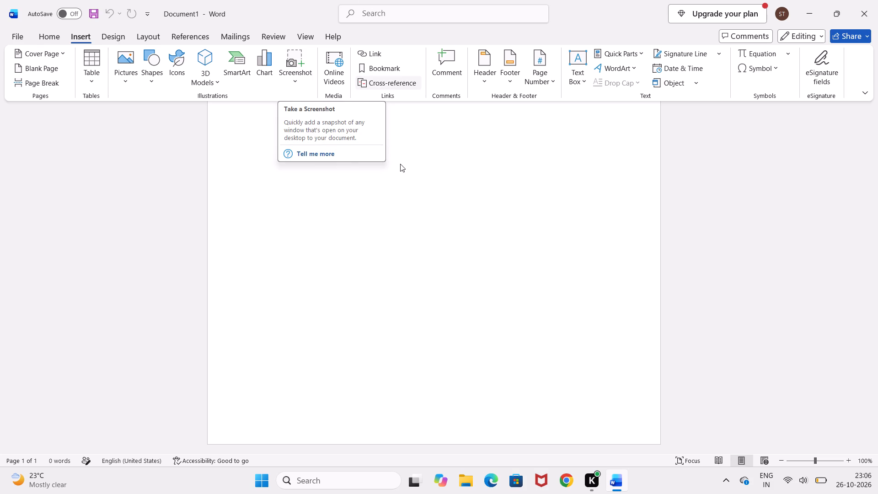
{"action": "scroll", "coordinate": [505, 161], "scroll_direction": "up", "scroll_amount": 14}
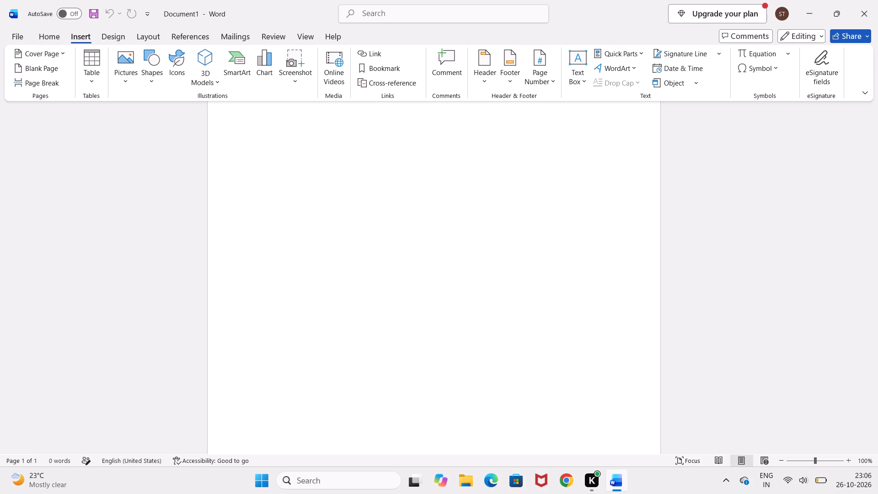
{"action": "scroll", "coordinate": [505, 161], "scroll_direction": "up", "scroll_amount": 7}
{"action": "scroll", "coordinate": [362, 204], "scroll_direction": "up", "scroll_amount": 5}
Create another new blank document for the report.
{"action": "left_click", "coordinate": [21, 42]}
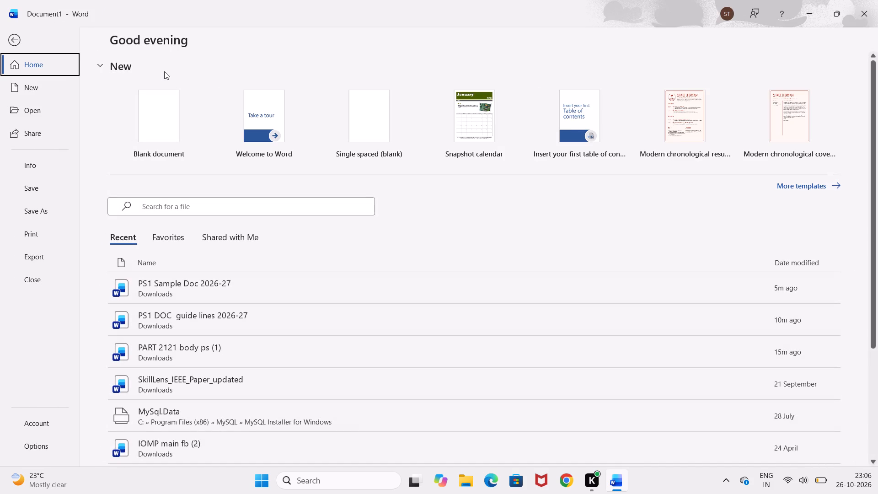
{"action": "left_click", "coordinate": [160, 115]}
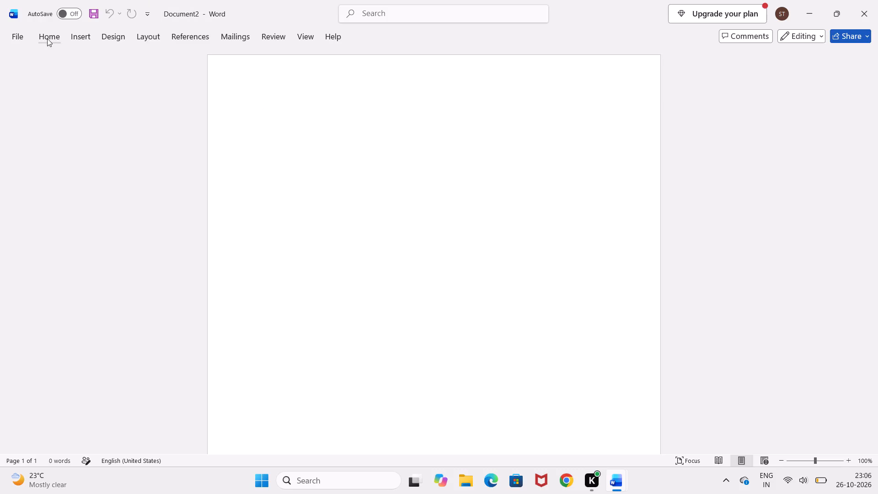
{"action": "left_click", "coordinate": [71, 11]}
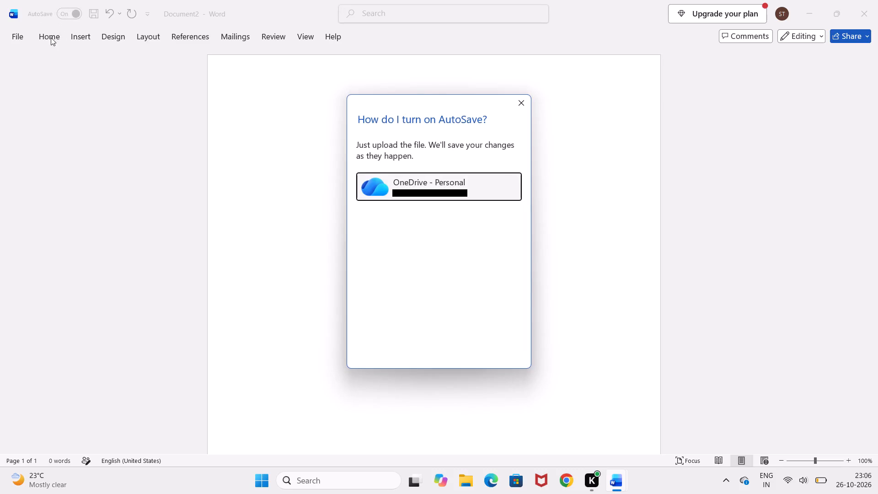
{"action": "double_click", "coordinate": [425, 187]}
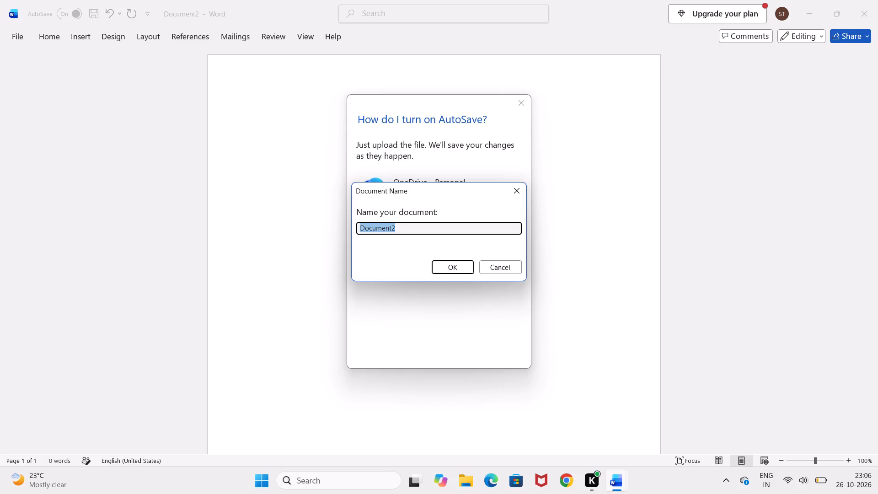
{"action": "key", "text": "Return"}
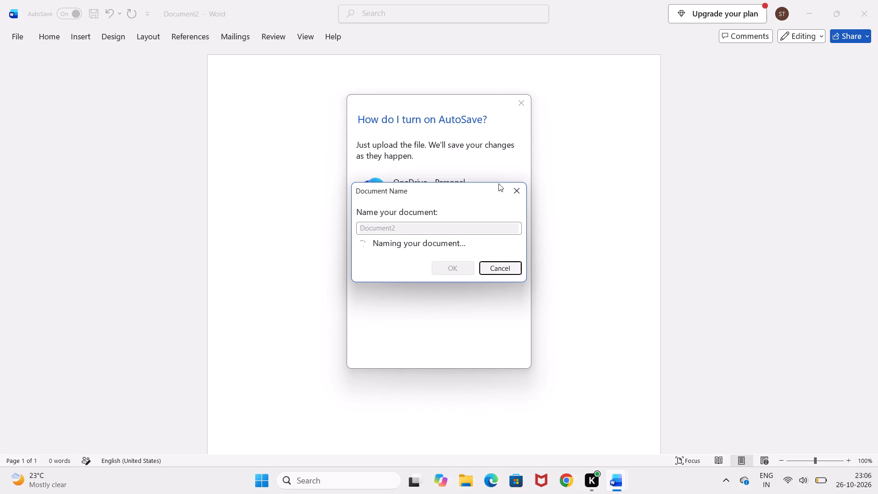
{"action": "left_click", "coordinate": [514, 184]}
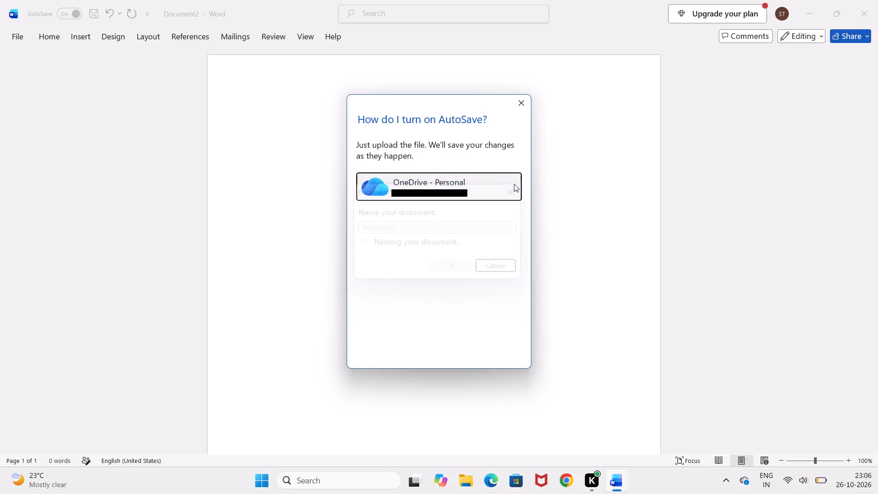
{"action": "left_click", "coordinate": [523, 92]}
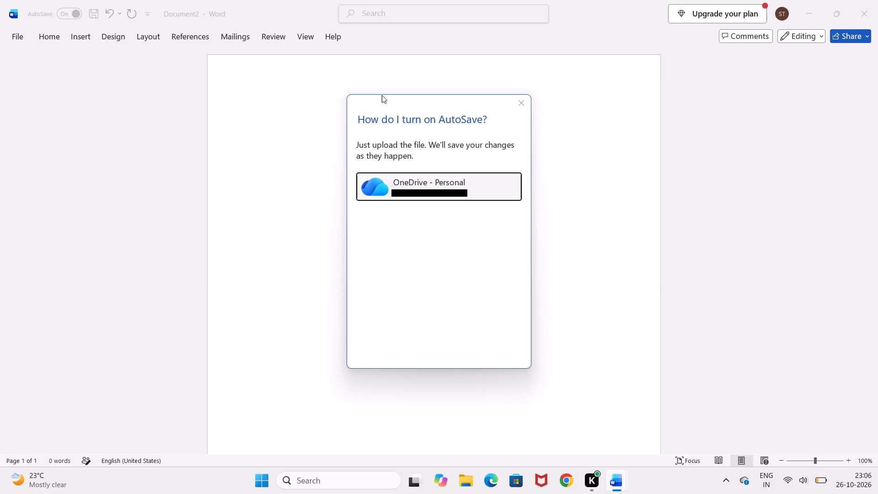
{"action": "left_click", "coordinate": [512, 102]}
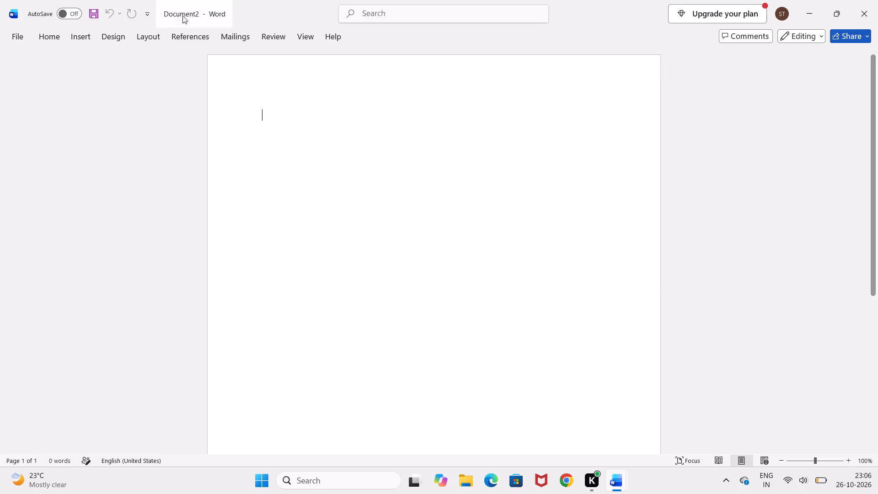
Open the Page Setup settings for the new blank document and set the top margin to 1.
{"action": "left_click", "coordinate": [142, 37]}
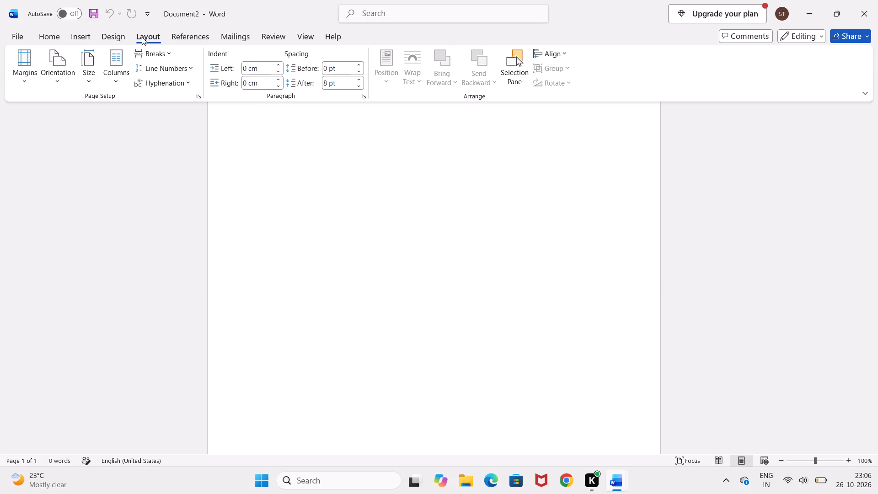
{"action": "left_click", "coordinate": [119, 93]}
{"action": "left_click", "coordinate": [199, 96]}
{"action": "left_click", "coordinate": [327, 139]}
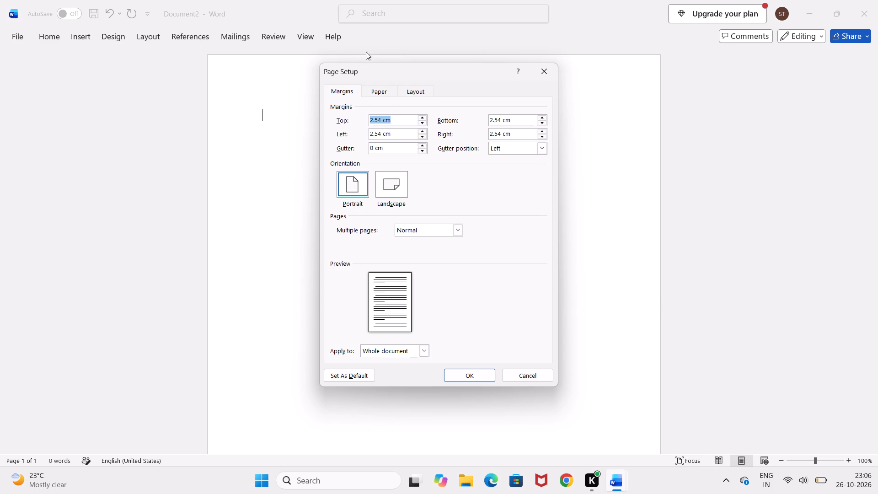
{"action": "left_click", "coordinate": [375, 87]}
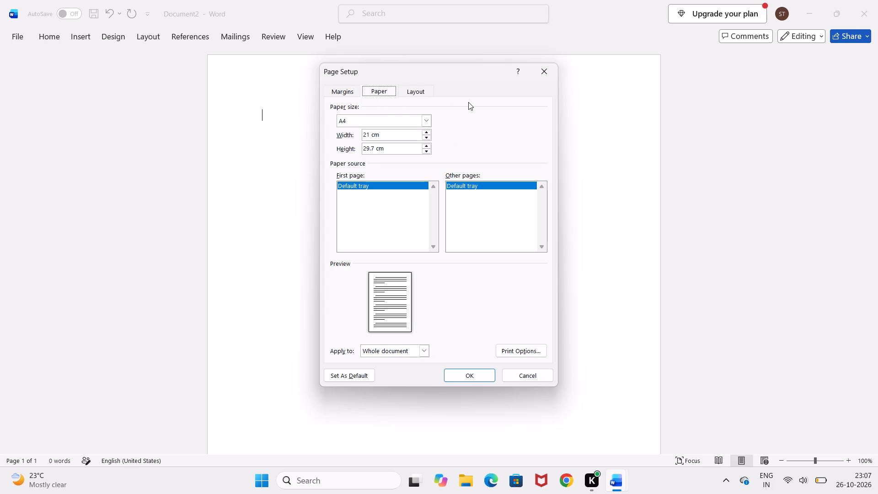
{"action": "left_click", "coordinate": [340, 91]}
{"action": "left_click", "coordinate": [399, 122]}
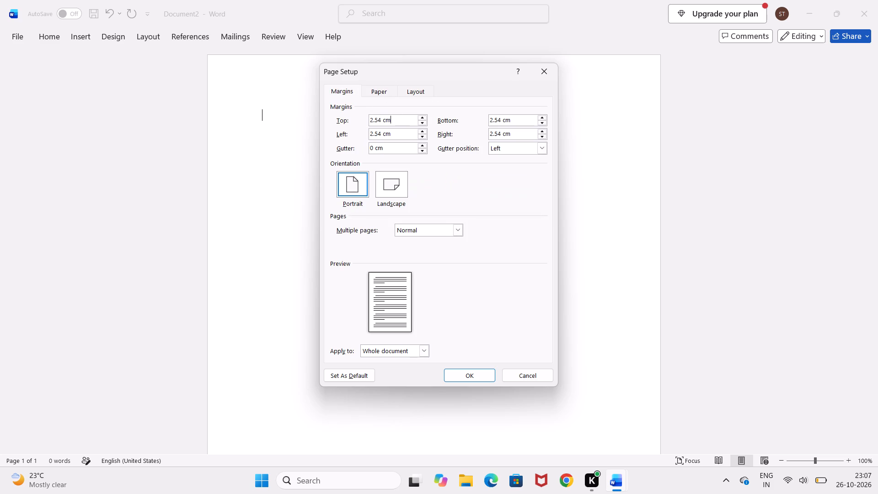
{"action": "key", "text": "BackSpace"}
{"action": "key", "text": "BackSpace"}
{"action": "key", "text": "BackSpace"}
{"action": "key", "text": "BackSpace"}
{"action": "key", "text": "BackSpace"}
{"action": "key", "text": "BackSpace"}
{"action": "key", "text": "BackSpace"}
{"action": "key", "text": "BackSpace"}
{"action": "key", "text": "BackSpace"}
{"action": "key", "text": "BackSpace"}
{"action": "key", "text": "BackSpace"}
{"action": "key", "text": "1"}
{"action": "type", "text": ".5"}
{"action": "key", "text": "BackSpace"}
{"action": "key", "text": "BackSpace"}
{"action": "key", "text": "BackSpace"}
{"action": "key", "text": "BackSpace"}
{"action": "key", "text": "1"}
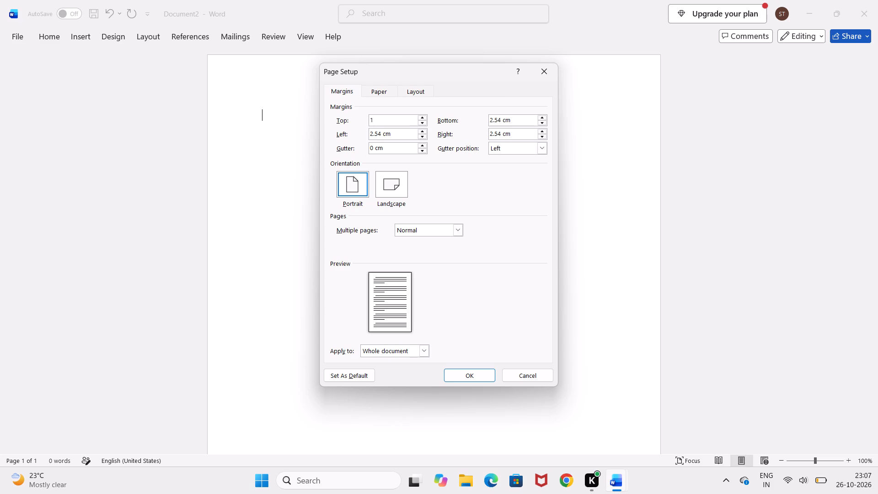
Set the left page margin to 1.5 in the page setup.
{"action": "left_click", "coordinate": [409, 134]}
{"action": "key", "text": "BackSpace"}
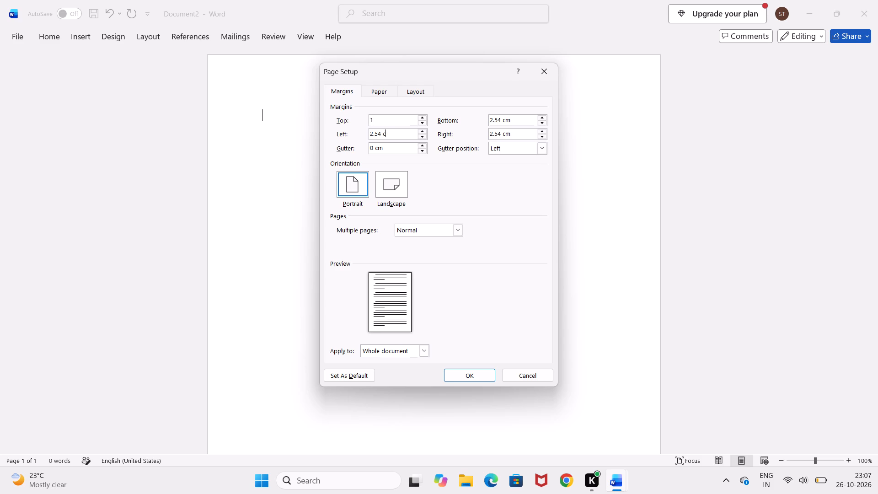
{"action": "key", "text": "BackSpace"}
{"action": "key", "text": "BackSpace"}
{"action": "key", "text": "BackSpace"}
{"action": "key", "text": "BackSpace"}
{"action": "key", "text": "BackSpace"}
{"action": "key", "text": "BackSpace"}
{"action": "key", "text": "1"}
{"action": "type", "text": ".5"}
{"action": "key", "text": "BackSpace"}
{"action": "key", "text": "BackSpace"}
{"action": "key", "text": "BackSpace"}
{"action": "key", "text": "1"}
{"action": "type", "text": ".5"}
Set the bottom page margin to 1 in the page setup.
{"action": "left_click", "coordinate": [519, 118]}
{"action": "key", "text": "BackSpace"}
{"action": "key", "text": "BackSpace"}
{"action": "key", "text": "BackSpace"}
{"action": "key", "text": "BackSpace"}
{"action": "key", "text": "BackSpace"}
{"action": "key", "text": "BackSpace"}
{"action": "key", "text": "BackSpace"}
{"action": "key", "text": "BackSpace"}
{"action": "key", "text": "BackSpace"}
{"action": "key", "text": "BackSpace"}
{"action": "key", "text": "BackSpace"}
{"action": "key", "text": "BackSpace"}
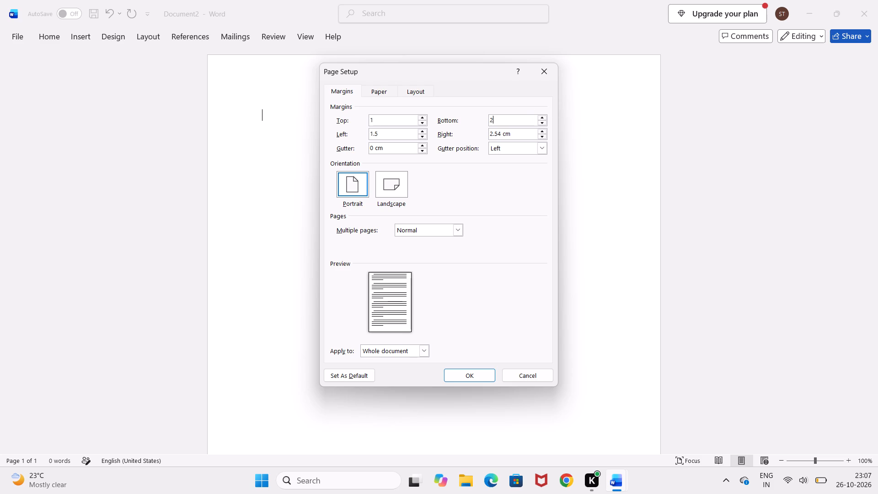
{"action": "key", "text": "1"}
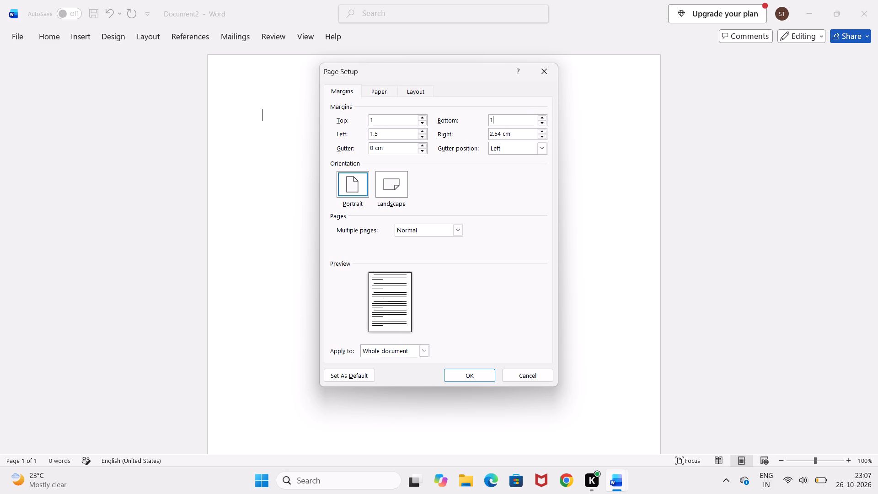
Set the right page margin to 1 and apply the page setup to the document.
{"action": "left_click", "coordinate": [517, 132]}
{"action": "key", "text": "BackSpace"}
{"action": "key", "text": "BackSpace"}
{"action": "key", "text": "BackSpace"}
{"action": "key", "text": "BackSpace"}
{"action": "key", "text": "BackSpace"}
{"action": "key", "text": "BackSpace"}
{"action": "key", "text": "BackSpace"}
{"action": "key", "text": "BackSpace"}
{"action": "key", "text": "BackSpace"}
{"action": "key", "text": "BackSpace"}
{"action": "key", "text": "BackSpace"}
{"action": "key", "text": "BackSpace"}
{"action": "key", "text": "1"}
{"action": "left_click", "coordinate": [469, 378]}
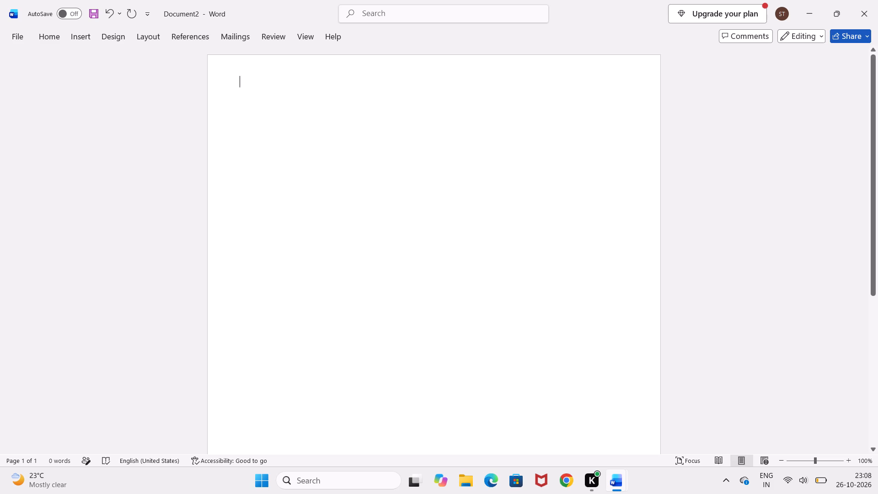
Reopen the Page Setup settings, choose Whole document as the range the margins apply to, and accept them.
{"action": "left_click", "coordinate": [147, 32]}
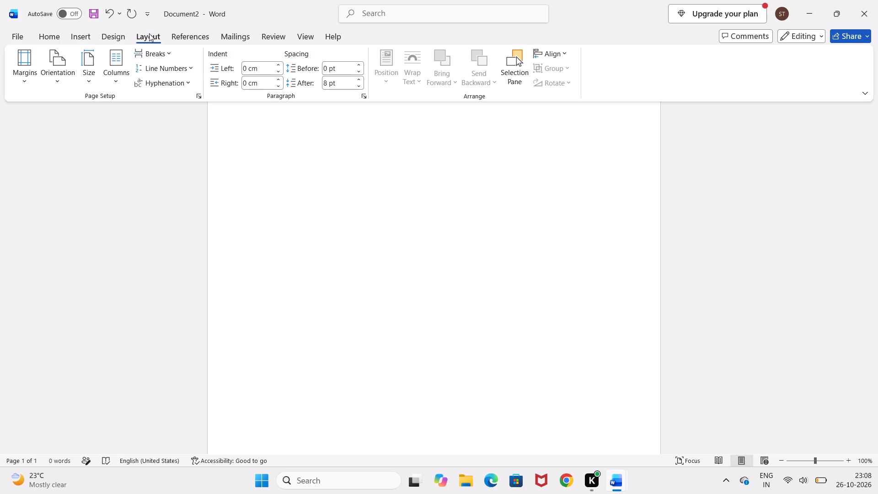
{"action": "left_click", "coordinate": [197, 95]}
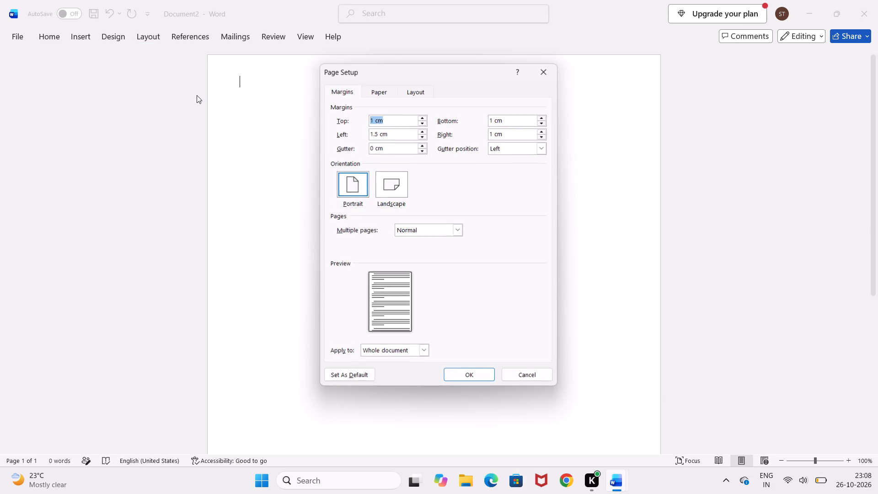
{"action": "left_click", "coordinate": [401, 349]}
{"action": "left_click", "coordinate": [401, 363]}
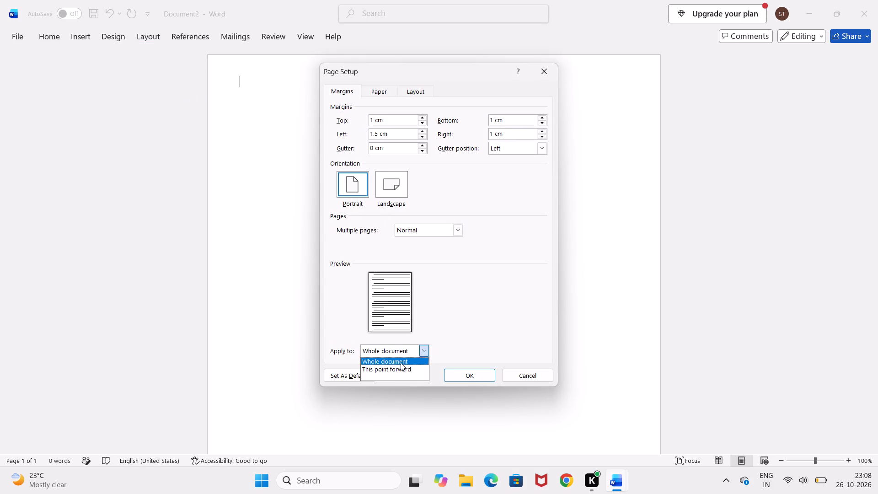
{"action": "left_click", "coordinate": [465, 374]}
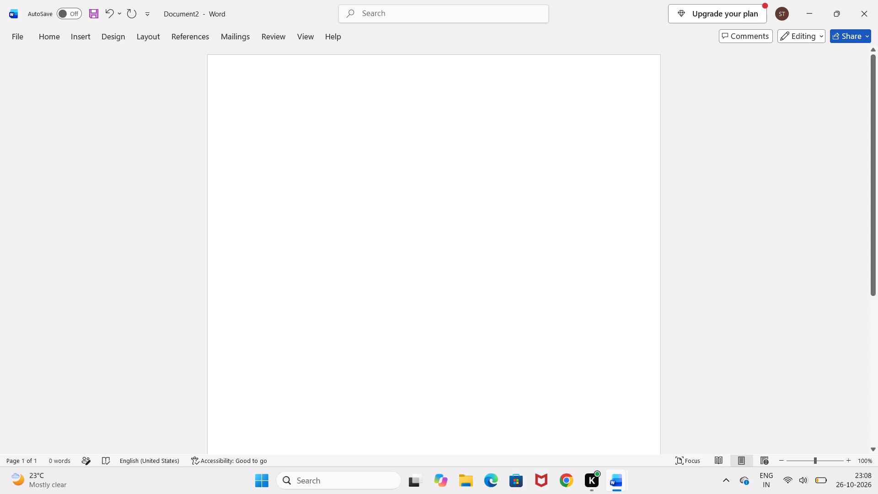
Set the text formatting for the blank page to Times New Roman, size 16, bold.
{"action": "left_click", "coordinate": [59, 37]}
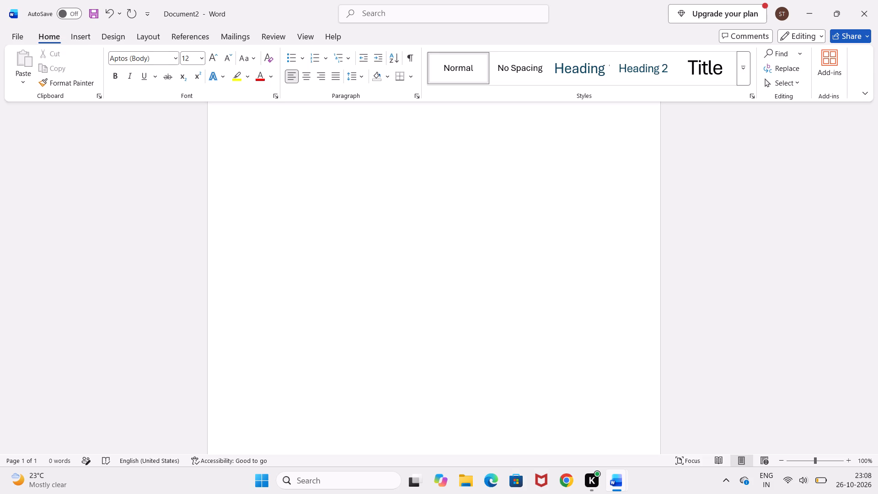
{"action": "left_click", "coordinate": [161, 57]}
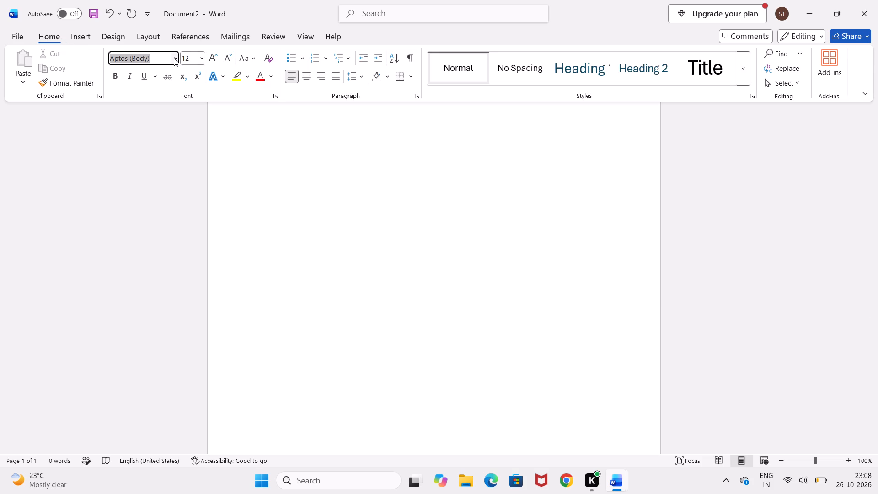
{"action": "left_click", "coordinate": [174, 58]}
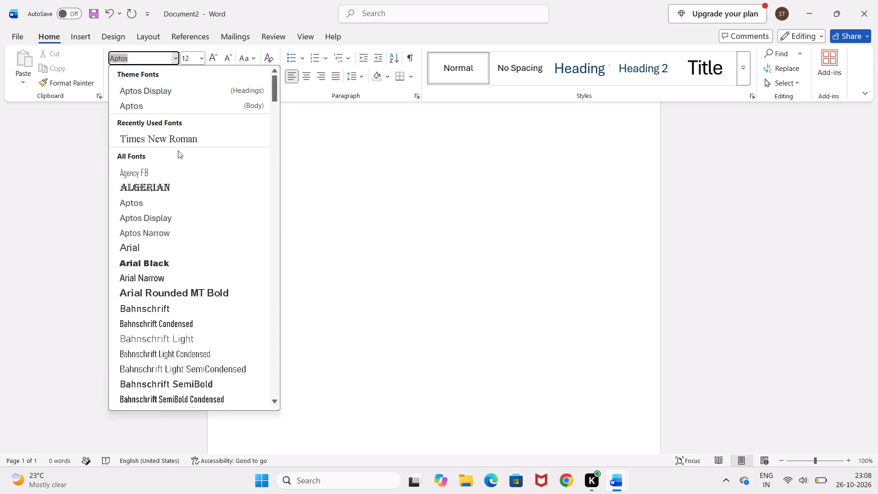
{"action": "left_click", "coordinate": [182, 139]}
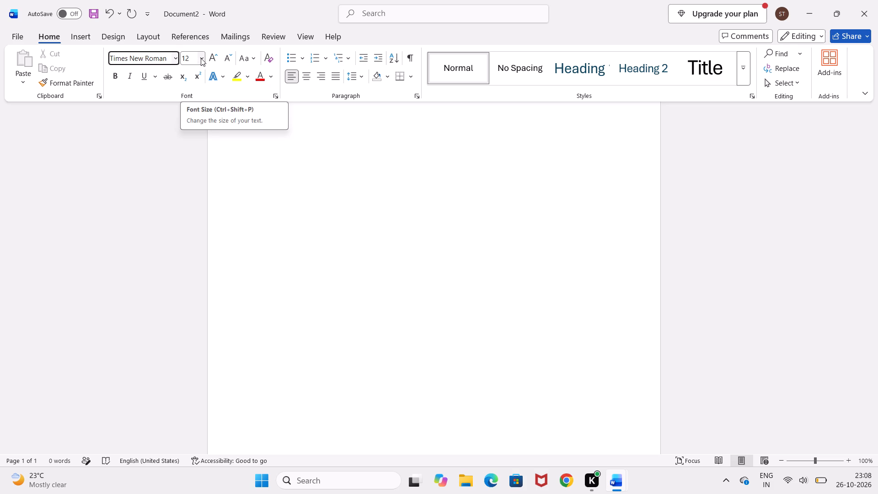
{"action": "left_click", "coordinate": [201, 58]}
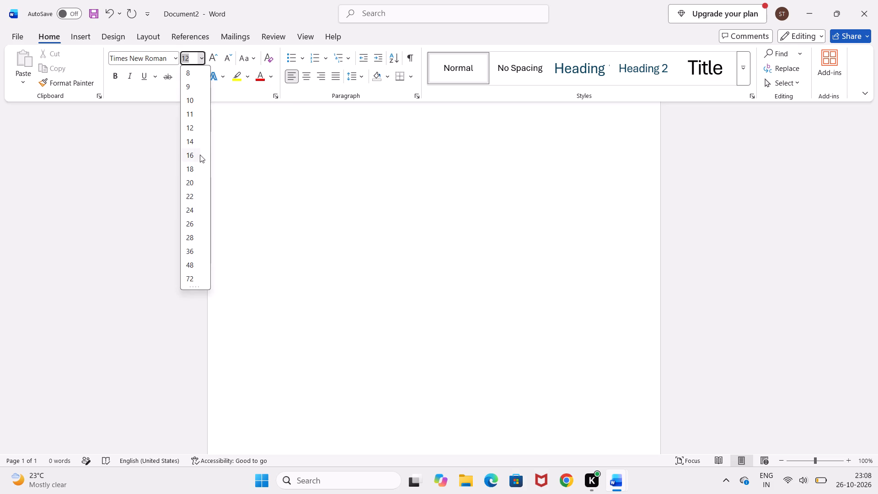
{"action": "left_click", "coordinate": [200, 155]}
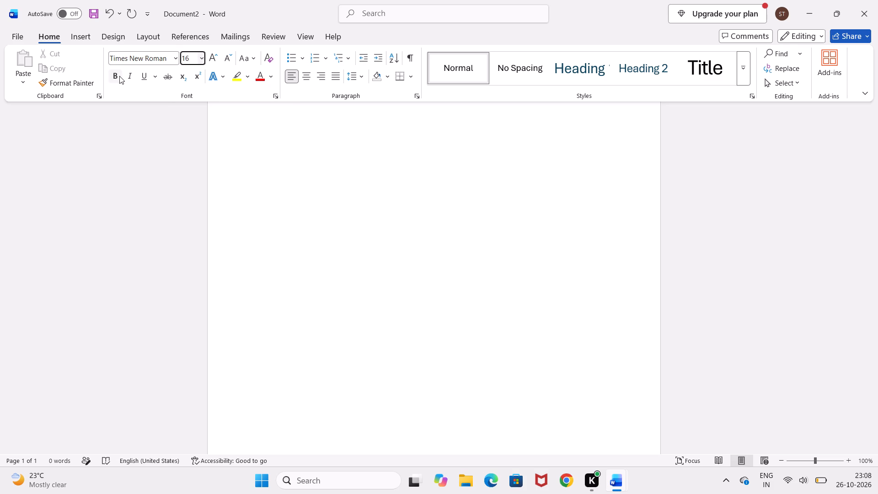
{"action": "left_click", "coordinate": [119, 76]}
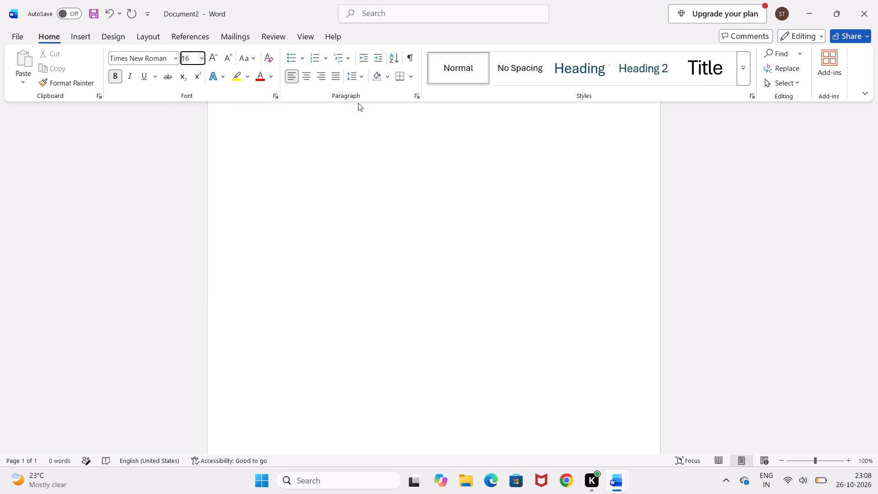
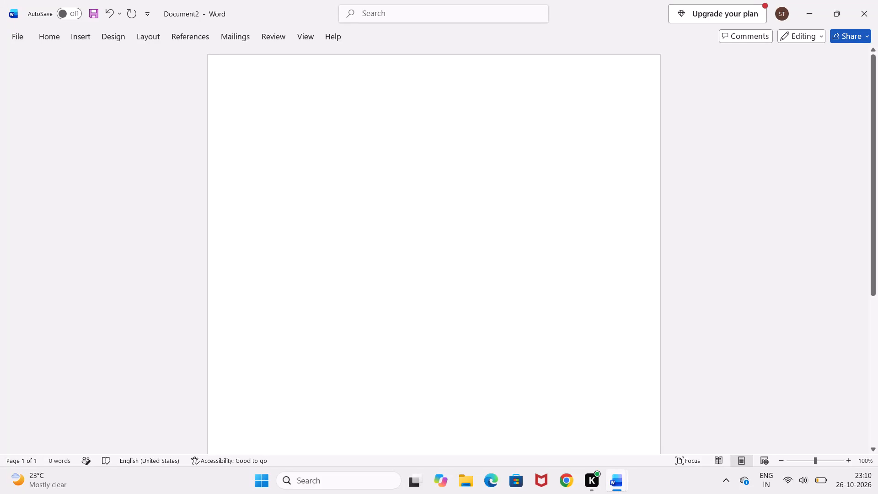
Center-align the paragraph at the top of the blank page.
{"action": "left_click", "coordinate": [56, 35]}
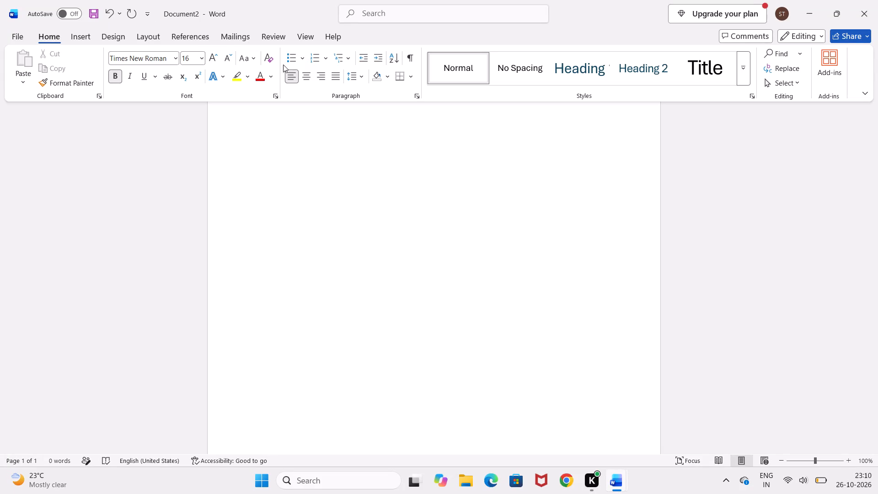
{"action": "left_click", "coordinate": [306, 73]}
{"action": "left_click", "coordinate": [364, 142]}
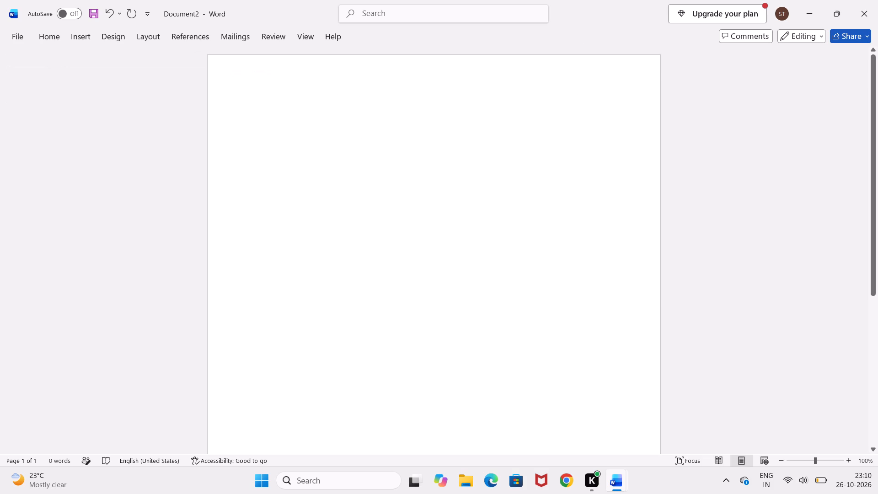
Enter the cover page heading "A MAJOR PROJECT STAGE-1 REPORT" on the first line.
{"action": "type", "text": "A"}
{"action": "key", "text": "space"}
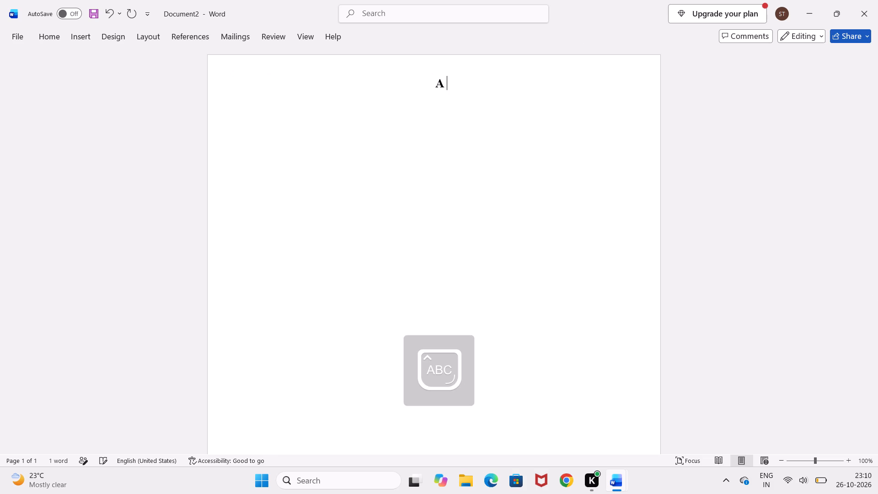
{"action": "type", "text": "MAJOR PROJECT"}
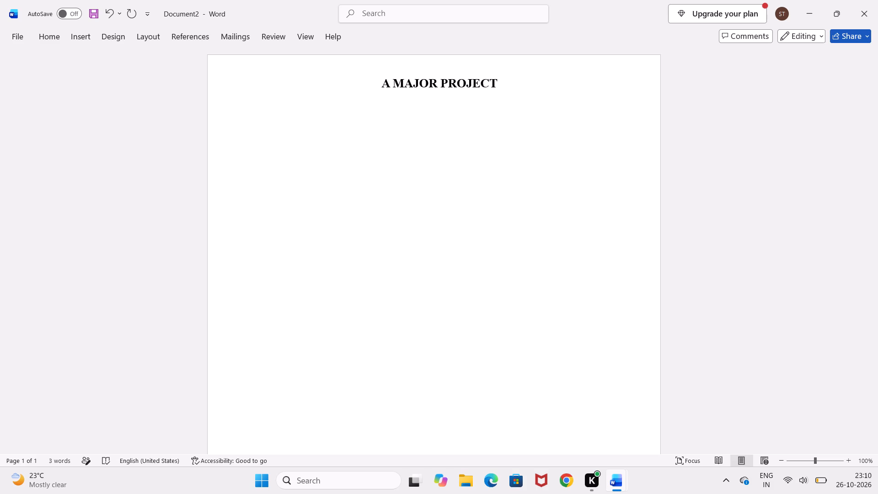
{"action": "type", "text": "STAGE"}
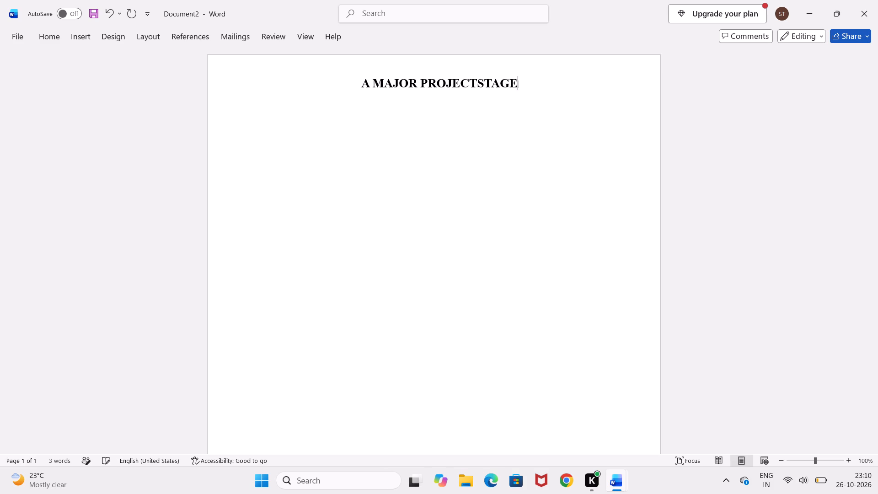
{"action": "key", "text": "Left"}
{"action": "key", "text": "Left"}
{"action": "key", "text": "Left"}
{"action": "key", "text": "Left"}
{"action": "key", "text": "Left"}
{"action": "key", "text": "space"}
{"action": "key", "text": "Right"}
{"action": "key", "text": "Right"}
{"action": "key", "text": "Right"}
{"action": "key", "text": "Right"}
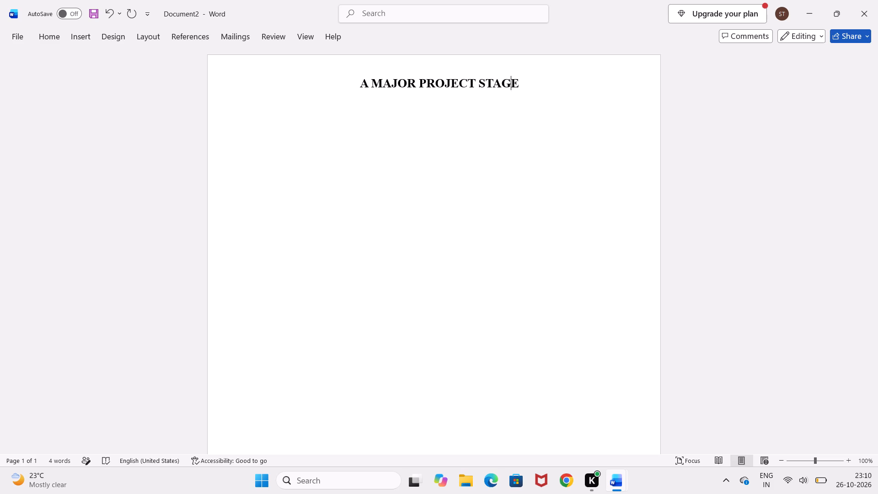
{"action": "key", "text": "Right"}
{"action": "key", "text": "minus"}
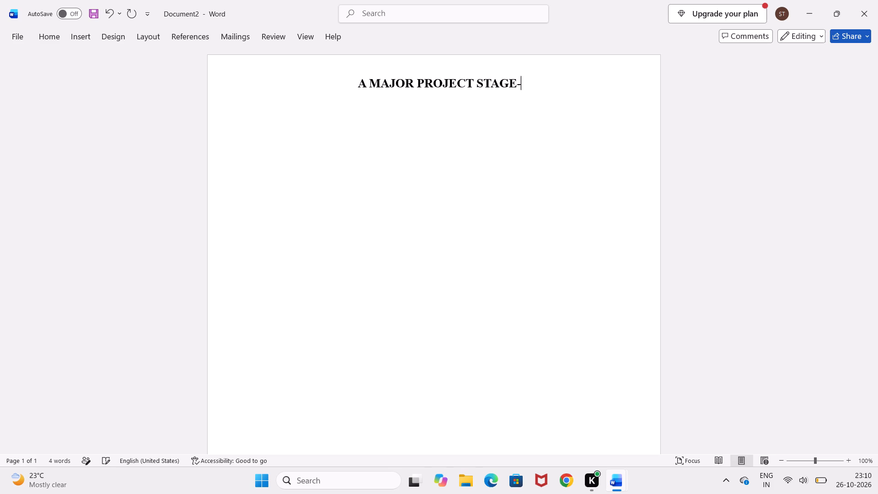
{"action": "key", "text": "1"}
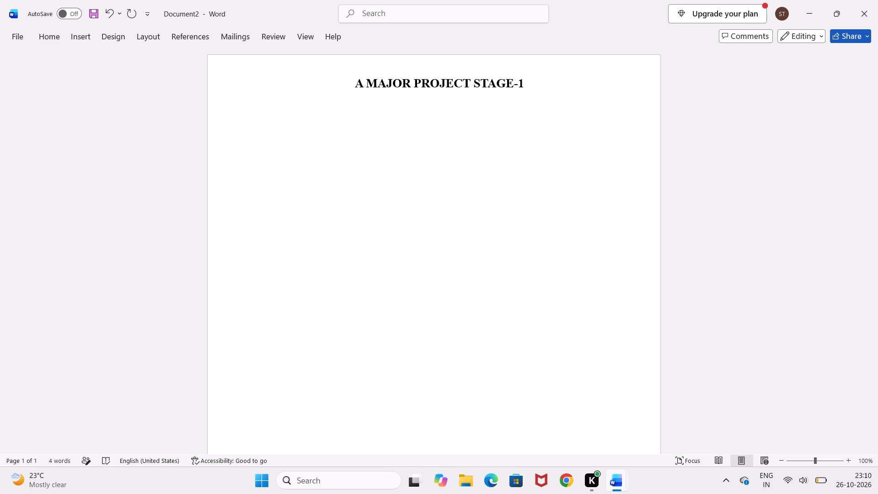
{"action": "key", "text": "space"}
{"action": "type", "text": "REPORT"}
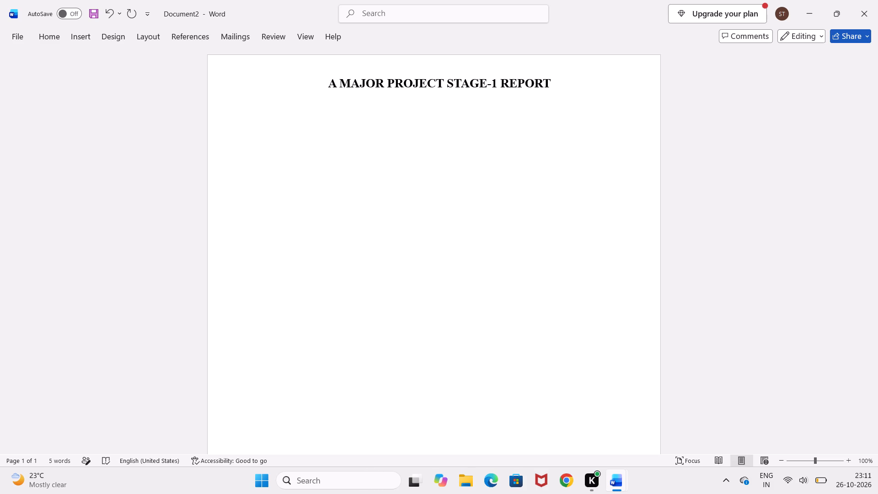
Add the word "On" on its own line below the report heading.
{"action": "key", "text": "Return"}
{"action": "type", "text": "ON"}
{"action": "key", "text": "BackSpace"}
{"action": "key", "text": "n"}
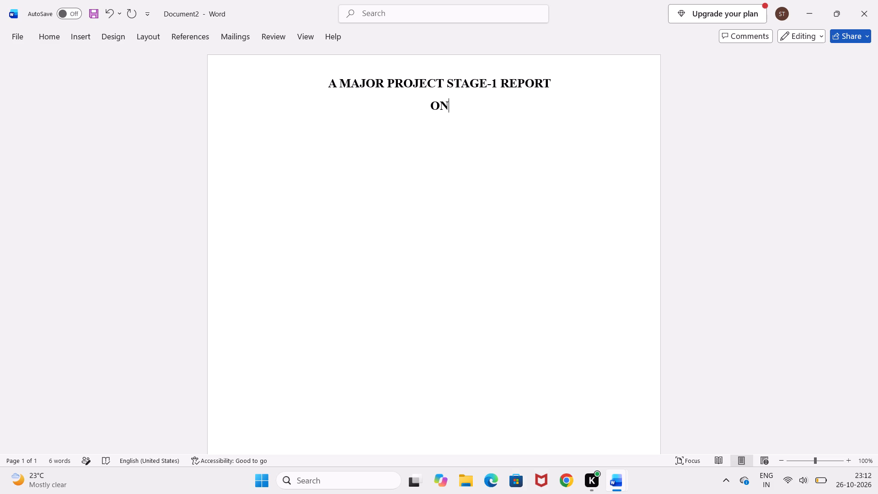
{"action": "key", "text": "BackSpace"}
{"action": "key", "text": "n"}
{"action": "key", "text": "BackSpace"}
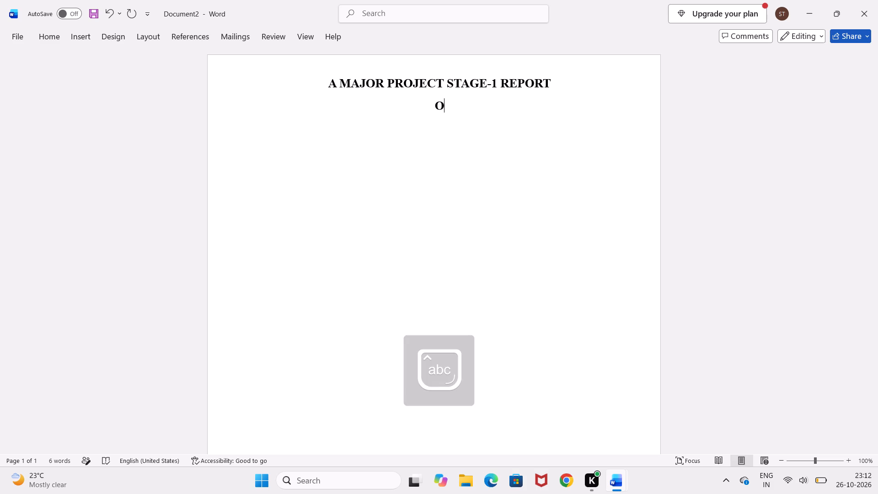
{"action": "key", "text": "n"}
{"action": "key", "text": "BackSpace"}
{"action": "key", "text": "BackSpace"}
{"action": "type", "text": "on"}
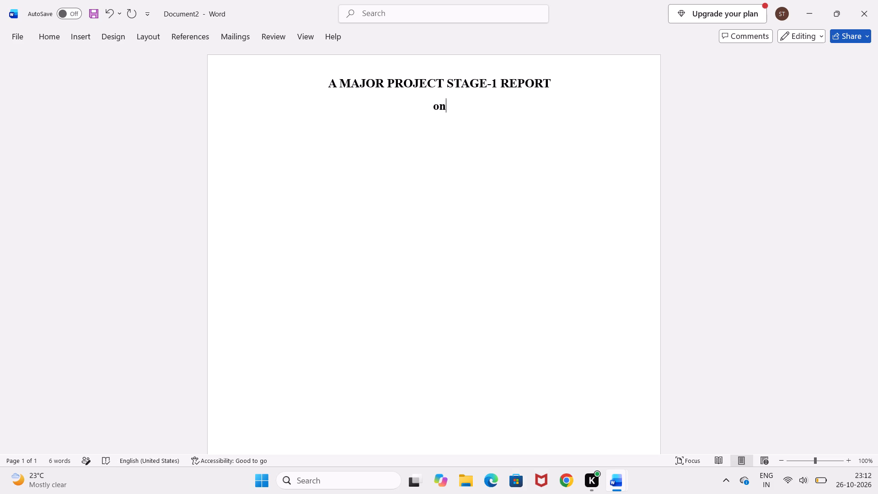
{"action": "key", "text": "Return"}
Enter the project title "DRIVER DROWSINESS DETECTION AND ALERT SYSTEM OVER IOT AND IMAGE PROCESSING" below "On".
{"action": "key", "text": "d"}
{"action": "key", "text": "BackSpace"}
{"action": "key", "text": "d"}
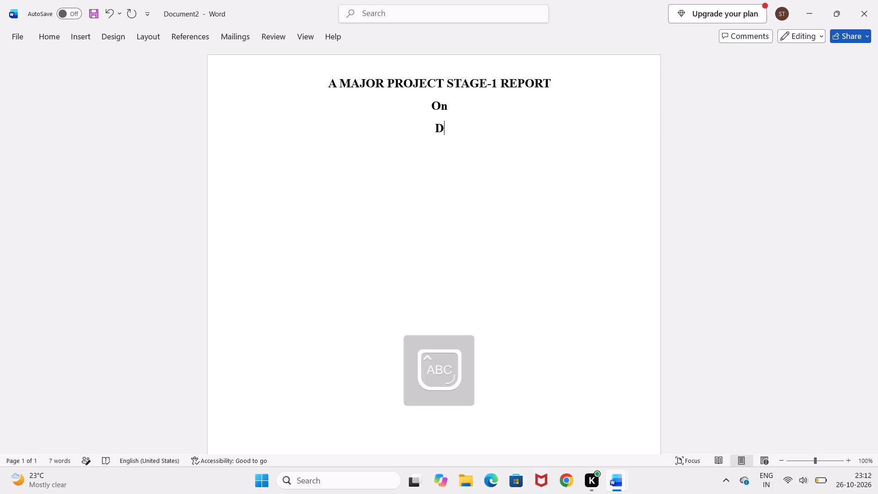
{"action": "type", "text": "RIVER"}
{"action": "key", "text": "space"}
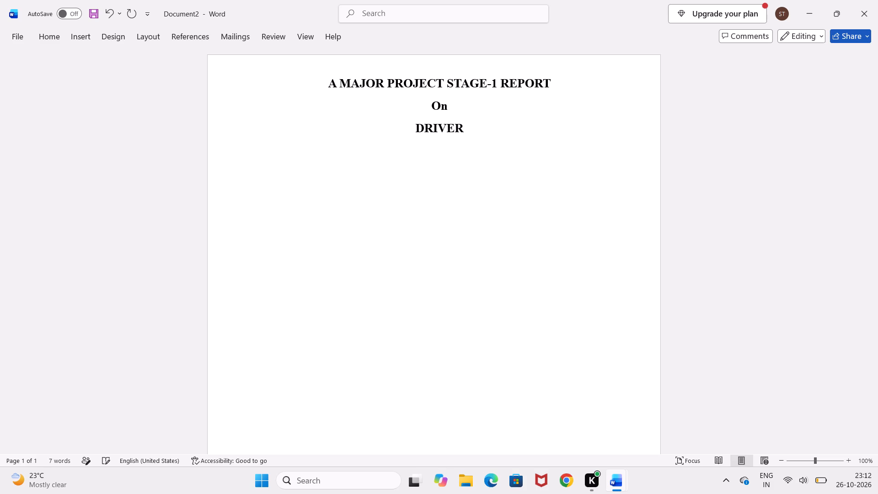
{"action": "type", "text": "DROWSINESS"}
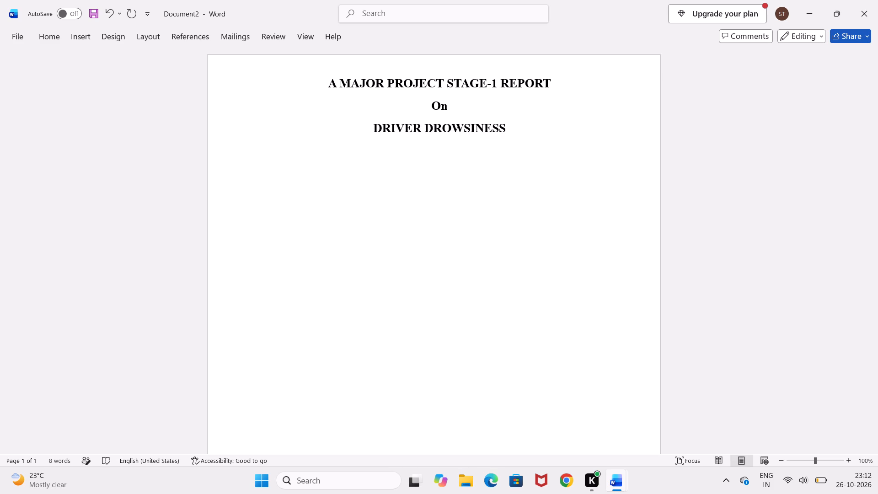
{"action": "key", "text": "space"}
{"action": "type", "text": "DETECTION S"}
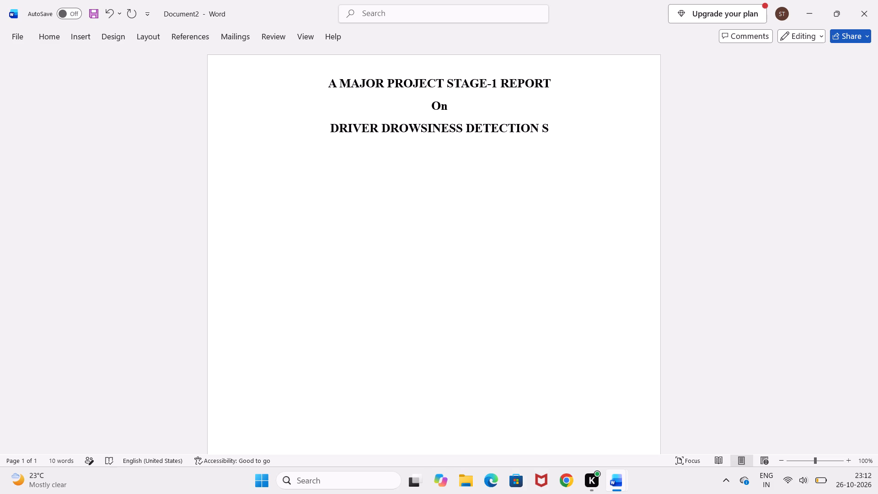
{"action": "key", "text": "BackSpace"}
{"action": "key", "text": "a"}
{"action": "type", "text": "ND A"}
{"action": "type", "text": "LERT"}
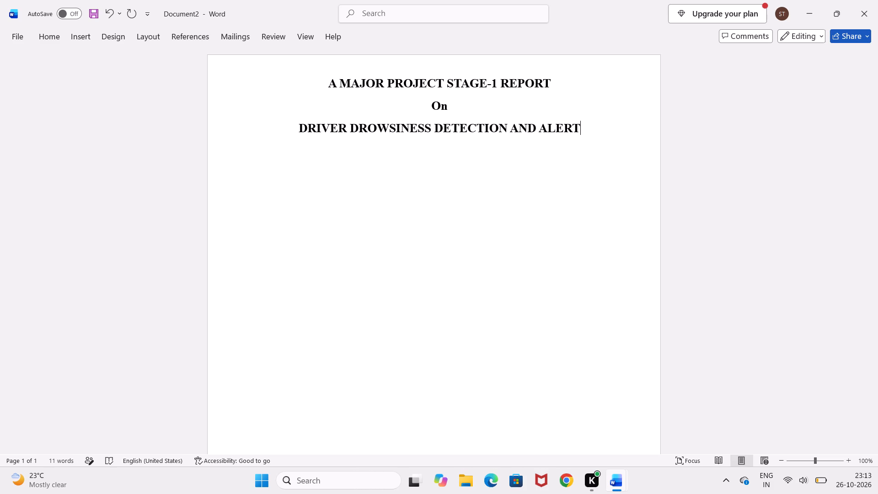
{"action": "key", "text": "space"}
{"action": "type", "text": "SYSTEM"}
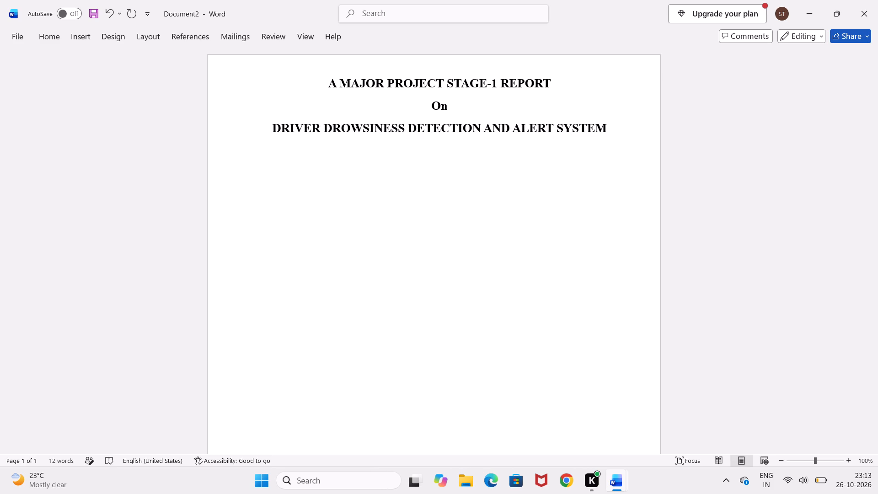
{"action": "key", "text": "space"}
{"action": "type", "text": "OVER IO"}
{"action": "key", "text": "t"}
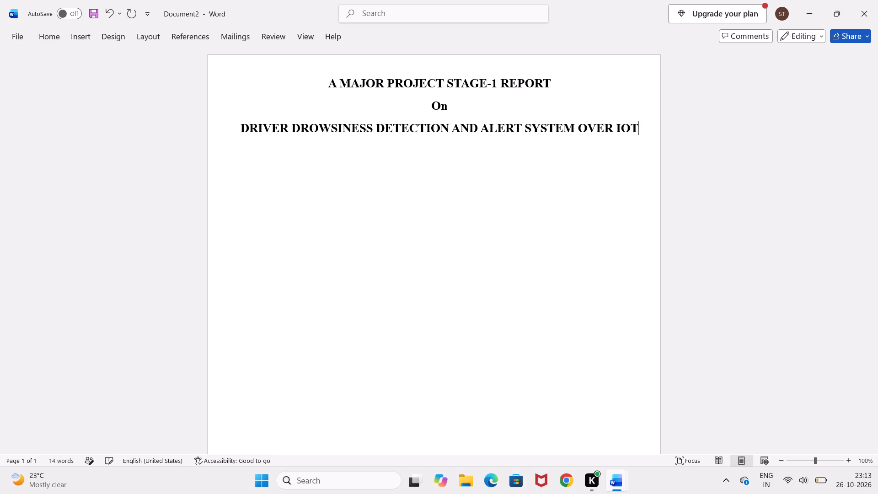
{"action": "key", "text": "space"}
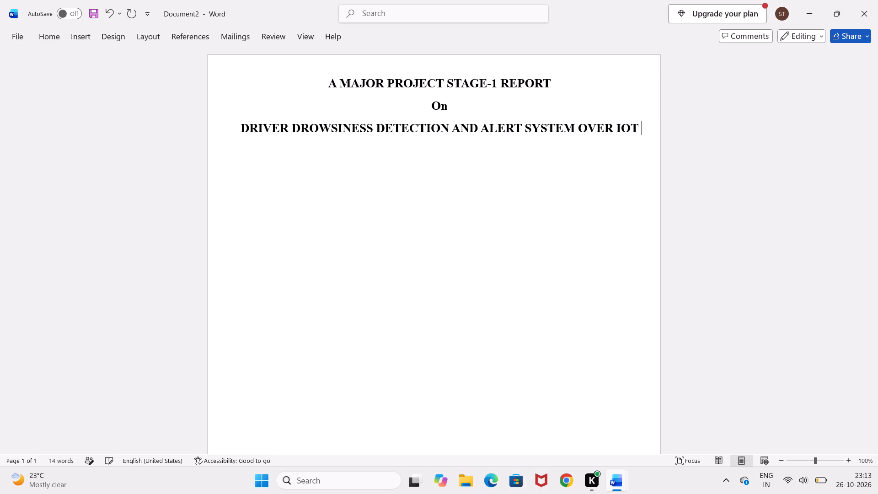
{"action": "type", "text": "AND I"}
{"action": "type", "text": "MAGE PROCESS"}
{"action": "type", "text": "ING"}
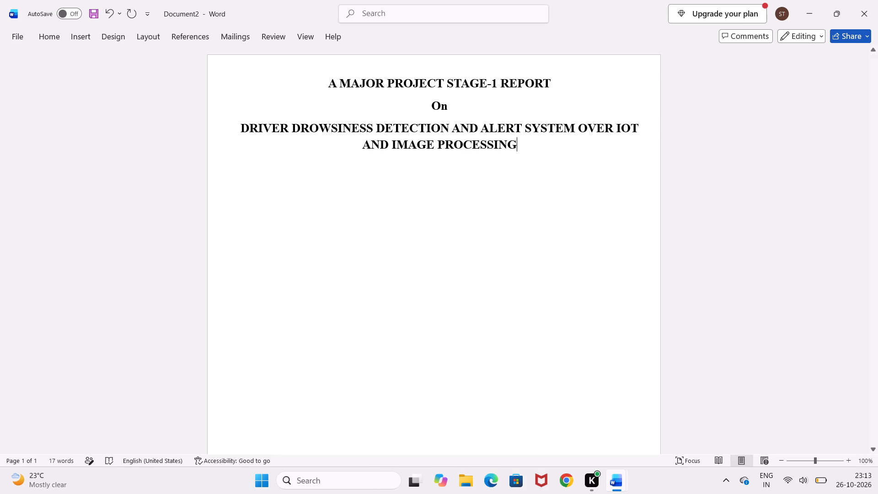
Break the project title before "OVER" so that "OVER IOT AND IMAGE PROCESSING" starts a new line.
{"action": "left_click", "coordinate": [578, 130]}
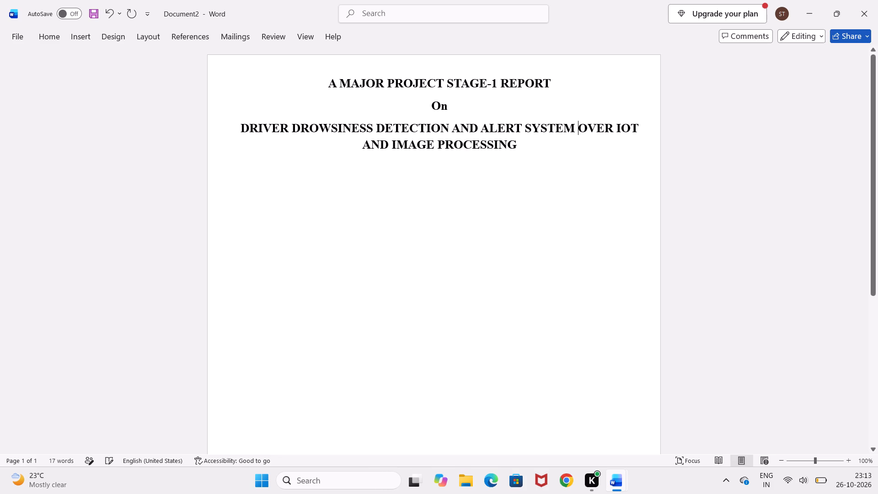
{"action": "key", "text": "Return"}
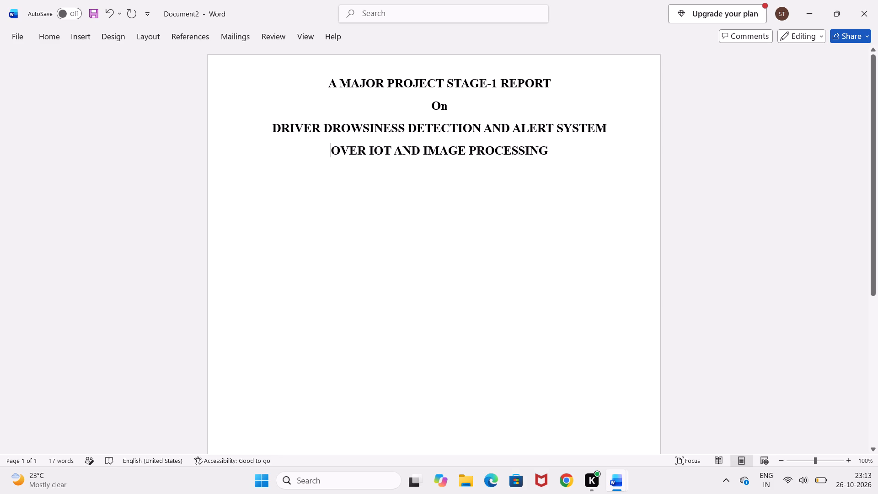
Apply the bright blue filled text effect from the top row of presets to both lines of the project title.
{"action": "left_click_drag", "start_coordinate": [270, 128], "coordinate": [326, 118]}
{"action": "left_click_drag", "start_coordinate": [326, 118], "coordinate": [571, 153]}
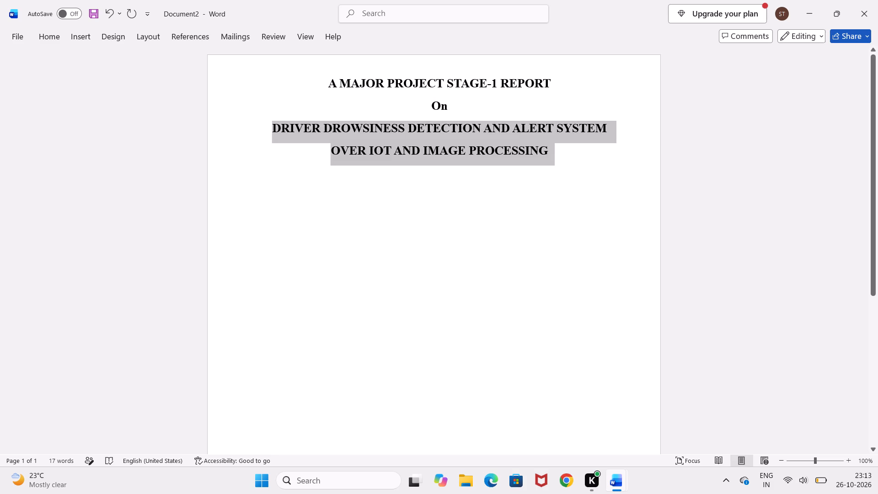
{"action": "left_click_drag", "start_coordinate": [571, 153], "coordinate": [571, 151]}
{"action": "left_click", "coordinate": [104, 35]}
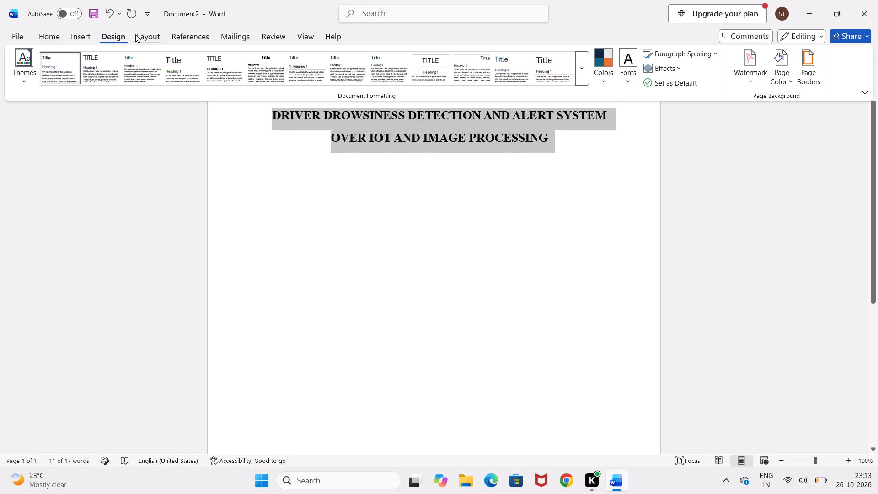
{"action": "left_click", "coordinate": [87, 41]}
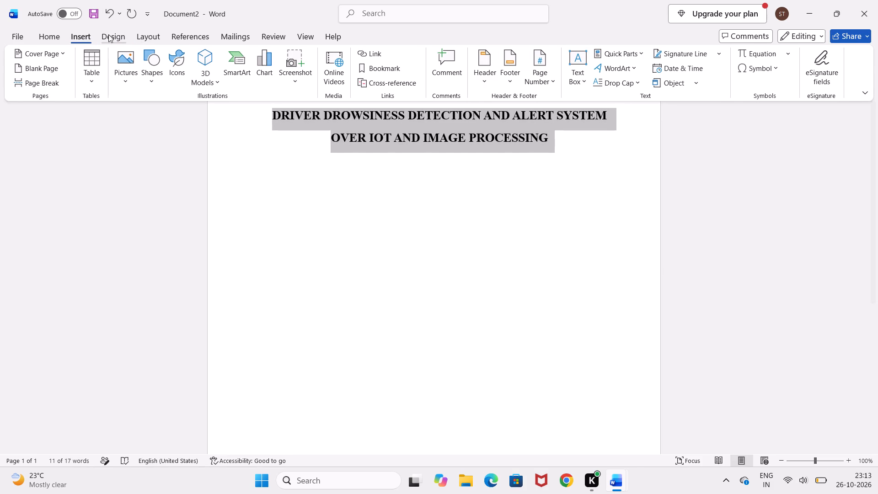
{"action": "left_click", "coordinate": [55, 33]}
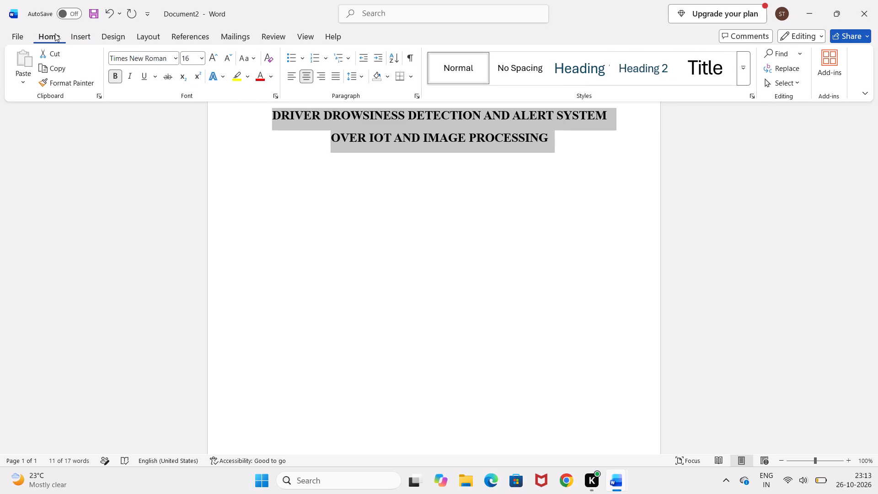
{"action": "left_click", "coordinate": [209, 77]}
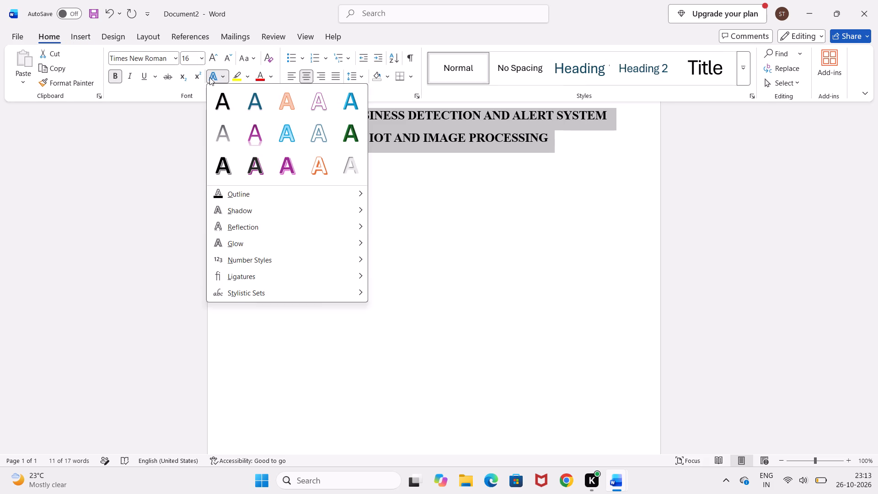
{"action": "left_click", "coordinate": [350, 101]}
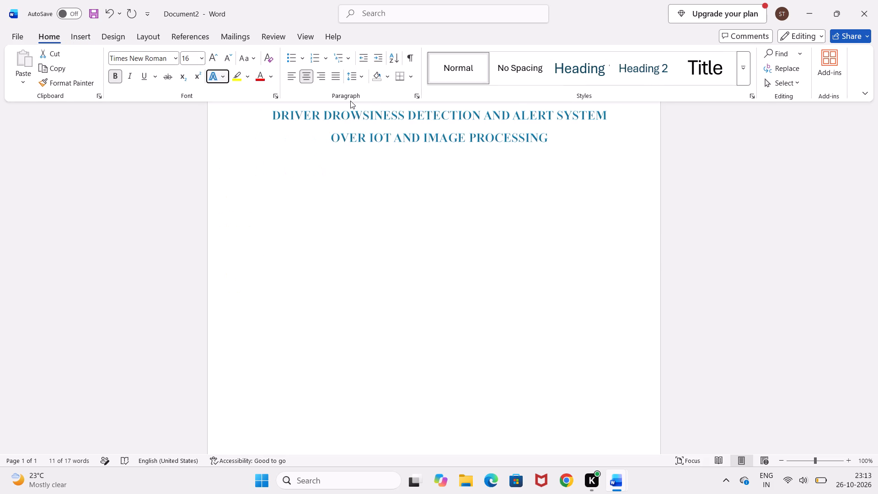
{"action": "left_click", "coordinate": [358, 165]}
{"action": "left_click", "coordinate": [358, 165]}
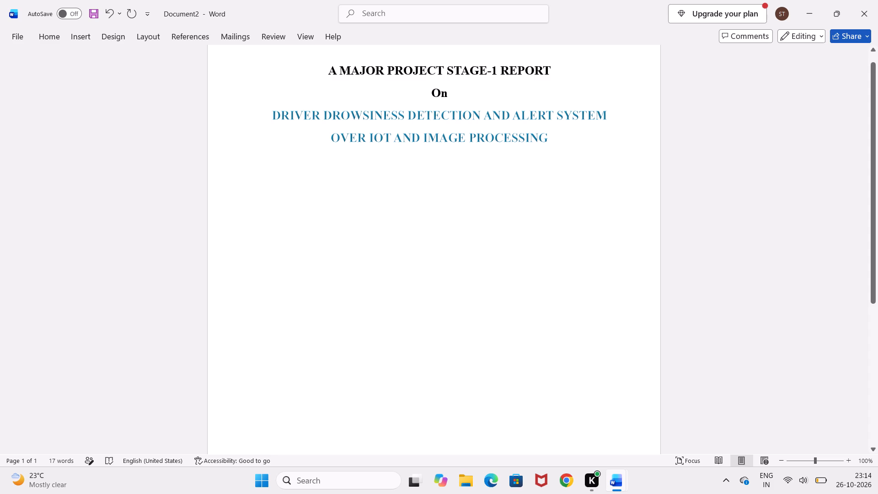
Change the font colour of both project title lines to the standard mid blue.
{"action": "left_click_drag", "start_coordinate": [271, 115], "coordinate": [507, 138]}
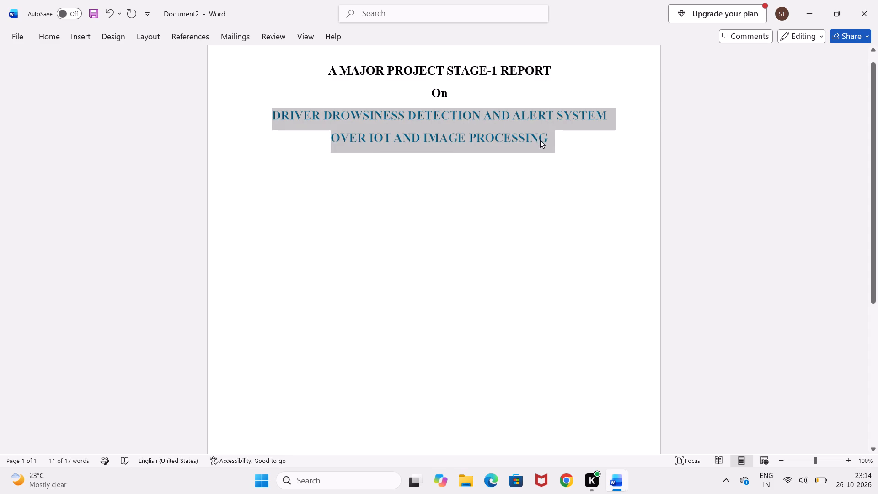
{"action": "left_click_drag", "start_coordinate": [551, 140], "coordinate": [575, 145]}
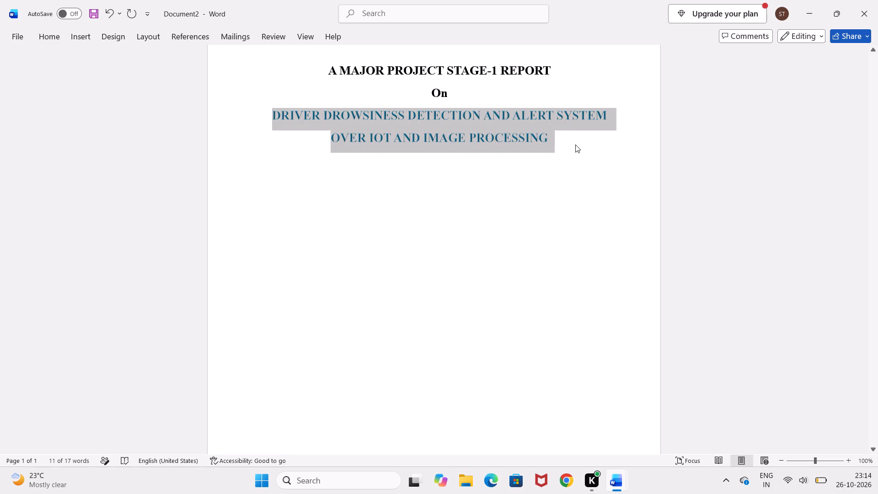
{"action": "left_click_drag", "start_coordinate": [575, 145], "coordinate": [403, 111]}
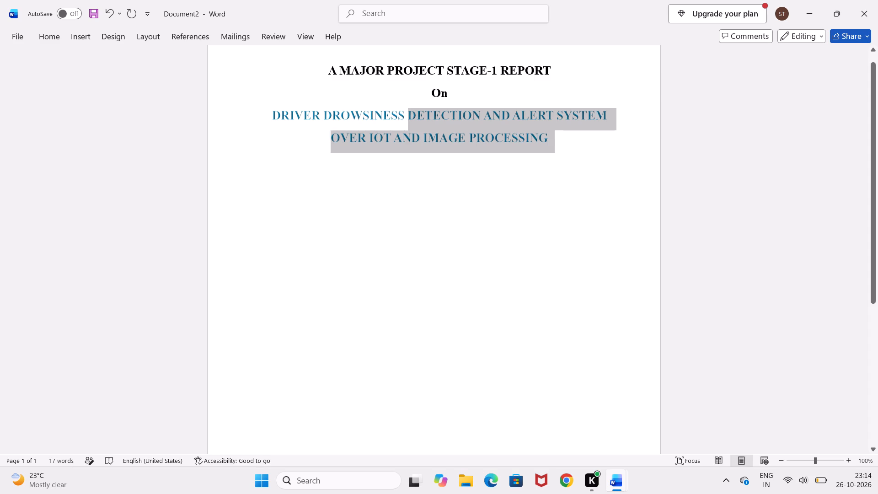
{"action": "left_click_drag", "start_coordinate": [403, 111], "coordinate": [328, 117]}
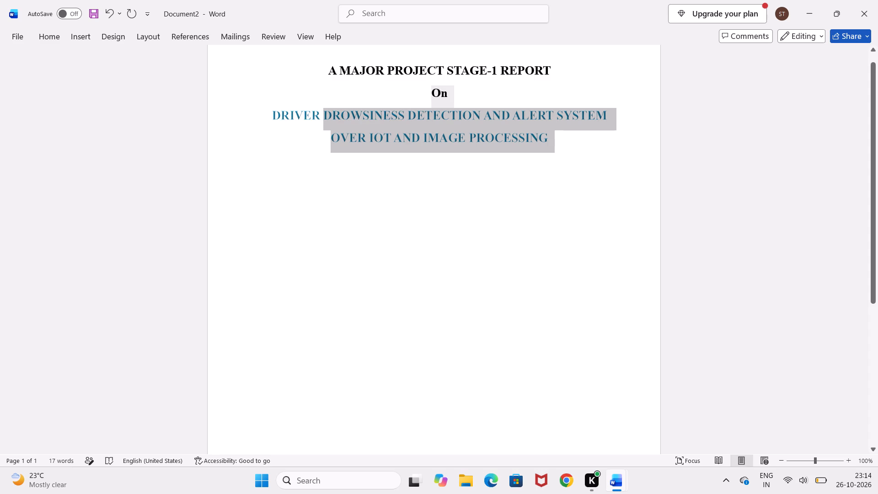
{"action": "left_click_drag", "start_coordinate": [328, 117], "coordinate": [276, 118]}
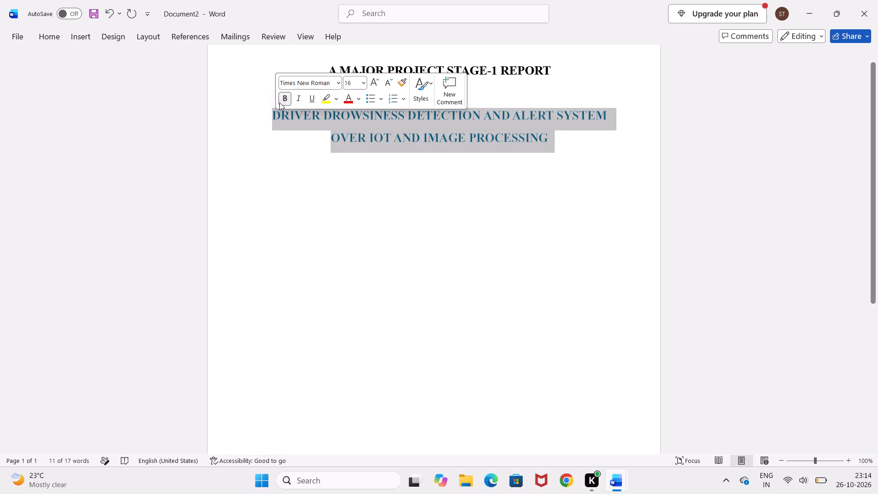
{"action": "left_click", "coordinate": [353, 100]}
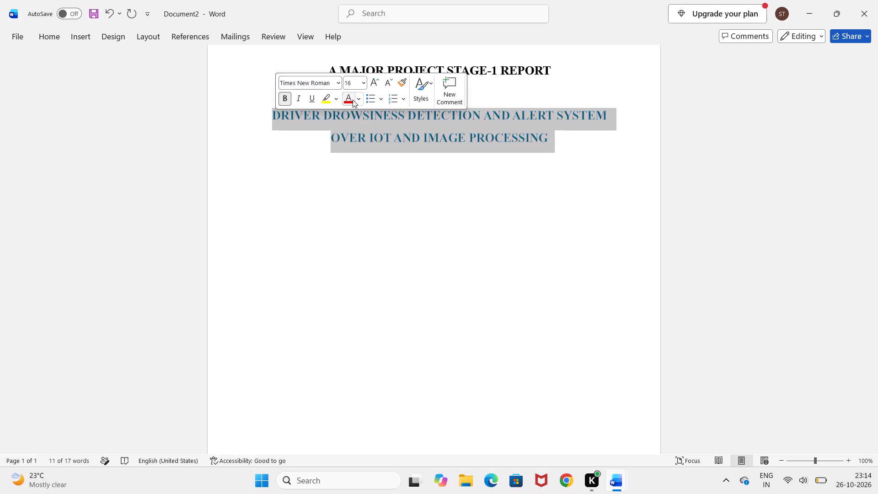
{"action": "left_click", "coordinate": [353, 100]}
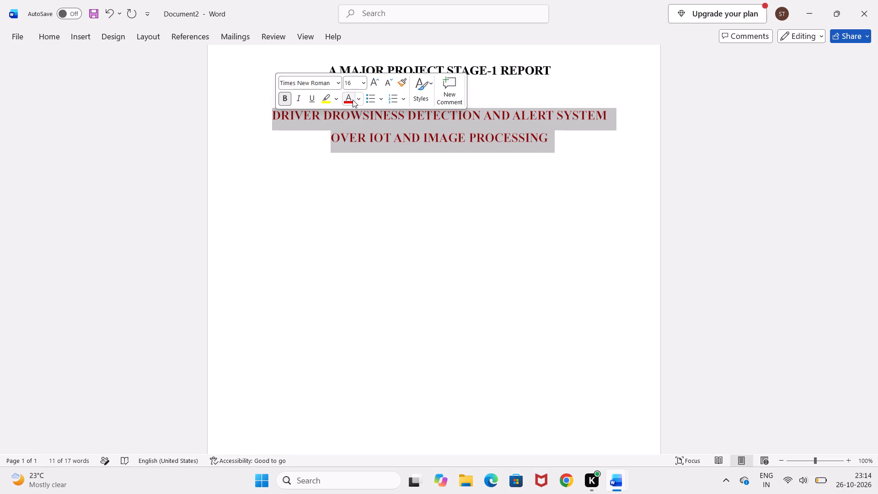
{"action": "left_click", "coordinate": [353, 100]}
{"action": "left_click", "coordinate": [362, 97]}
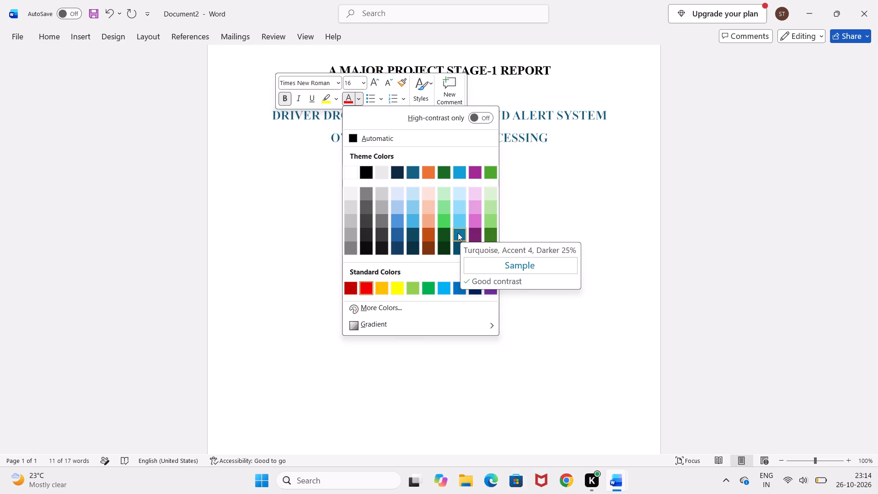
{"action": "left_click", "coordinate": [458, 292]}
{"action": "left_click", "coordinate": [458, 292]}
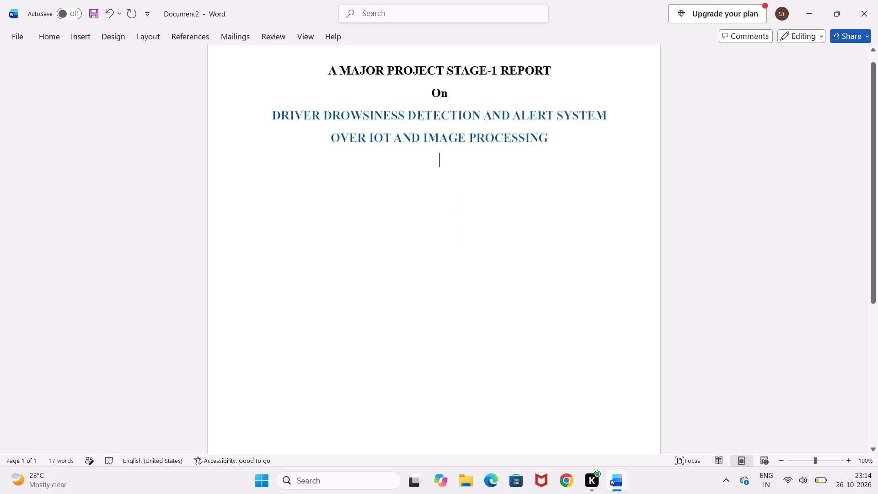
Restrict the font colours to high-contrast only and recolour both project title lines with a darker turquoise-blue theme shade.
{"action": "left_click_drag", "start_coordinate": [273, 115], "coordinate": [273, 115]}
{"action": "left_click_drag", "start_coordinate": [273, 115], "coordinate": [513, 170]}
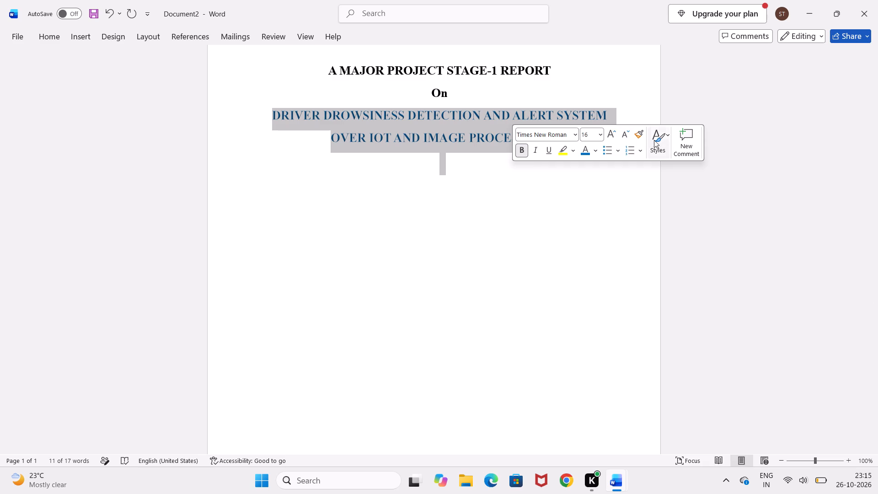
{"action": "left_click", "coordinate": [592, 151]}
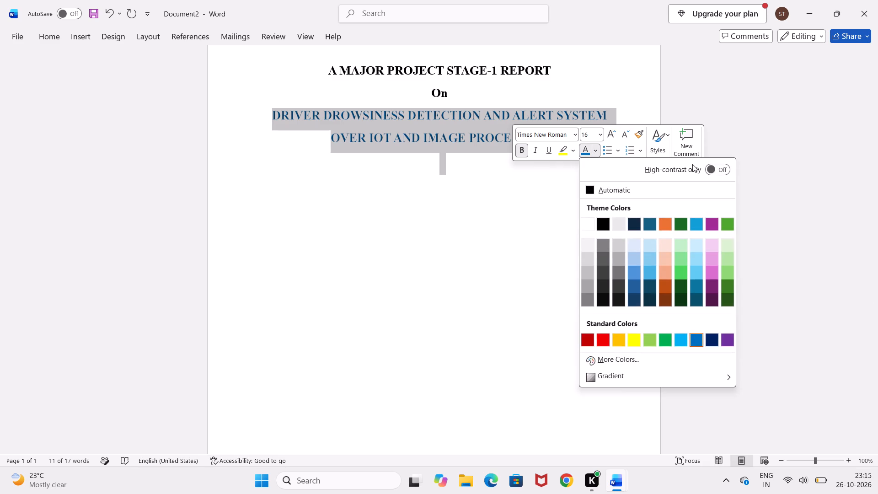
{"action": "left_click", "coordinate": [713, 171]}
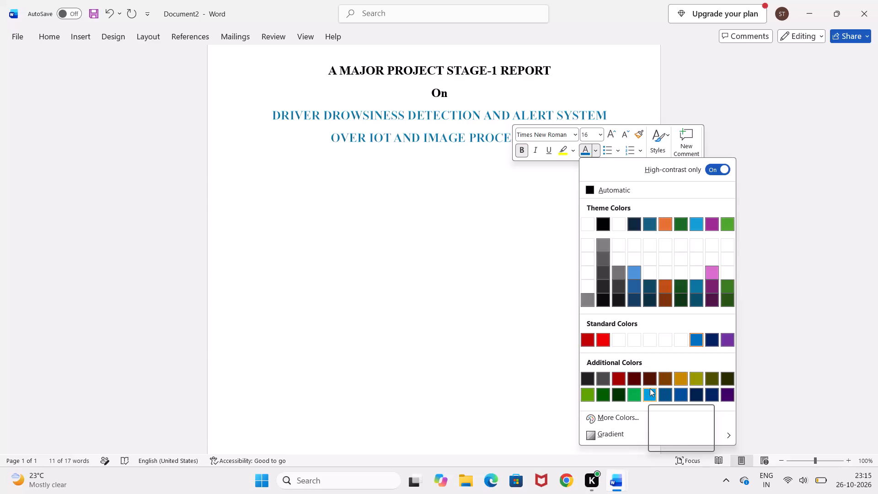
{"action": "left_click", "coordinate": [697, 284]}
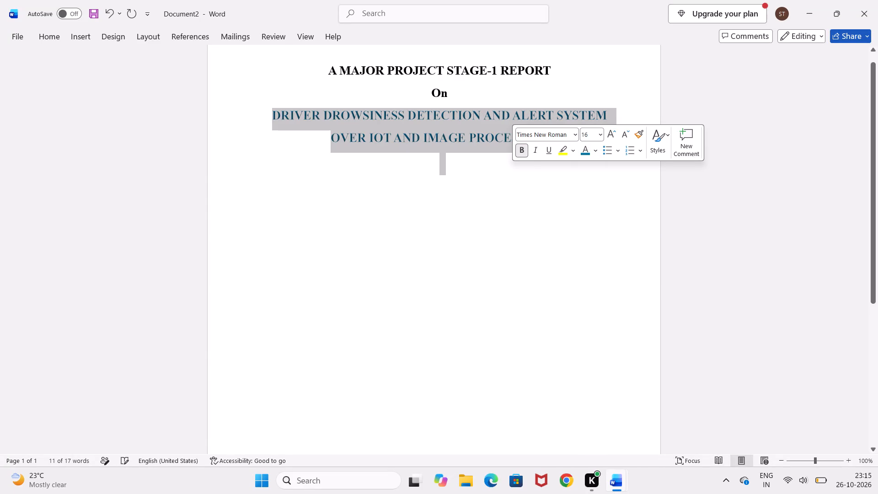
{"action": "left_click", "coordinate": [618, 301]}
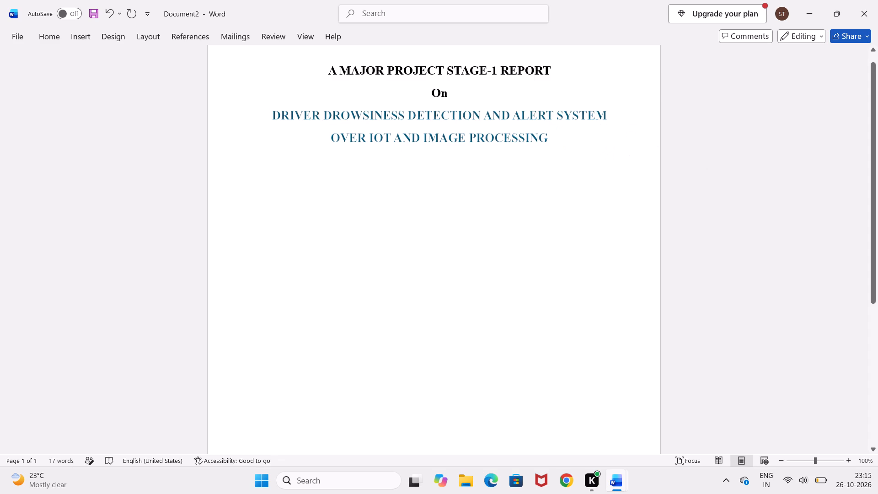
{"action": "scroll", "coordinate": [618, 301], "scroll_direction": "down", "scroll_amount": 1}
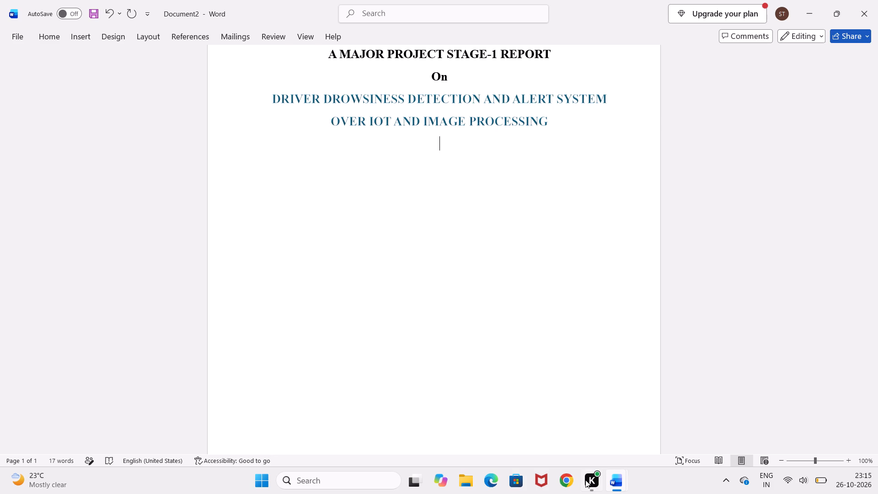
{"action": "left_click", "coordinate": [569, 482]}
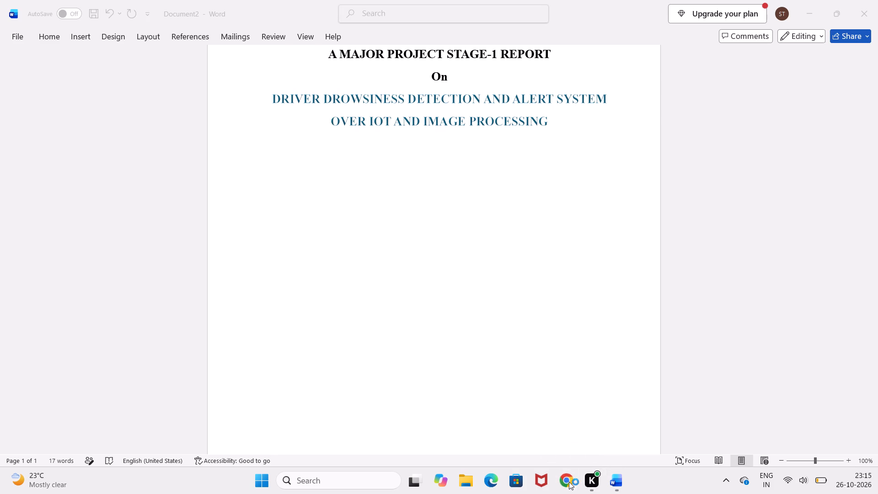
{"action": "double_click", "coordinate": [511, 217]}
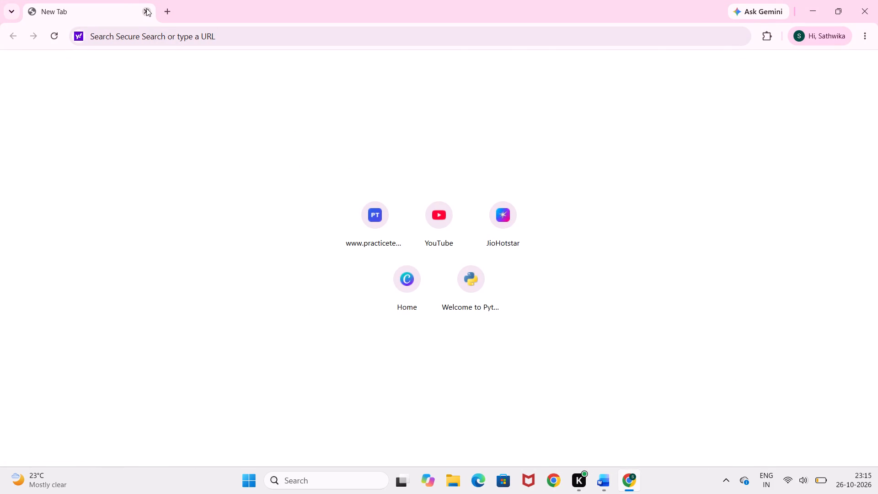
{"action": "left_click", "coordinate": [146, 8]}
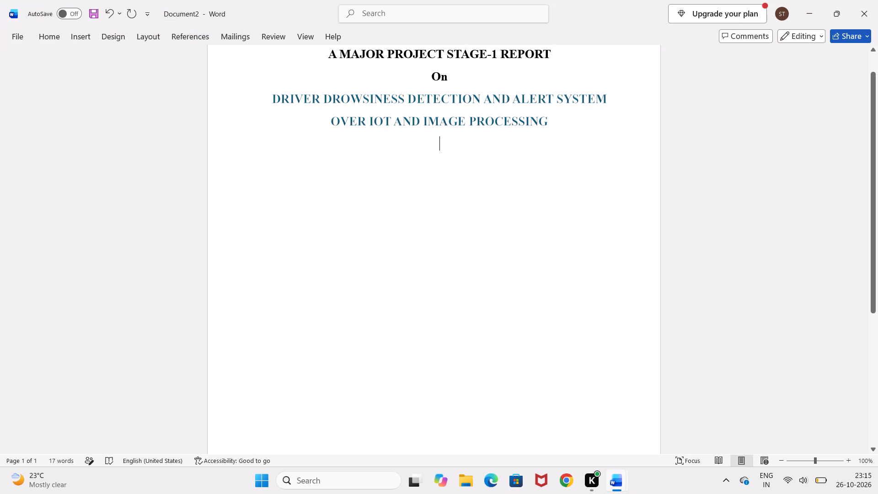
Switch to Google Chrome with the green "S" profile and look up WhatsApp Web in a new tab.
{"action": "left_click", "coordinate": [566, 473]}
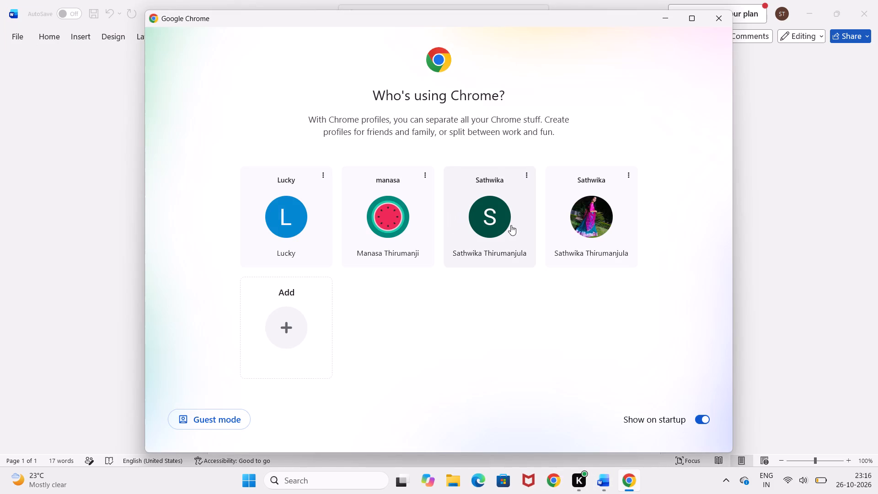
{"action": "double_click", "coordinate": [513, 226]}
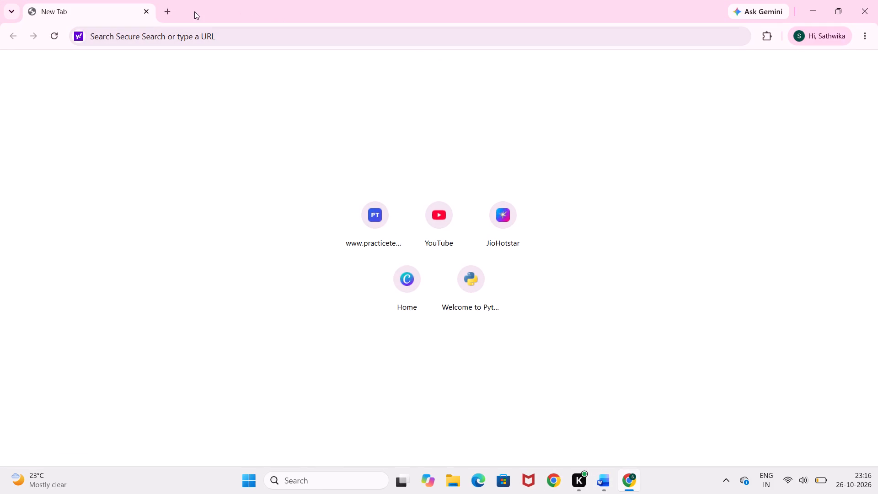
{"action": "left_click", "coordinate": [171, 11]}
{"action": "type", "text": "WHAT"}
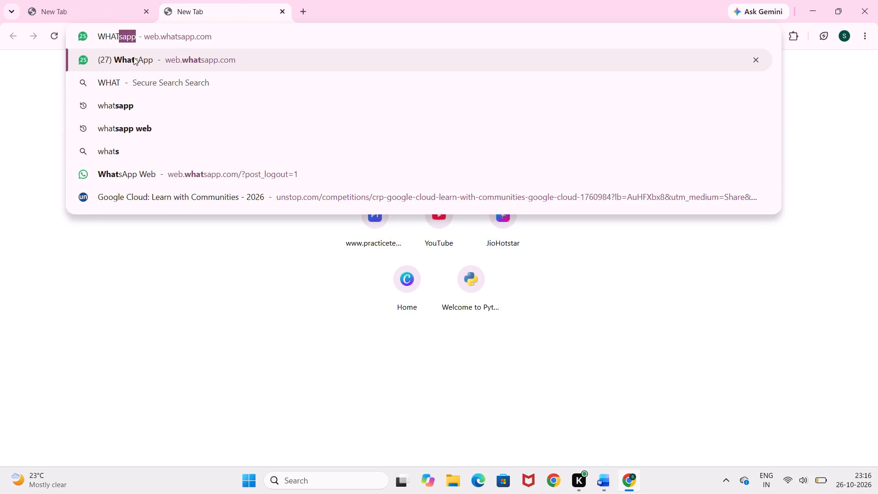
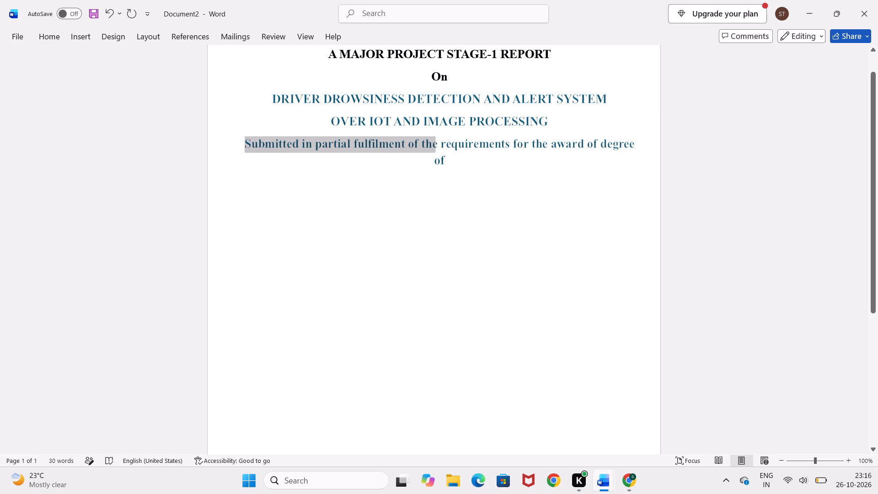
Set the "Submitted in partial fulfilment of the requirements…" line to the automatic font colour and make it italic.
{"action": "left_click_drag", "start_coordinate": [432, 141], "coordinate": [486, 154]}
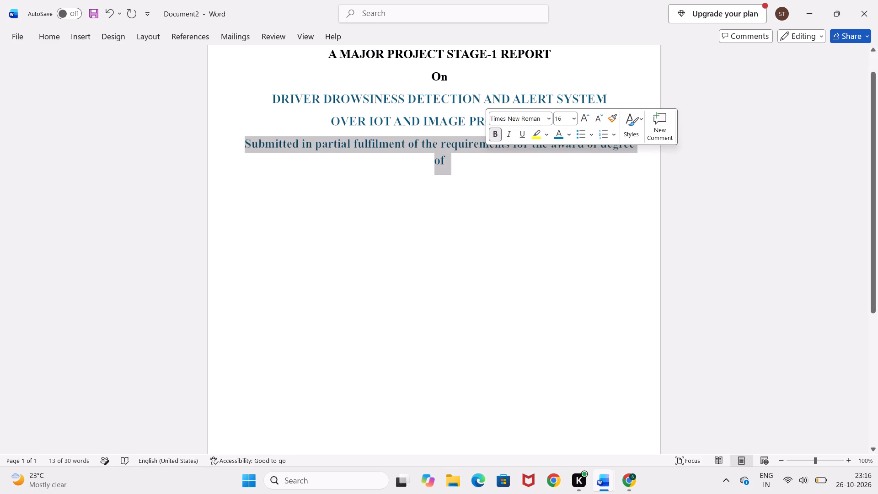
{"action": "left_click", "coordinate": [566, 137]}
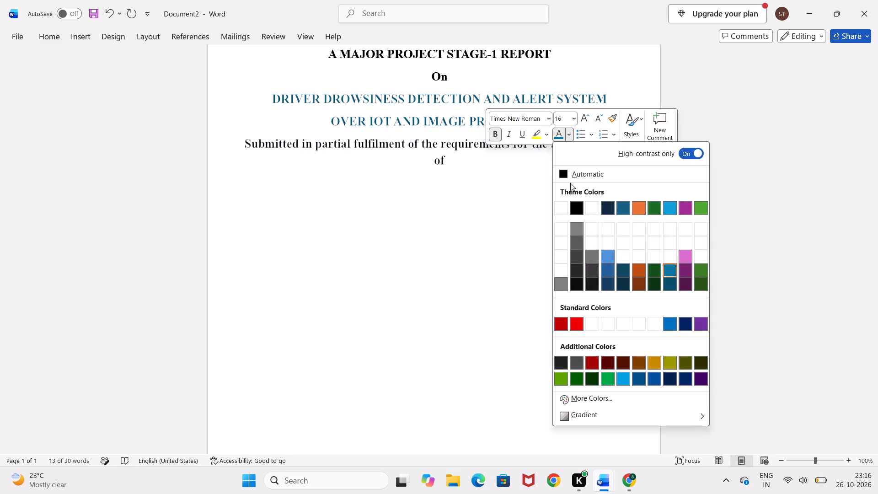
{"action": "left_click", "coordinate": [562, 173]}
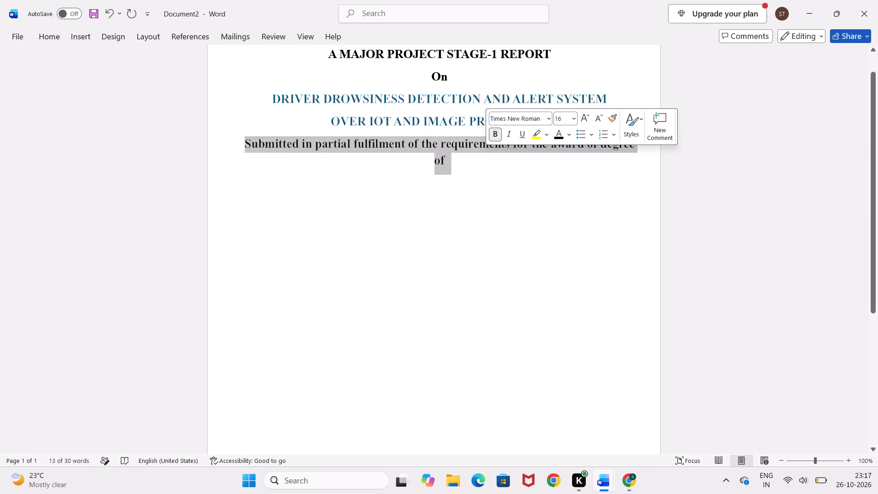
{"action": "left_click", "coordinate": [512, 137]}
{"action": "left_click", "coordinate": [480, 203]}
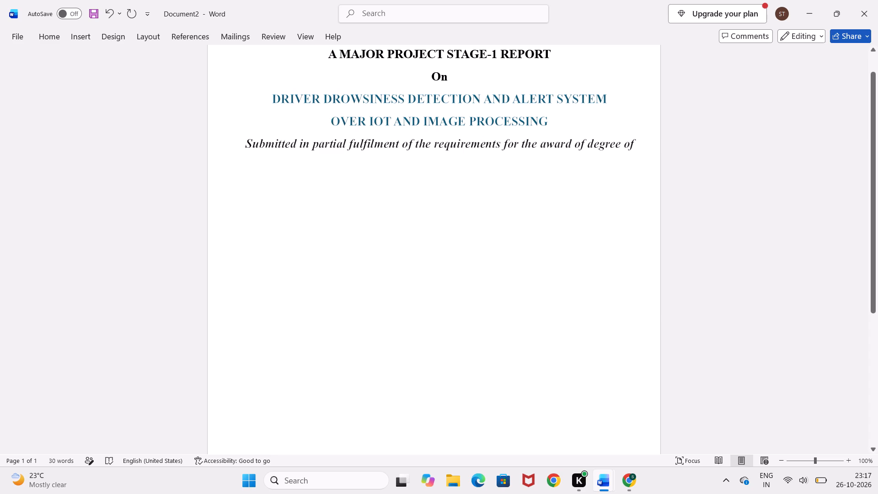
Remove the bold formatting from the whole "Submitted in partial fulfilment…" line.
{"action": "left_click_drag", "start_coordinate": [246, 144], "coordinate": [502, 143]}
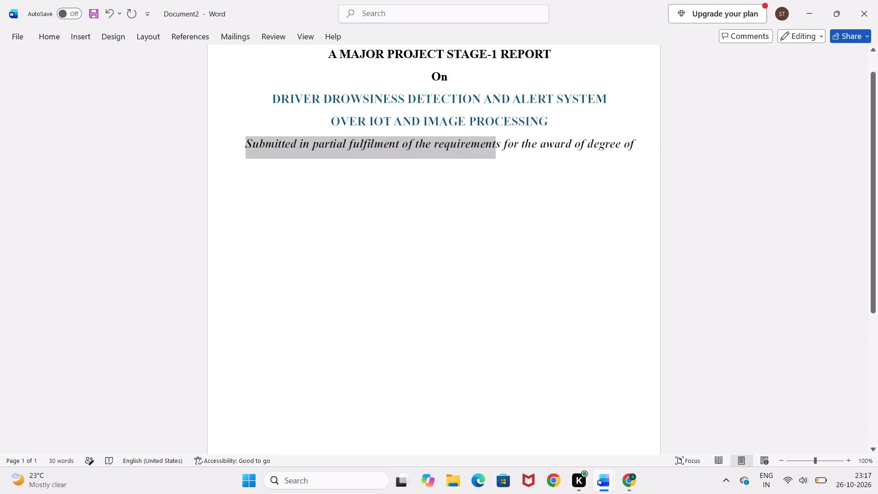
{"action": "left_click_drag", "start_coordinate": [502, 143], "coordinate": [667, 145]}
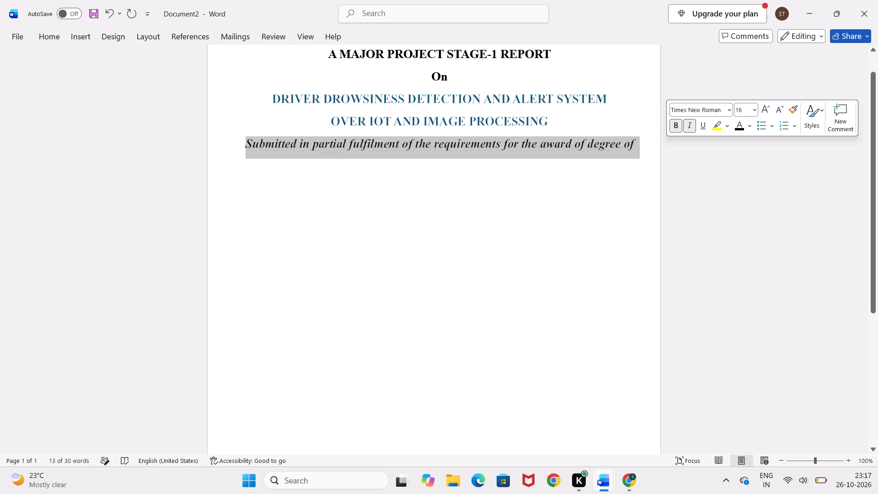
{"action": "left_click", "coordinate": [681, 122]}
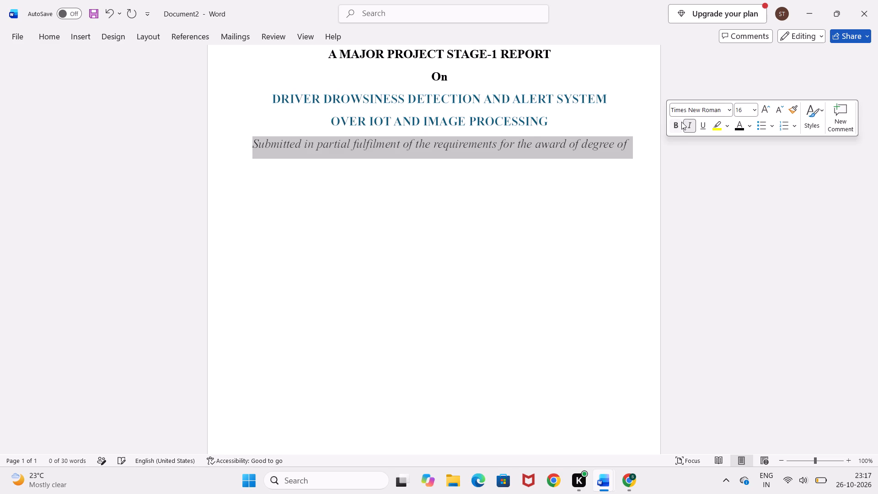
{"action": "left_click", "coordinate": [603, 188]}
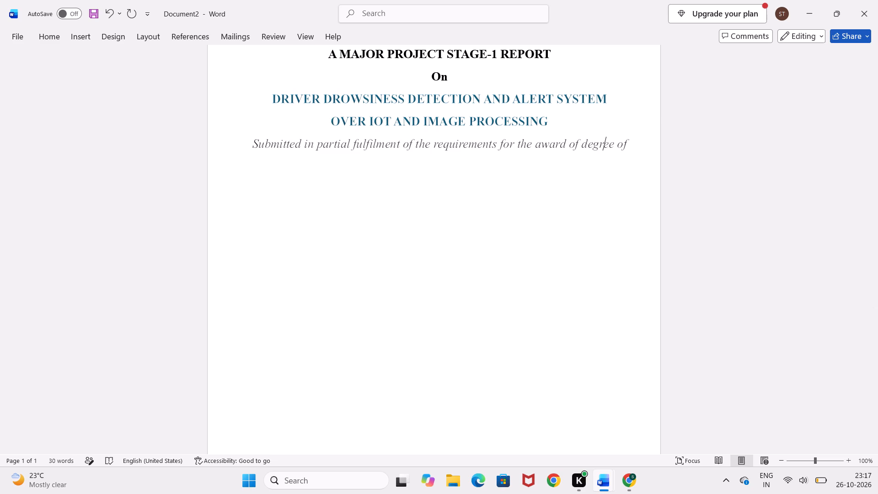
Select the entire "Submitted in partial fulfilment…" line below the project title for further font formatting.
{"action": "left_click", "coordinate": [640, 141]}
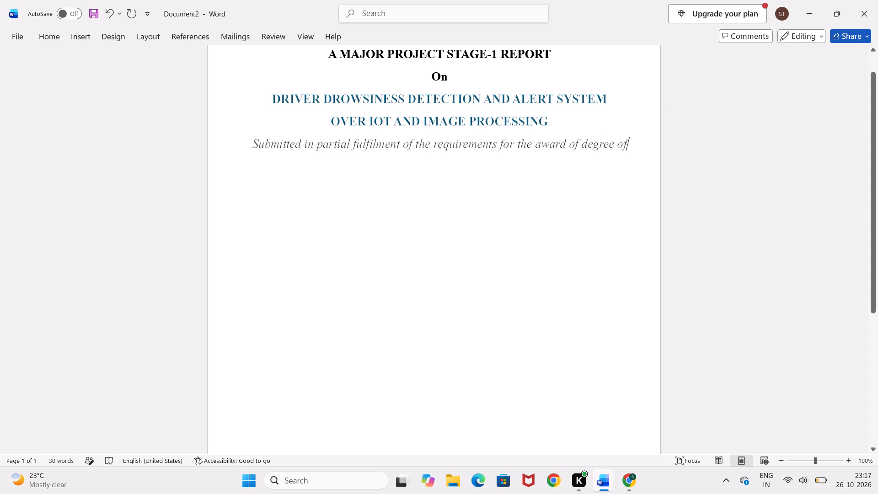
{"action": "left_click_drag", "start_coordinate": [636, 145], "coordinate": [442, 107]}
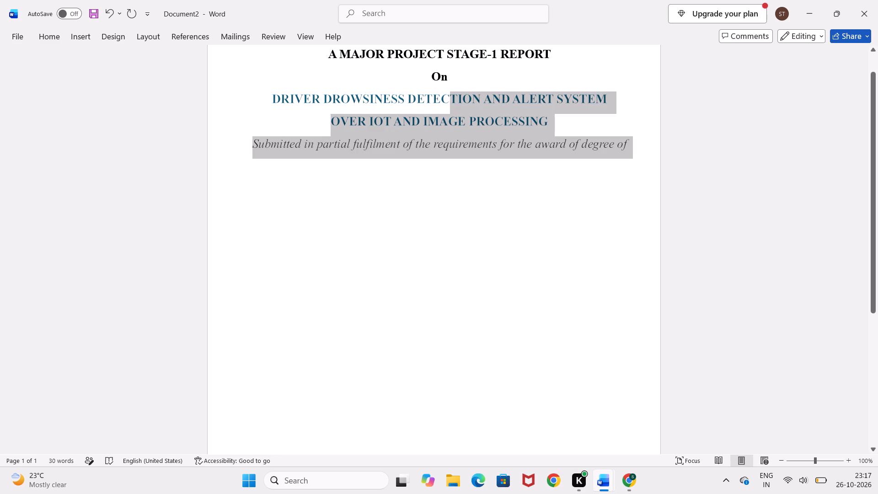
{"action": "left_click_drag", "start_coordinate": [442, 107], "coordinate": [254, 158]}
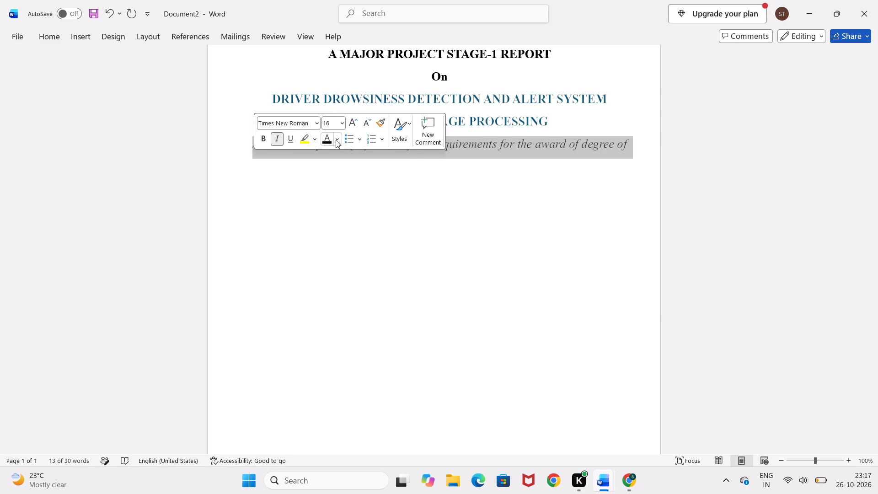
Set the font colour of the selected "Submitted in partial fulfilment…" line to the black theme colour and deselect the text.
{"action": "left_click", "coordinate": [336, 140]}
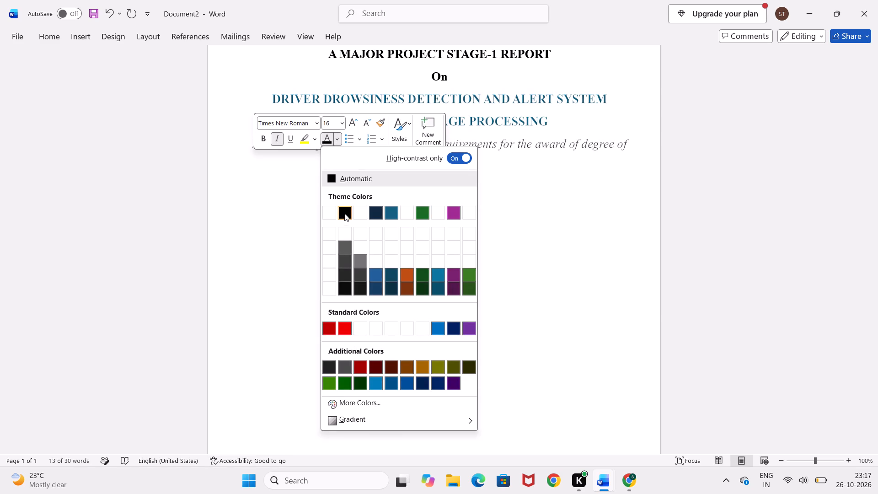
{"action": "left_click", "coordinate": [346, 213]}
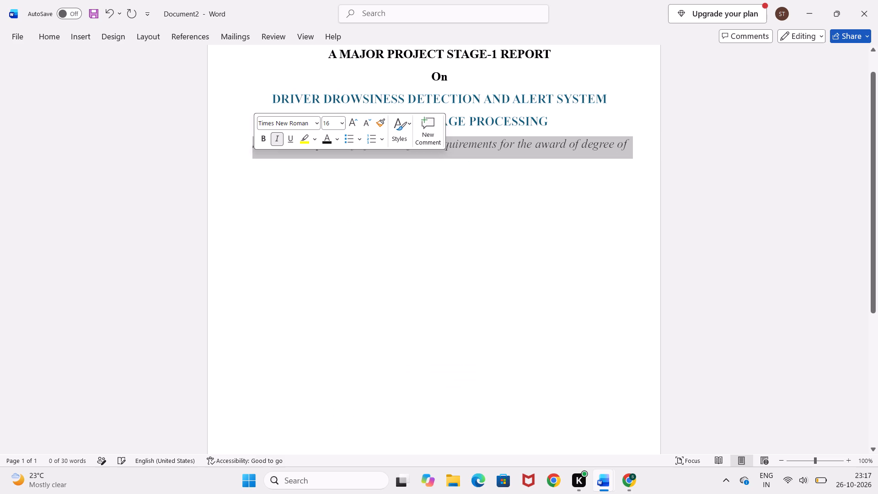
{"action": "left_click", "coordinate": [397, 212]}
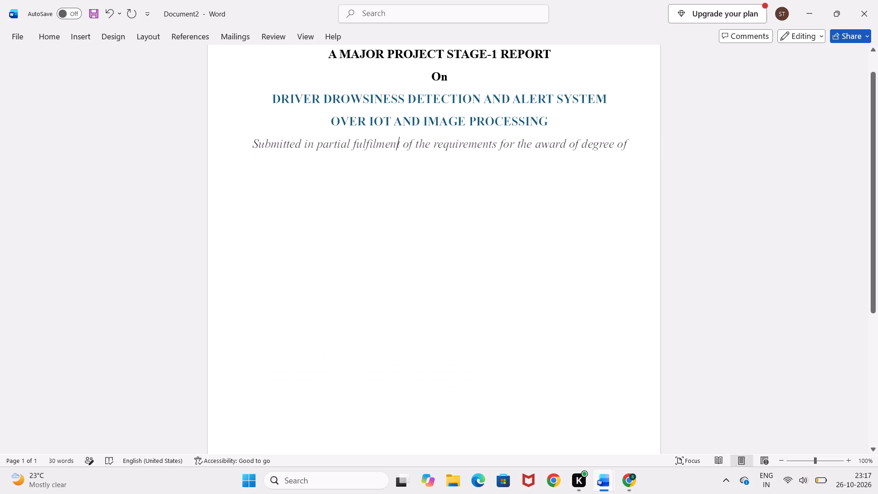
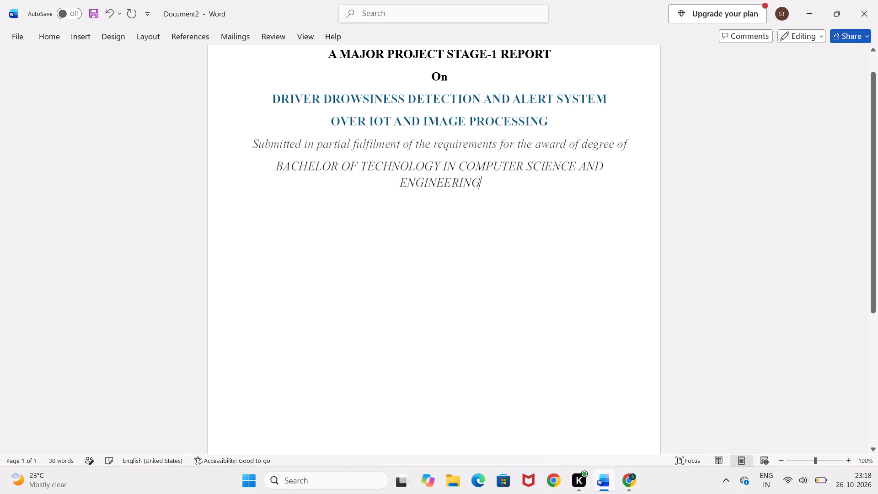
Split the degree text into three separate lines: "BACHELOR OF TECHNOLOGY", "IN" and "COMPUTER SCIENCE AND ENGINEERING".
{"action": "left_click", "coordinate": [443, 165]}
{"action": "key", "text": "Return"}
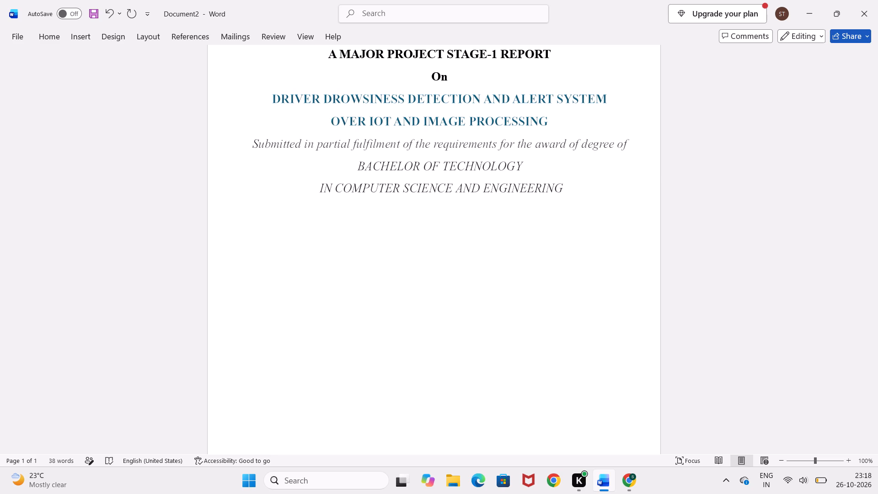
{"action": "key", "text": "Right"}
{"action": "key", "text": "Right"}
{"action": "key", "text": "Right"}
{"action": "key", "text": "Return"}
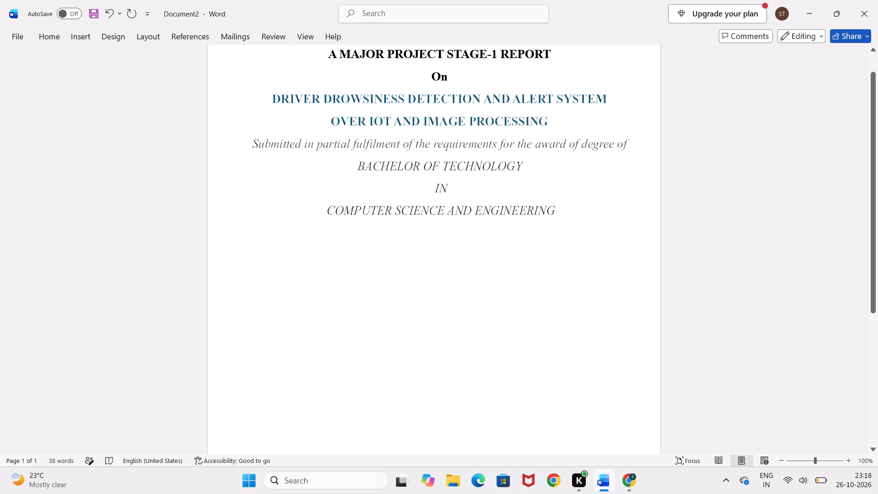
Make the three degree lines from "BACHELOR OF TECHNOLOGY" through "COMPUTER SCIENCE AND ENGINEERING" bold.
{"action": "left_click_drag", "start_coordinate": [359, 166], "coordinate": [536, 238]}
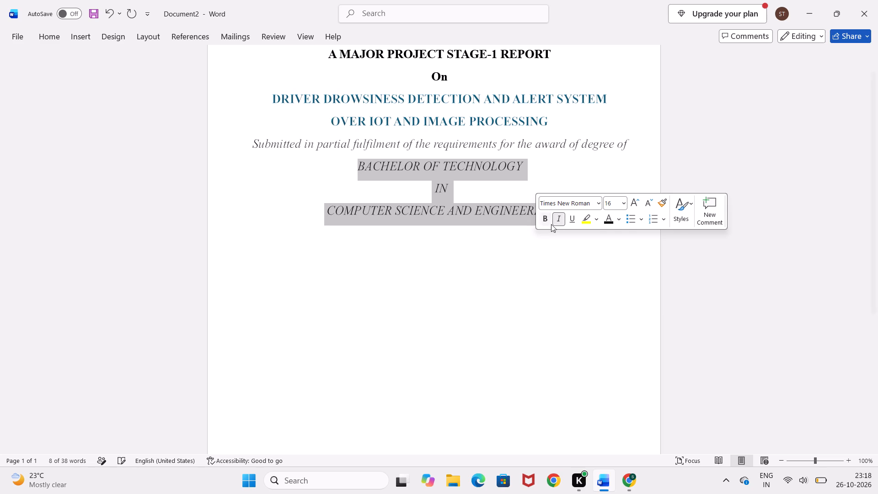
{"action": "left_click", "coordinate": [547, 219]}
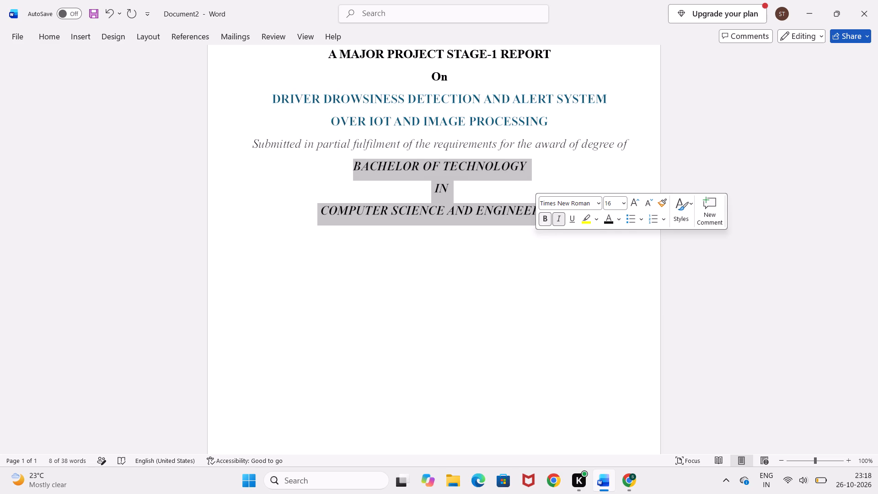
Remove the italic formatting from the three lines "BACHELOR OF TECHNOLOGY", "IN" and "COMPUTER SCIENCE AND ENGINEERING".
{"action": "left_click", "coordinate": [517, 272]}
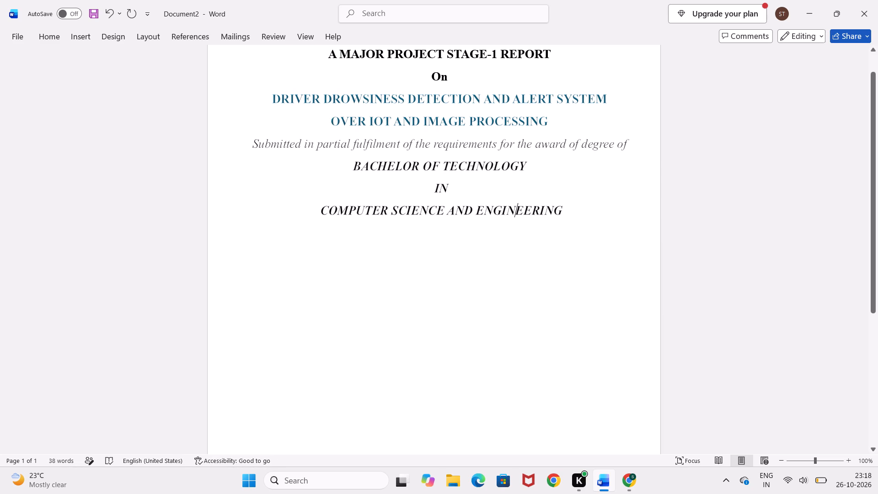
{"action": "left_click_drag", "start_coordinate": [353, 166], "coordinate": [497, 241]}
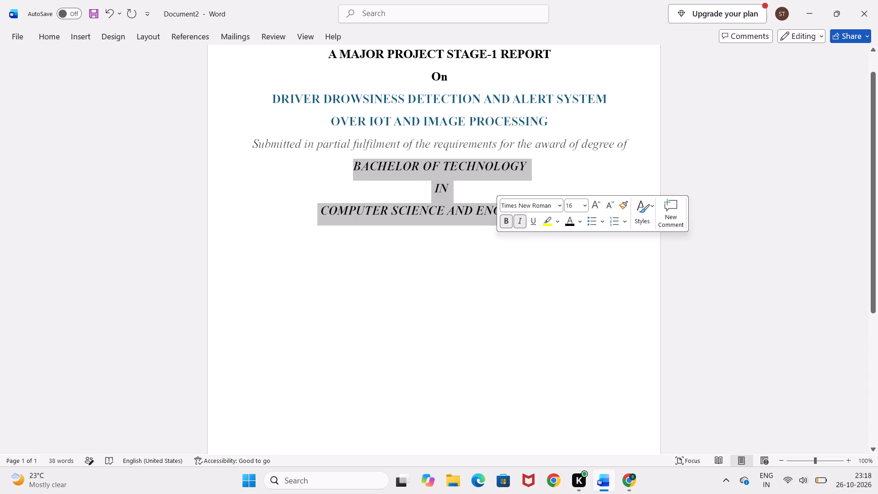
{"action": "left_click", "coordinate": [520, 219]}
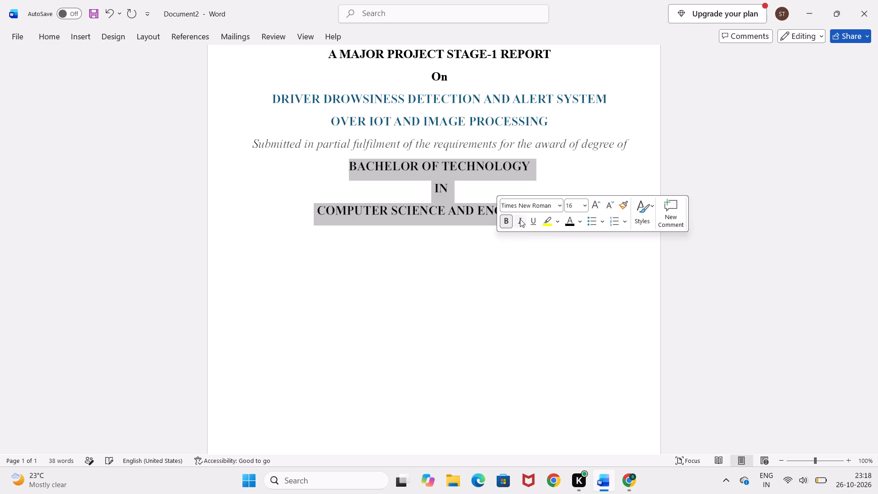
Add a new line below "COMPUTER SCIENCE AND ENGINEERING" on the cover page and begin its text with "U".
{"action": "left_click", "coordinate": [502, 258]}
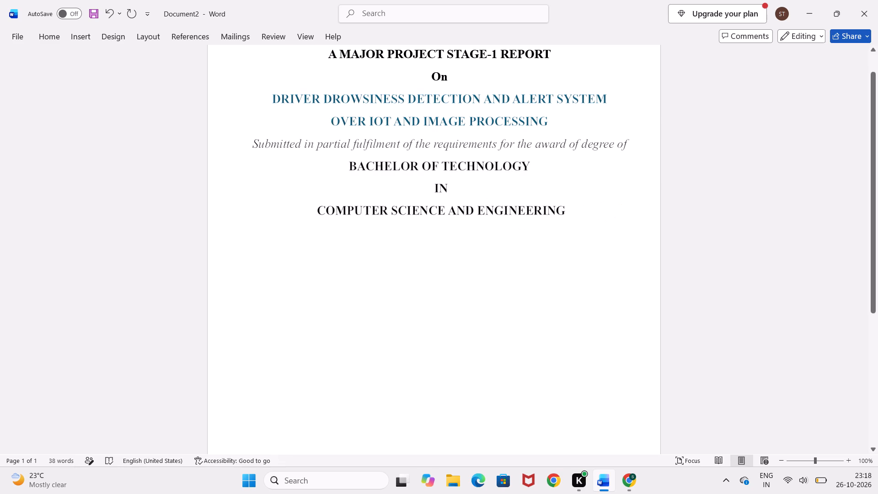
{"action": "key", "text": "Right"}
{"action": "key", "text": "Right"}
{"action": "key", "text": "Right"}
{"action": "key", "text": "Right"}
{"action": "key", "text": "Right"}
{"action": "key", "text": "Right"}
{"action": "key", "text": "Right"}
{"action": "key", "text": "Right"}
{"action": "key", "text": "Right"}
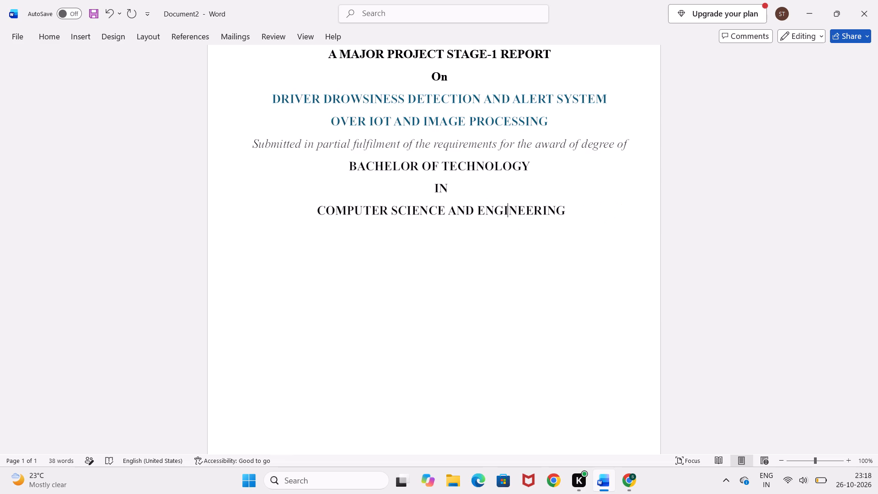
{"action": "key", "text": "Return"}
{"action": "type", "text": "U"}
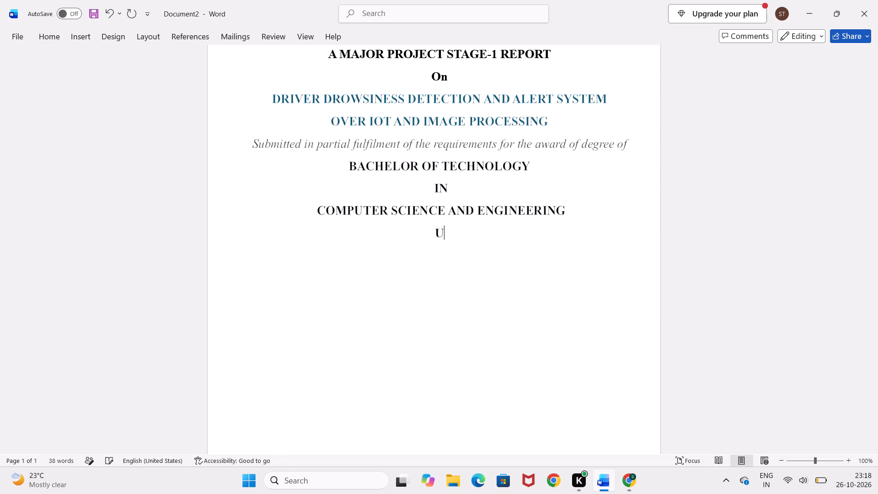
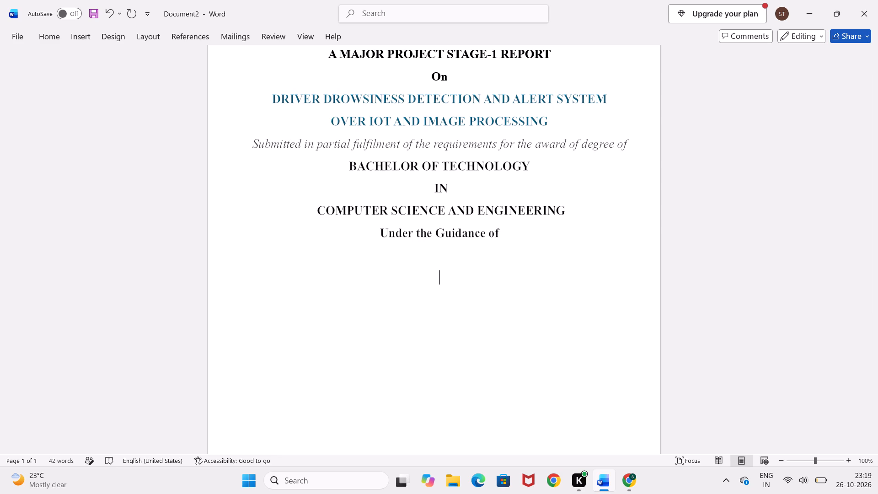
Remove the extra blank line below "Under the Guidance of" on the cover page.
{"action": "key", "text": "BackSpace"}
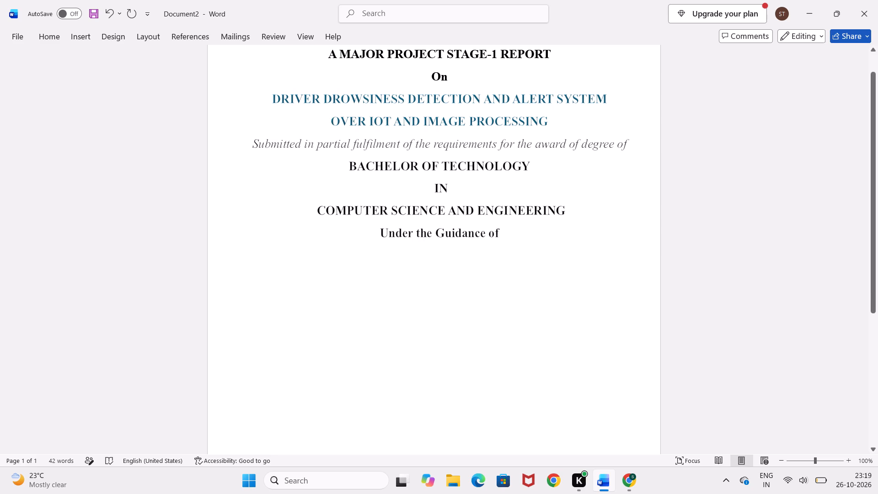
{"action": "scroll", "coordinate": [496, 316], "scroll_direction": "up", "scroll_amount": 2}
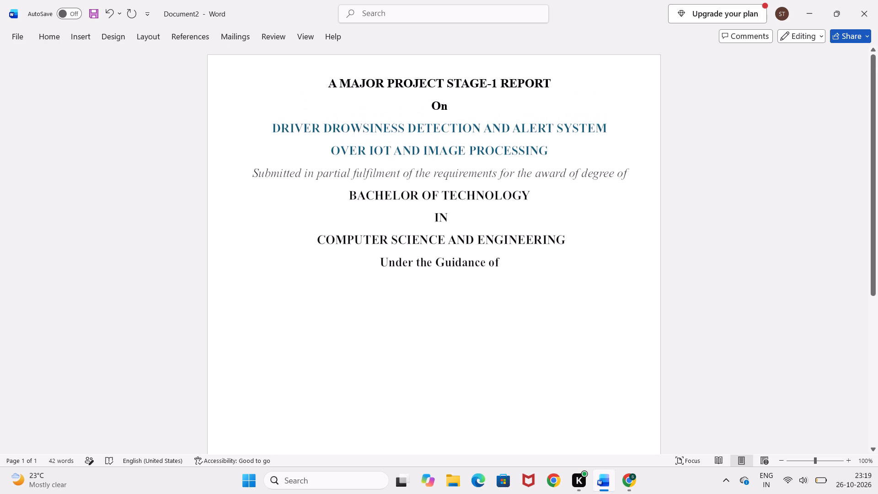
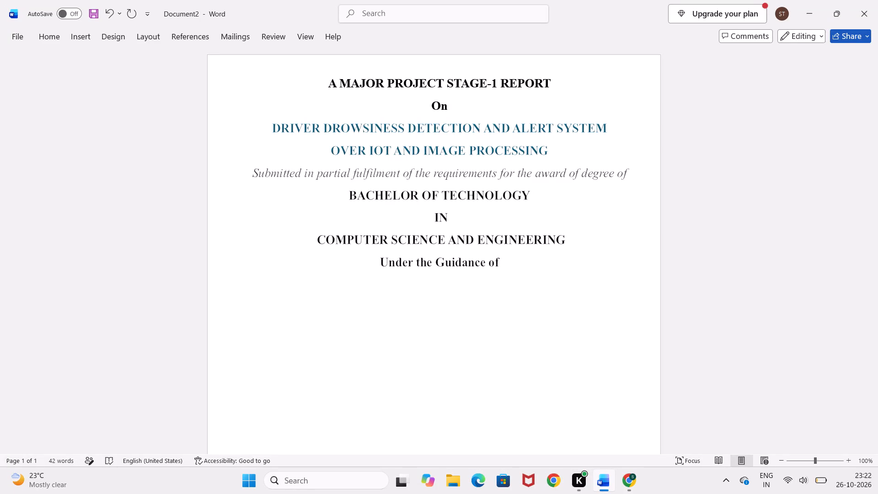
Enter the project guide's name in capitals, with the title "DR.", below "Under the Guidance of" on the cover page.
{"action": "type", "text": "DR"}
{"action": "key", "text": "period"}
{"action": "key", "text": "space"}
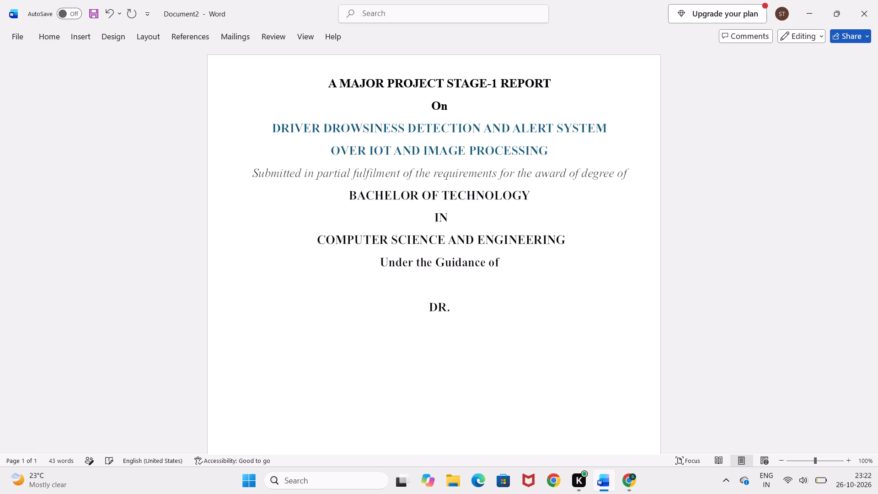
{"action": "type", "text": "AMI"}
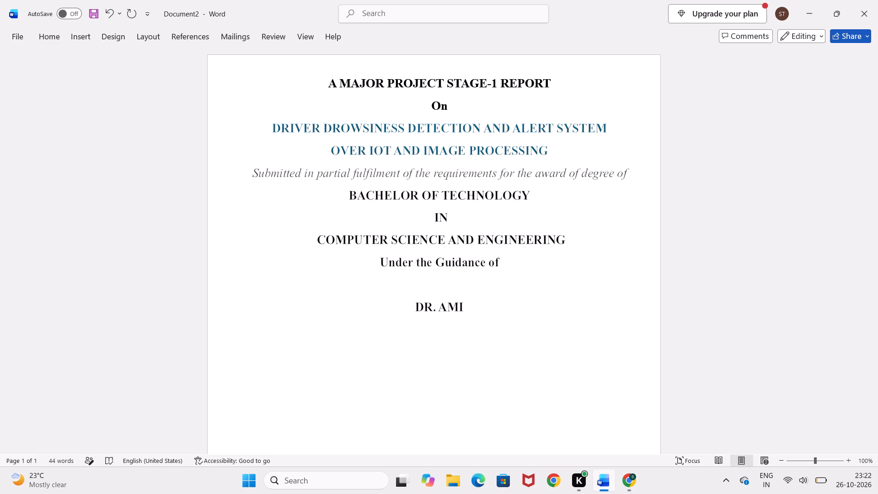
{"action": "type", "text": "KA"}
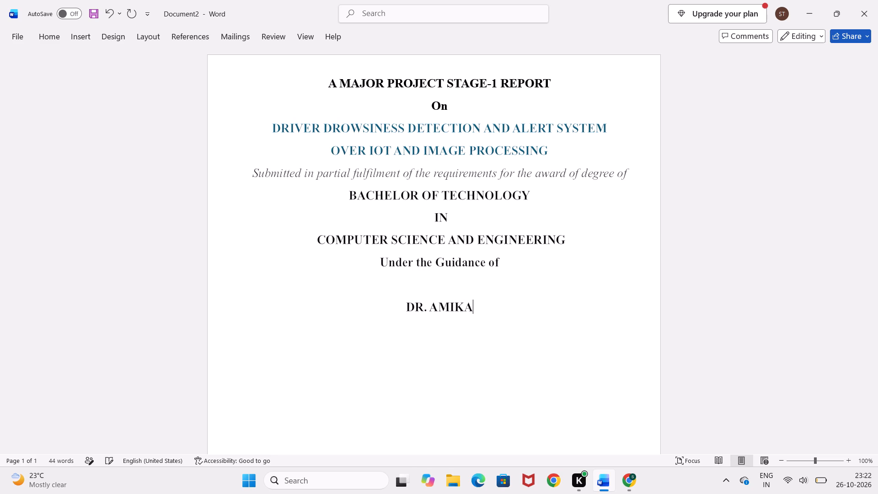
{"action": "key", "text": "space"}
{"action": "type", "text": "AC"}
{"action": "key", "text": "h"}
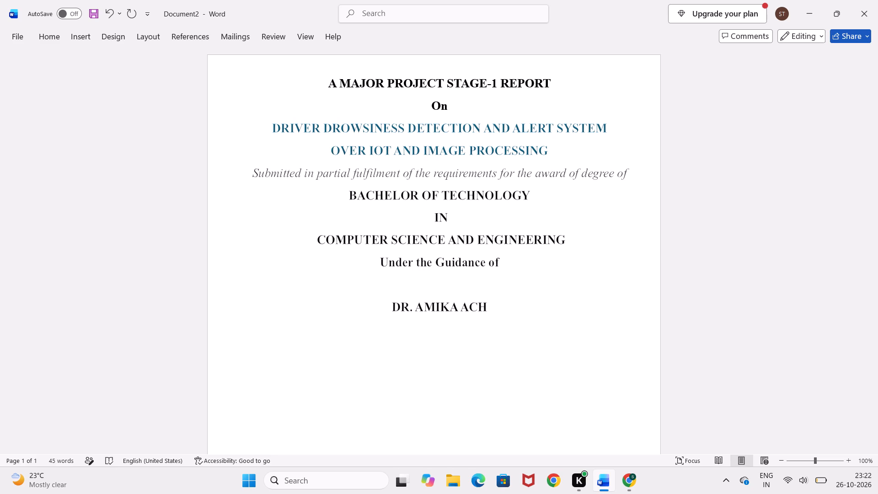
Finish the project guide's name below "Under the Guidance of" and rewrite it with only the initial letters capitalised.
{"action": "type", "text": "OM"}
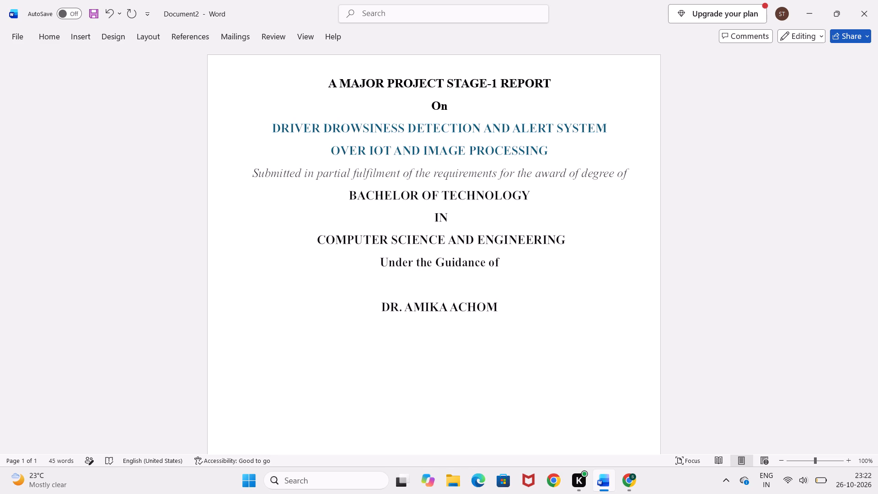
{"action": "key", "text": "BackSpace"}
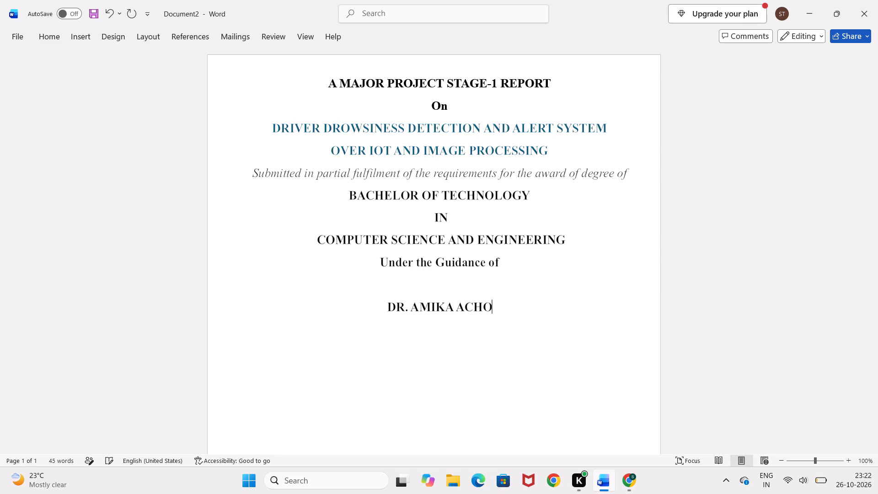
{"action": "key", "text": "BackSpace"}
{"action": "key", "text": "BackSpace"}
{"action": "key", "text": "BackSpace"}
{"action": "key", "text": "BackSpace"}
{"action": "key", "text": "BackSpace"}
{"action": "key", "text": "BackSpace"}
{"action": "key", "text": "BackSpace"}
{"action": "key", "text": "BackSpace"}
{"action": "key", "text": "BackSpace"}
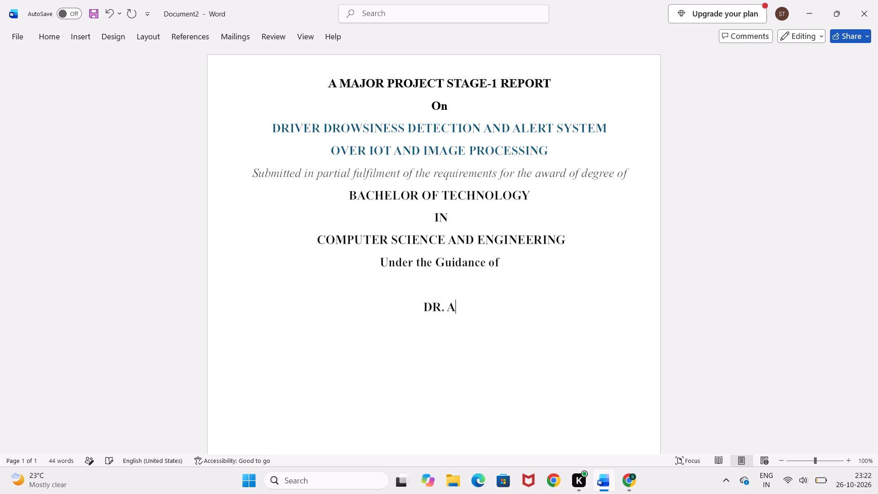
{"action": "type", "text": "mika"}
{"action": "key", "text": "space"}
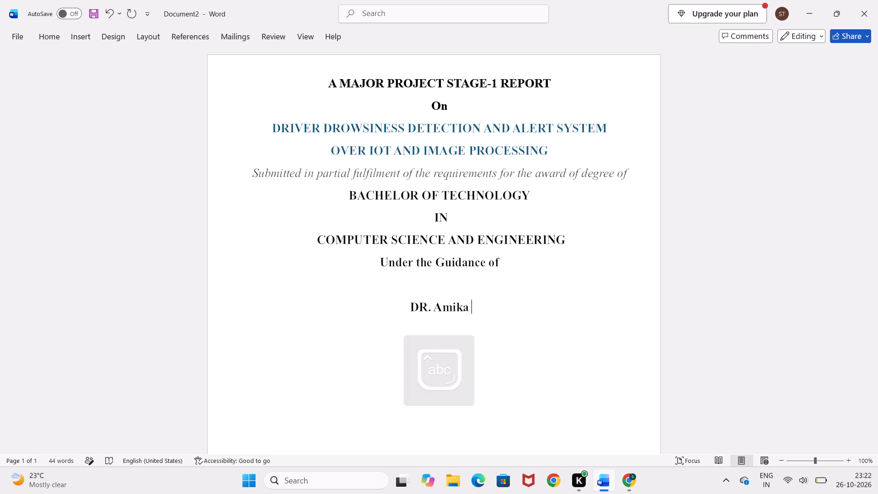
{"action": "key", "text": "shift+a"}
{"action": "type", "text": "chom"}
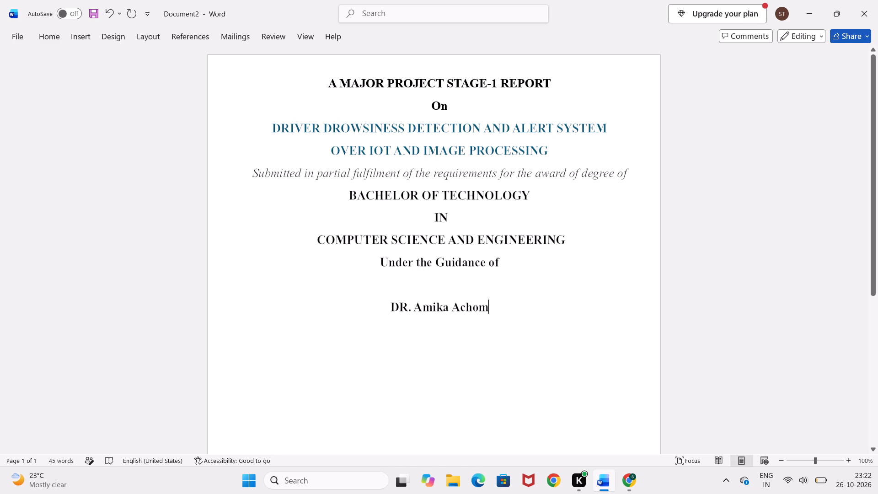
Change the title before the project guide's name to "Dr." with a lowercase "r".
{"action": "left_click", "coordinate": [407, 304]}
{"action": "key", "text": "BackSpace"}
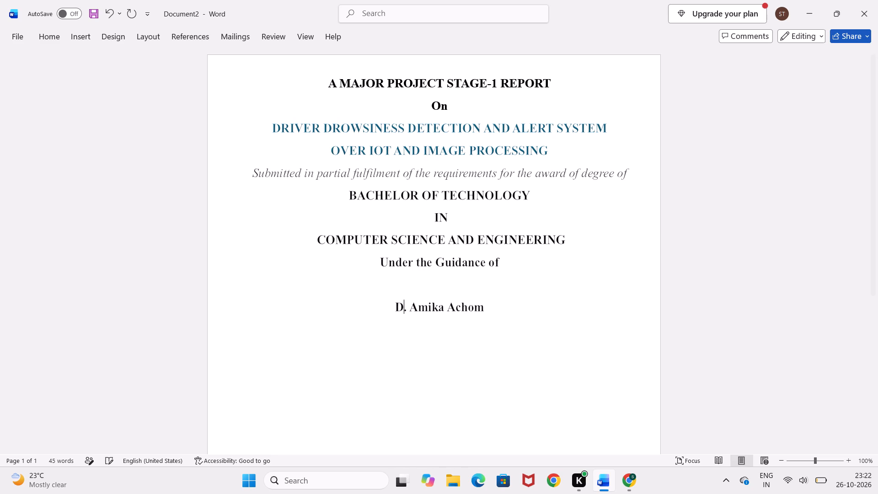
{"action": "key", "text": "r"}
{"action": "left_click", "coordinate": [497, 314]}
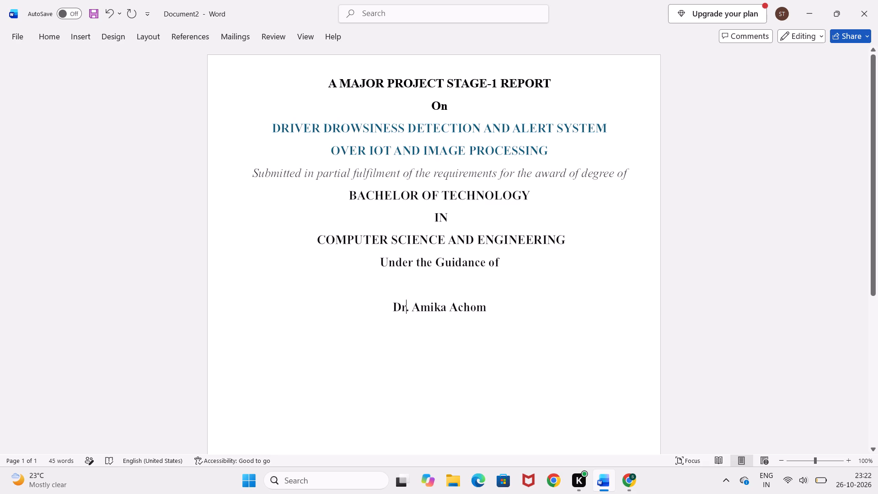
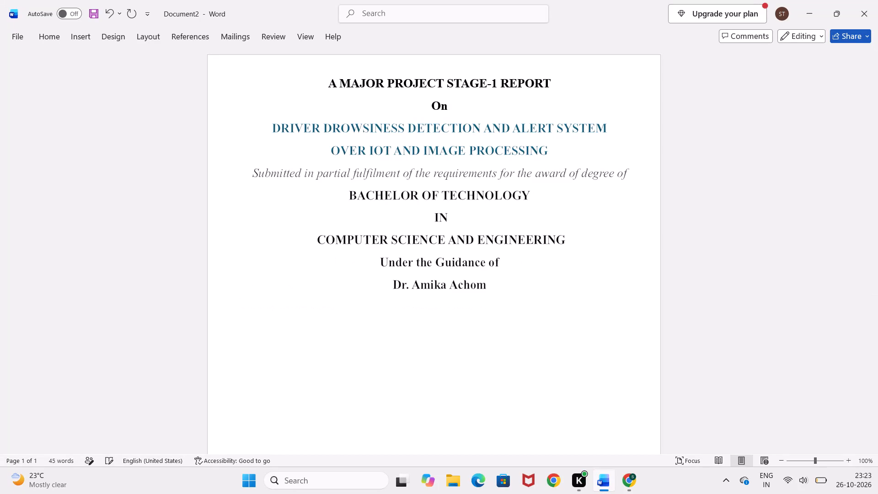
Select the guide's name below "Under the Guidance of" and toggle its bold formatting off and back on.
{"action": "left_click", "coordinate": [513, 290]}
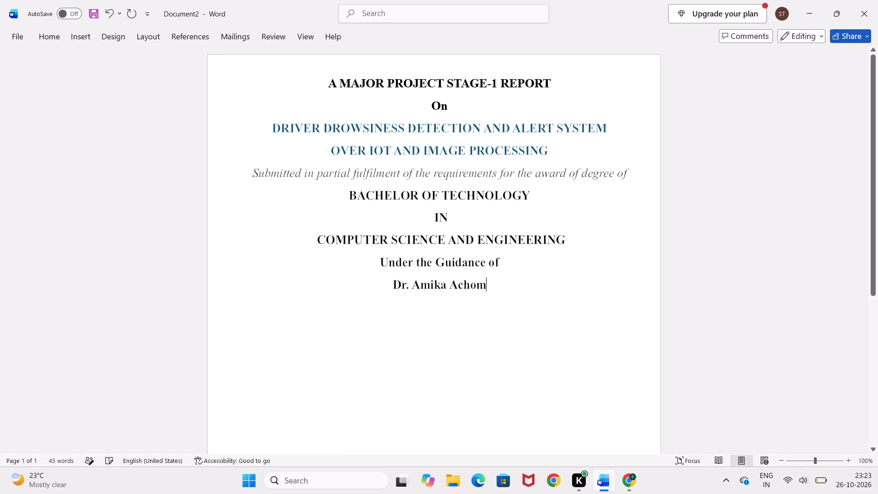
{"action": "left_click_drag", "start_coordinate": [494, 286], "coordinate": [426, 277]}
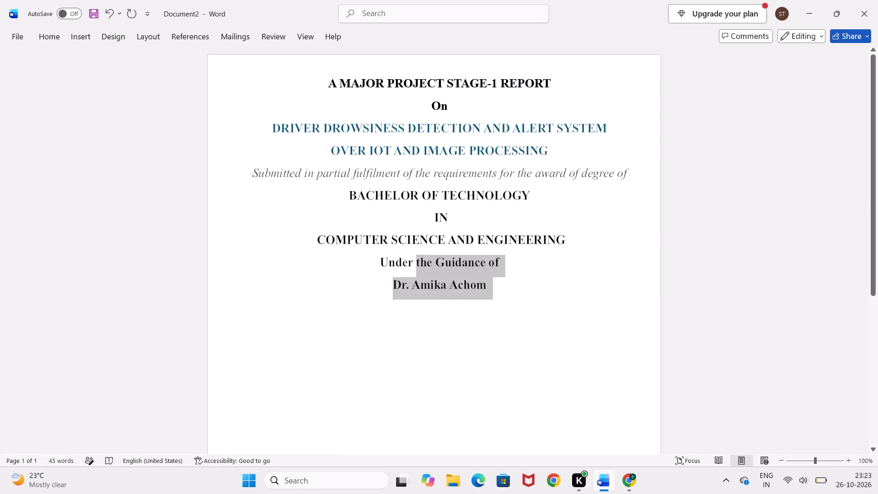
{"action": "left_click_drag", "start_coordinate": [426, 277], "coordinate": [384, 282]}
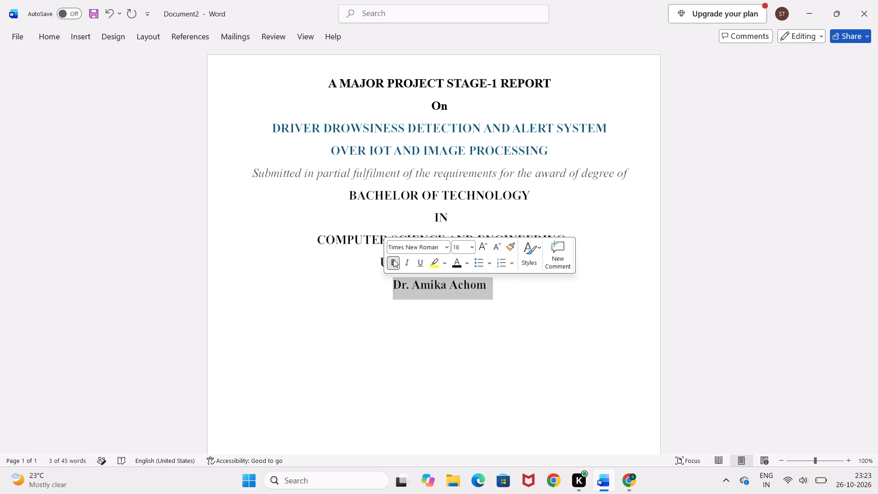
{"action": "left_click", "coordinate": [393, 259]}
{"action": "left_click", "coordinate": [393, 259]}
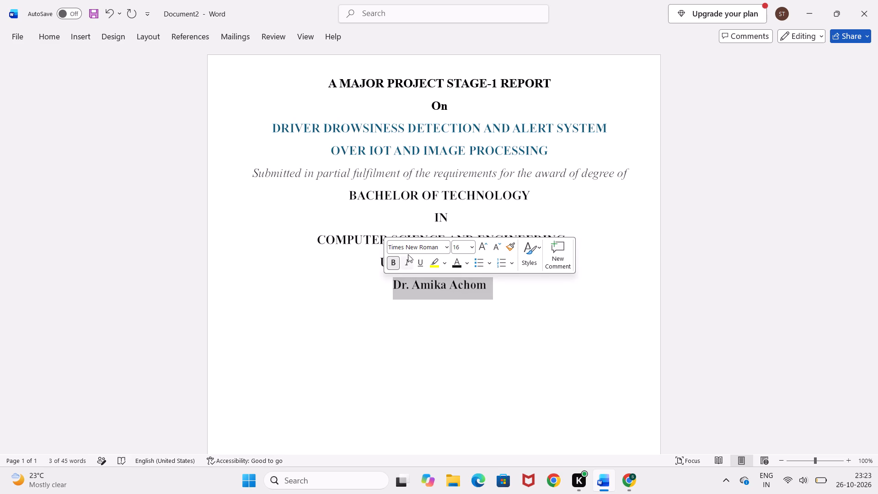
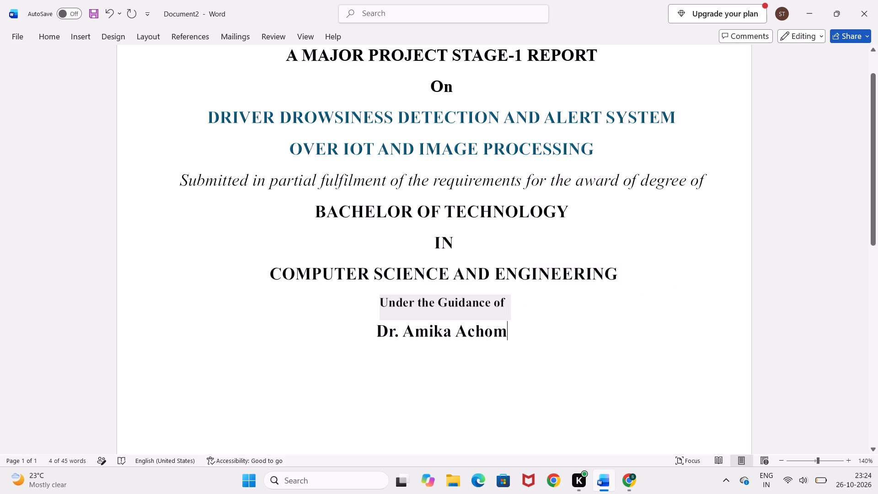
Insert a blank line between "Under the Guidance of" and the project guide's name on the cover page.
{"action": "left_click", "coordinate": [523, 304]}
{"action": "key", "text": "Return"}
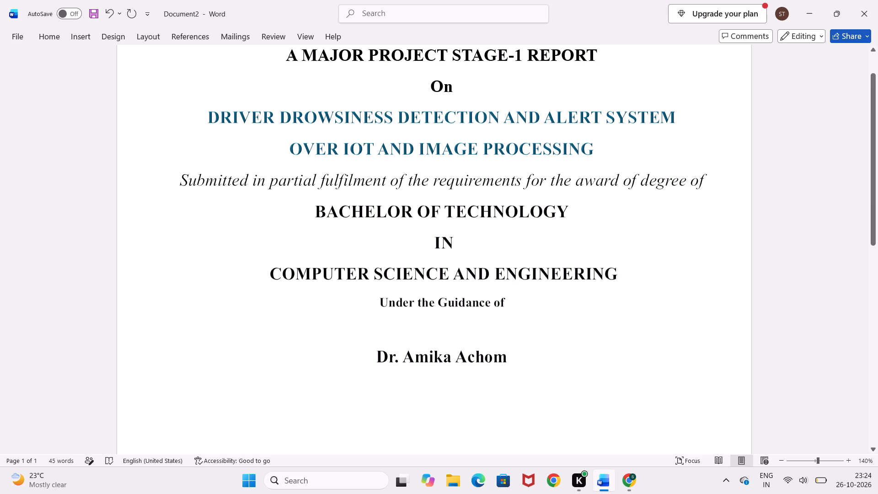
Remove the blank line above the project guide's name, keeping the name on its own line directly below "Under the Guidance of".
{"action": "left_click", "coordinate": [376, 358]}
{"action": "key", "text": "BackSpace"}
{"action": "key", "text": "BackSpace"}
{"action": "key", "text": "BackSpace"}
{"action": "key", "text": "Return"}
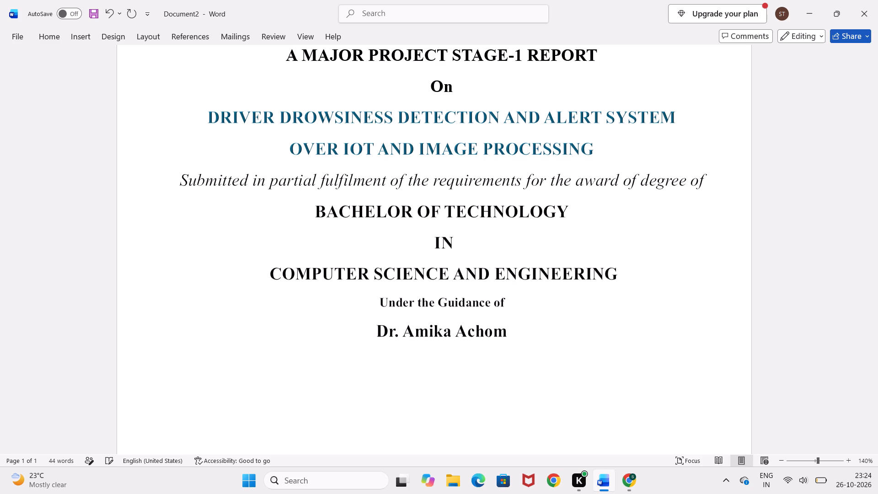
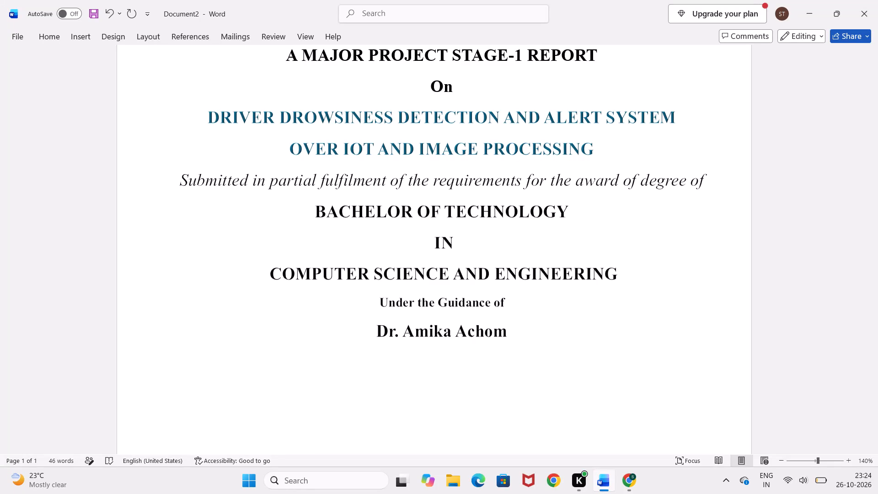
Begin the project guide's designation with the word "Assisstant" on the line below the guide's name on the cover page.
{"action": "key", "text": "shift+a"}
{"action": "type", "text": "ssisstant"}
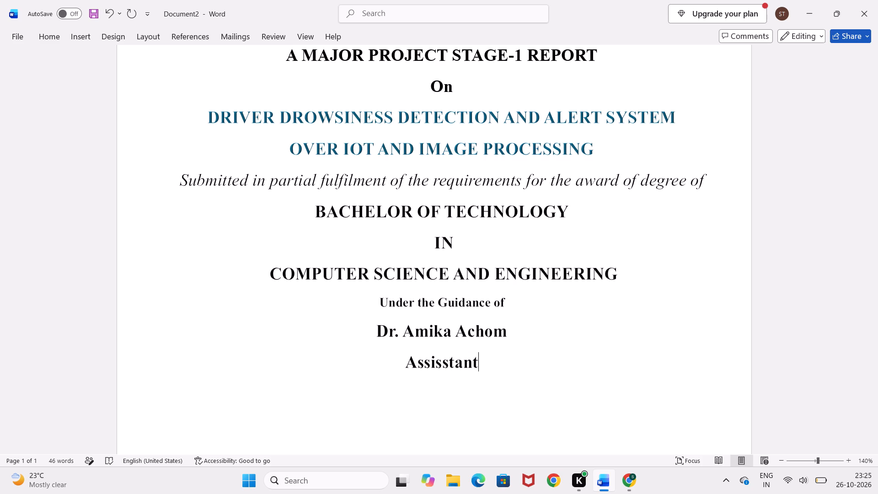
Correct the misspelled word below the guide's name on the cover page so it reads "Assistant".
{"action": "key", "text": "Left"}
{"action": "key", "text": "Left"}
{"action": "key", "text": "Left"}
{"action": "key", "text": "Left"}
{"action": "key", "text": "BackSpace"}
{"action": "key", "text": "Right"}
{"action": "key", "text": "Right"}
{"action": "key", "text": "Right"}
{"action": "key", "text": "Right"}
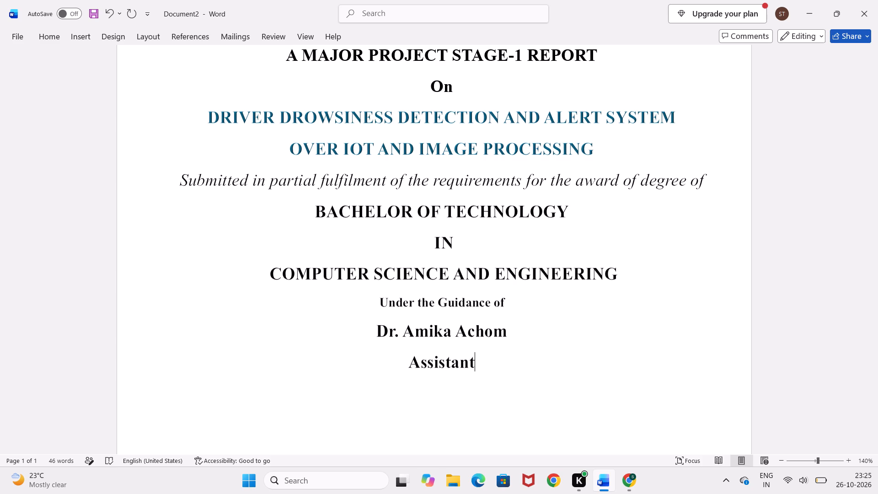
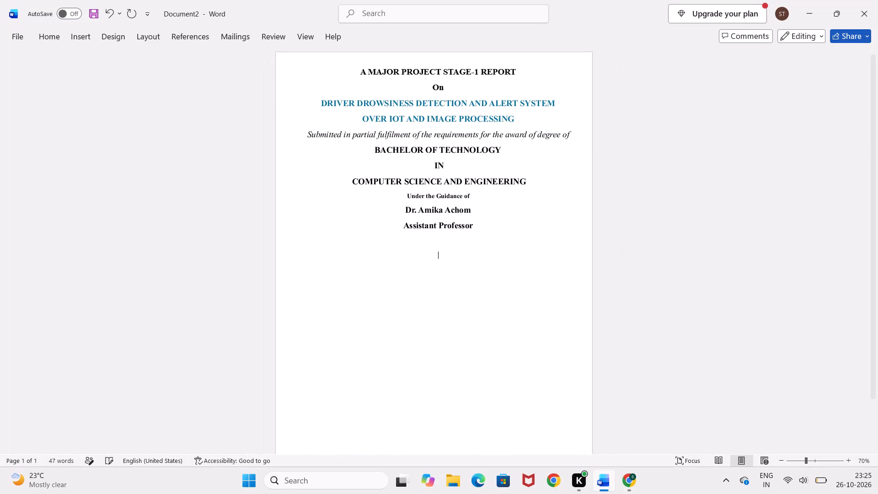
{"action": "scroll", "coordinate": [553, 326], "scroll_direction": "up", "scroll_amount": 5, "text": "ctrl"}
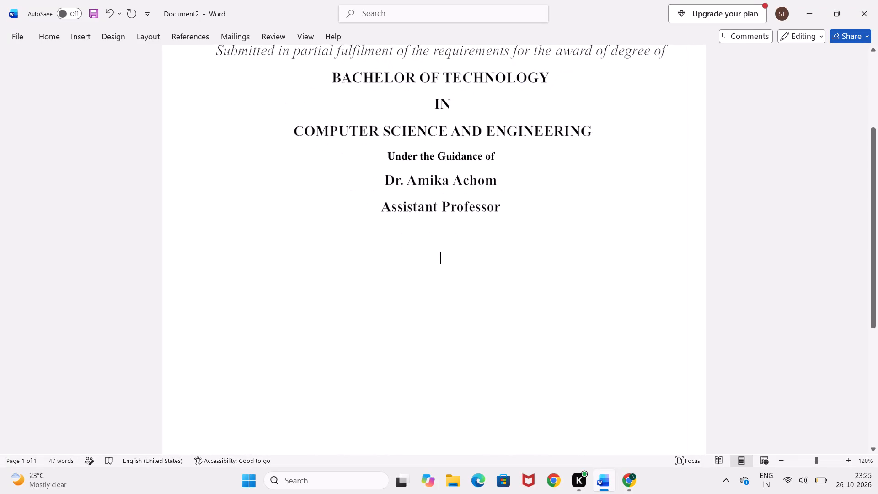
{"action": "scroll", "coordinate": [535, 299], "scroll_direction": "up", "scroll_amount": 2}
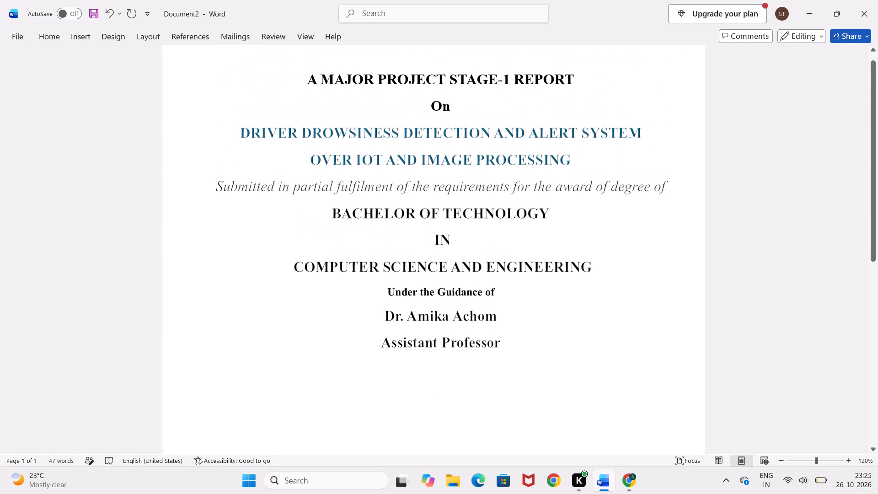
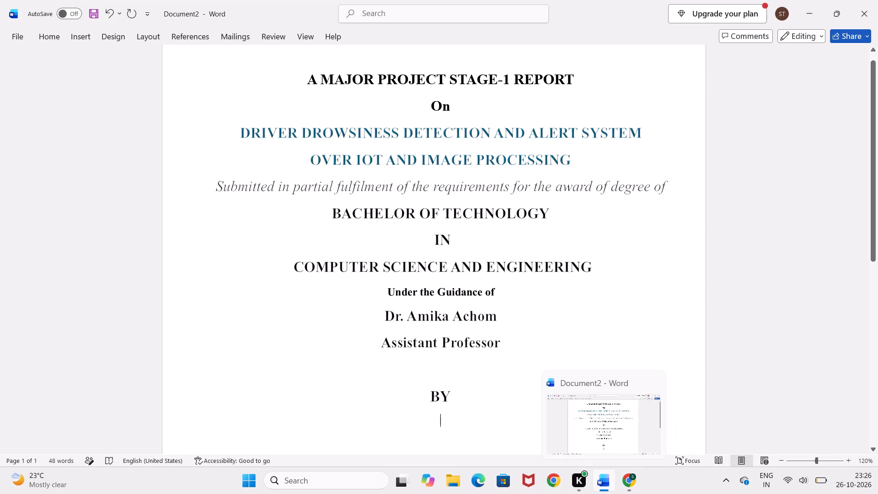
Remove the blank line between "Assistant Professor" and "BY" on the cover page.
{"action": "left_click", "coordinate": [527, 414]}
{"action": "left_click_drag", "start_coordinate": [441, 371], "coordinate": [439, 375]}
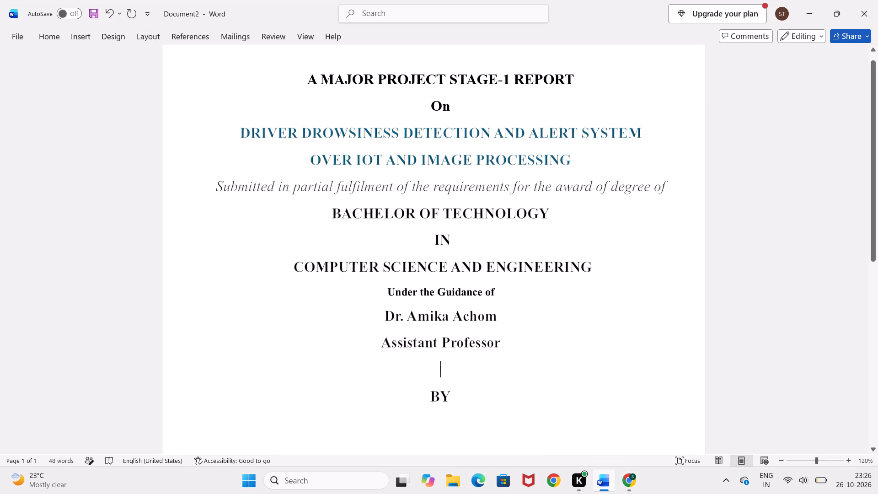
{"action": "left_click_drag", "start_coordinate": [439, 375], "coordinate": [437, 381]}
{"action": "left_click", "coordinate": [437, 381]}
{"action": "left_click", "coordinate": [437, 381]}
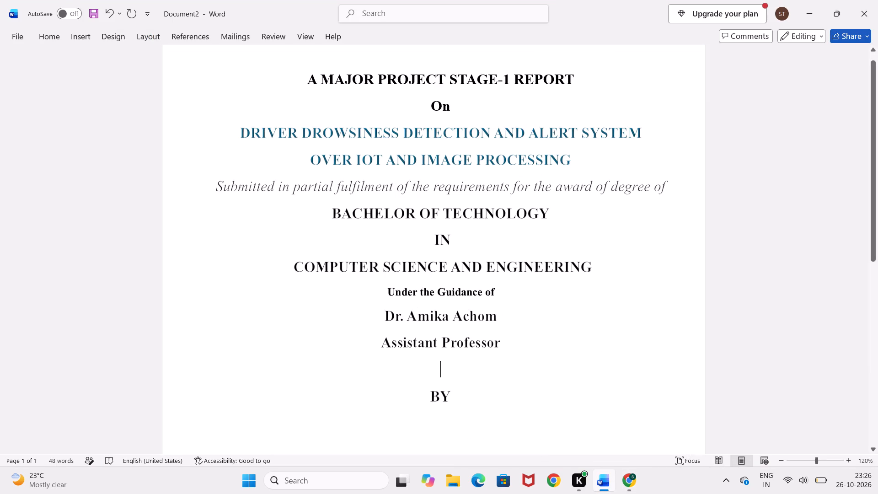
{"action": "left_click", "coordinate": [434, 384]}
{"action": "left_click", "coordinate": [429, 403]}
{"action": "key", "text": "BackSpace"}
{"action": "left_click", "coordinate": [473, 370]}
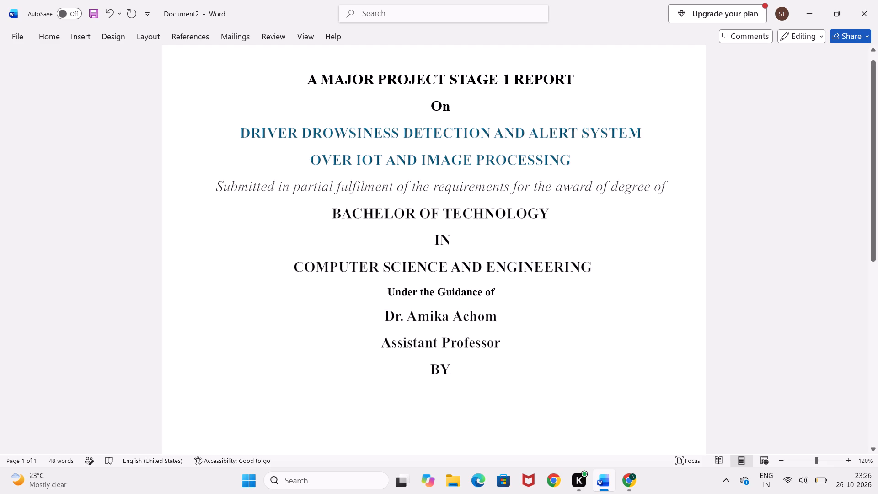
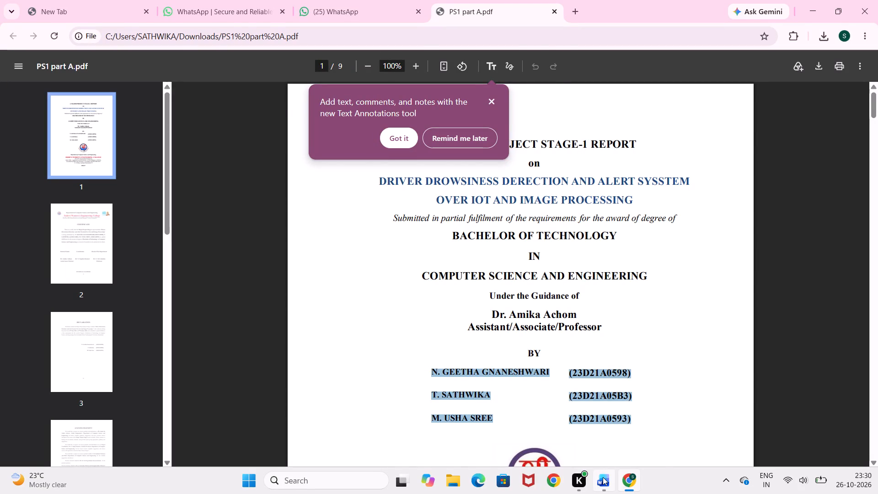
Switch to Word and paste the three students' names and roll numbers below "BY", placing each student on a separate line.
{"action": "left_click", "coordinate": [603, 477]}
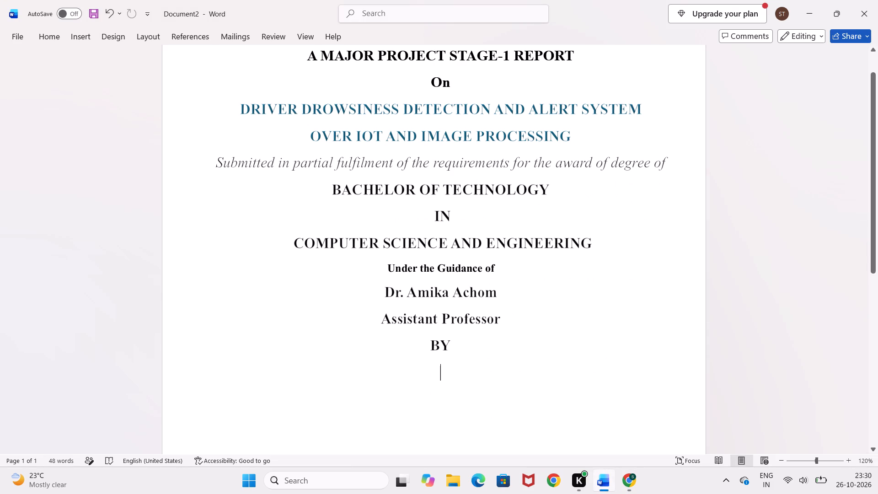
{"action": "key", "text": "ctrl+v"}
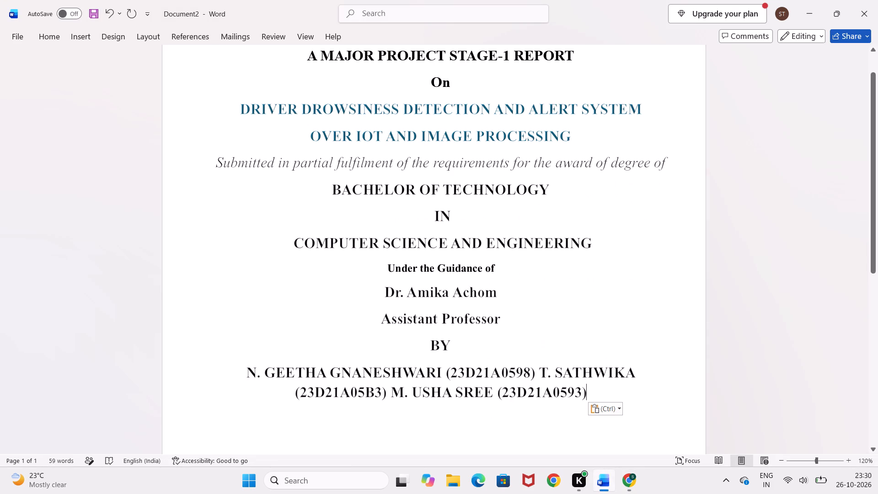
{"action": "left_click", "coordinate": [536, 375]}
{"action": "key", "text": "Return"}
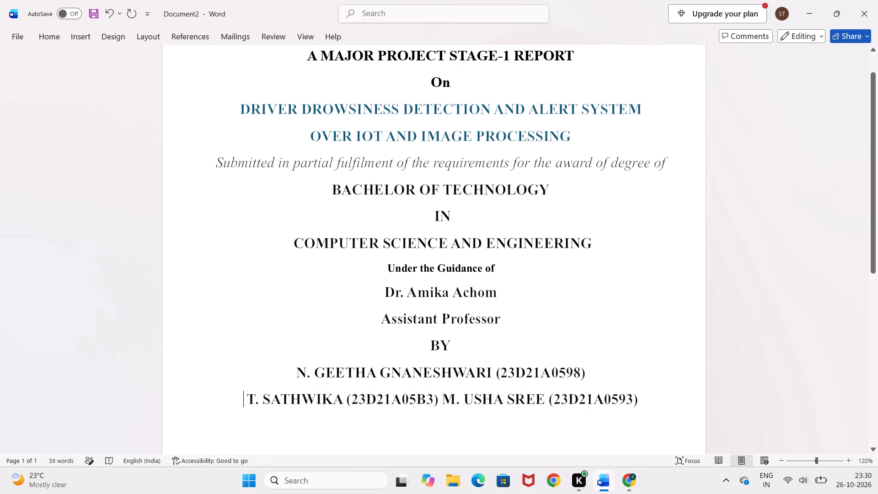
{"action": "left_click", "coordinate": [439, 398]}
{"action": "key", "text": "Return"}
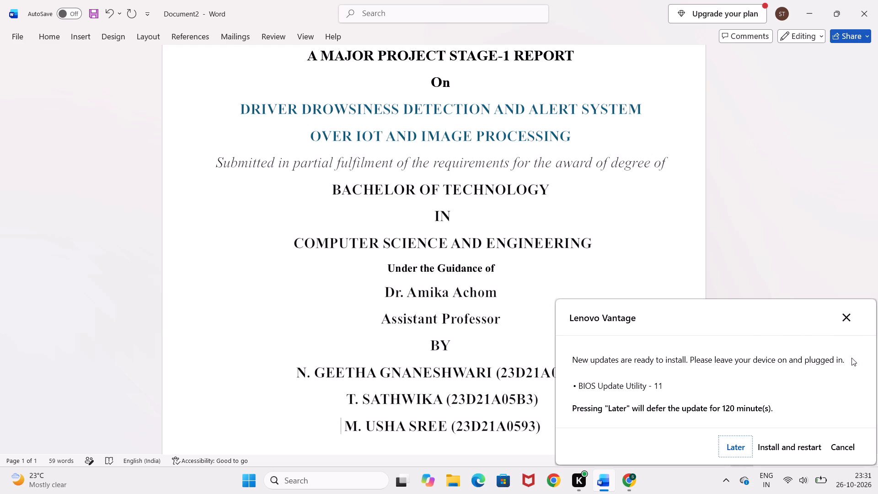
{"action": "left_click", "coordinate": [846, 317]}
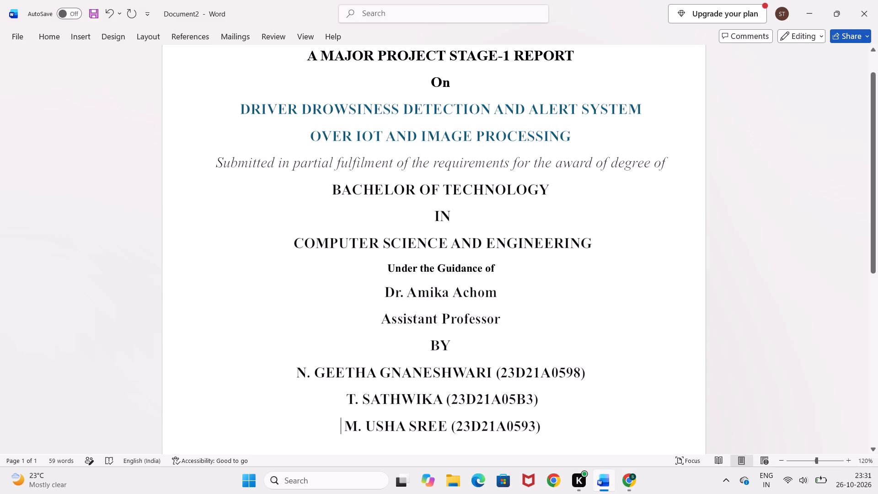
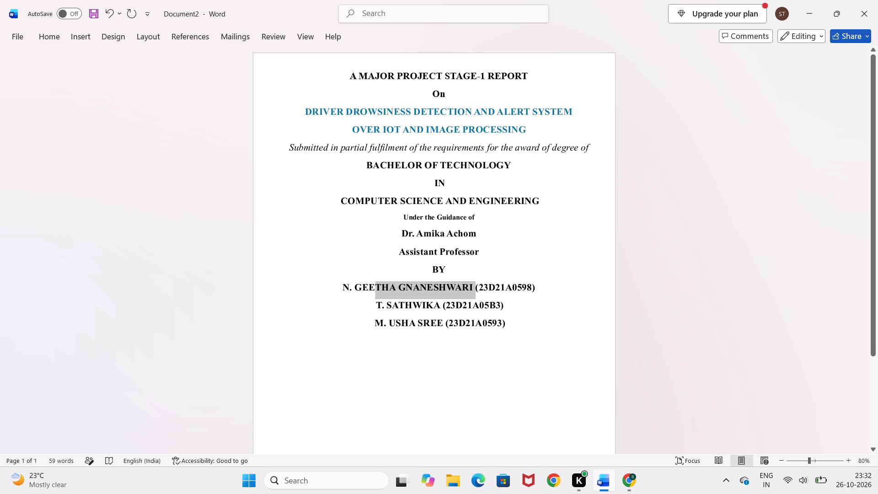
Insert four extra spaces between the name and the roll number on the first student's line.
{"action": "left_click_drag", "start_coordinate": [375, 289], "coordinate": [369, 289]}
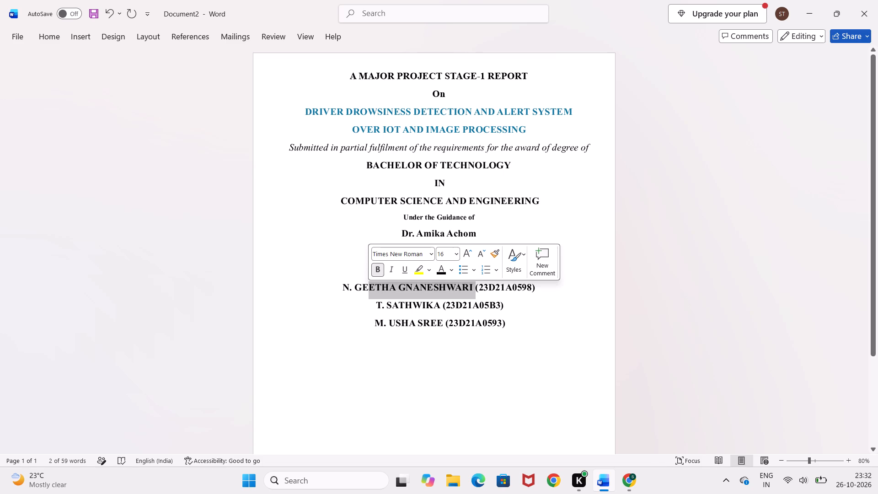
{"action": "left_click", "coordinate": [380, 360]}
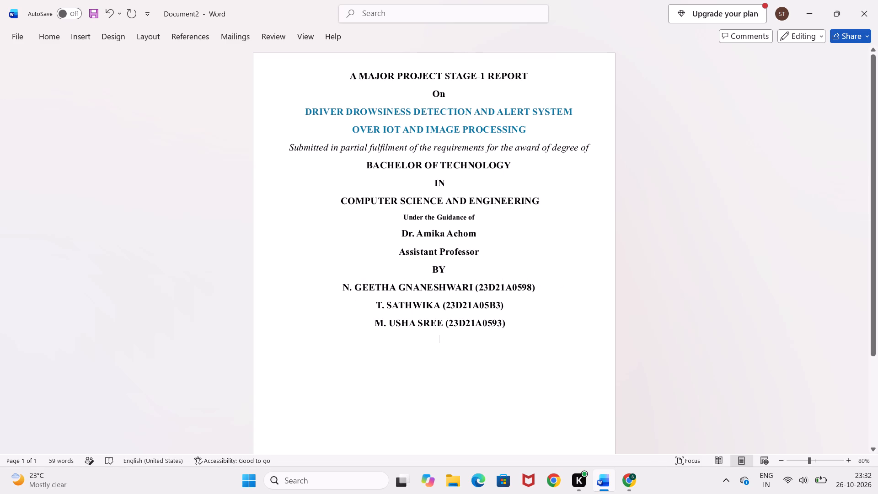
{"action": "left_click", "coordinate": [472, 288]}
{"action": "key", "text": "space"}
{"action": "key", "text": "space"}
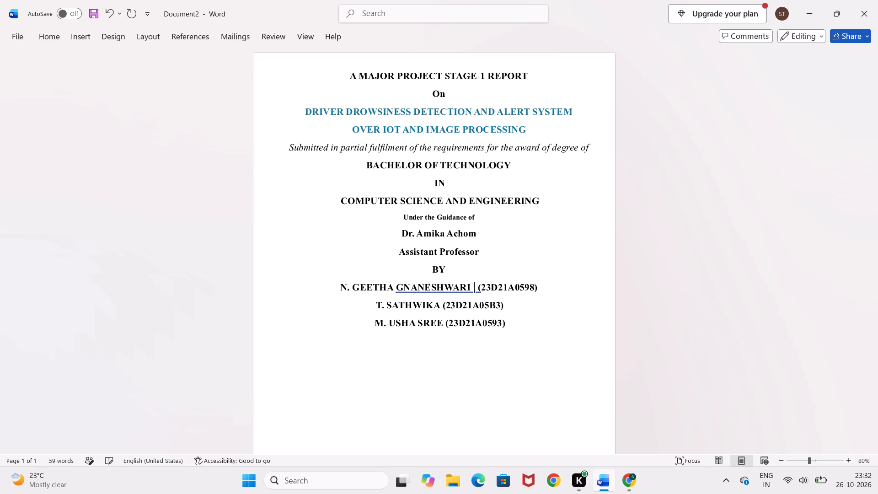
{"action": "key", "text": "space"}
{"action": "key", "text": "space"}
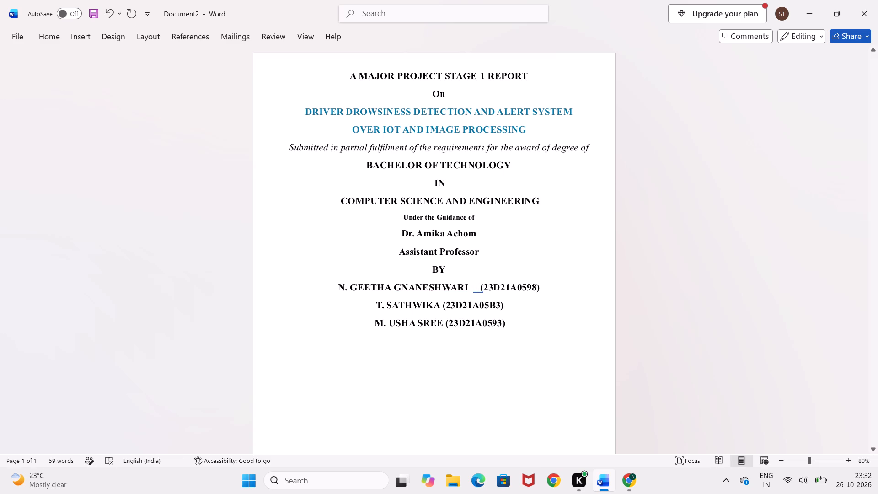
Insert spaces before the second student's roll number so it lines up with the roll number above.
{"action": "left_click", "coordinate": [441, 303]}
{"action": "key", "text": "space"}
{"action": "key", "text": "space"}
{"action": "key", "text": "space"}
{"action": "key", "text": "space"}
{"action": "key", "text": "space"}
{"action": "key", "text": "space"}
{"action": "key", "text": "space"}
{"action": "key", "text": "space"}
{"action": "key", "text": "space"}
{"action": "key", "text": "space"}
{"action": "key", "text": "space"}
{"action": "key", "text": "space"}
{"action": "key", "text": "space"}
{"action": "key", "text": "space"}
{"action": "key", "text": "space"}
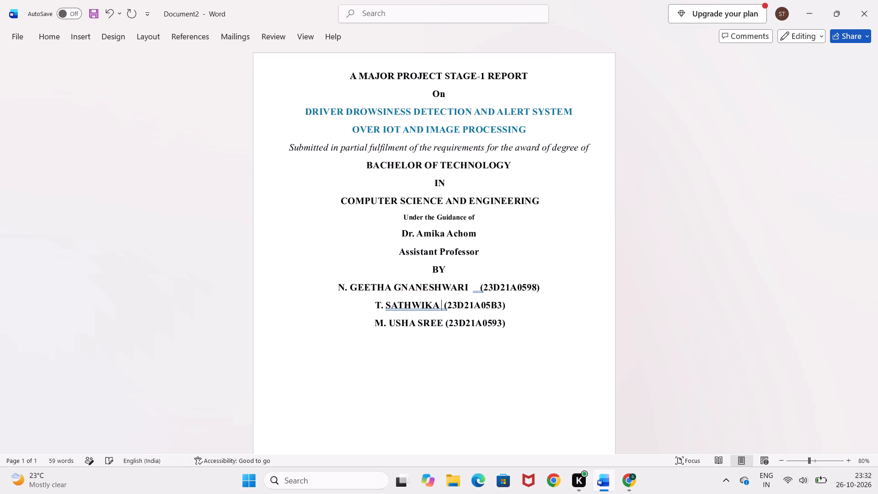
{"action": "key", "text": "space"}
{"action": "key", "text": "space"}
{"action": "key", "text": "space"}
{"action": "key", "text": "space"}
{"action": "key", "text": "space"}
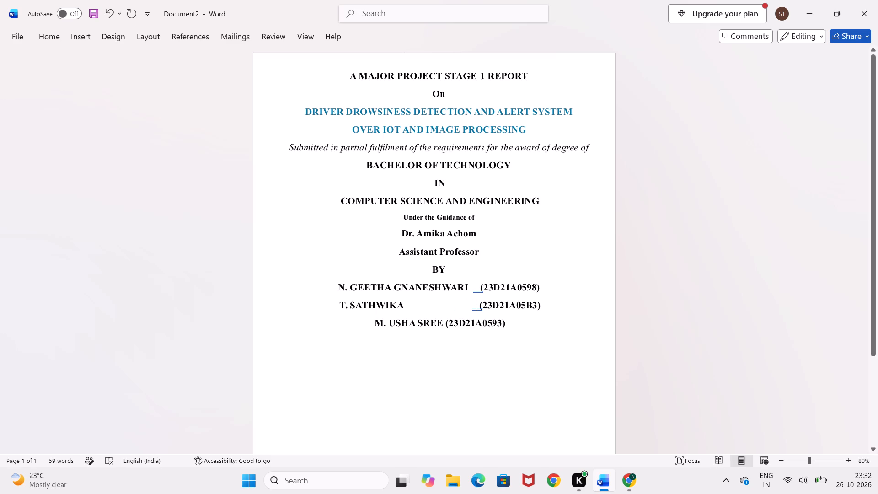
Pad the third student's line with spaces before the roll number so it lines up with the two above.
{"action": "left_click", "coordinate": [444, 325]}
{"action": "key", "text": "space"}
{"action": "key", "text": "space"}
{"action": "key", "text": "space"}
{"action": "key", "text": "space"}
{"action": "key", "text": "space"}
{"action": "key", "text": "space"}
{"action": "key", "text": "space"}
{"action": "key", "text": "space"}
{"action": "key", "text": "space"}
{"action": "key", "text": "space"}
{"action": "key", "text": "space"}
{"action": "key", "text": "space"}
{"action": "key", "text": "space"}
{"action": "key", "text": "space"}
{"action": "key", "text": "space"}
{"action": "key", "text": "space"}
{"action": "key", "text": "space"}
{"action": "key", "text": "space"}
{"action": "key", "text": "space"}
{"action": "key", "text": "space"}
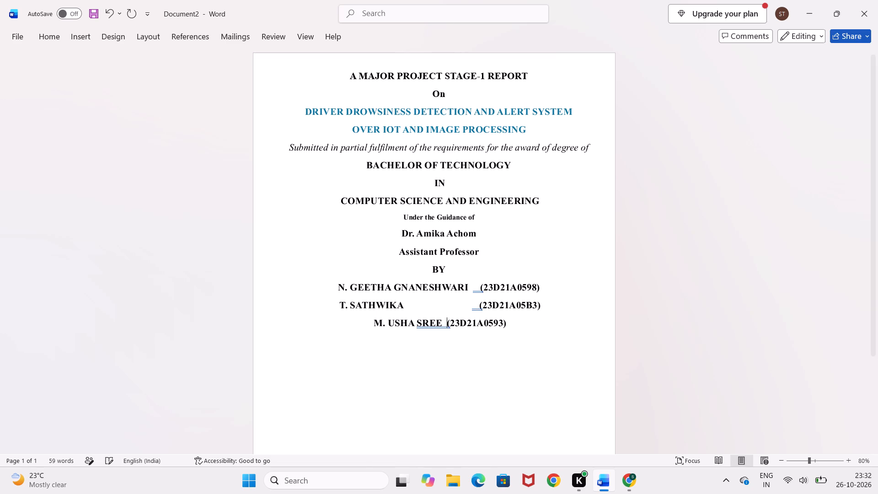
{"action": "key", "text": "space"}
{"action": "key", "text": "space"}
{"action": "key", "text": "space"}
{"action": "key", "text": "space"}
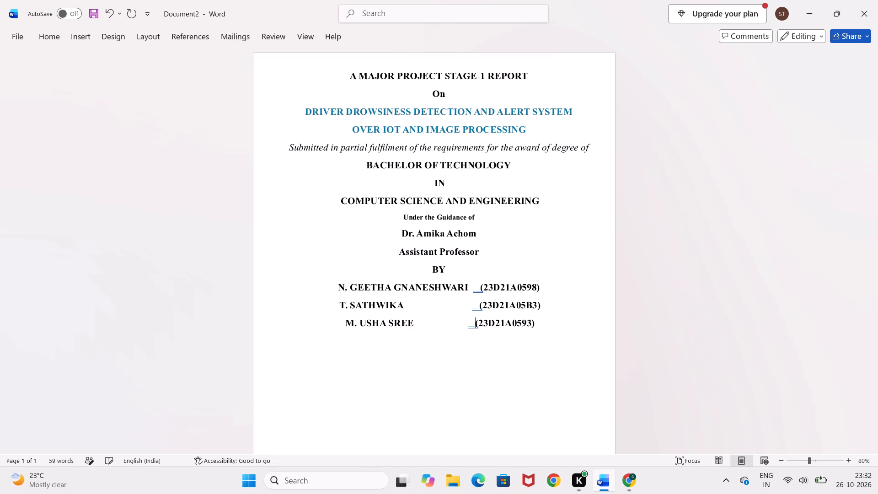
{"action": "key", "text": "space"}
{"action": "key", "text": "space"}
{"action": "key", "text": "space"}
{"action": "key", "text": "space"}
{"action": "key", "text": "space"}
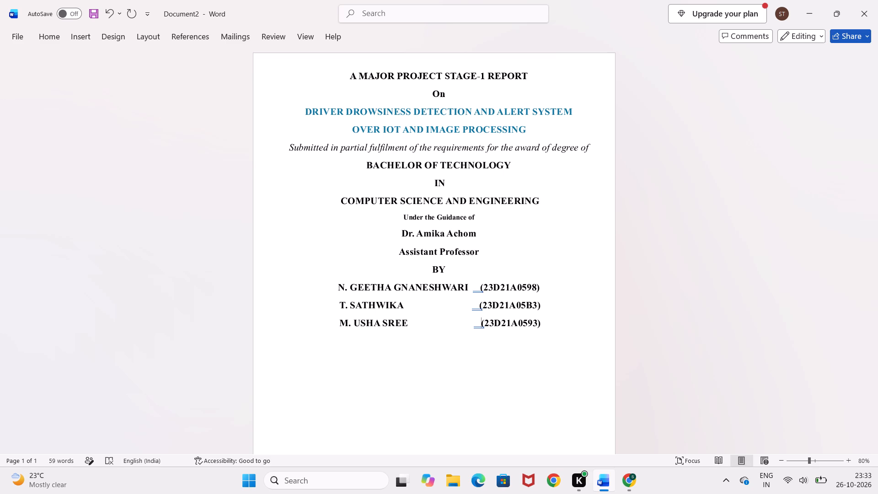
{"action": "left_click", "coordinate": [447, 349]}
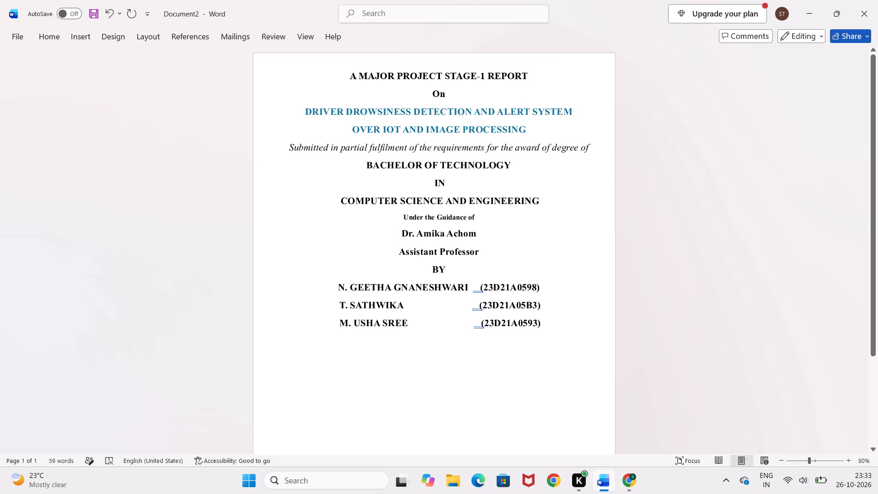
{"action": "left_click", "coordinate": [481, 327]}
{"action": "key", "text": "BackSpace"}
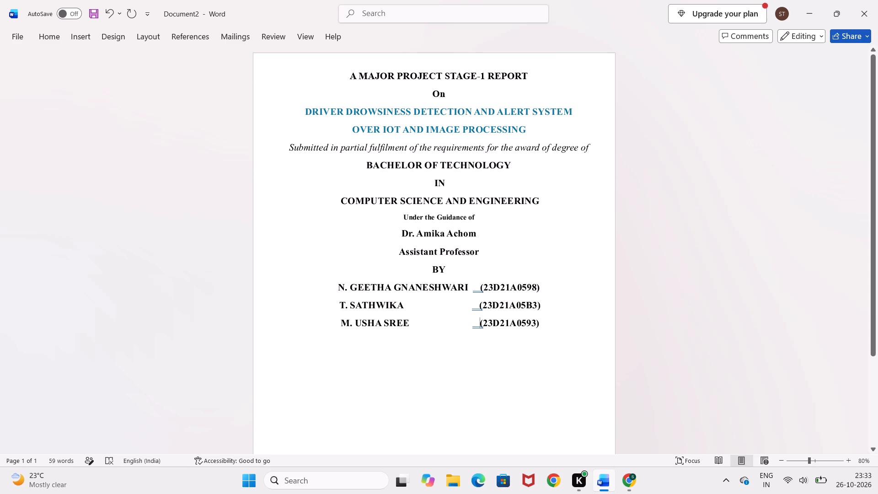
Left-align the three student name and roll number lines below "BY".
{"action": "left_click_drag", "start_coordinate": [337, 285], "coordinate": [512, 333]}
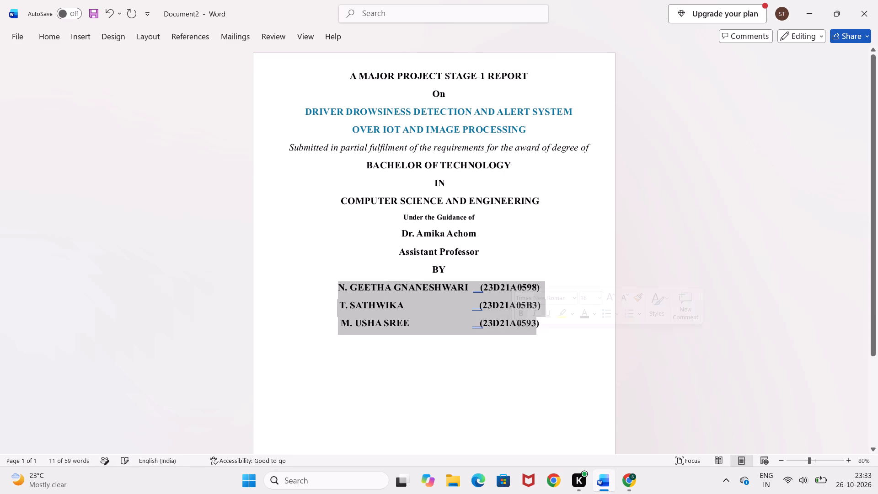
{"action": "left_click", "coordinate": [119, 36]}
{"action": "left_click", "coordinate": [155, 32]}
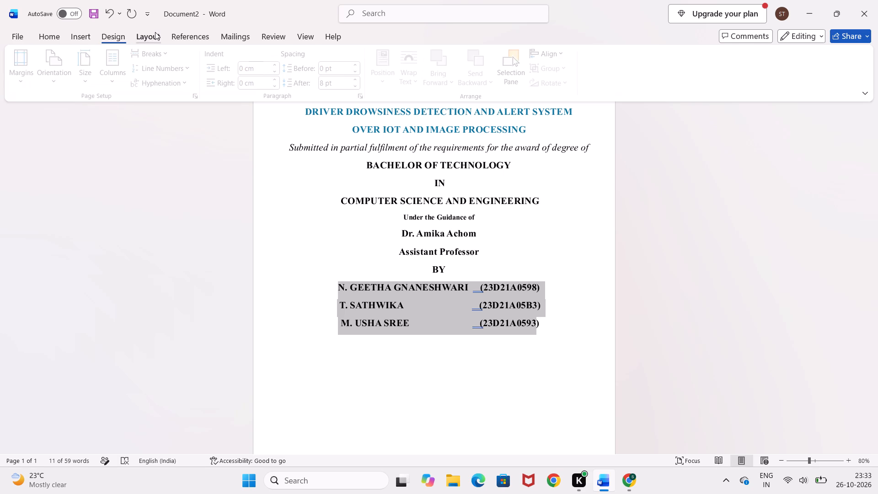
{"action": "left_click", "coordinate": [79, 34]}
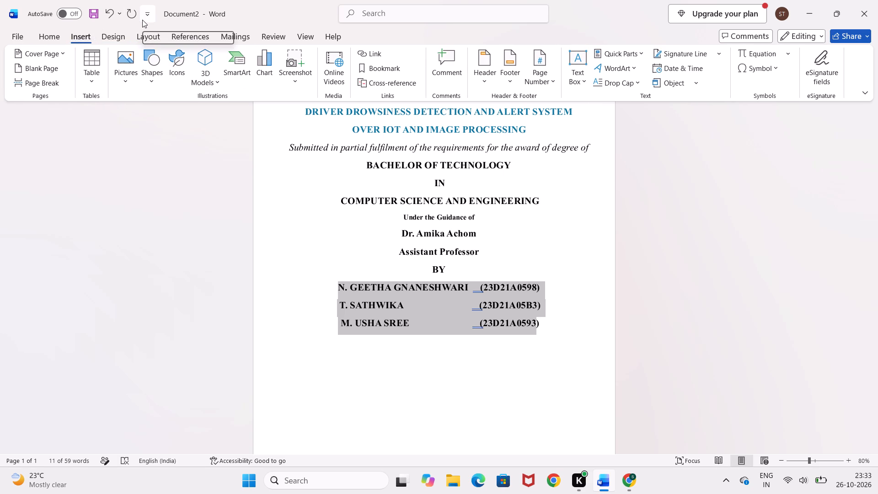
{"action": "left_click", "coordinate": [119, 35]}
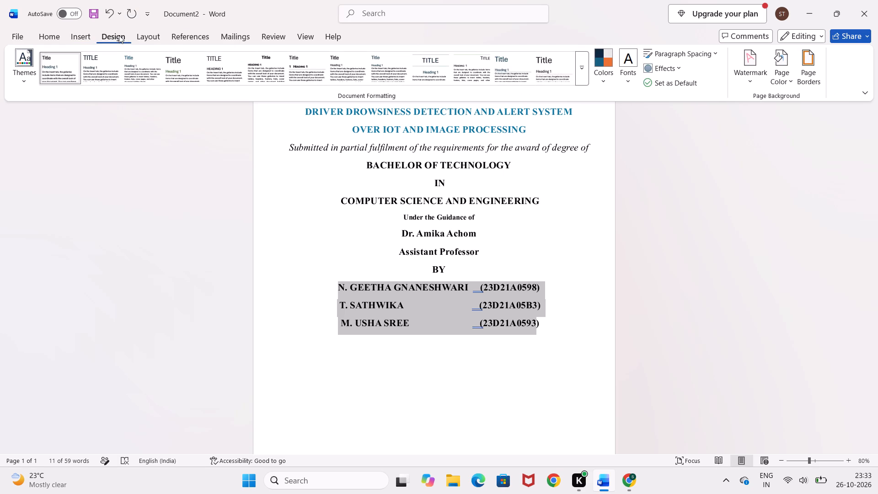
{"action": "left_click_drag", "start_coordinate": [162, 29], "coordinate": [189, 32]}
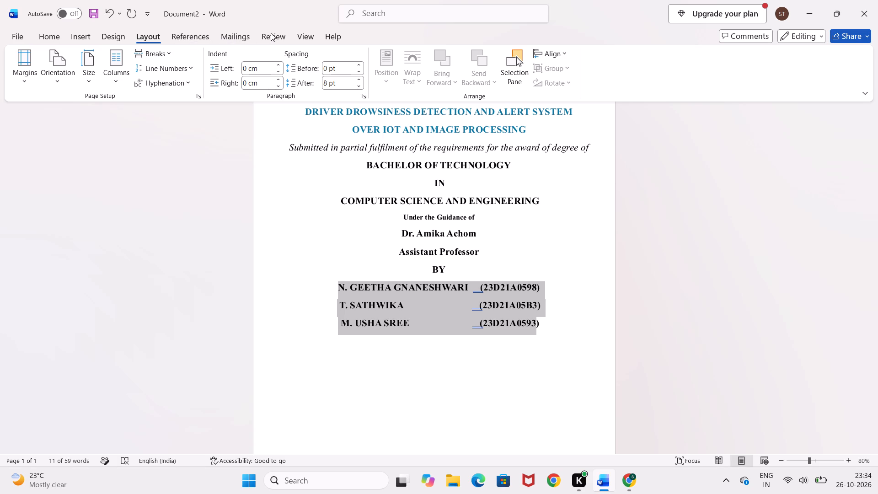
{"action": "left_click", "coordinate": [51, 34]}
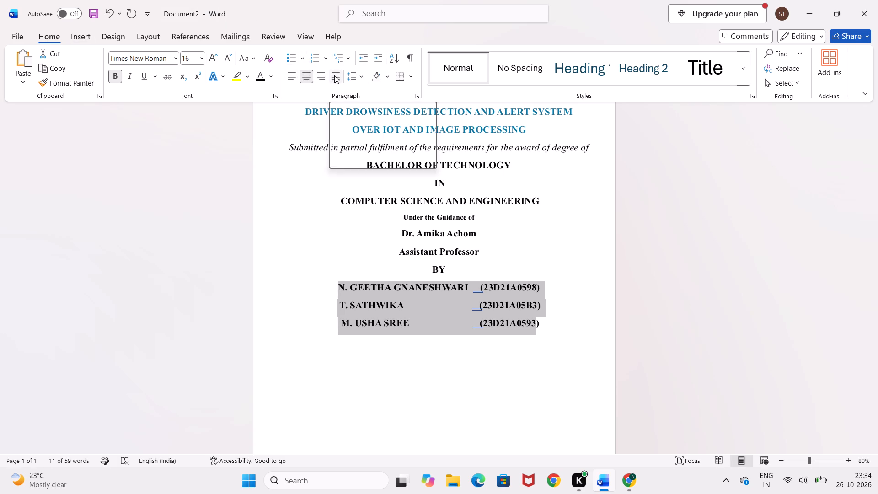
{"action": "left_click", "coordinate": [334, 75]}
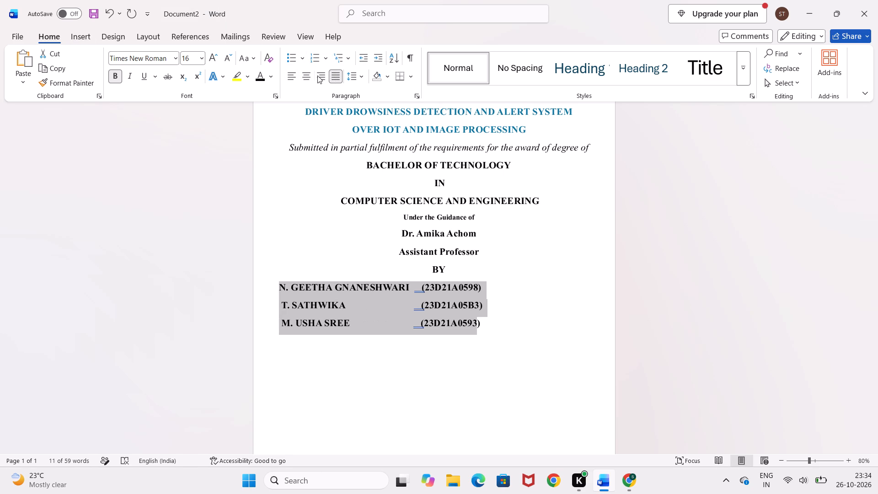
{"action": "left_click", "coordinate": [317, 75]}
{"action": "left_click", "coordinate": [305, 78]}
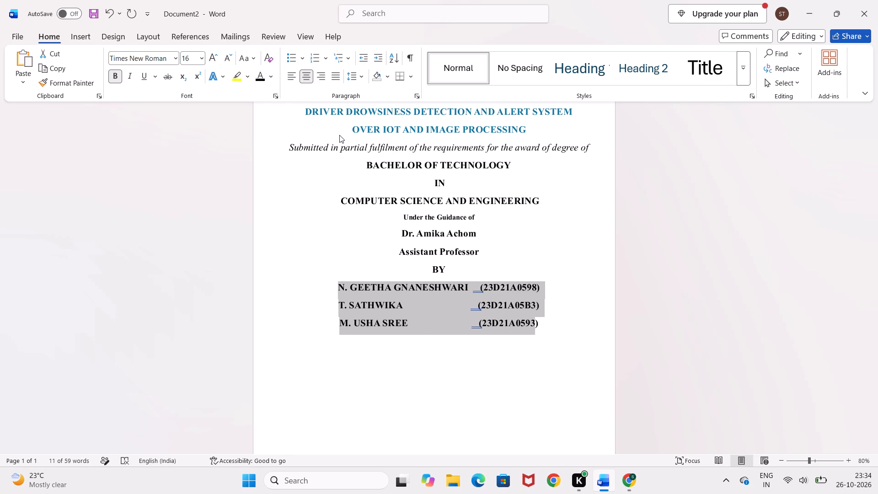
{"action": "left_click", "coordinate": [288, 75]}
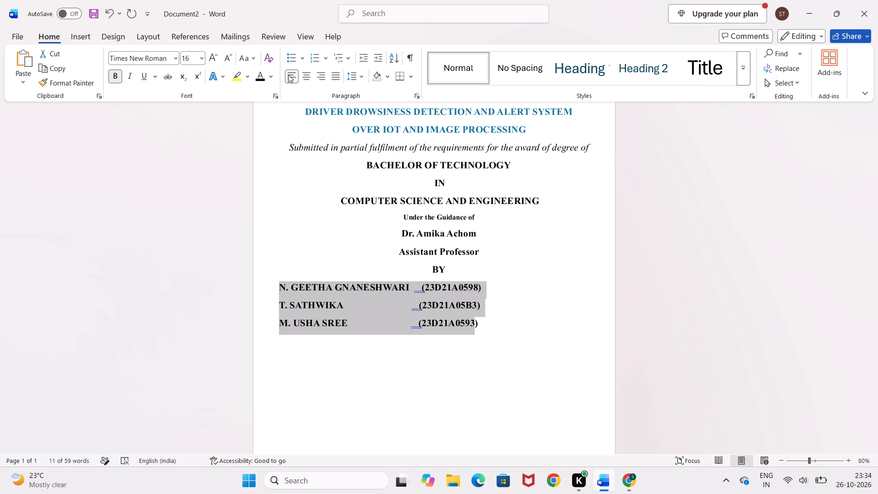
{"action": "left_click", "coordinate": [388, 365]}
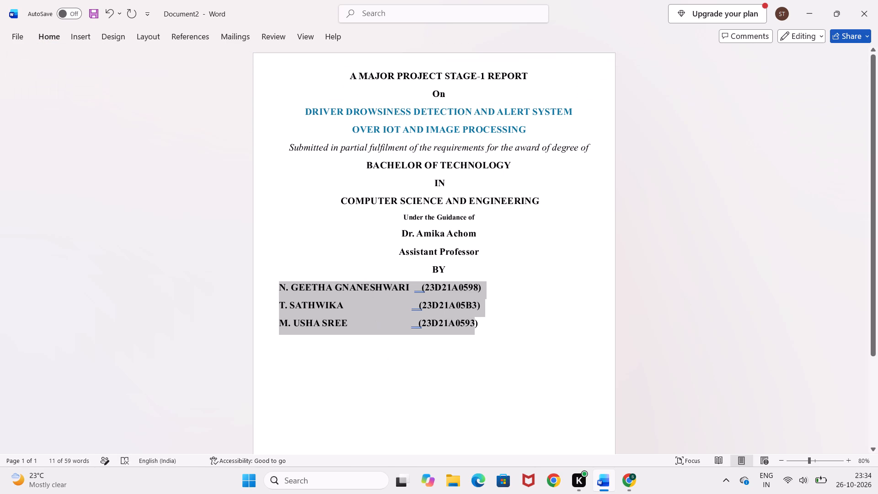
{"action": "left_click", "coordinate": [388, 365]}
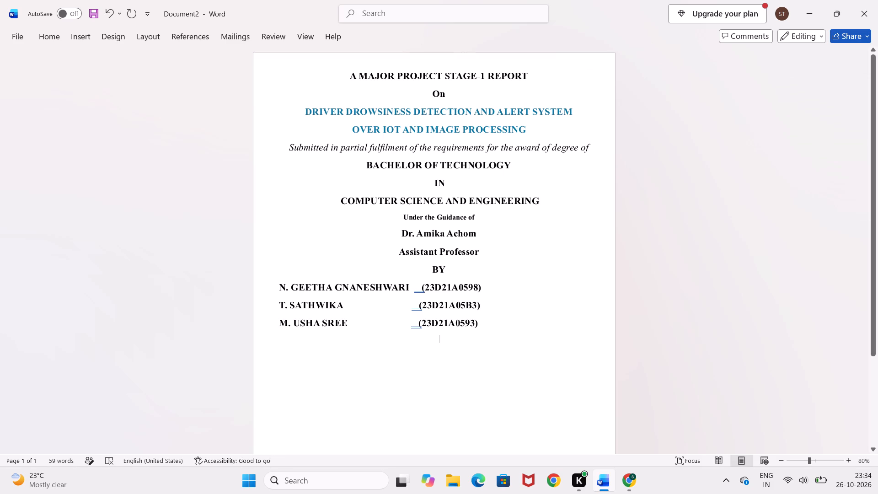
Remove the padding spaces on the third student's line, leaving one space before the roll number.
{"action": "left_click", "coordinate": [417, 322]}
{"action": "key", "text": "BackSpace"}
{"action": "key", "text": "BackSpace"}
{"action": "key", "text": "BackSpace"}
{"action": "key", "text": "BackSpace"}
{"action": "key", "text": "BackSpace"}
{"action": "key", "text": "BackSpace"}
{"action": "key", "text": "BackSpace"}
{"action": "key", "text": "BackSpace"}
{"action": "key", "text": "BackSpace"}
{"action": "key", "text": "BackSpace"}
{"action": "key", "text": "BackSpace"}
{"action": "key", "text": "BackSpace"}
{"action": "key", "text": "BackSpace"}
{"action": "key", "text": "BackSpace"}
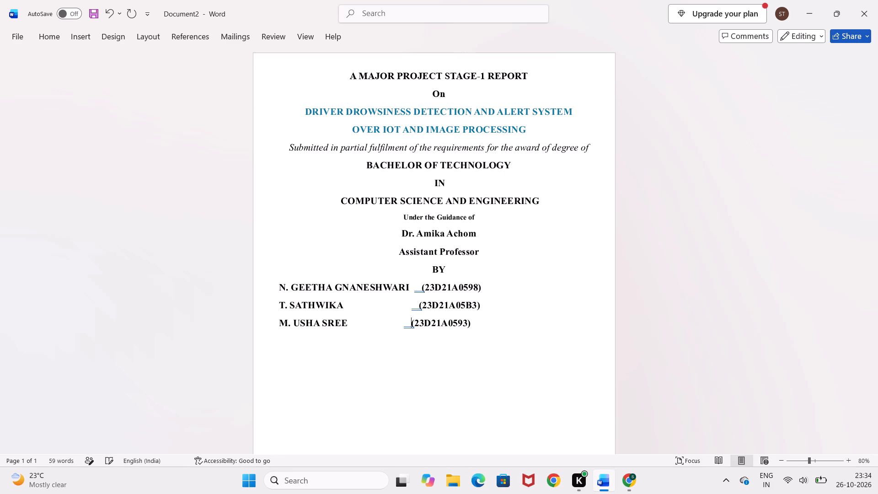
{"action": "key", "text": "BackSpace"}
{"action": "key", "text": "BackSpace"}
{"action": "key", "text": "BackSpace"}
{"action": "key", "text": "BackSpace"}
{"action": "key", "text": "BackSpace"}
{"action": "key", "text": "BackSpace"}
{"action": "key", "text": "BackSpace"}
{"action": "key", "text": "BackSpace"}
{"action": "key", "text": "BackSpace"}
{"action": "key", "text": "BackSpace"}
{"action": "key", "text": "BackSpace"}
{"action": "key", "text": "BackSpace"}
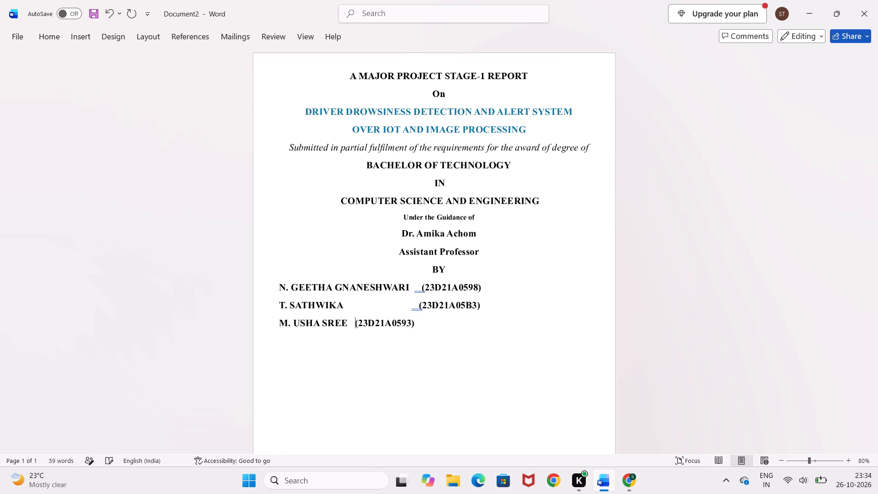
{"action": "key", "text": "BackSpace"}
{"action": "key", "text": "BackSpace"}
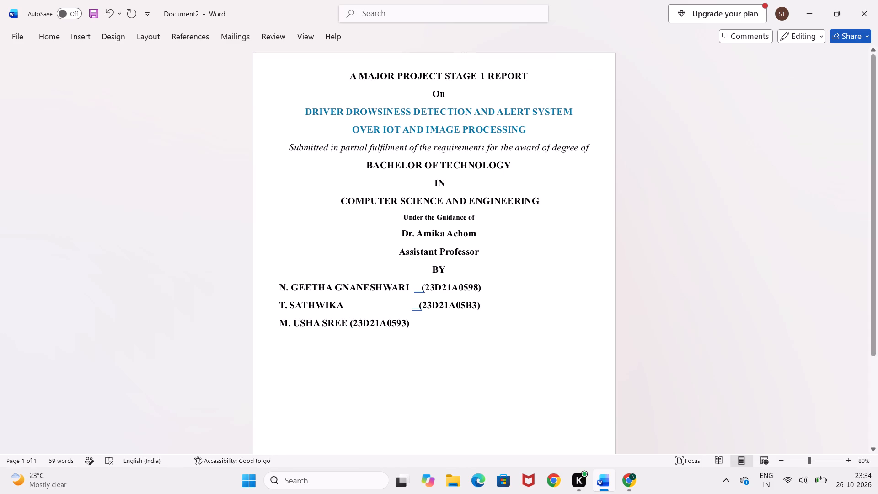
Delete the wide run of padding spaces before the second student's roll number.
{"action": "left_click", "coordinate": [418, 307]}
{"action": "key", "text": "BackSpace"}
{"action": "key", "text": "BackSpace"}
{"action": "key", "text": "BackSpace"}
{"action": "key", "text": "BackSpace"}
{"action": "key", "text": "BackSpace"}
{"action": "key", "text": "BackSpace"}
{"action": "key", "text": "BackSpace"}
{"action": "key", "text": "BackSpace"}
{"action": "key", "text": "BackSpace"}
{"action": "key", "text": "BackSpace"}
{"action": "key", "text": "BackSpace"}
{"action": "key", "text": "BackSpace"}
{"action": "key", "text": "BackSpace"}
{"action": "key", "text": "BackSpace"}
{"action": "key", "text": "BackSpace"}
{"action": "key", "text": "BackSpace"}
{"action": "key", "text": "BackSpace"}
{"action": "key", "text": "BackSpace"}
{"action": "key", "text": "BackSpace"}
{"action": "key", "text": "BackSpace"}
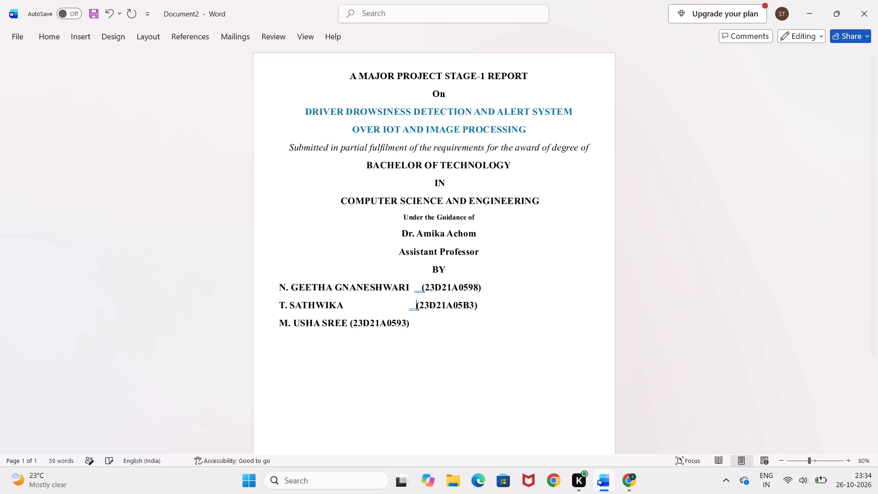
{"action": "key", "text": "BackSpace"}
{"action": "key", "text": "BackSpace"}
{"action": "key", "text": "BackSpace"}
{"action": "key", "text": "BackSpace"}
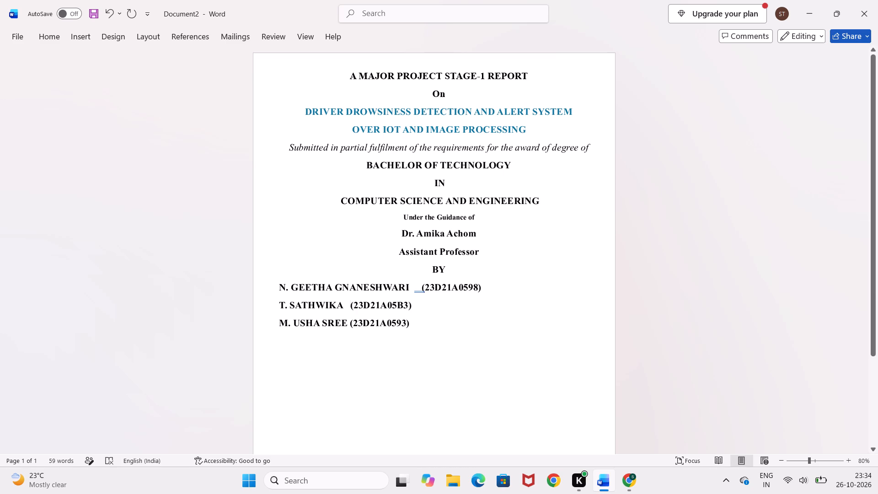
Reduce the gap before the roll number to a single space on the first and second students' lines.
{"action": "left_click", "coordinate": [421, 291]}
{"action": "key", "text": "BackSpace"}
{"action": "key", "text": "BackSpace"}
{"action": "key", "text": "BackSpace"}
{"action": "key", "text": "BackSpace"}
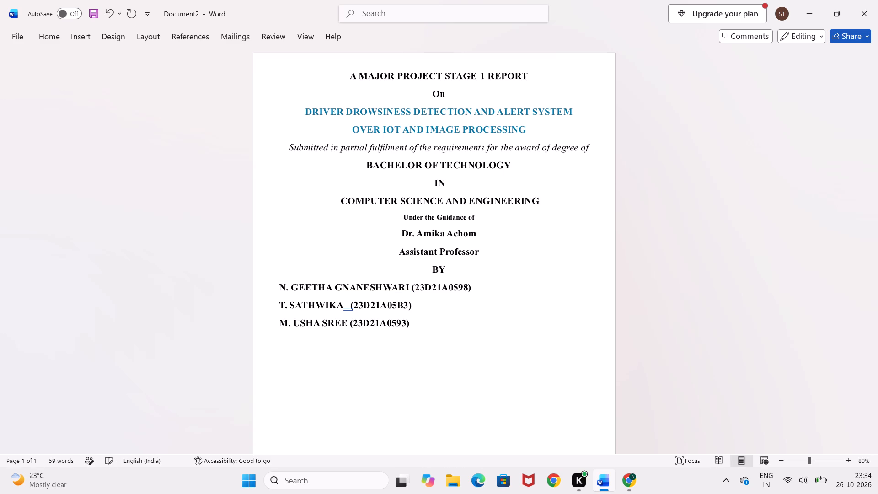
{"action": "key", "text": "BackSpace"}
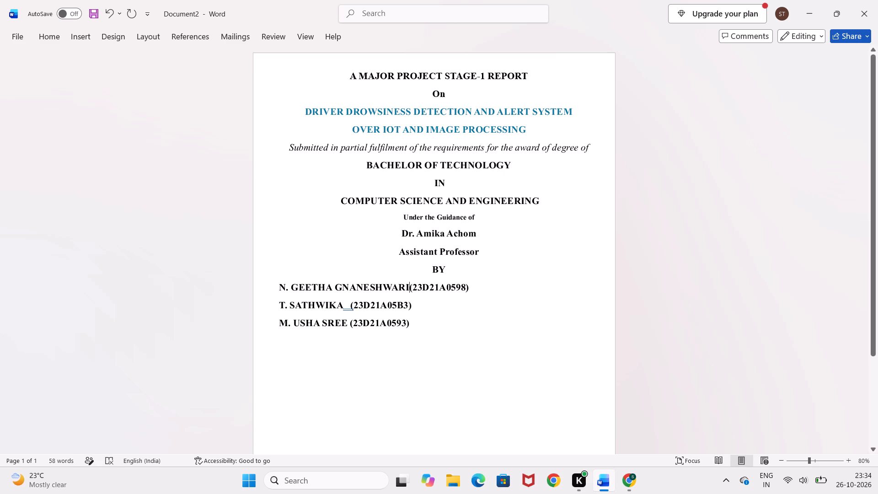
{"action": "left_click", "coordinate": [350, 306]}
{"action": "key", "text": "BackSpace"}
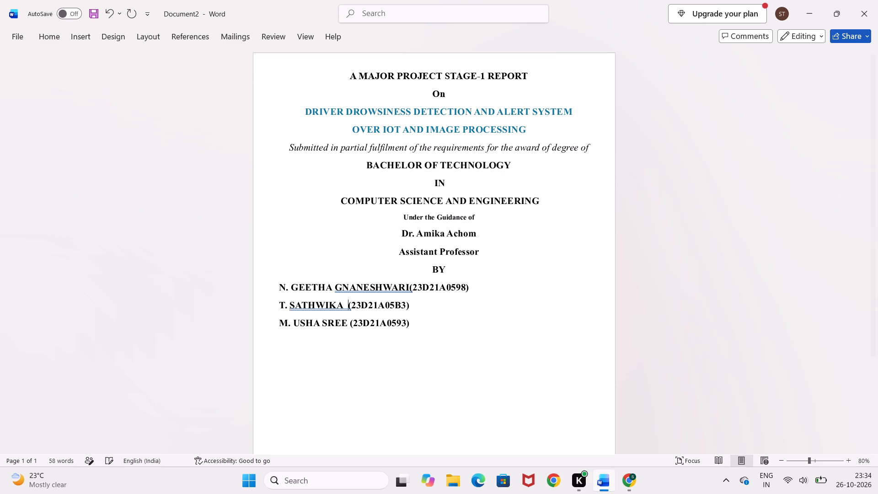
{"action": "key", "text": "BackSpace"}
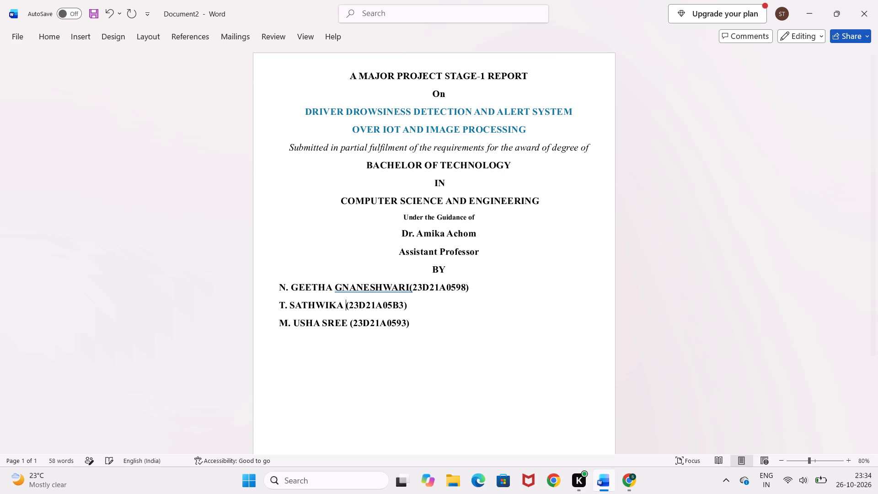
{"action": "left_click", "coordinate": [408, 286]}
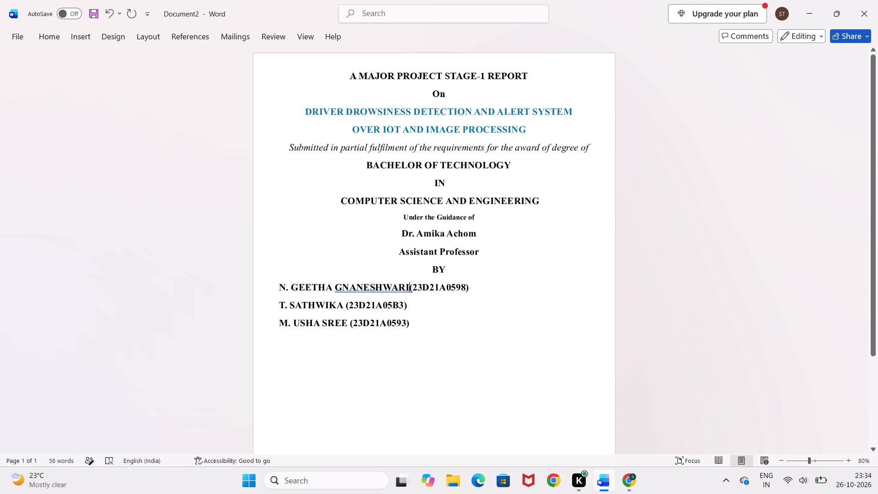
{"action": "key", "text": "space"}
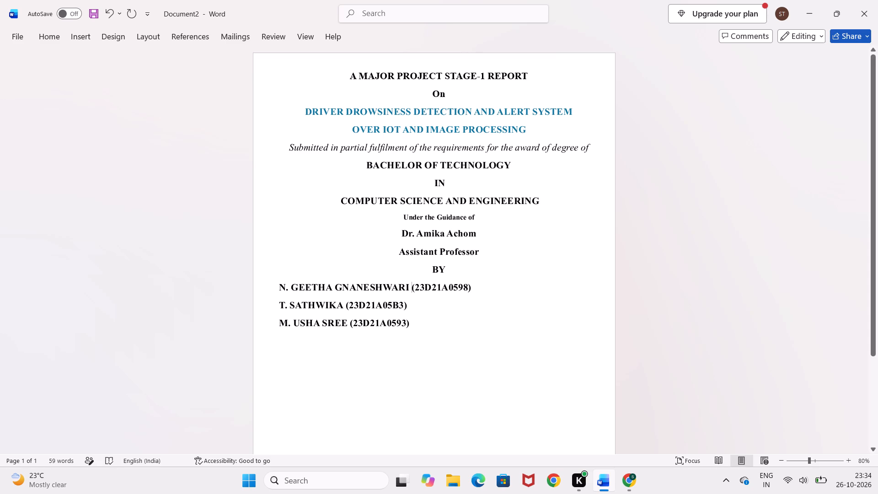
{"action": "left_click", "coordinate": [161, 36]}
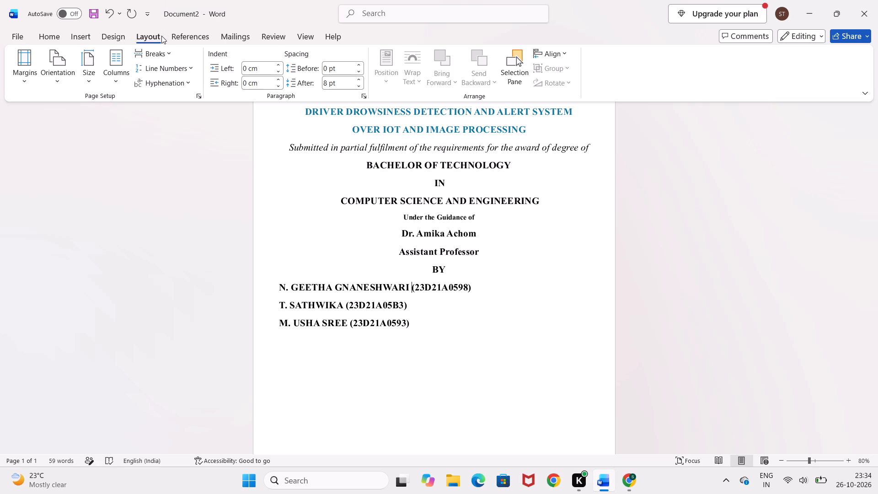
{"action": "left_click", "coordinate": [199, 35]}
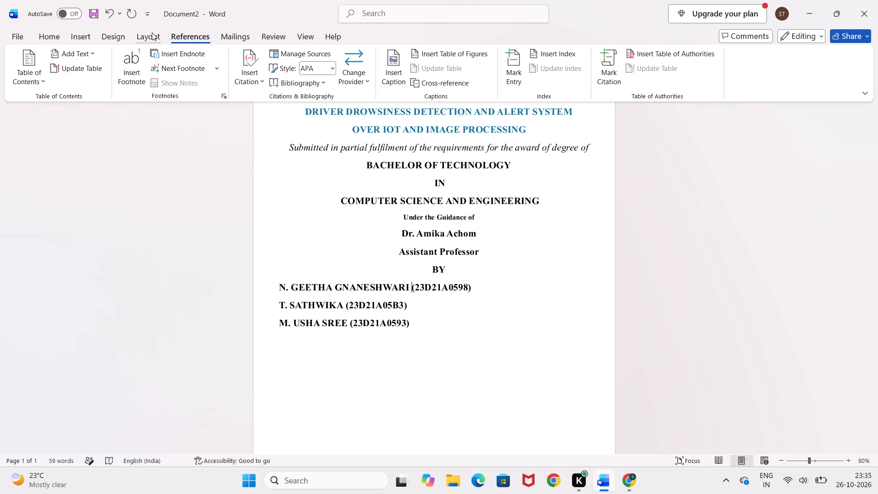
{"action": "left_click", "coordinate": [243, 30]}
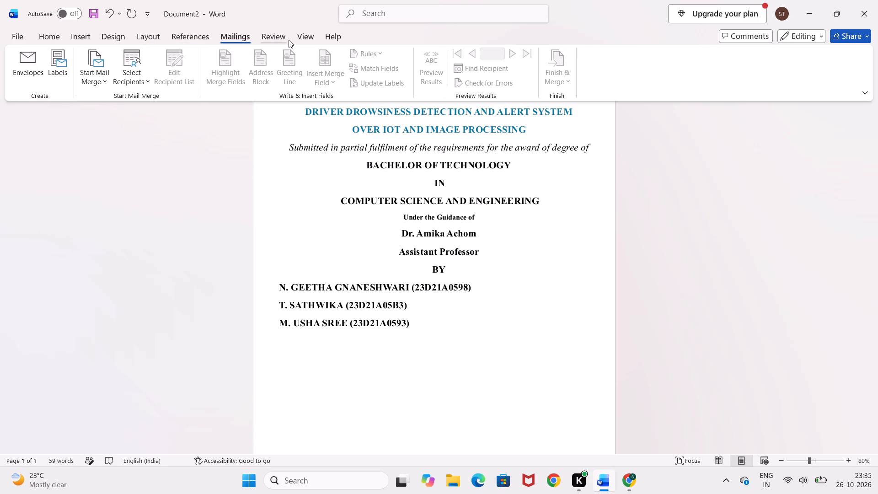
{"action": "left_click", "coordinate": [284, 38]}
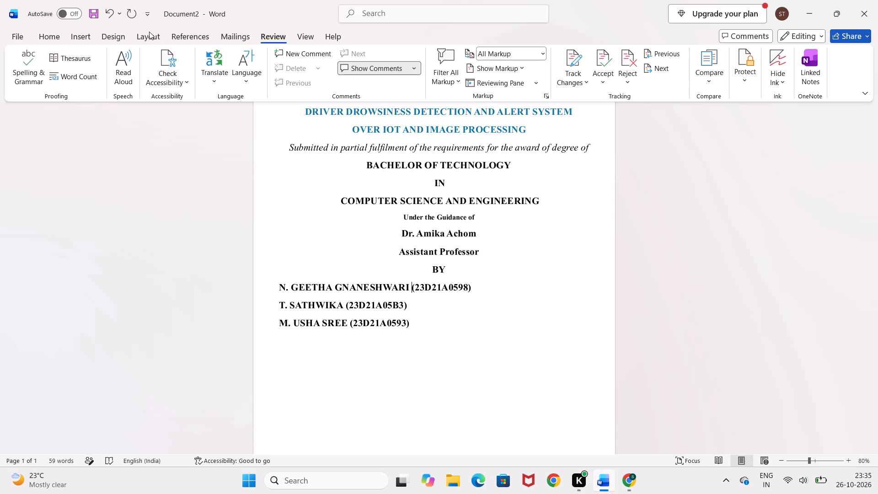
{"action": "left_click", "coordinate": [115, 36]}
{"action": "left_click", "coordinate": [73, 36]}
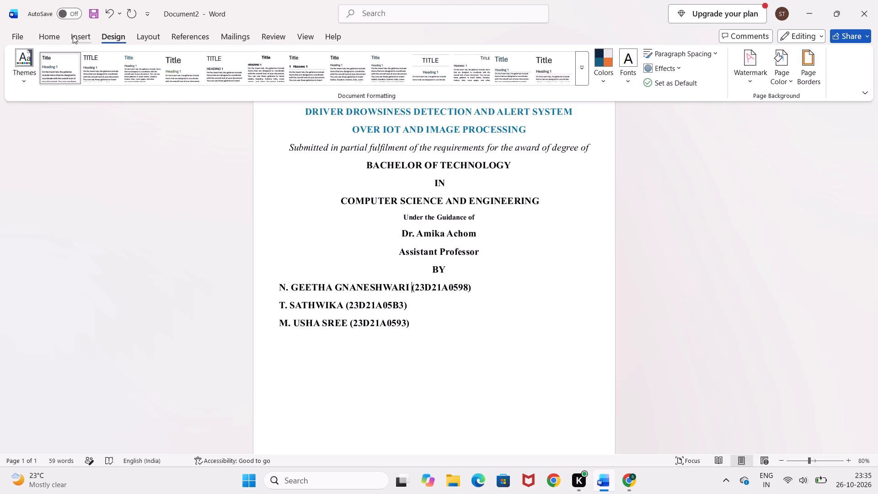
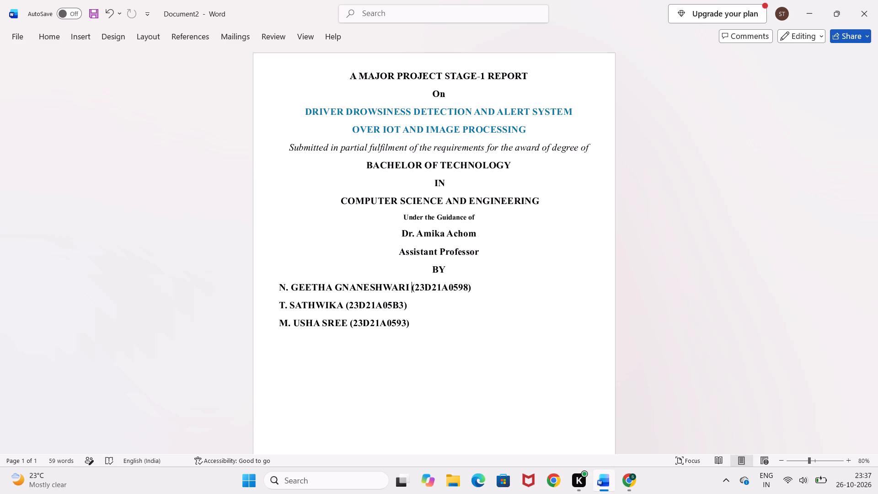
Add one extra space before the roll number on the first student's line.
{"action": "scroll", "coordinate": [622, 256], "scroll_direction": "up", "scroll_amount": 1}
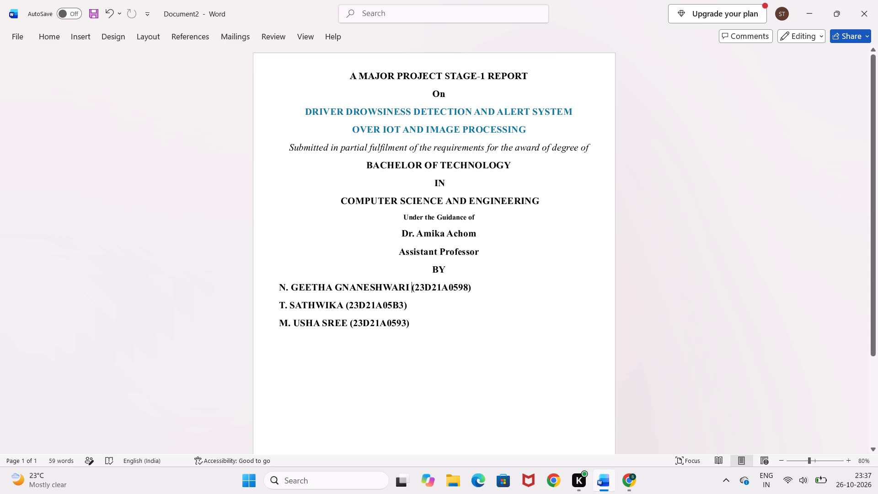
{"action": "scroll", "coordinate": [465, 240], "scroll_direction": "up", "scroll_amount": 2}
{"action": "scroll", "coordinate": [465, 240], "scroll_direction": "down", "scroll_amount": 1}
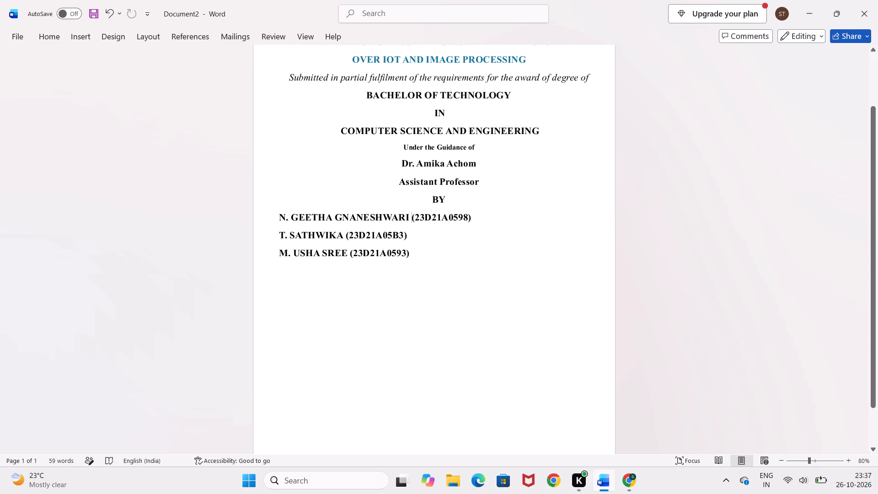
{"action": "key", "text": "space"}
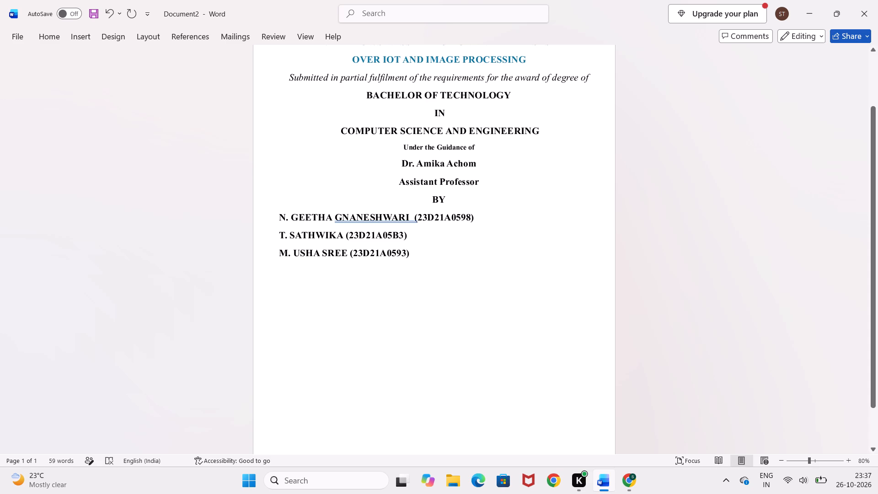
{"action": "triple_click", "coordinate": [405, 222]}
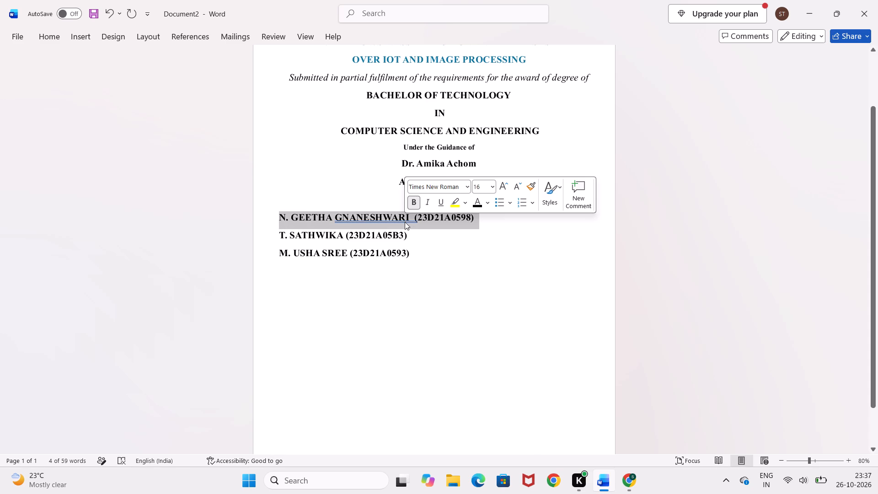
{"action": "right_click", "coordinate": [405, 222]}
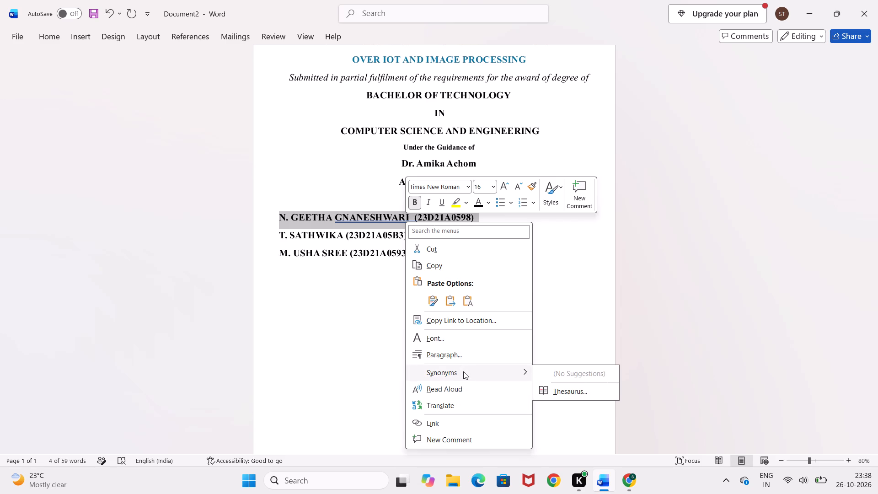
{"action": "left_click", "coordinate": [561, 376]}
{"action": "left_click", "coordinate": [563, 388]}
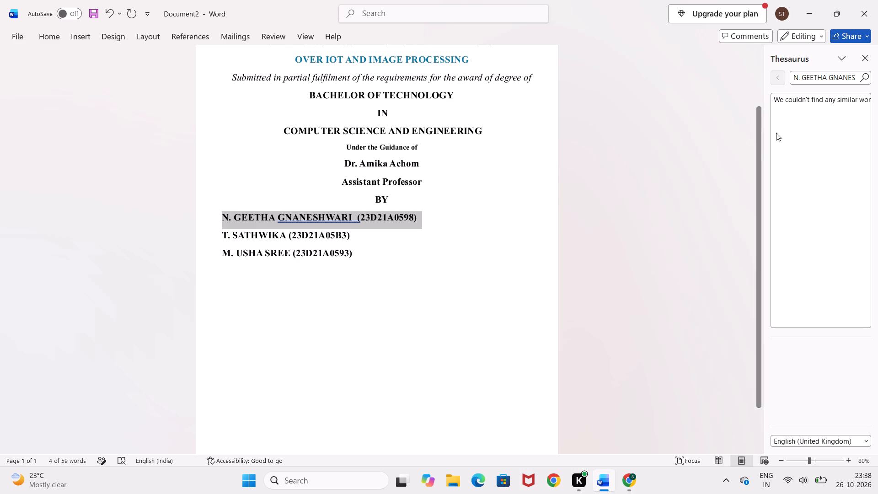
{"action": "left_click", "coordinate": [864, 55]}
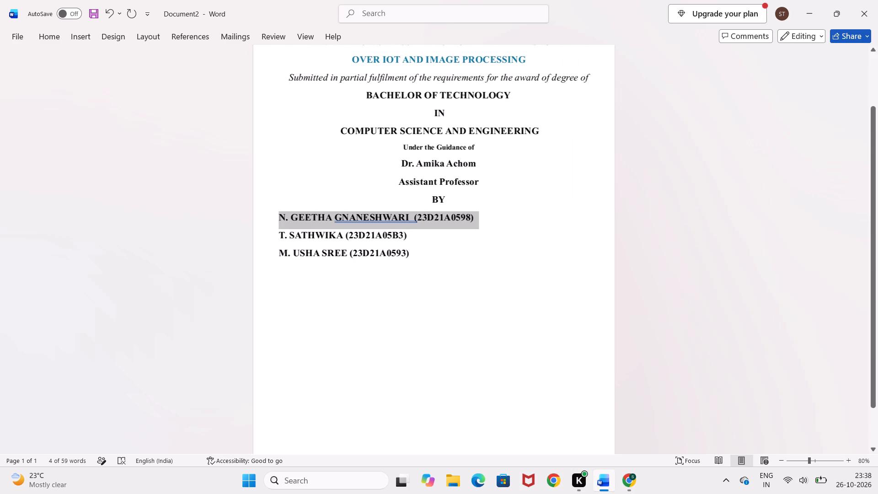
Ignore once the grammar mark between the first student's name and roll number.
{"action": "left_click", "coordinate": [400, 222]}
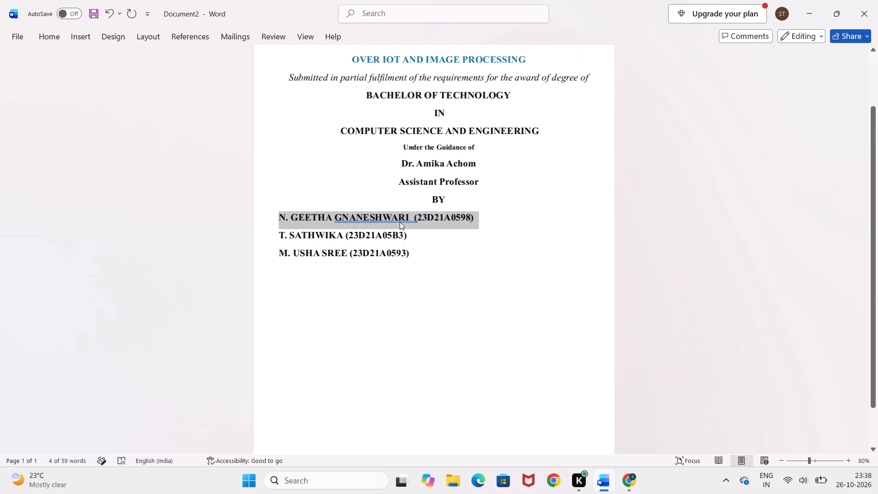
{"action": "left_click", "coordinate": [400, 222]}
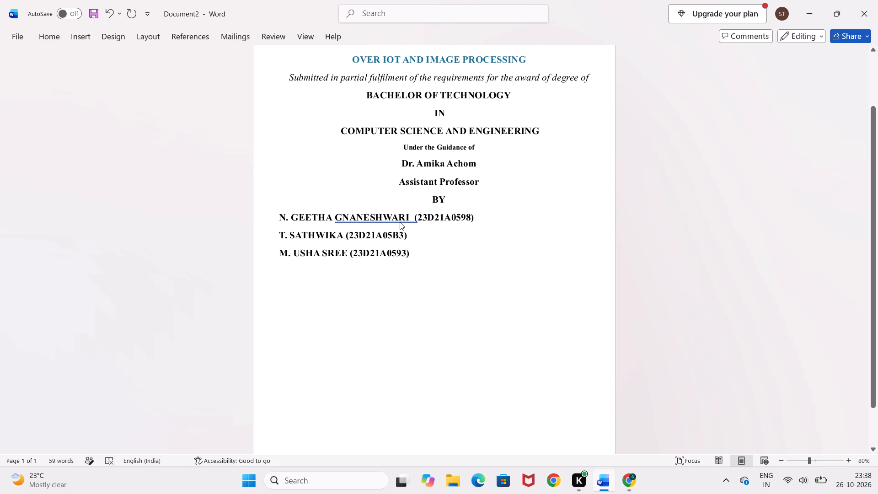
{"action": "left_click", "coordinate": [398, 220]}
{"action": "right_click", "coordinate": [398, 220]}
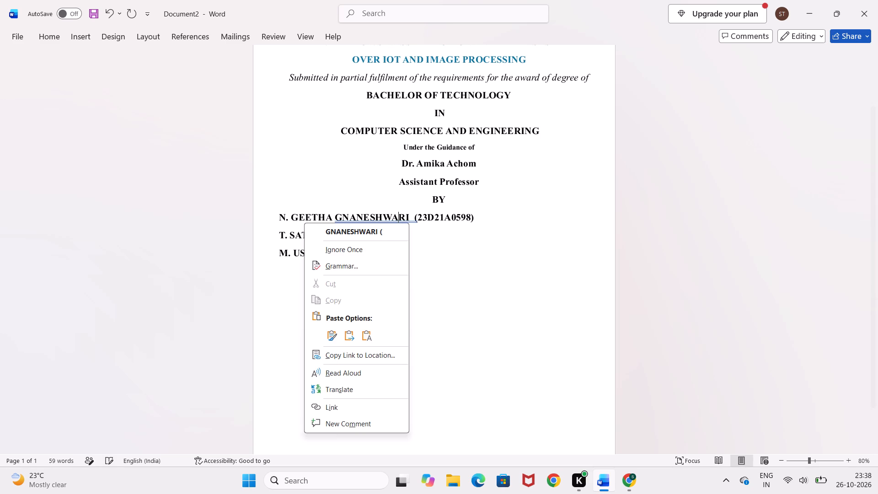
{"action": "left_click", "coordinate": [369, 248]}
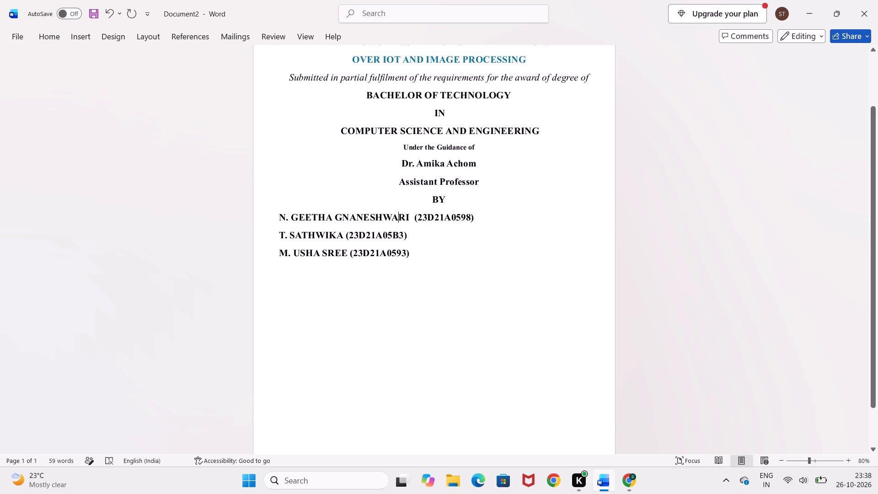
{"action": "left_click", "coordinate": [415, 215]}
Left-align the "A MAJOR PROJECT STAGE-1 REPORT" and "On" lines at the top of the cover page.
{"action": "left_click_drag", "start_coordinate": [278, 213], "coordinate": [283, 213]}
{"action": "left_click_drag", "start_coordinate": [283, 213], "coordinate": [441, 255]}
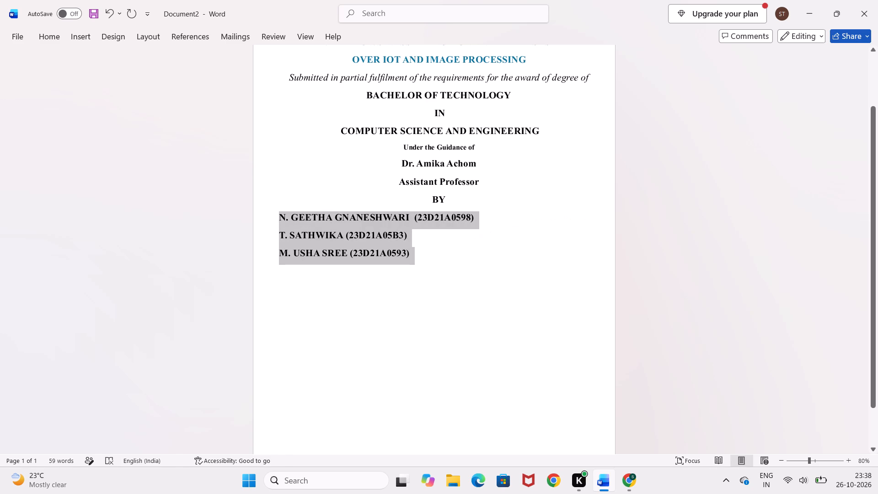
{"action": "left_click_drag", "start_coordinate": [109, 46], "coordinate": [110, 40]}
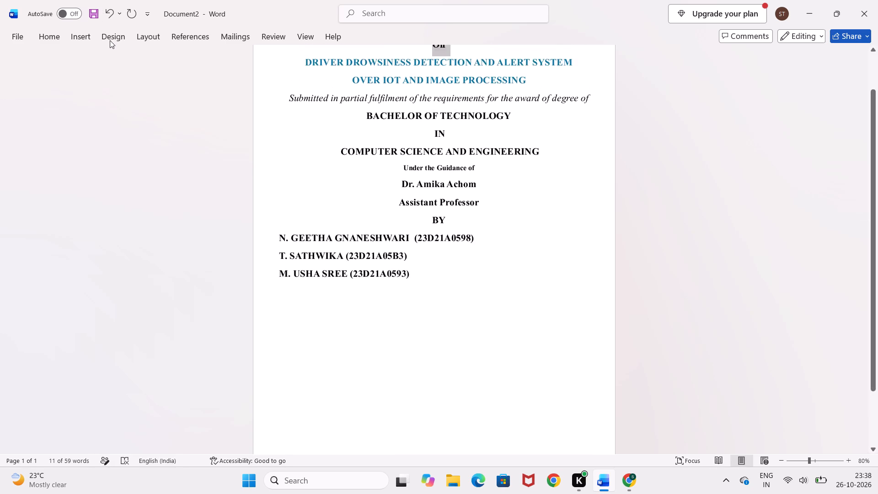
{"action": "left_click_drag", "start_coordinate": [110, 40], "coordinate": [110, 39]}
{"action": "left_click", "coordinate": [110, 39]}
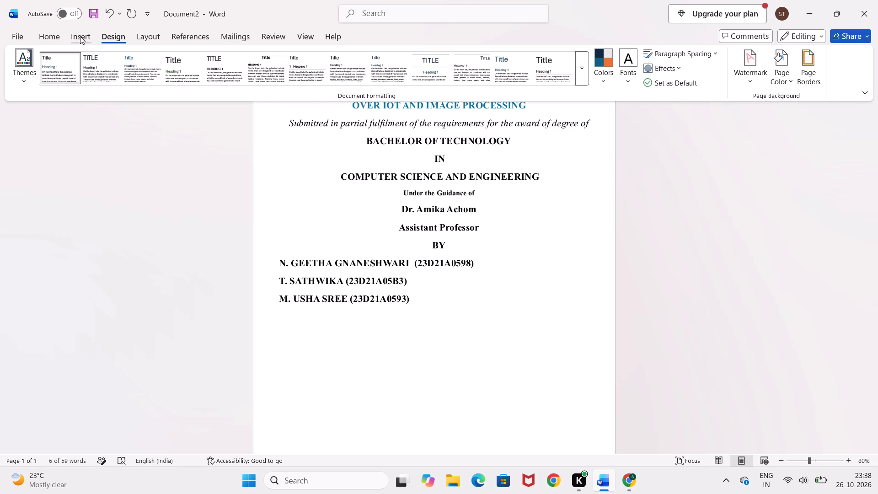
{"action": "left_click", "coordinate": [80, 36]}
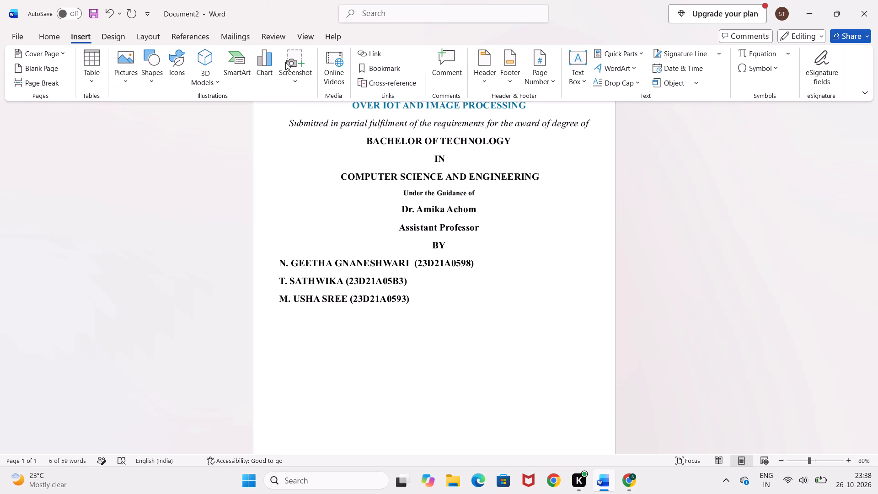
{"action": "left_click", "coordinate": [52, 34]}
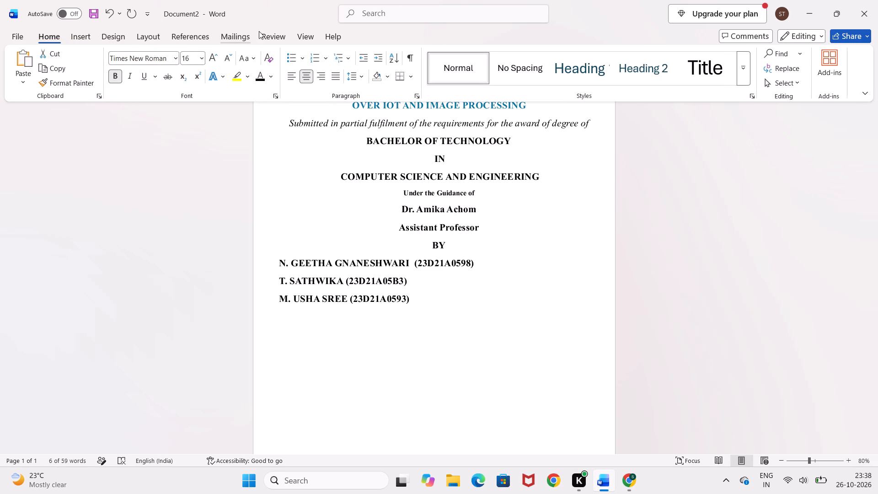
{"action": "left_click", "coordinate": [306, 76]}
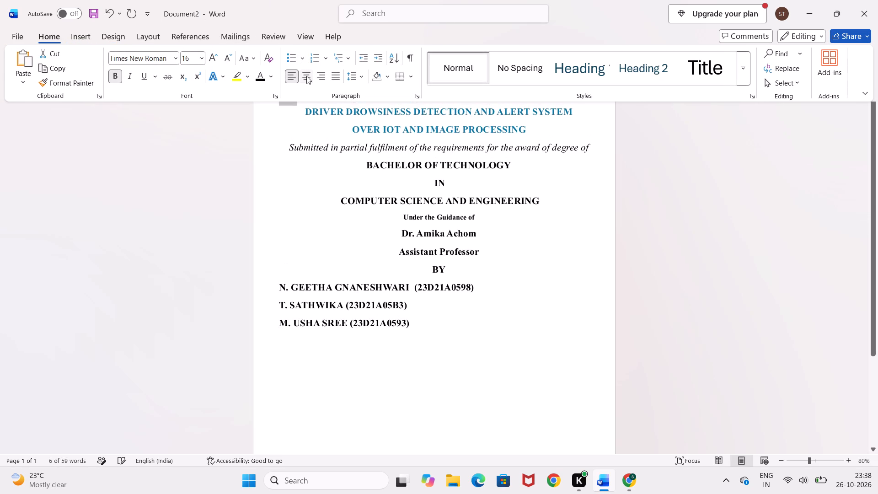
{"action": "left_click", "coordinate": [334, 75]}
{"action": "left_click", "coordinate": [334, 75]}
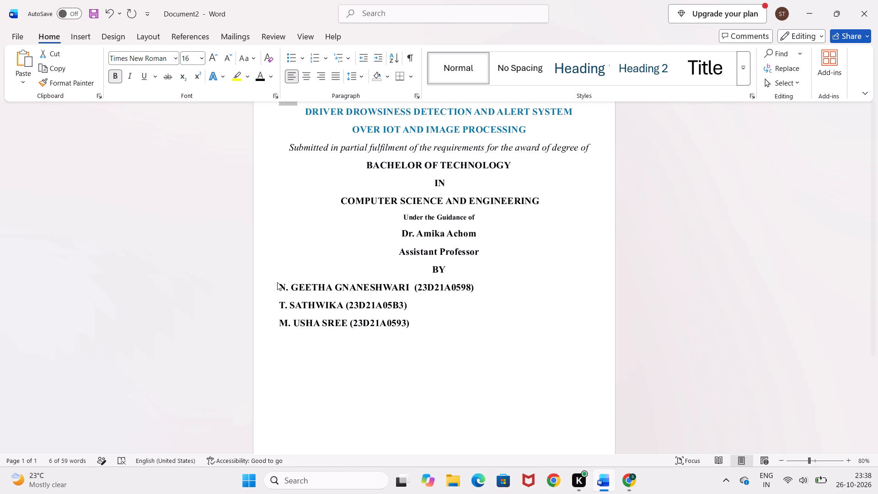
Centre the three student name and roll number lines below "BY".
{"action": "left_click_drag", "start_coordinate": [277, 282], "coordinate": [325, 306]}
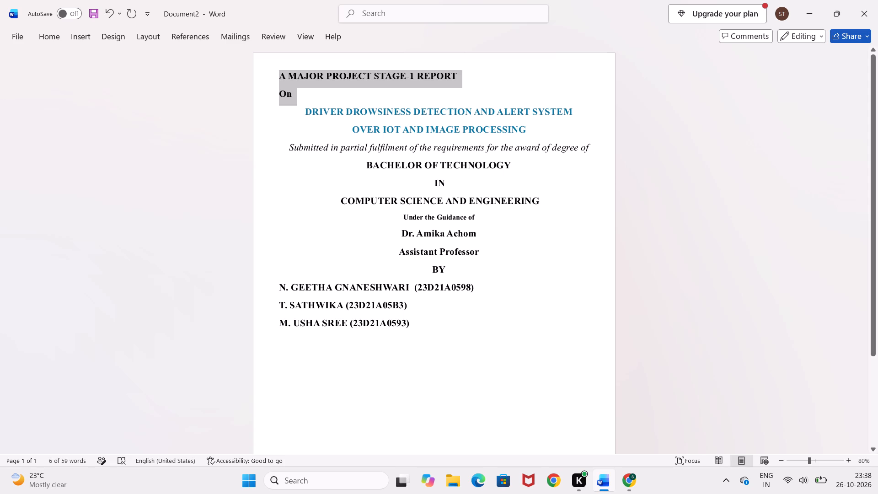
{"action": "left_click_drag", "start_coordinate": [279, 285], "coordinate": [409, 332]}
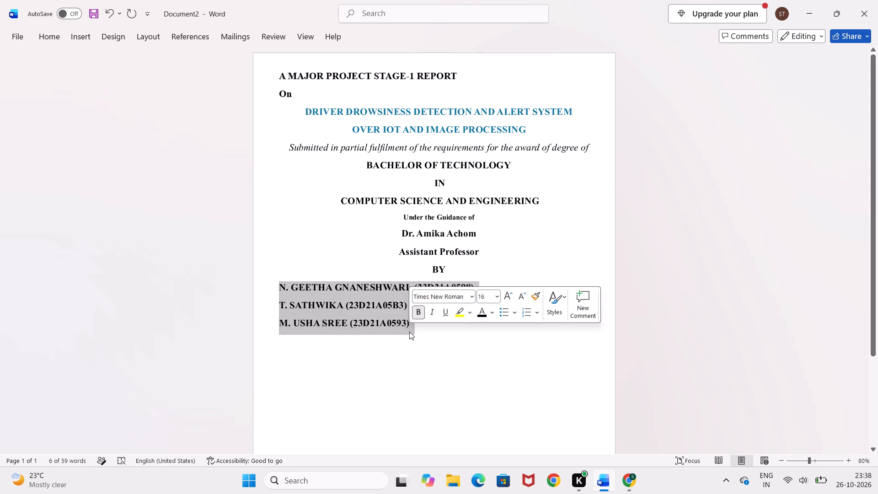
{"action": "left_click", "coordinate": [20, 32]}
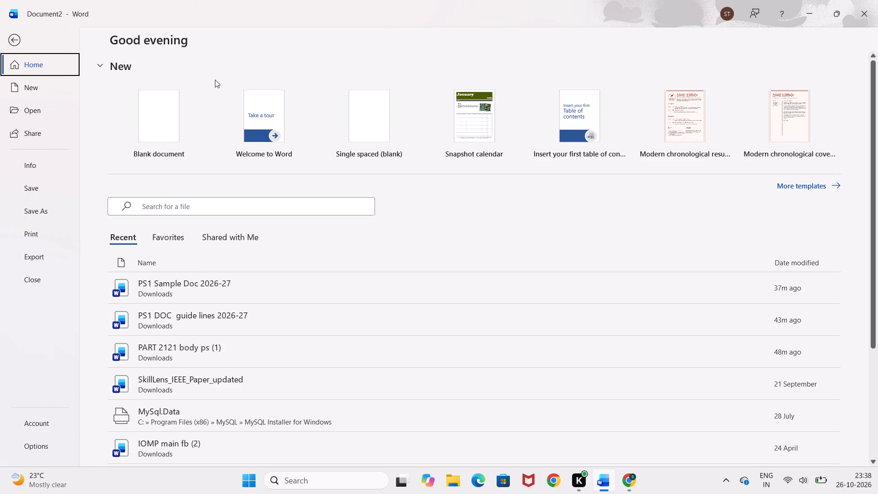
{"action": "left_click", "coordinate": [17, 38]}
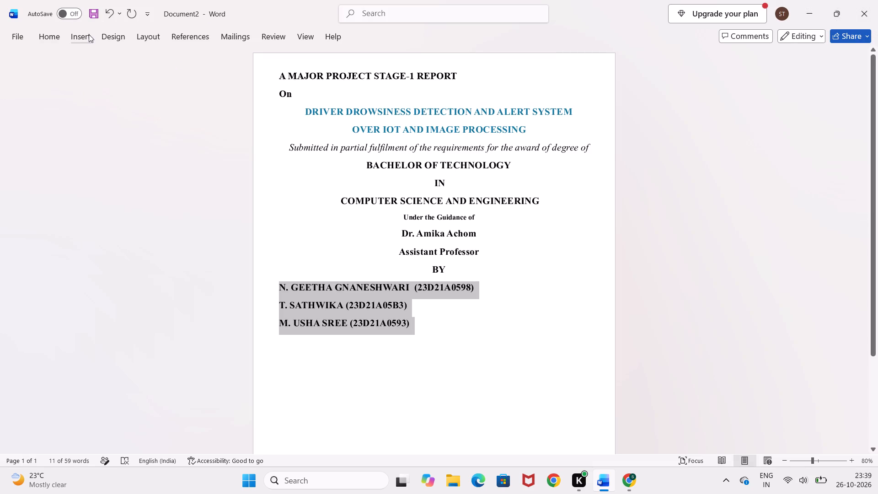
{"action": "left_click", "coordinate": [87, 35]}
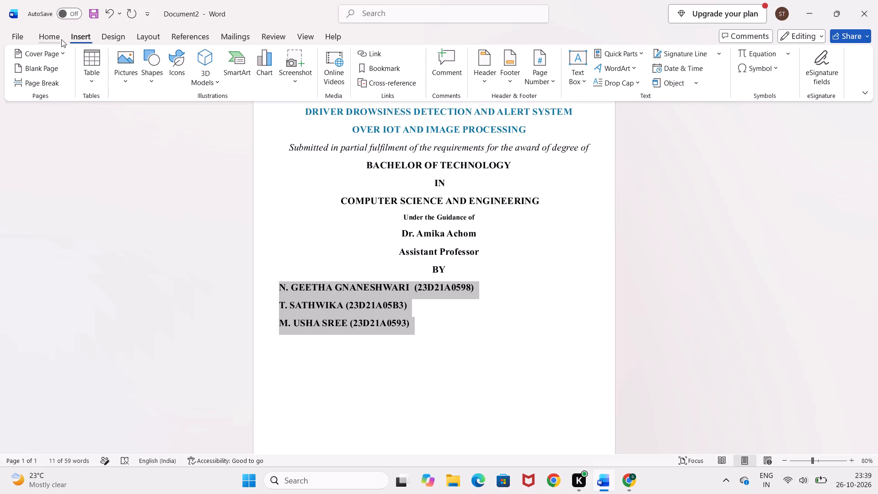
{"action": "left_click", "coordinate": [56, 38]}
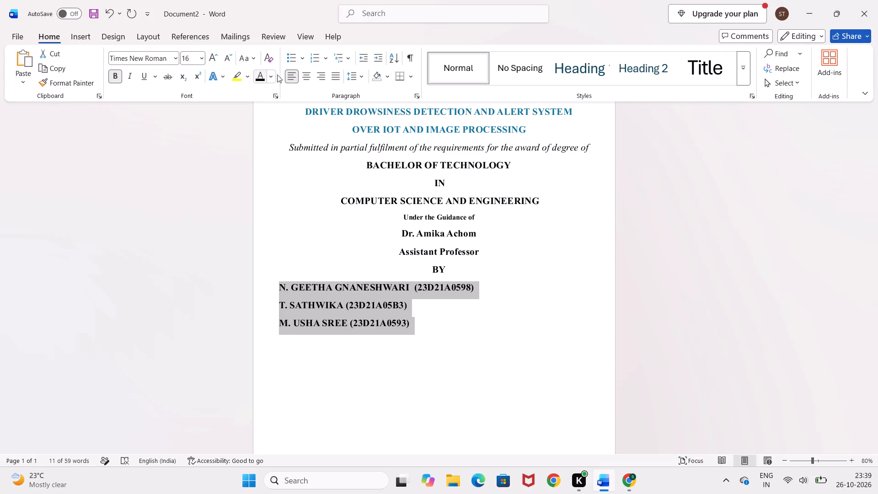
{"action": "left_click", "coordinate": [306, 74]}
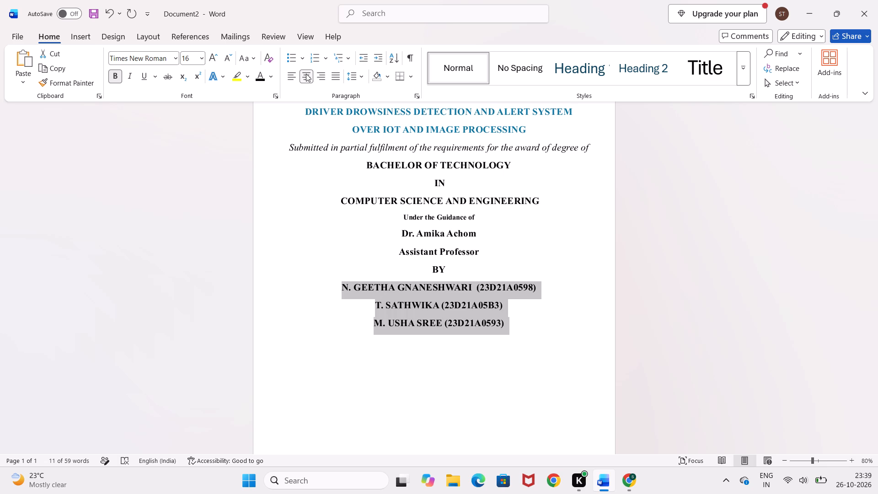
{"action": "left_click", "coordinate": [381, 249]}
{"action": "left_click", "coordinate": [394, 273]}
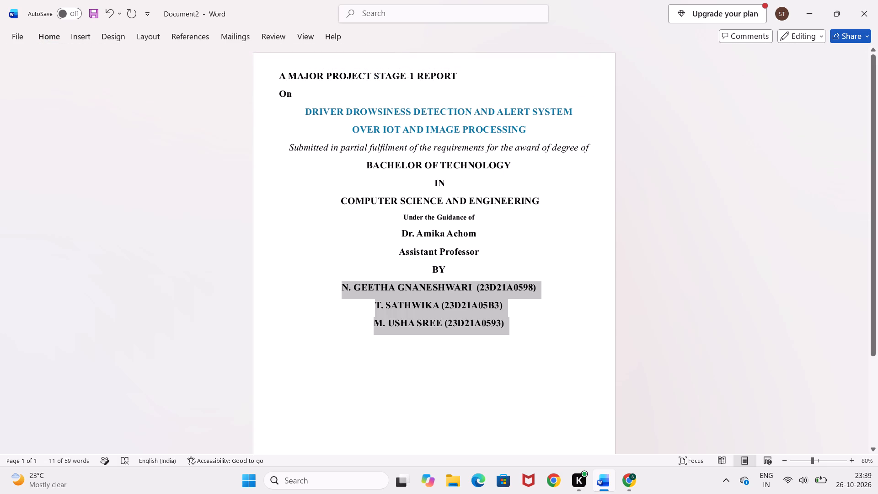
Widen the gap between the first student's name and roll number to five spaces.
{"action": "left_click", "coordinate": [470, 290]}
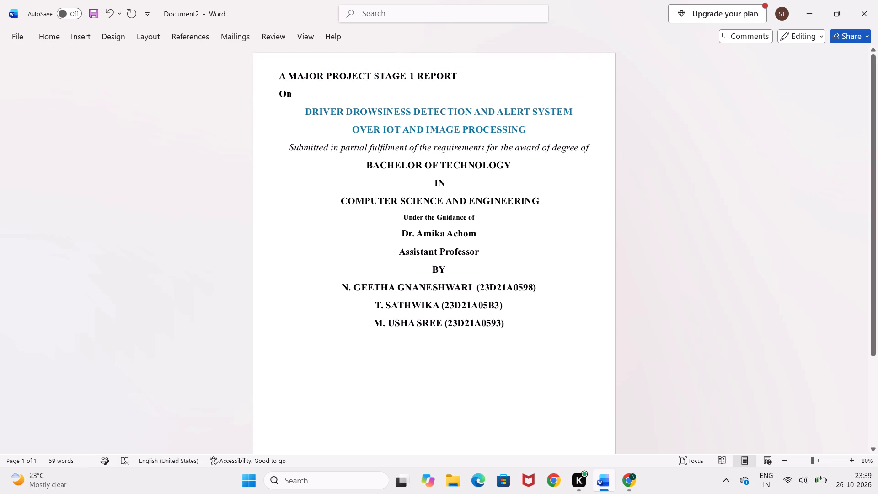
{"action": "key", "text": "Right"}
{"action": "key", "text": "space"}
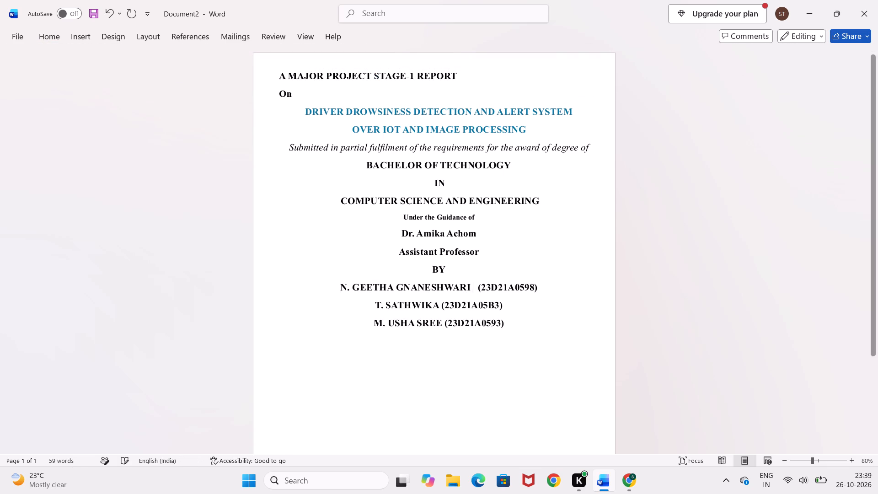
{"action": "key", "text": "space"}
{"action": "key", "text": "space"}
{"action": "key", "text": "space"}
{"action": "key", "text": "space"}
{"action": "key", "text": "space"}
{"action": "key", "text": "space"}
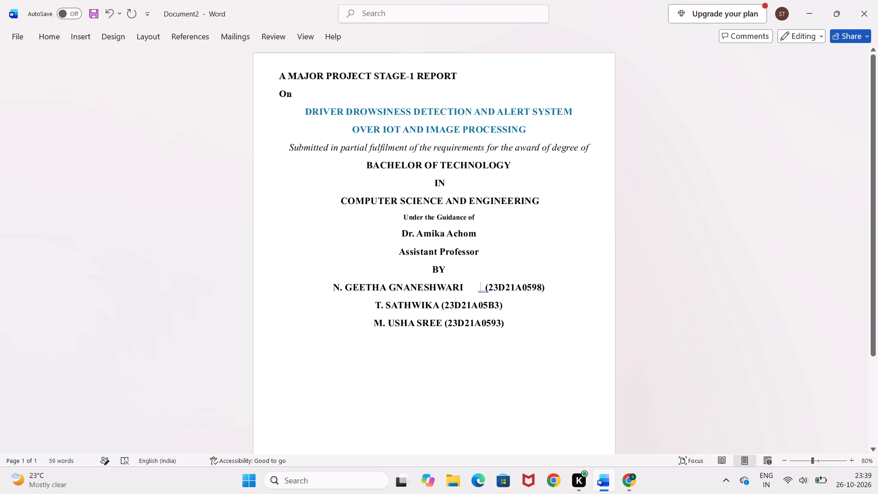
{"action": "left_click", "coordinate": [486, 289]}
{"action": "key", "text": "BackSpace"}
{"action": "key", "text": "BackSpace"}
{"action": "key", "text": "BackSpace"}
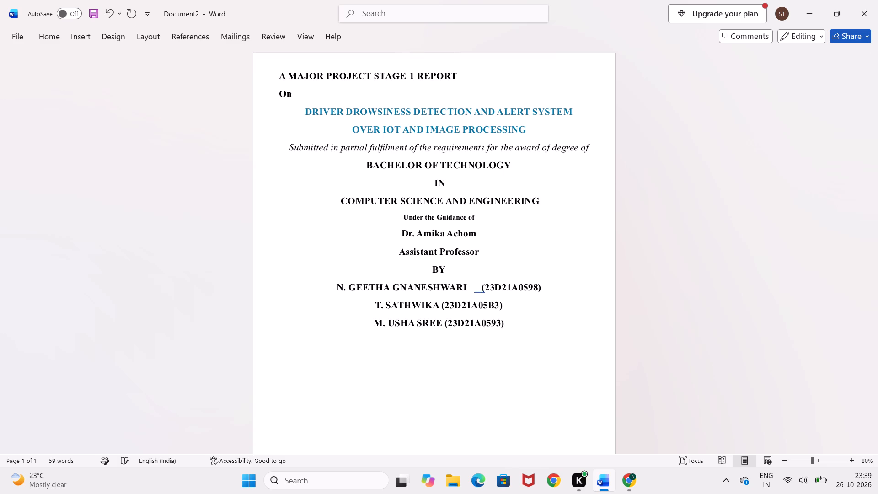
{"action": "key", "text": "BackSpace"}
Widen the gap between the second student's name and roll number with spaces until the roll number lines up under the first student's.
{"action": "left_click", "coordinate": [437, 304]}
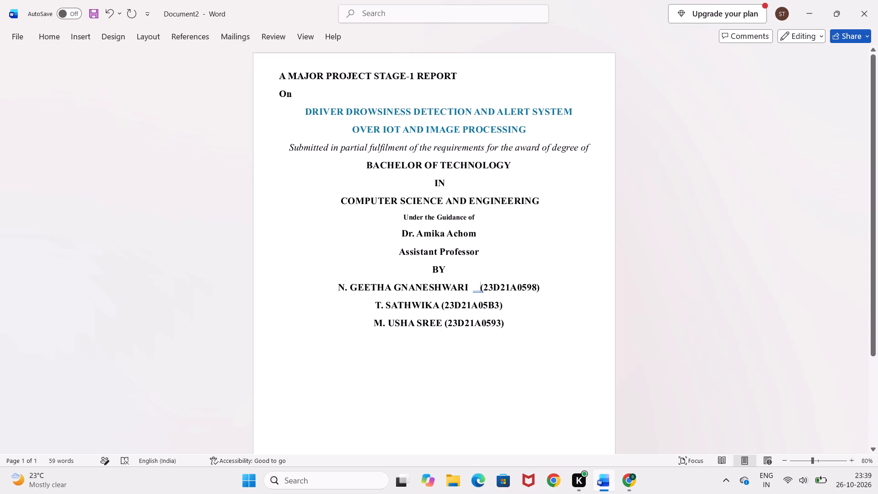
{"action": "key", "text": "BackSpace"}
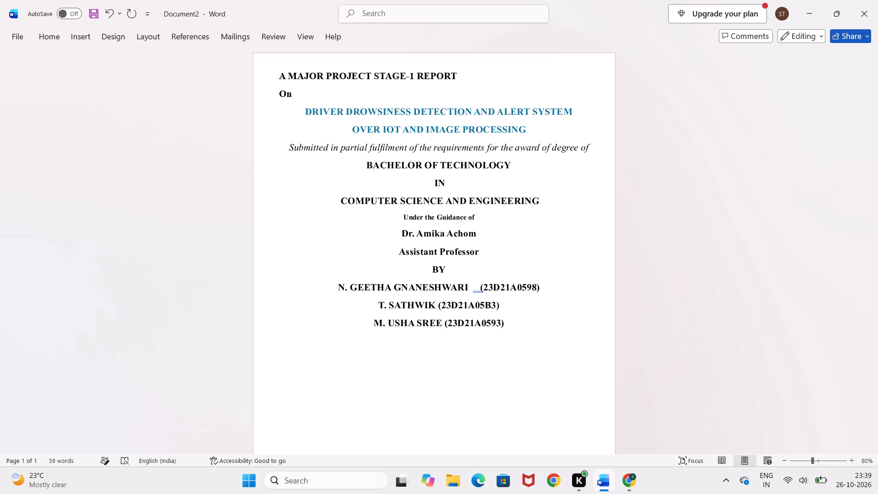
{"action": "key", "text": "a"}
{"action": "key", "text": "BackSpace"}
{"action": "type", "text": "A"}
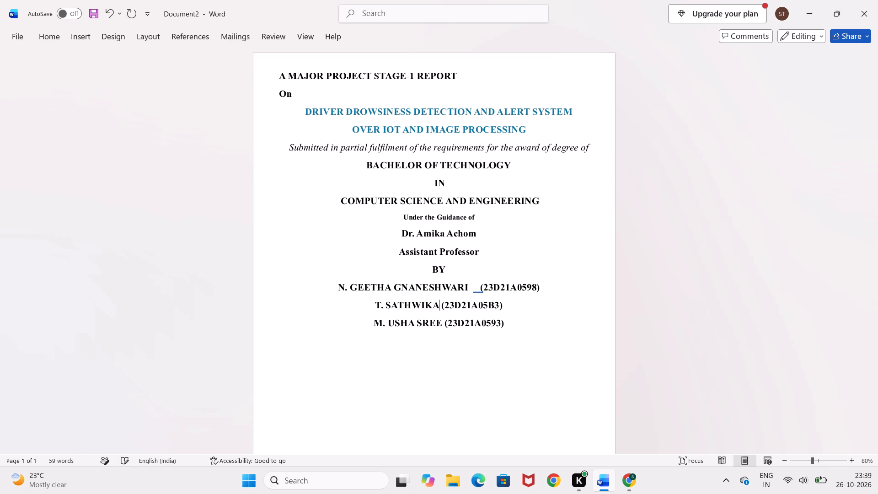
{"action": "key", "text": "space"}
{"action": "key", "text": "space"}
{"action": "key", "text": "space"}
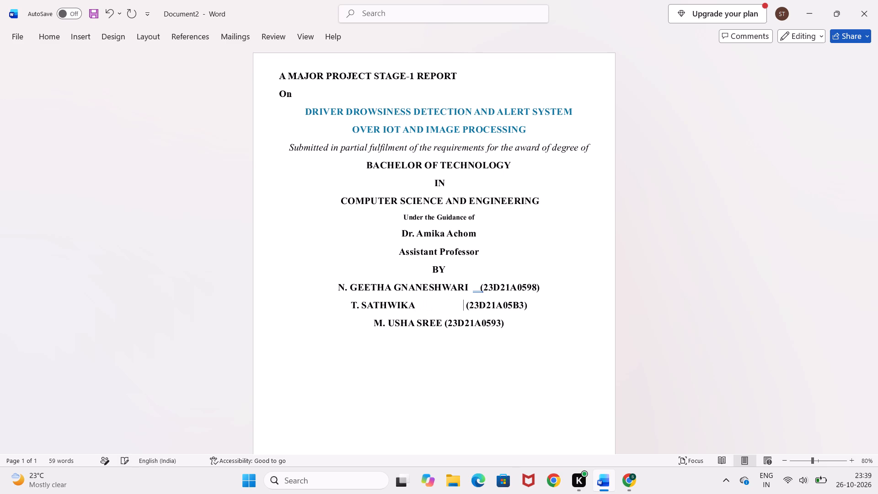
{"action": "key", "text": "space"}
{"action": "key", "text": "space"}
{"action": "key", "text": "space"}
{"action": "key", "text": "space"}
{"action": "key", "text": "space"}
{"action": "key", "text": "space"}
{"action": "key", "text": "space"}
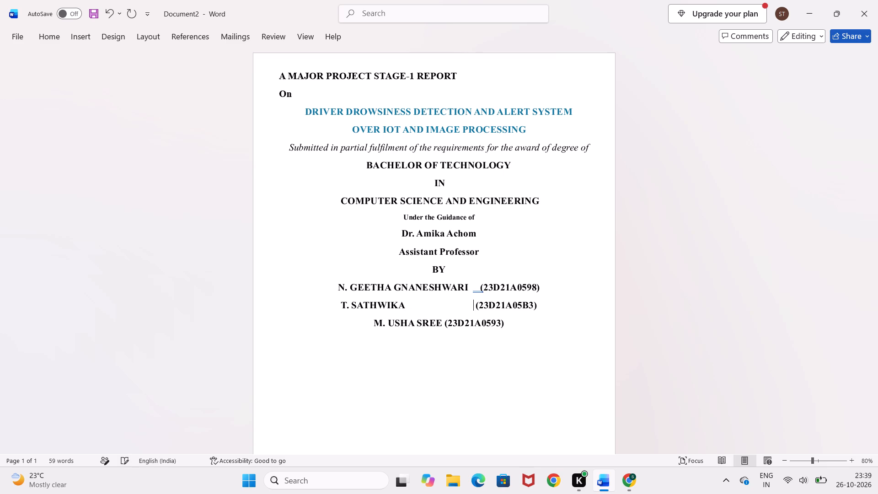
{"action": "key", "text": "space"}
{"action": "key", "text": "space"}
{"action": "key", "text": "space"}
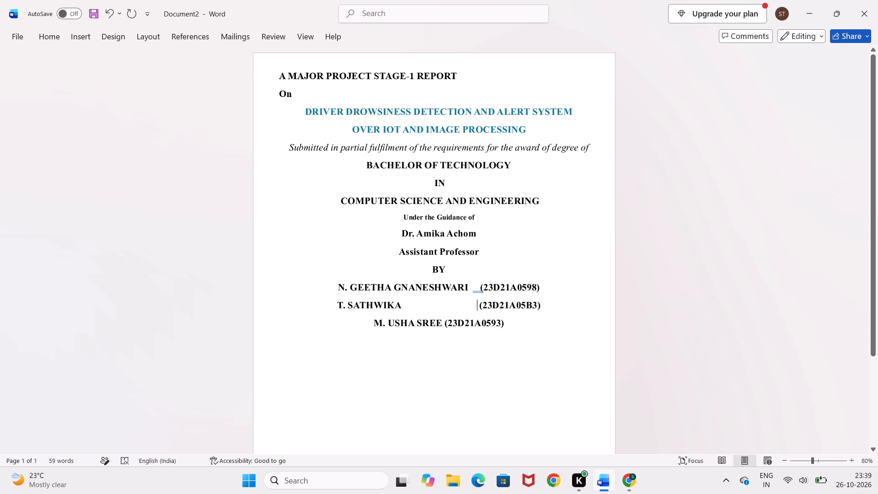
{"action": "key", "text": "space"}
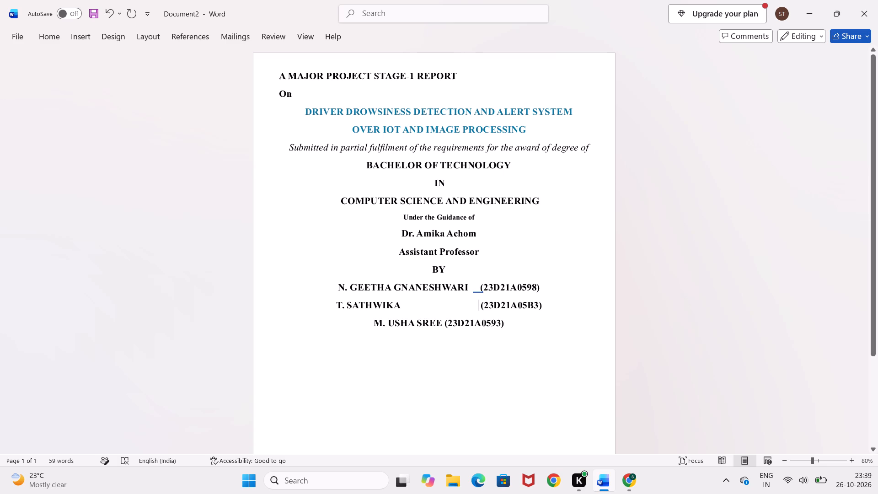
Widen the gap between the third student's name and roll number with spaces until the roll number lines up with the two above.
{"action": "key", "text": "Down"}
{"action": "key", "text": "Left"}
{"action": "key", "text": "Left"}
{"action": "key", "text": "Left"}
{"action": "key", "text": "Left"}
{"action": "key", "text": "Left"}
{"action": "key", "text": "Left"}
{"action": "key", "text": "Left"}
{"action": "key", "text": "space"}
{"action": "key", "text": "space"}
{"action": "key", "text": "space"}
{"action": "key", "text": "space"}
{"action": "key", "text": "space"}
{"action": "key", "text": "space"}
{"action": "key", "text": "space"}
{"action": "key", "text": "space"}
{"action": "key", "text": "space"}
{"action": "key", "text": "space"}
{"action": "key", "text": "space"}
{"action": "key", "text": "space"}
{"action": "key", "text": "space"}
{"action": "key", "text": "space"}
{"action": "key", "text": "space"}
{"action": "key", "text": "space"}
{"action": "key", "text": "space"}
{"action": "key", "text": "space"}
{"action": "key", "text": "space"}
{"action": "key", "text": "space"}
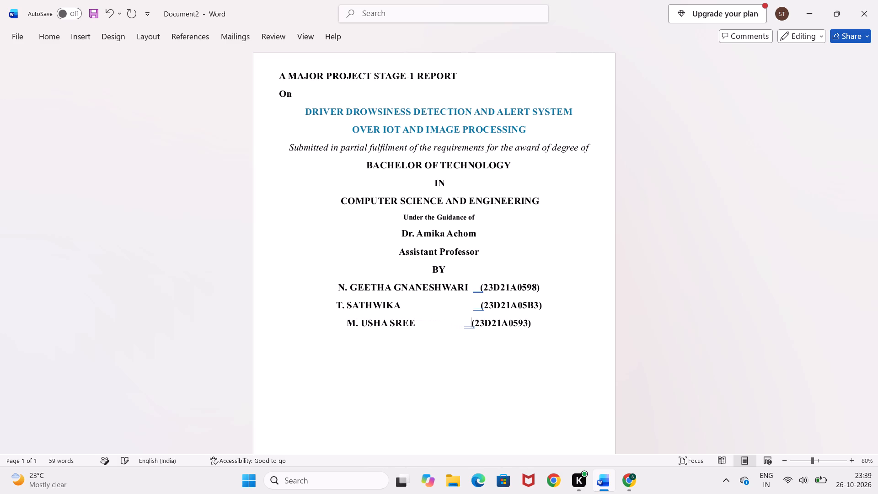
{"action": "key", "text": "space"}
{"action": "key", "text": "space"}
{"action": "key", "text": "space"}
{"action": "key", "text": "space"}
{"action": "key", "text": "space"}
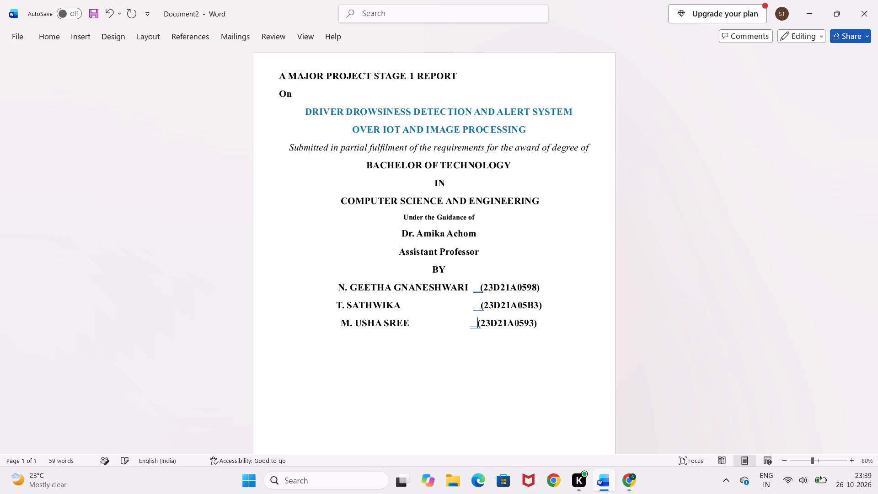
{"action": "key", "text": "space"}
{"action": "key", "text": "space"}
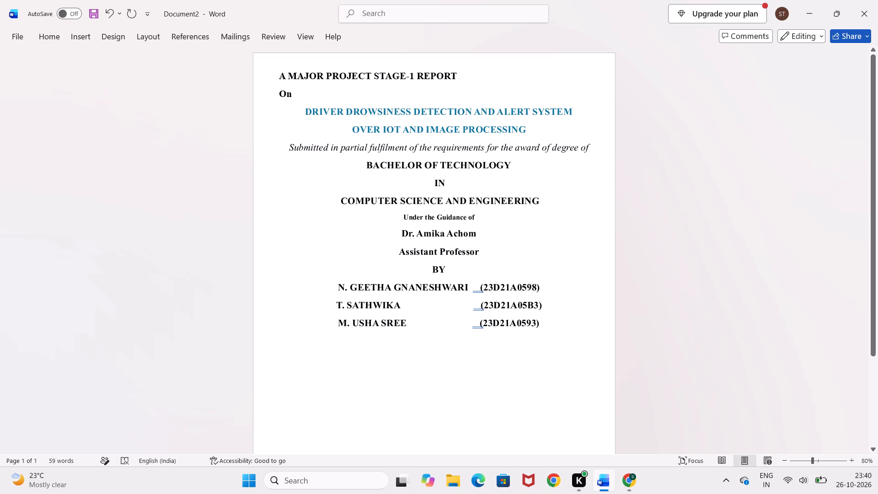
Ignore once the grammar marks in the gaps before the roll numbers on all three student lines.
{"action": "right_click", "coordinate": [476, 290]}
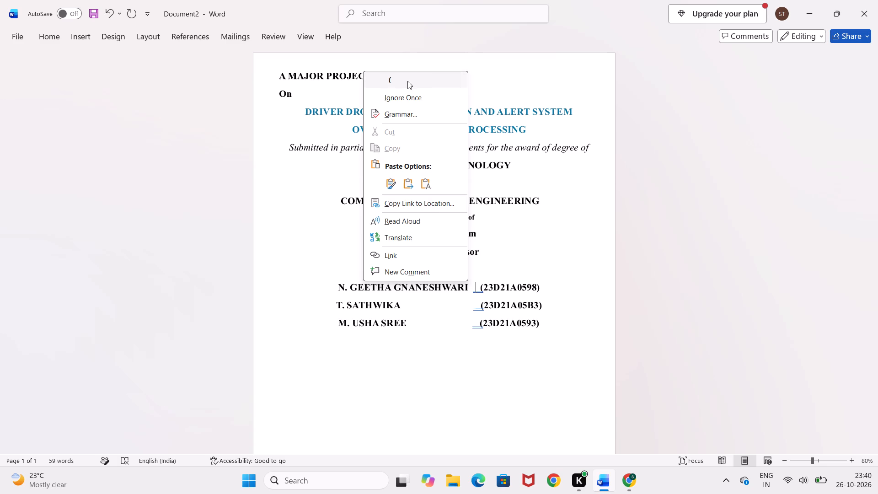
{"action": "left_click", "coordinate": [412, 96]}
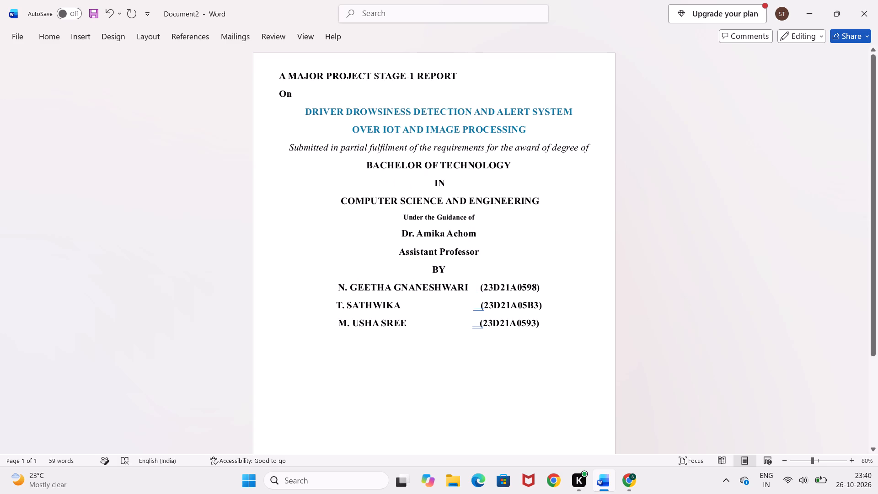
{"action": "right_click", "coordinate": [477, 309]}
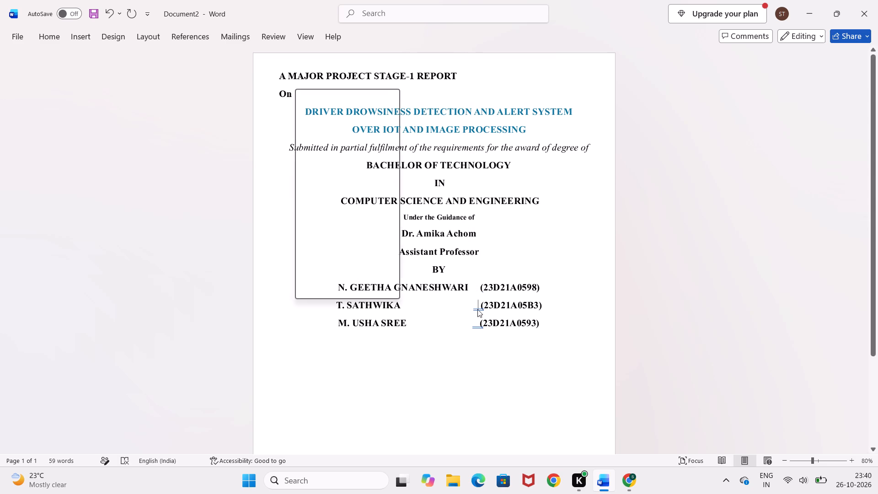
{"action": "left_click", "coordinate": [354, 118]}
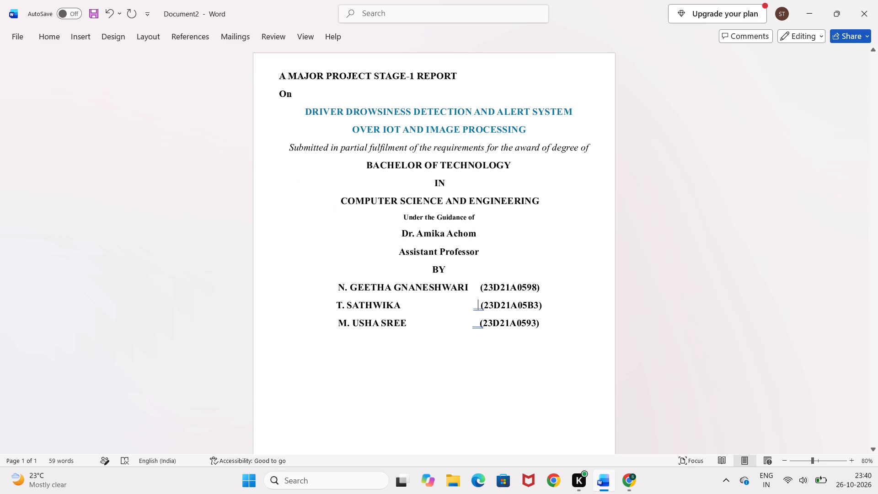
{"action": "right_click", "coordinate": [476, 329]}
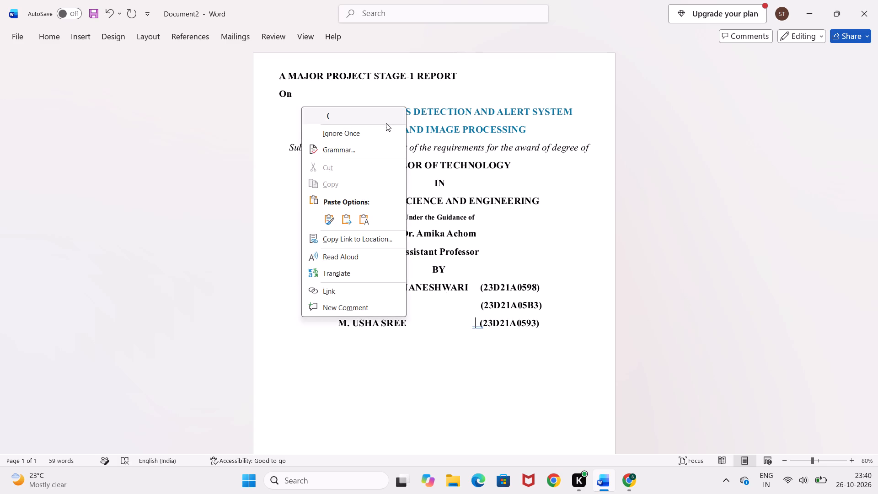
{"action": "left_click", "coordinate": [379, 130]}
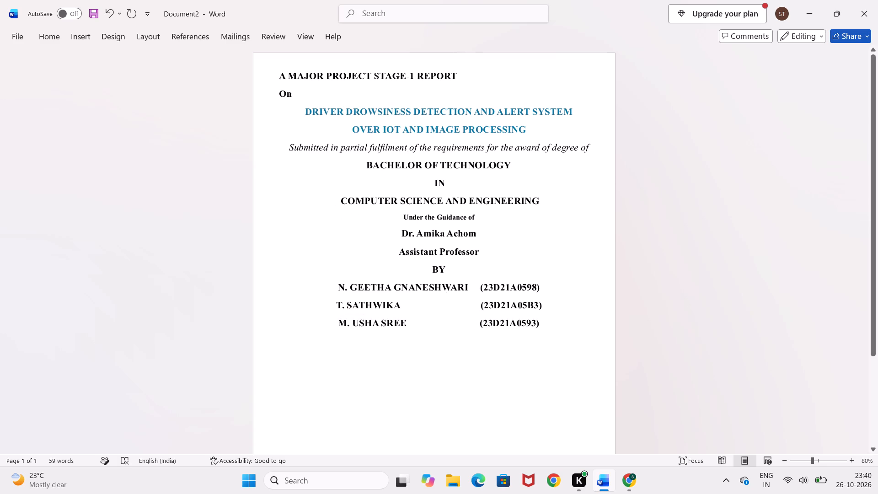
Place the text cursor on the empty line below the third student's line.
{"action": "left_click", "coordinate": [451, 362]}
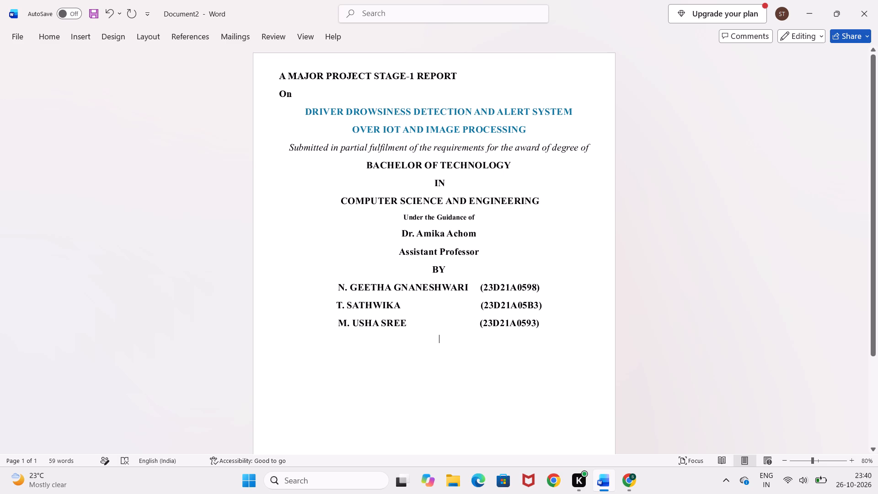
Bring up the paste and formatting options for the empty line below the third student's line.
{"action": "right_click", "coordinate": [451, 362]}
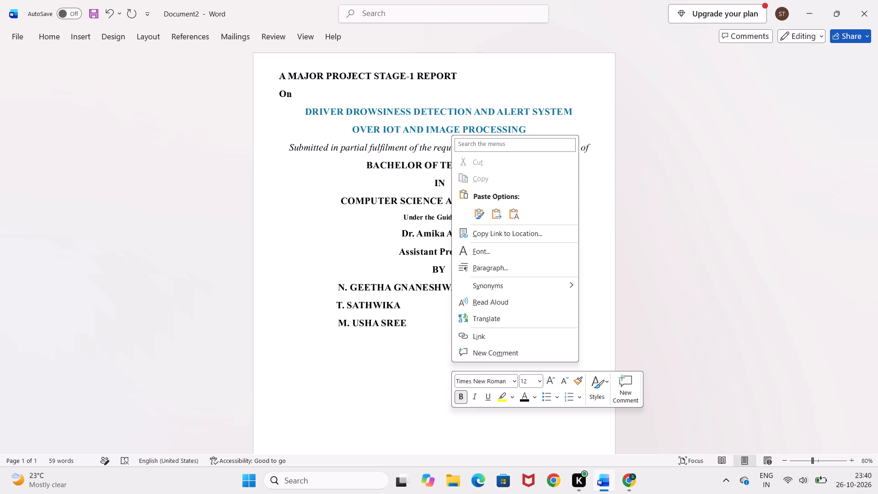
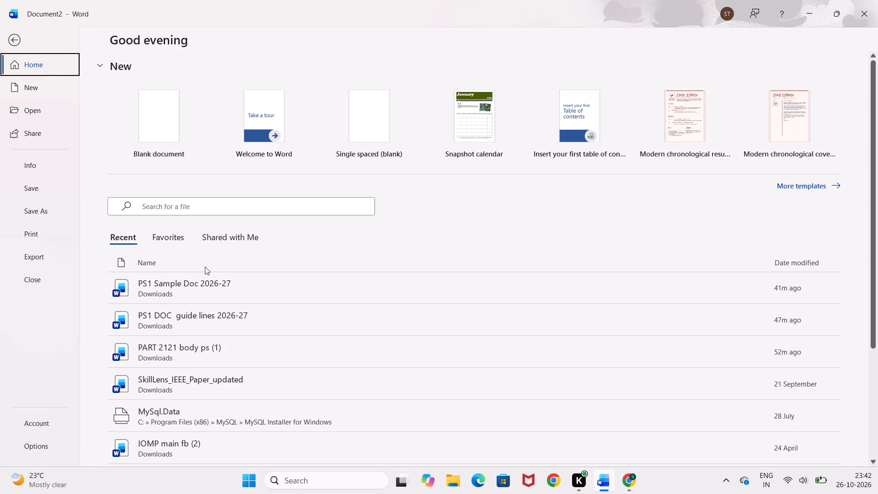
Bring up the file-browsing dialog for opening an existing Word document from this PC.
{"action": "left_click", "coordinate": [46, 87]}
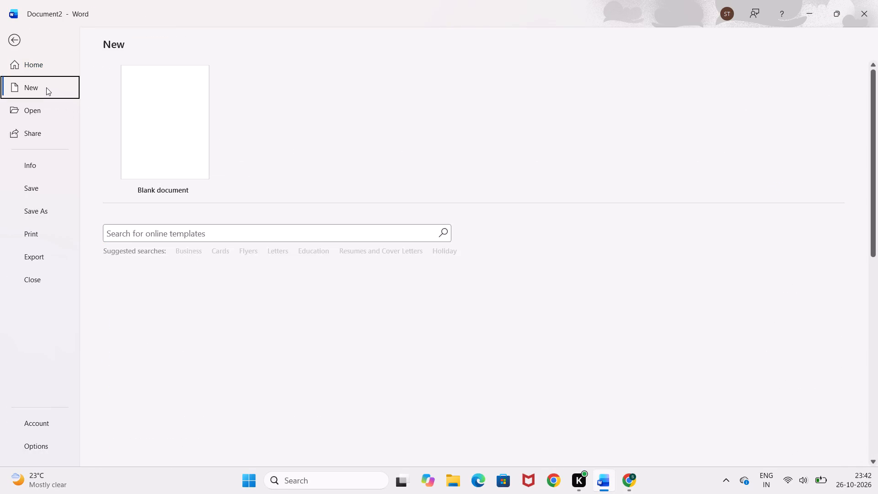
{"action": "left_click", "coordinate": [39, 107]}
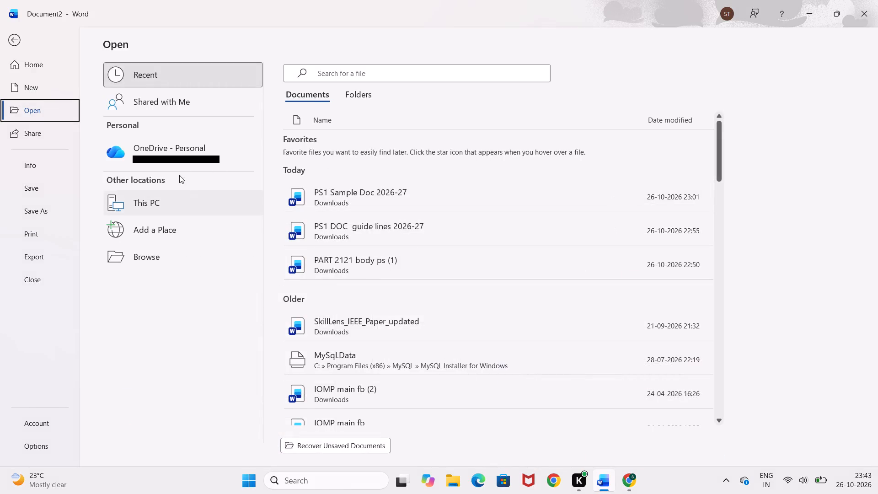
{"action": "left_click", "coordinate": [188, 206]}
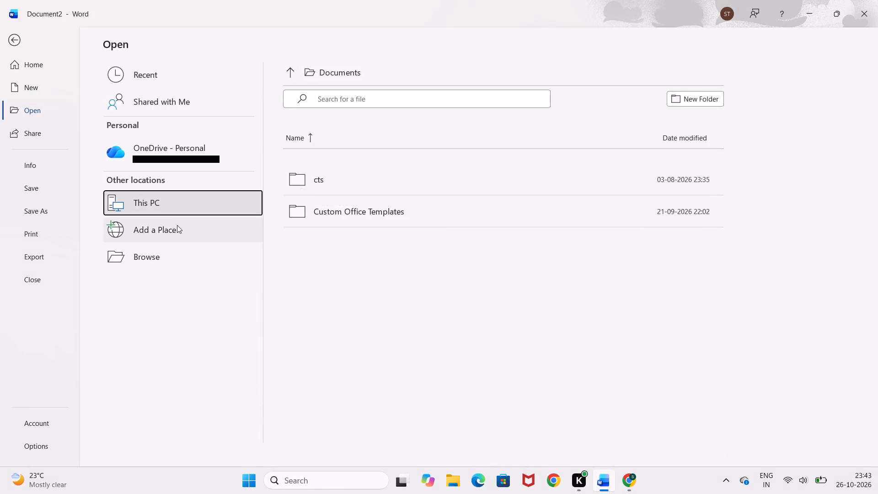
{"action": "left_click", "coordinate": [177, 225]}
{"action": "left_click", "coordinate": [175, 251]}
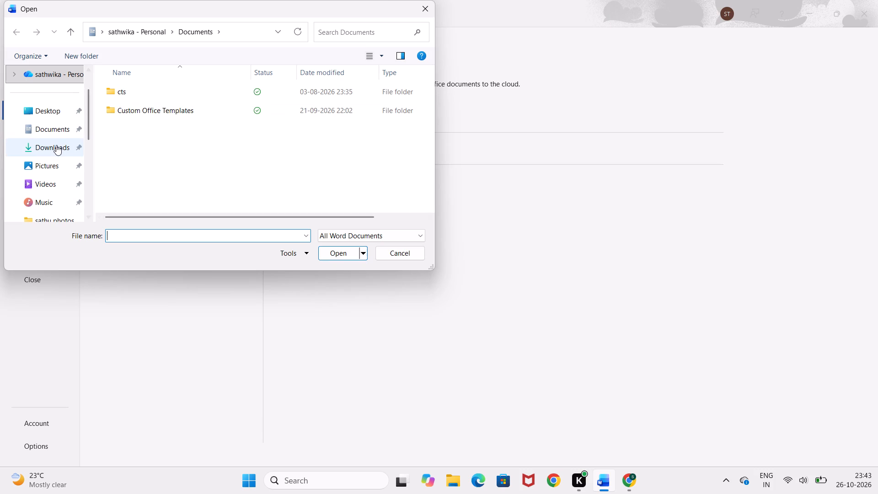
Open the PDF PS1_Sample_Doc_2026-27_no_blank_page from the Downloads folder and convert it to an editable Word document.
{"action": "left_click", "coordinate": [56, 145]}
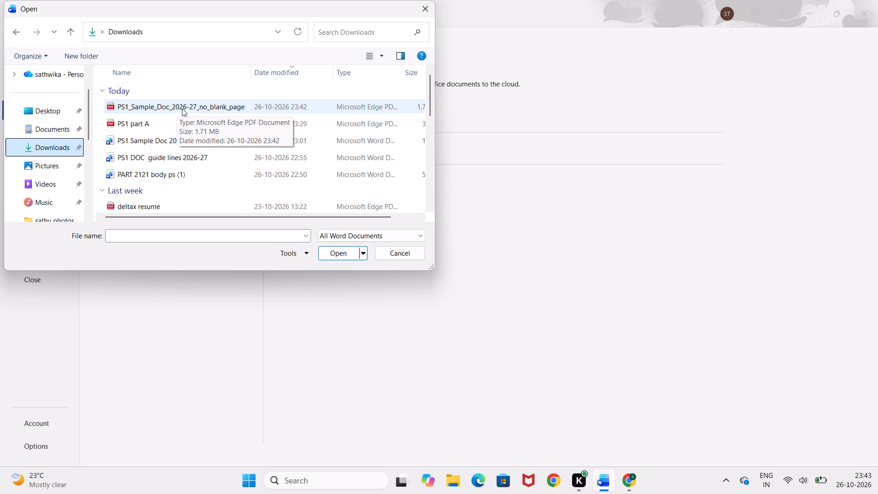
{"action": "double_click", "coordinate": [197, 104]}
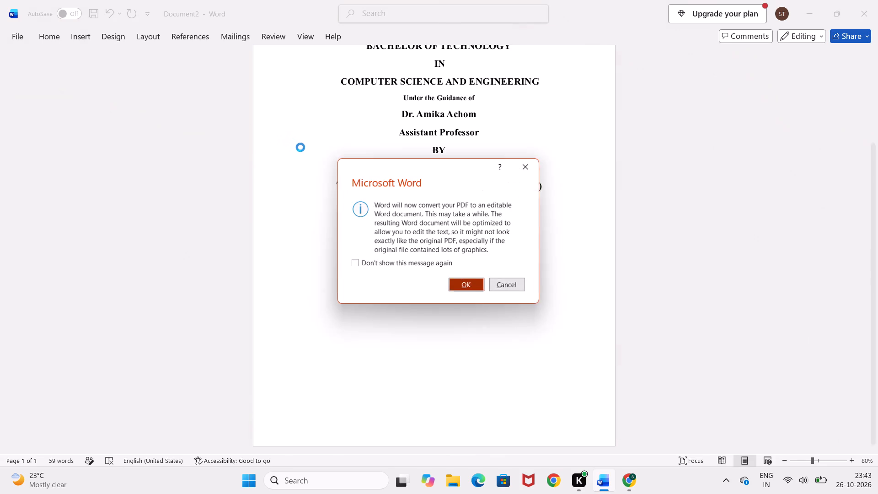
{"action": "left_click", "coordinate": [472, 284]}
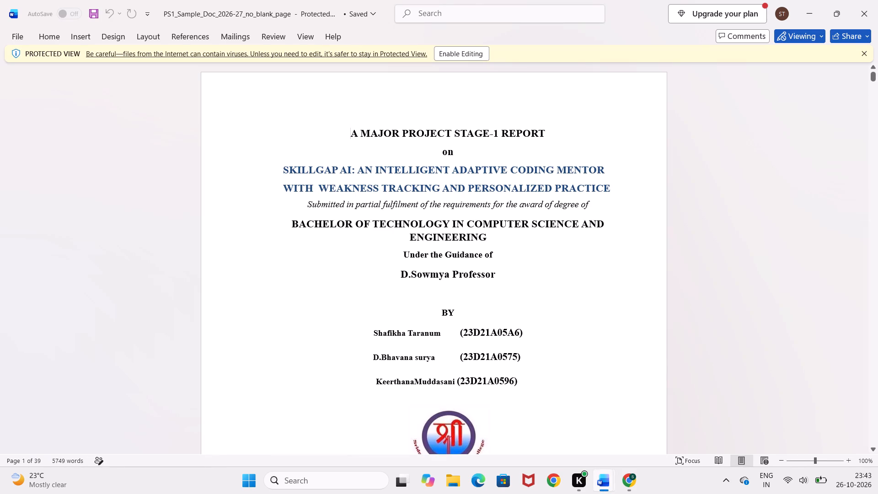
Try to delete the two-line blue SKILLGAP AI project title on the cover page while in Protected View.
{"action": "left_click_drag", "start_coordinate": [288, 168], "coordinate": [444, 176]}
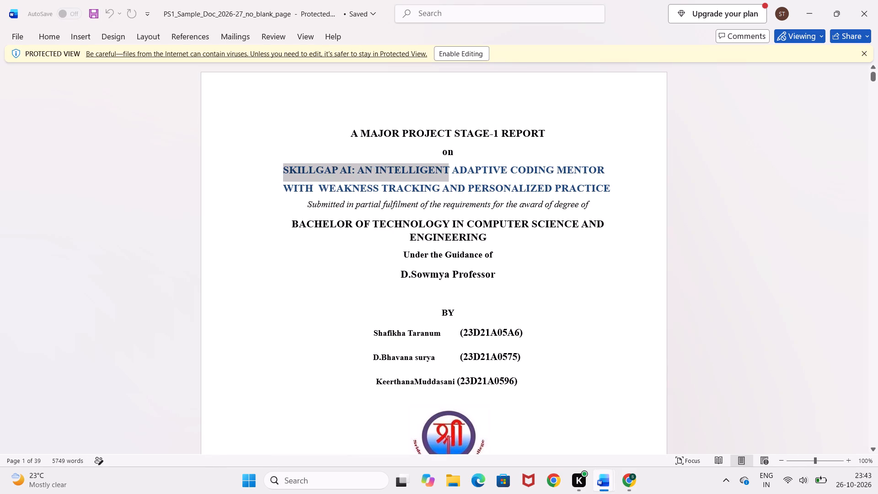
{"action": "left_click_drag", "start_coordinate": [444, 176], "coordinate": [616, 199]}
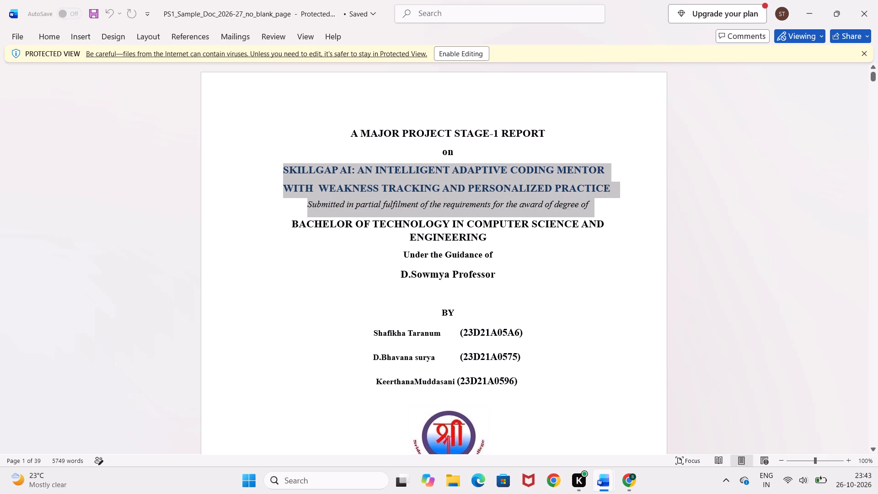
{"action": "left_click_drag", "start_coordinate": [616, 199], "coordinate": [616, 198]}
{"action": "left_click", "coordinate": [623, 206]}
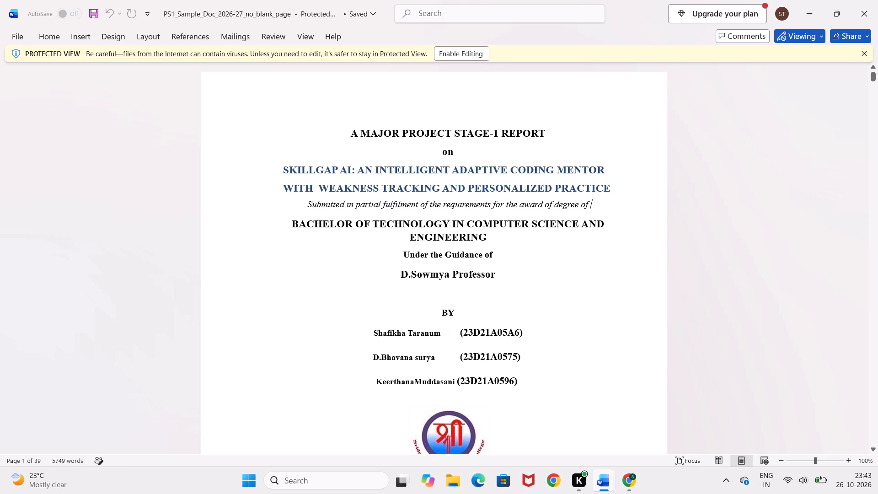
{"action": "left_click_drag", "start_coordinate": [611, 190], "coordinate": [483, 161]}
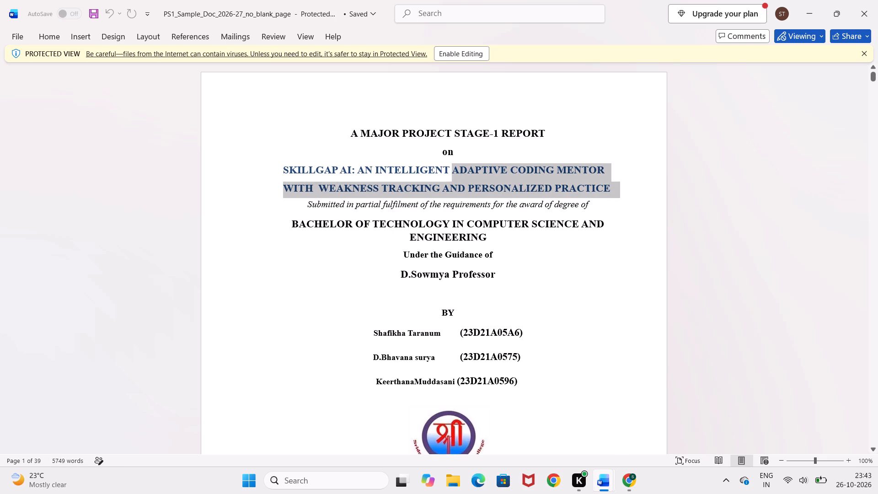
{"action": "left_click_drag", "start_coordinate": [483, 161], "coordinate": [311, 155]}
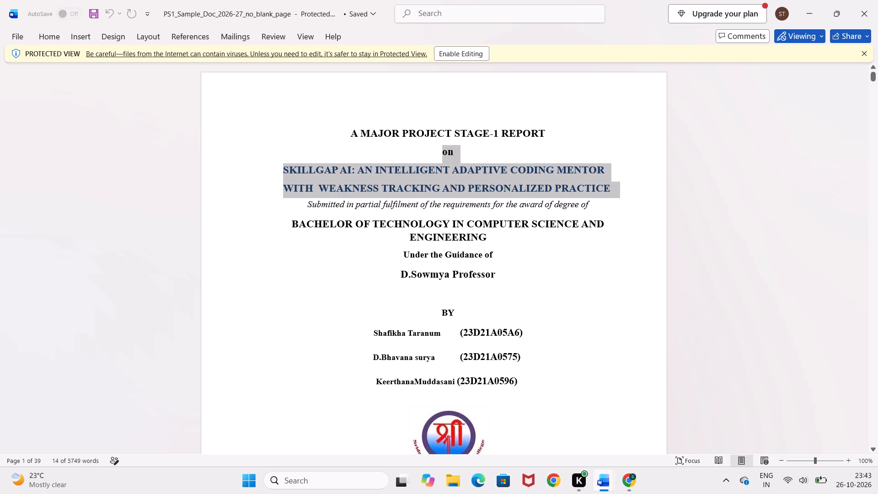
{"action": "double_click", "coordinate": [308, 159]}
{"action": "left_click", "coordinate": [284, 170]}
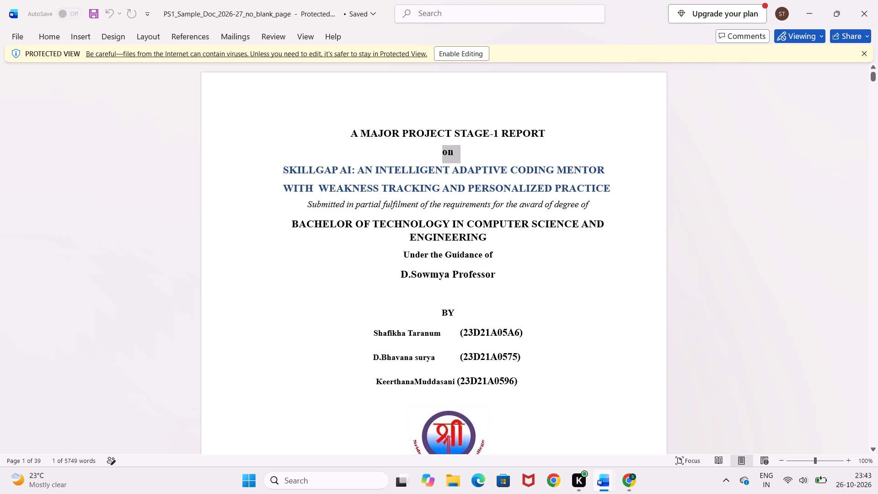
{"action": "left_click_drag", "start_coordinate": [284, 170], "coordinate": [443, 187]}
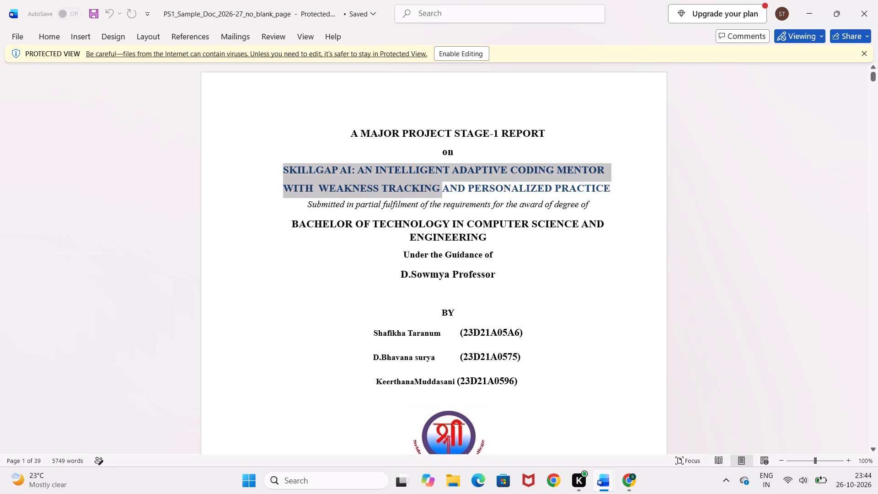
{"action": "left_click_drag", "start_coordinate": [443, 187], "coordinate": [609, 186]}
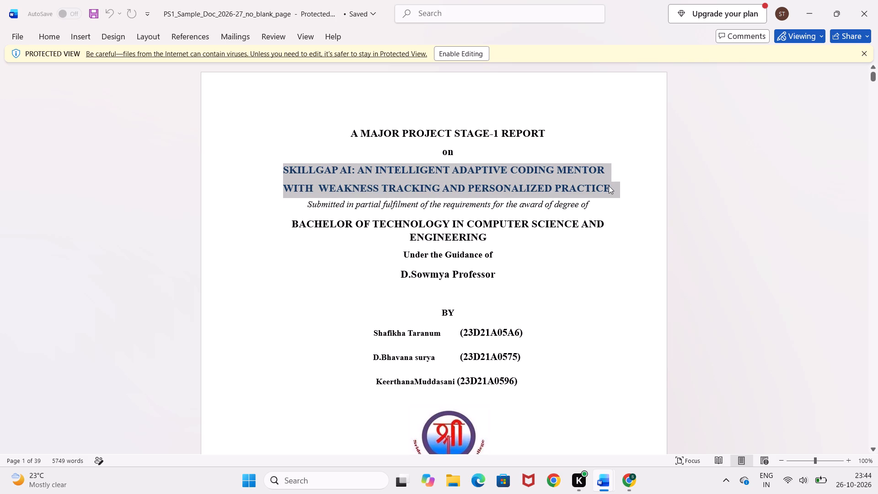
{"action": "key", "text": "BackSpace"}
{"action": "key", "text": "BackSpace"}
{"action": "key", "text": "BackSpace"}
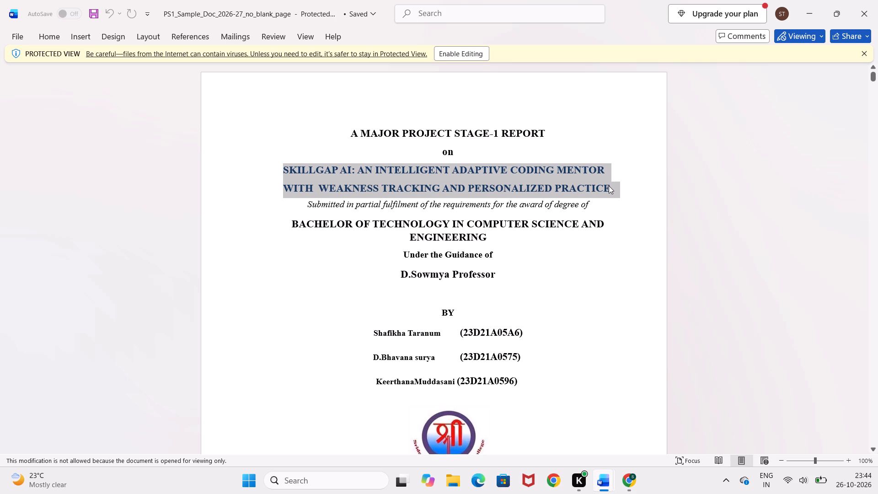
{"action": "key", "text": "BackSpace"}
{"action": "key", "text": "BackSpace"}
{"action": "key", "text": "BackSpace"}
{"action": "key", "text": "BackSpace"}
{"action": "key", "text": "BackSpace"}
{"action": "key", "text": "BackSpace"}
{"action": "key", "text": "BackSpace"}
Enable saving, convert the PDF with the conversion notice turned off for future, and save it in Downloads as a Word document named edit.
{"action": "left_click", "coordinate": [21, 37]}
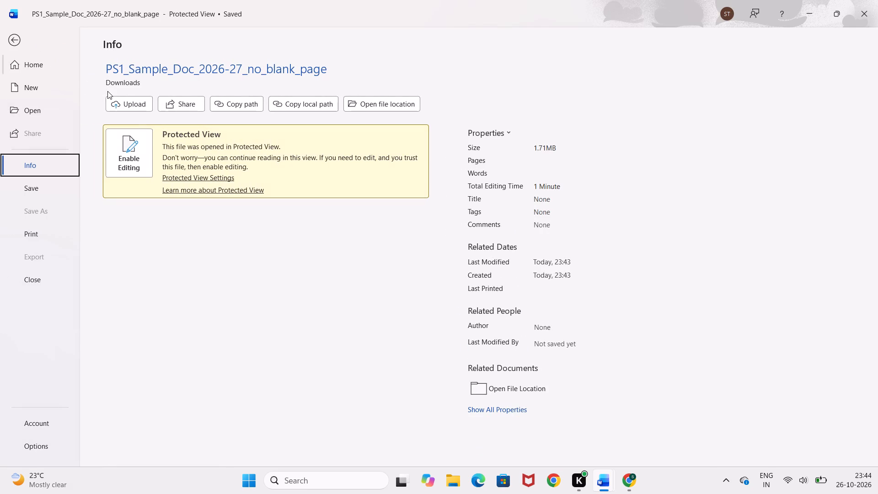
{"action": "left_click", "coordinate": [44, 188]}
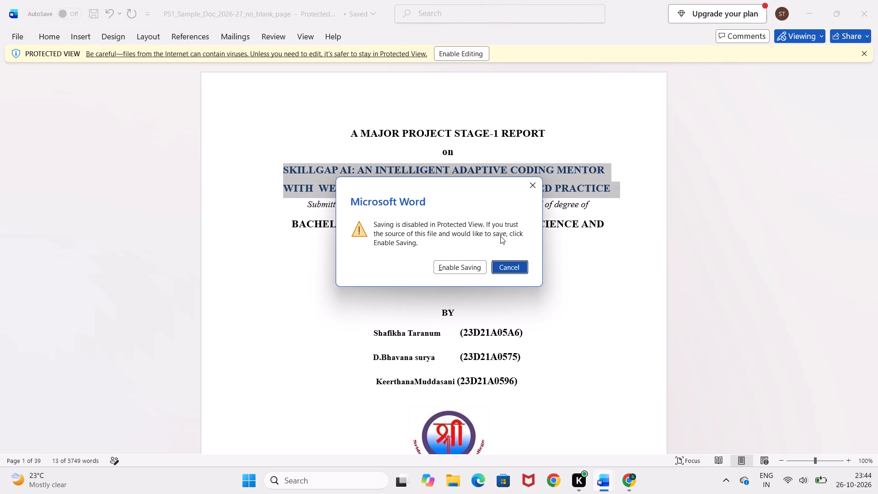
{"action": "left_click", "coordinate": [469, 269]}
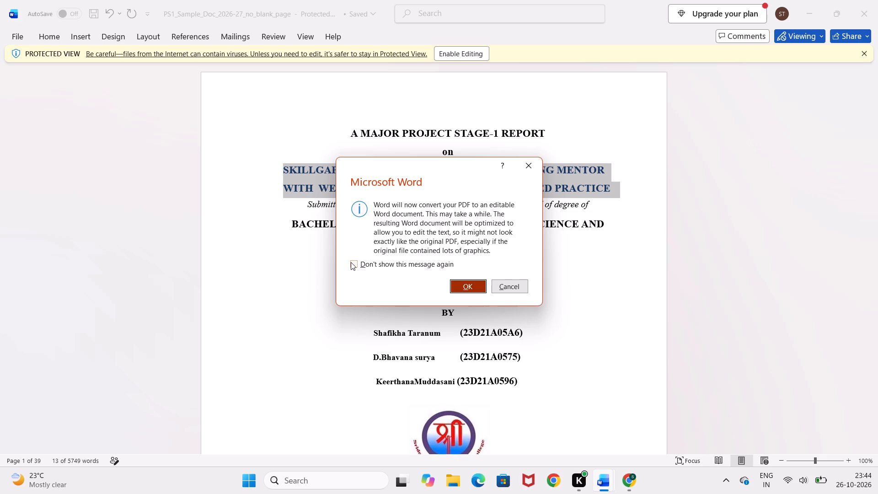
{"action": "left_click", "coordinate": [351, 262]}
{"action": "left_click", "coordinate": [469, 290]}
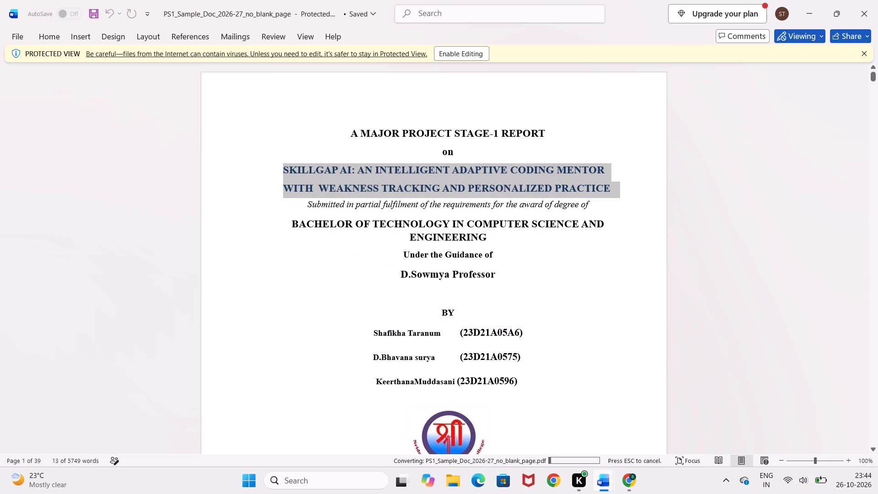
{"action": "key", "text": "BackSpace"}
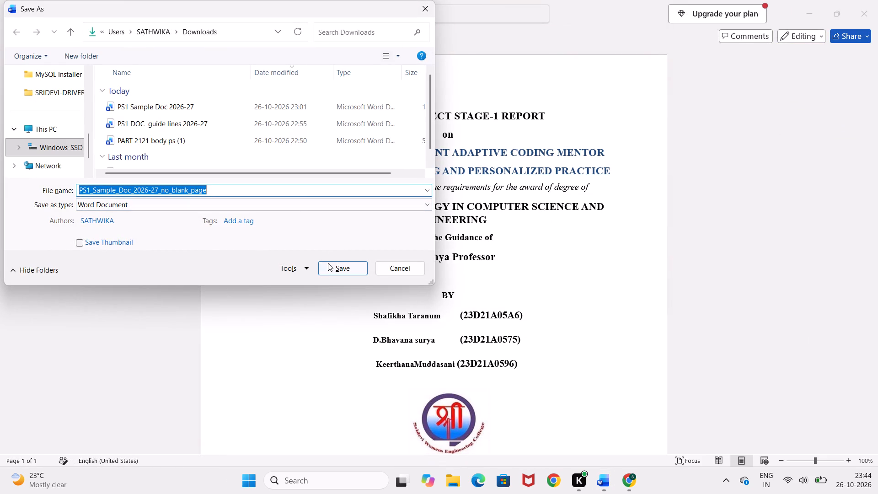
{"action": "key", "text": "BackSpace"}
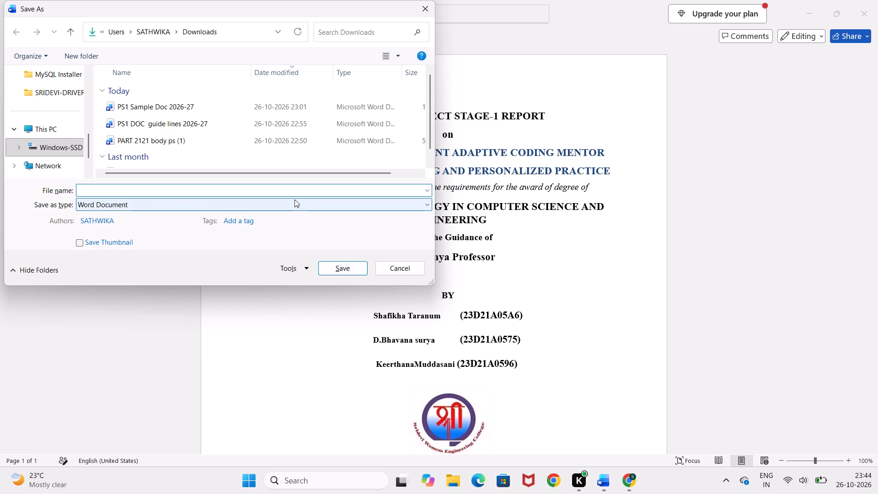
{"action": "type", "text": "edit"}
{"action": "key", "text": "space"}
{"action": "left_click", "coordinate": [351, 265]}
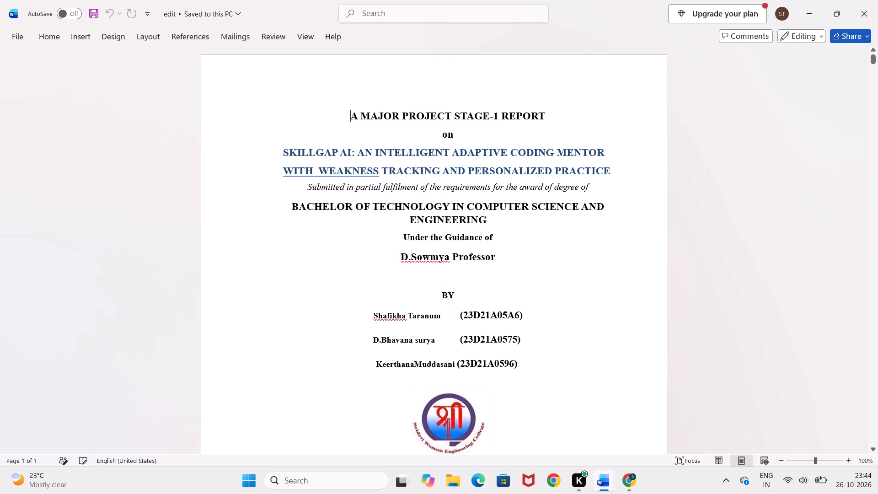
Delete the two-line blue SKILLGAP AI project title from the cover page.
{"action": "left_click_drag", "start_coordinate": [284, 150], "coordinate": [513, 177]}
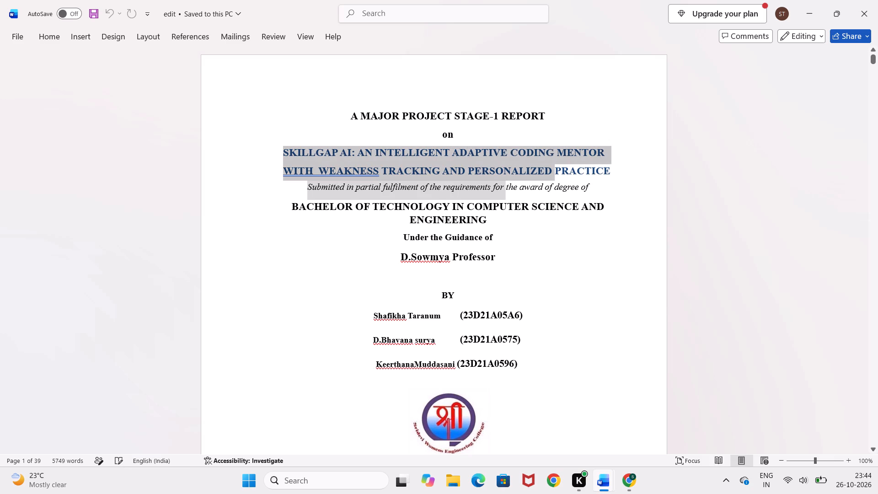
{"action": "left_click_drag", "start_coordinate": [513, 177], "coordinate": [632, 172]}
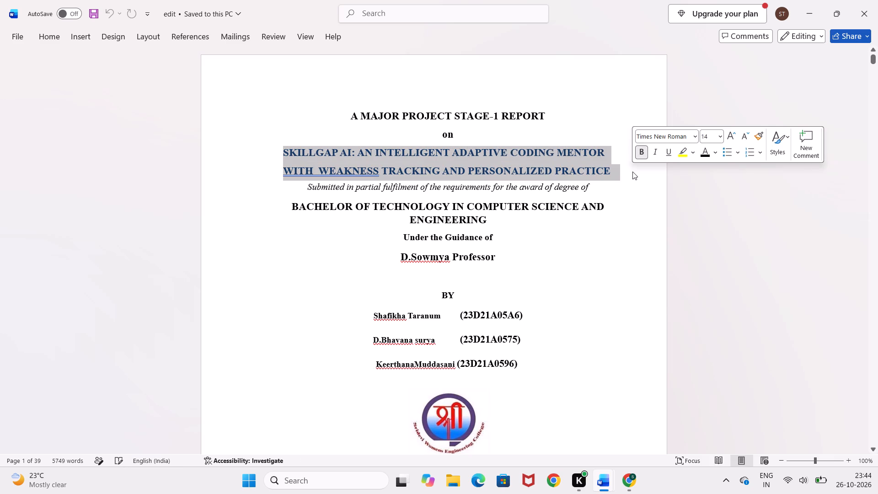
{"action": "key", "text": "BackSpace"}
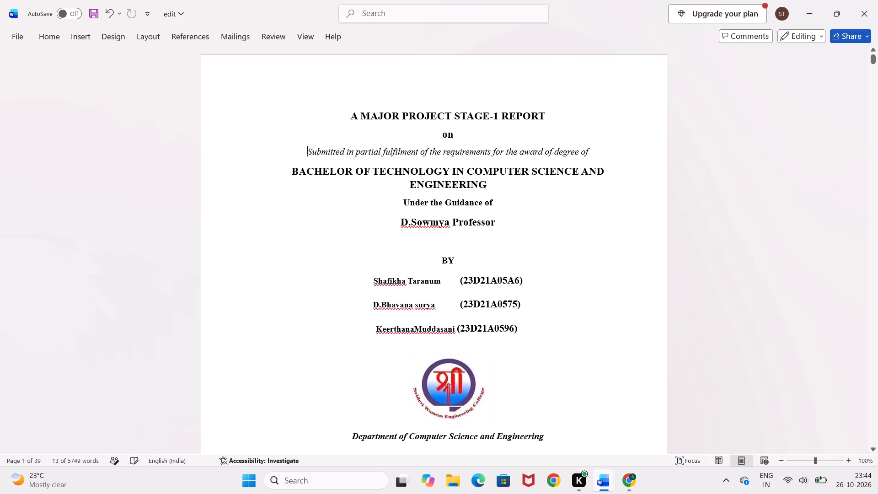
Add a line below "on" with the project title "DRIVER DROWSINESS AND ALERT SYSTEM OVER IOT AND IMAGE PROCESSING".
{"action": "left_click", "coordinate": [503, 131]}
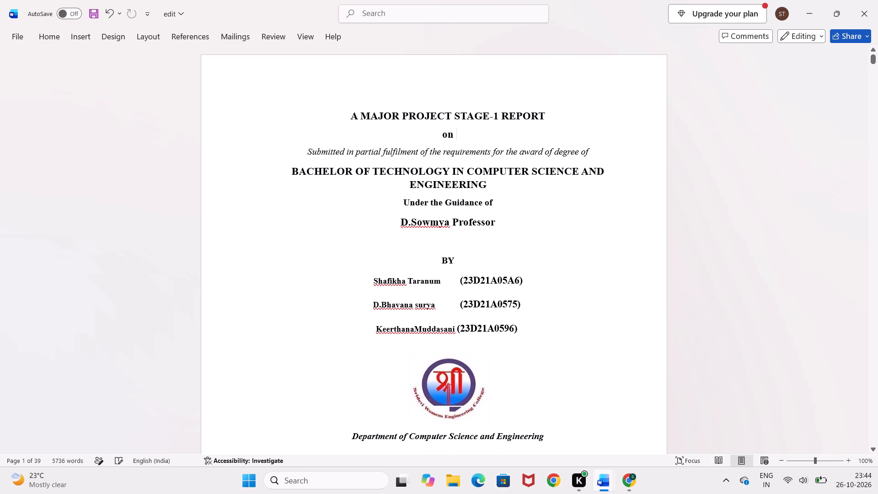
{"action": "key", "text": "Return"}
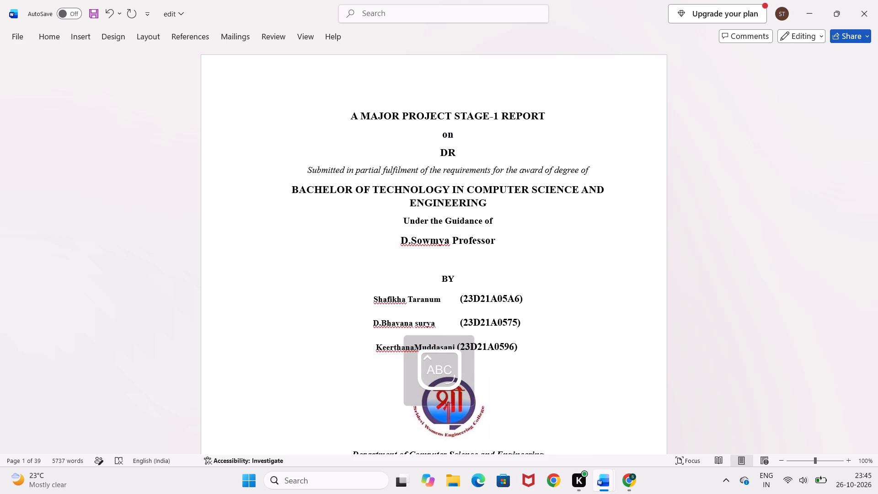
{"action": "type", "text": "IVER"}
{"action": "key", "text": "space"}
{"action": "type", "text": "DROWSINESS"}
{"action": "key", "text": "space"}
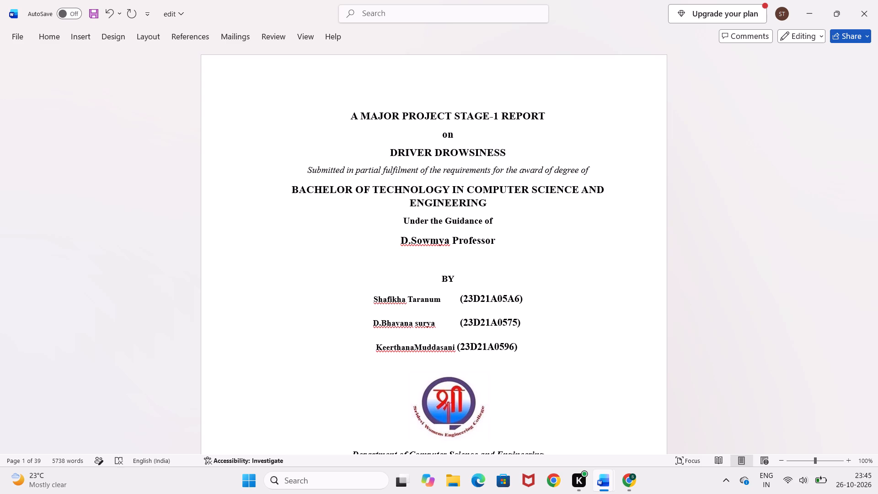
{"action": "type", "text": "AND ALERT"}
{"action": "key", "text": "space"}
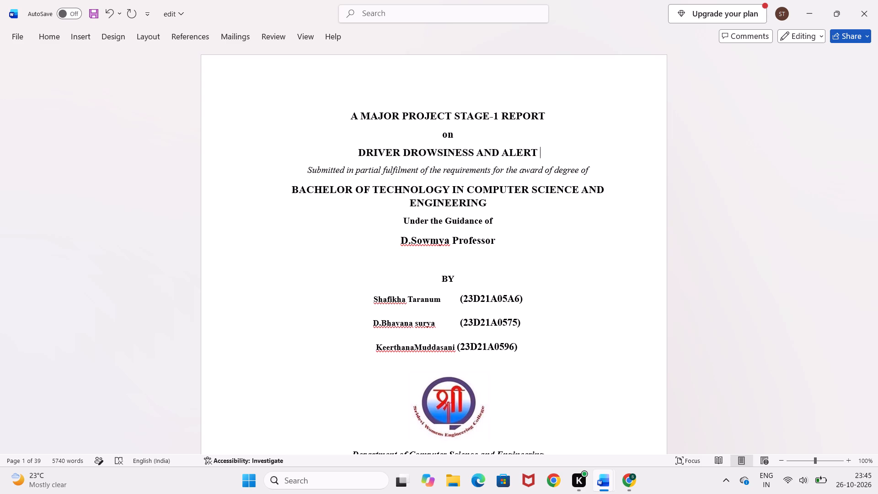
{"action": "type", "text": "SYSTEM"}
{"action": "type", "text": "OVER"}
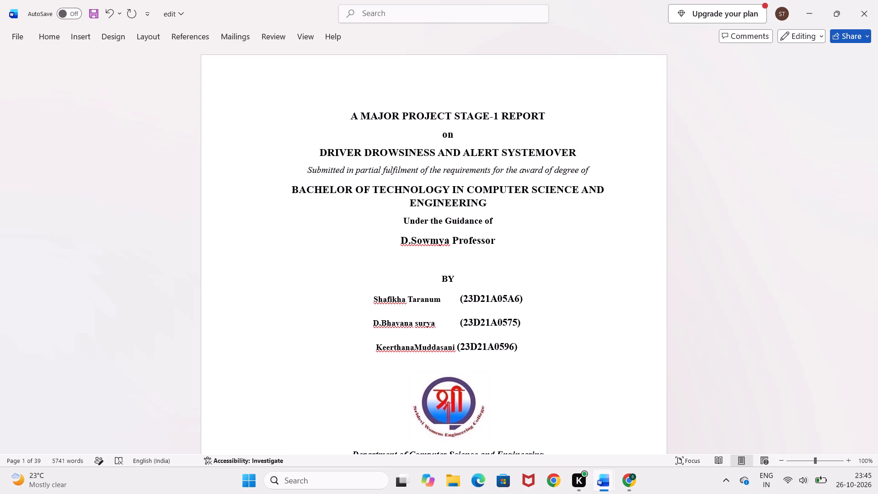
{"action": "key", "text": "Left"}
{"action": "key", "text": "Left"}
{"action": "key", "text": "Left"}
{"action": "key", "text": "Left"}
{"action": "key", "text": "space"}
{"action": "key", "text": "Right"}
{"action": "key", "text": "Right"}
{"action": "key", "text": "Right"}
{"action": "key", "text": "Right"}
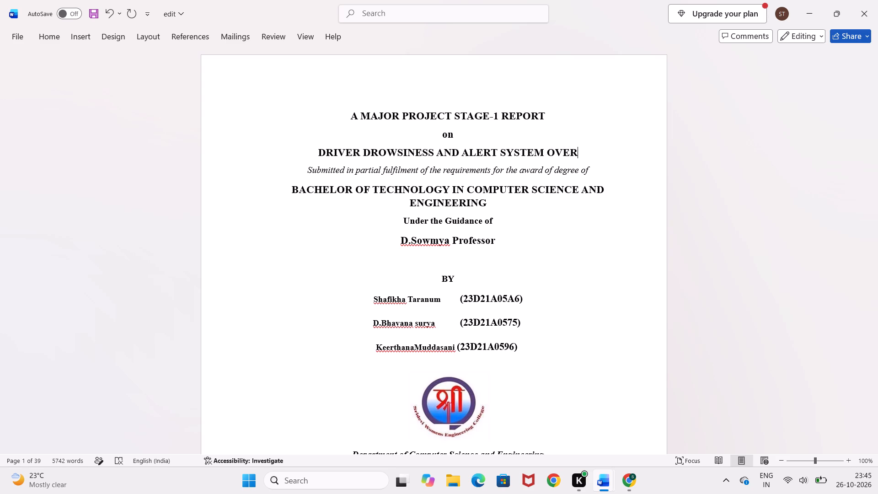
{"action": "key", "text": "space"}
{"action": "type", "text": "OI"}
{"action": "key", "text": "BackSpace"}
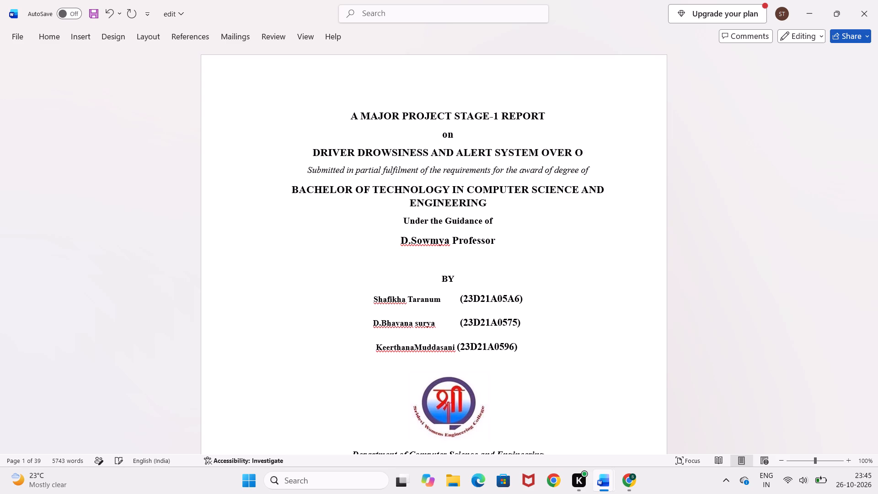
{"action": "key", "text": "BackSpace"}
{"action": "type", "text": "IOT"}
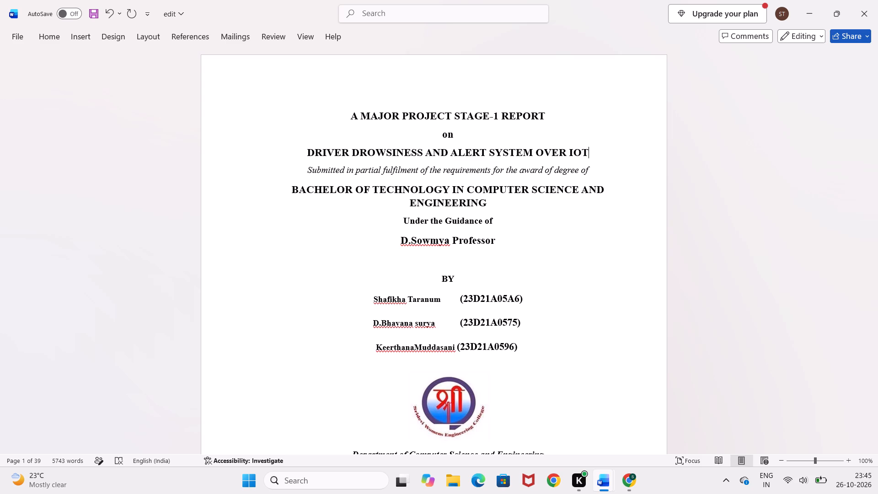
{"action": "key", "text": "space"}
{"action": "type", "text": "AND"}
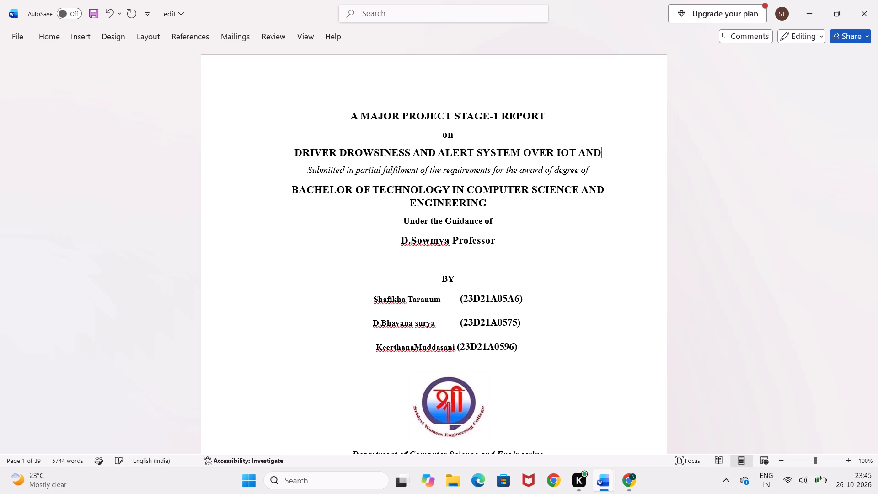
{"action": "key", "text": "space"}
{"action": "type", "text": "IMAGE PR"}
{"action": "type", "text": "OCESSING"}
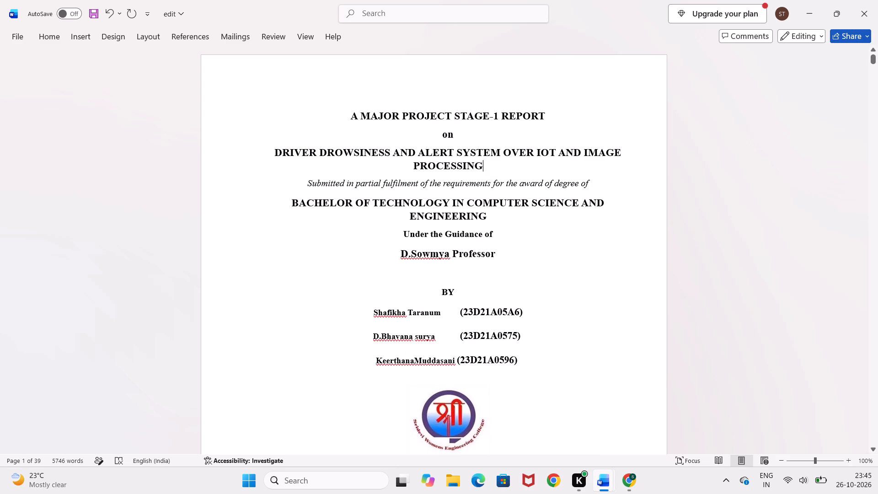
Colour the two-line driver drowsiness project title on the cover page blue.
{"action": "left_click_drag", "start_coordinate": [277, 151], "coordinate": [353, 148]}
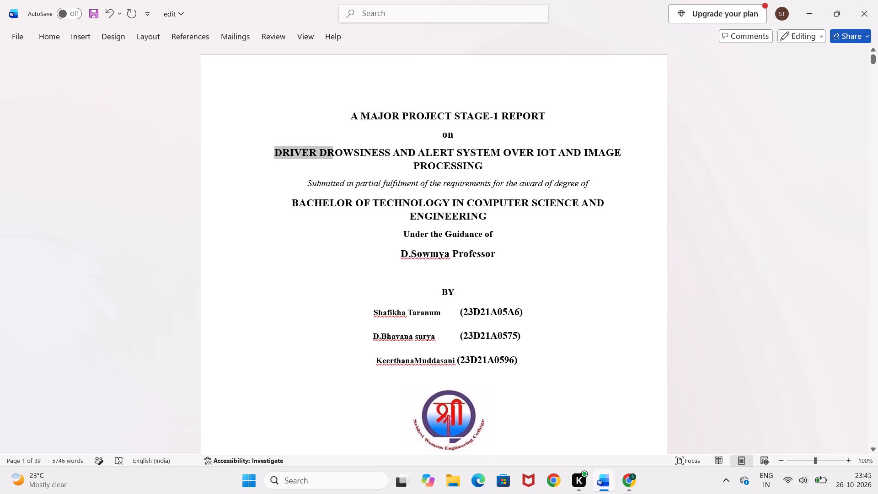
{"action": "left_click_drag", "start_coordinate": [353, 148], "coordinate": [455, 166]}
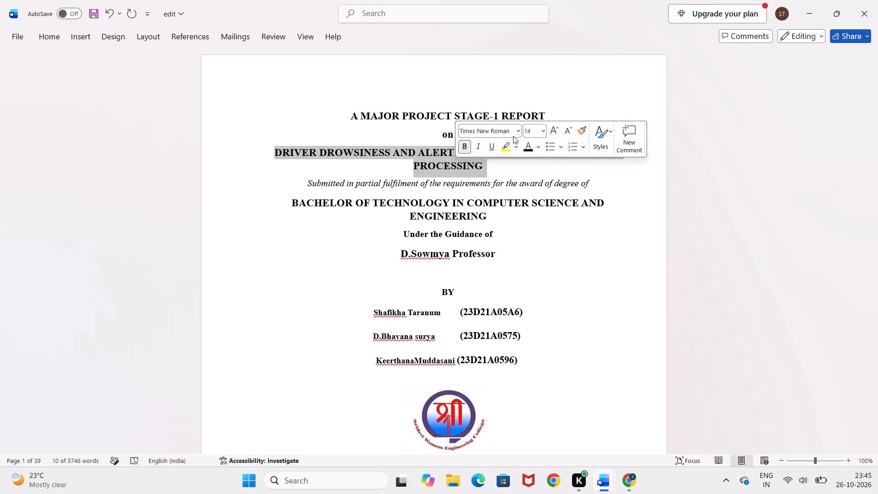
{"action": "left_click", "coordinate": [530, 150]}
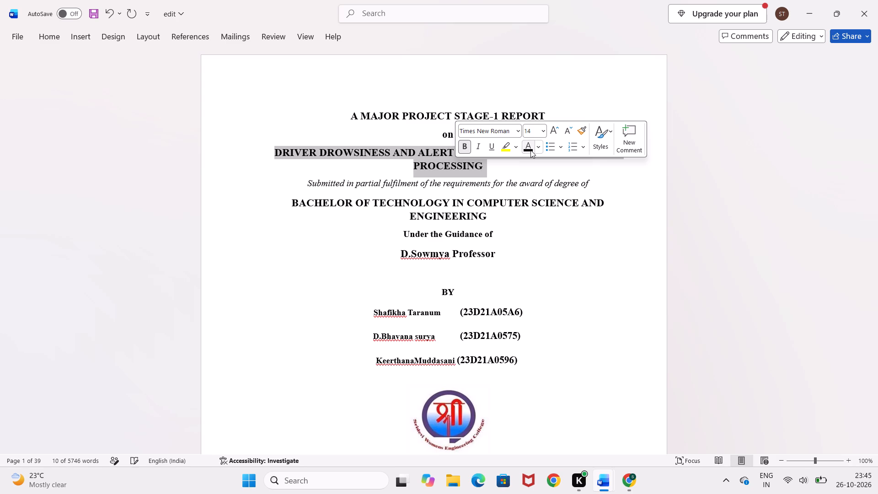
{"action": "left_click", "coordinate": [537, 146]}
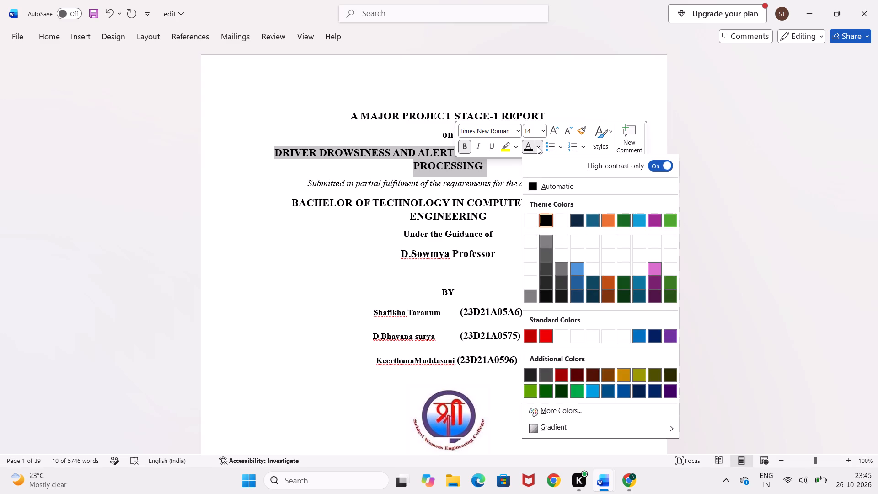
Apply a dark blue font colour to the selected two-line driver drowsiness project title.
{"action": "left_click", "coordinate": [621, 386]}
{"action": "left_click", "coordinate": [604, 366]}
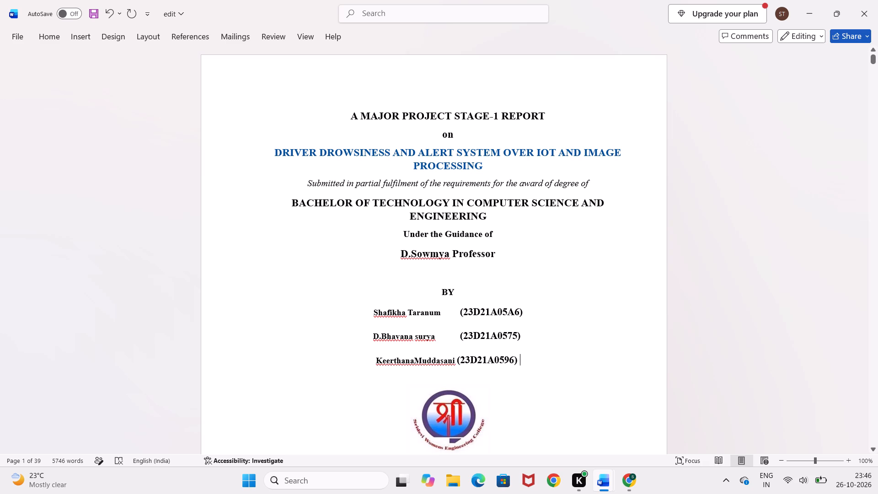
Replace the guide's name and Professor title below "Under the Guidance of" with the new guide's name, prefixed by "Dr.".
{"action": "left_click_drag", "start_coordinate": [505, 257], "coordinate": [445, 262]}
{"action": "left_click_drag", "start_coordinate": [445, 262], "coordinate": [400, 255]}
{"action": "key", "text": "BackSpace"}
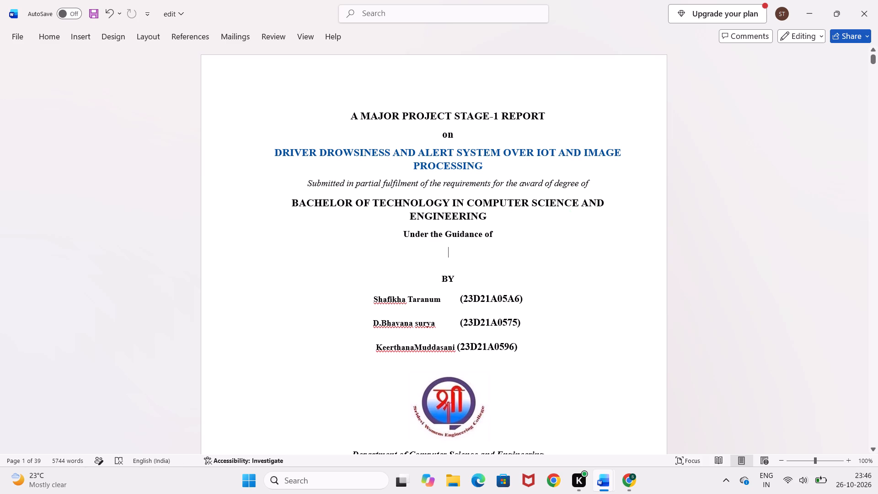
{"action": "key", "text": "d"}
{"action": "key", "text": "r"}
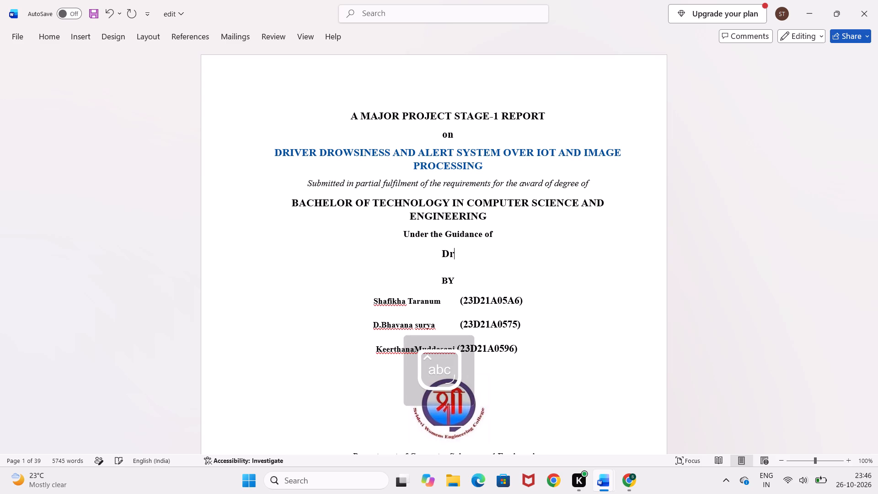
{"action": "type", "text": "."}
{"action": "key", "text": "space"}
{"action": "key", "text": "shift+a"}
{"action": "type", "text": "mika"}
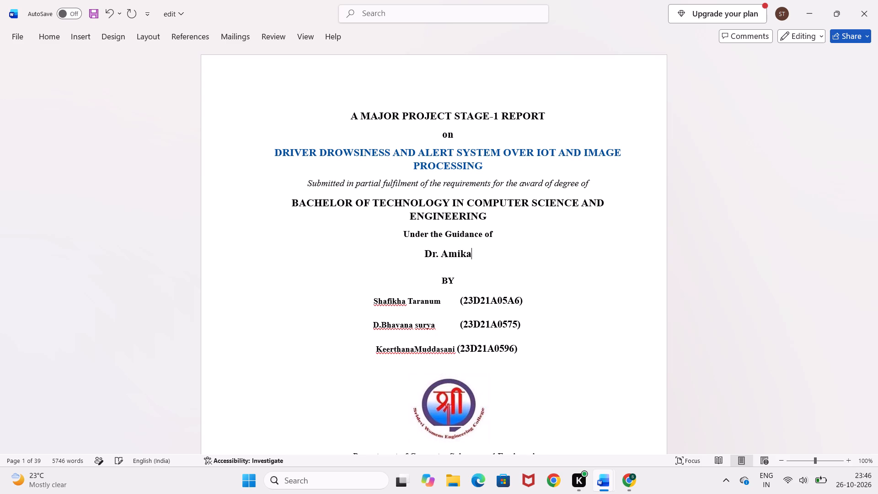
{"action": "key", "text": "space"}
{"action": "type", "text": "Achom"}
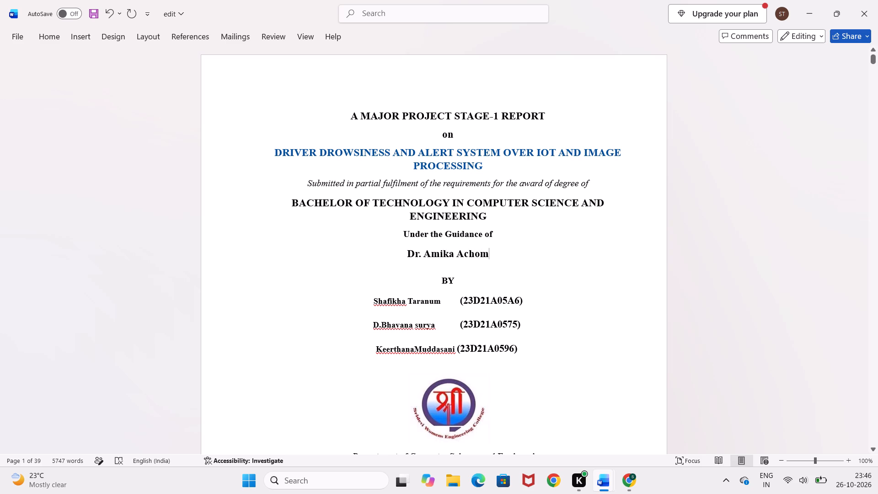
Replace the first student's name below "BY" with the new team member's name in capitals.
{"action": "left_click_drag", "start_coordinate": [441, 301], "coordinate": [400, 303]}
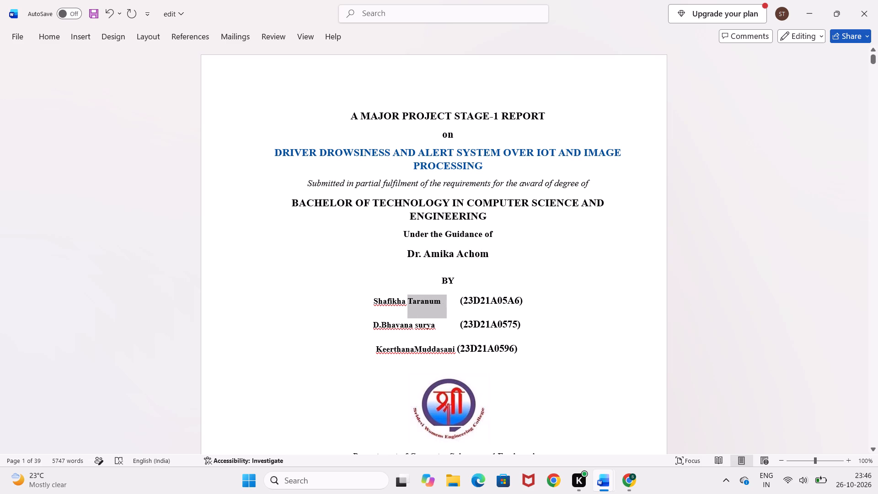
{"action": "left_click_drag", "start_coordinate": [400, 303], "coordinate": [376, 299]}
{"action": "key", "text": "BackSpace"}
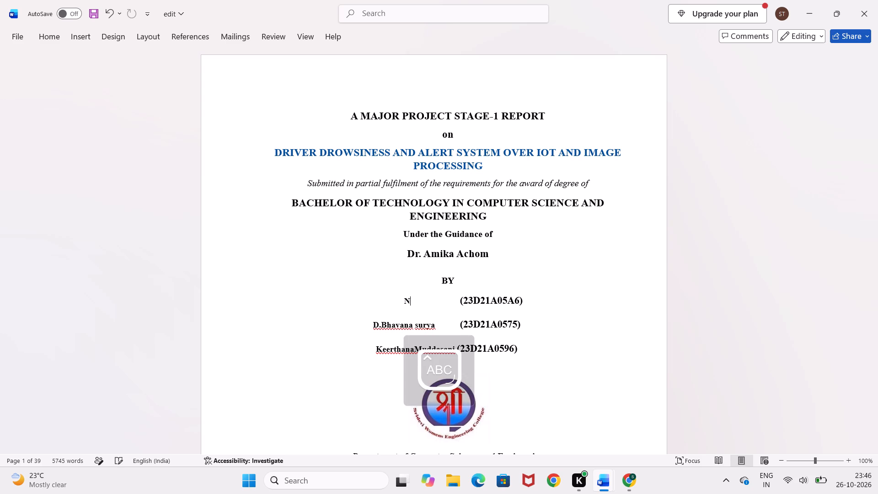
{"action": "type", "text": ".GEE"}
Finish replacing the first student's name under BY with the new team member's name, in title case.
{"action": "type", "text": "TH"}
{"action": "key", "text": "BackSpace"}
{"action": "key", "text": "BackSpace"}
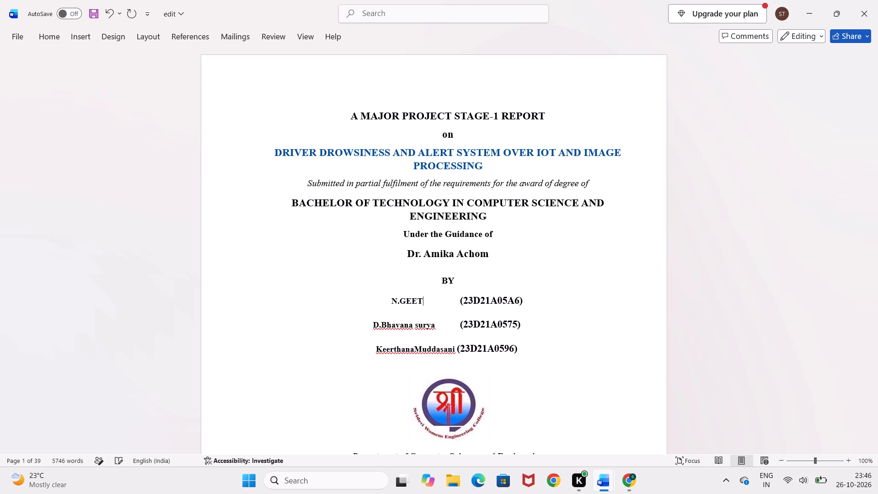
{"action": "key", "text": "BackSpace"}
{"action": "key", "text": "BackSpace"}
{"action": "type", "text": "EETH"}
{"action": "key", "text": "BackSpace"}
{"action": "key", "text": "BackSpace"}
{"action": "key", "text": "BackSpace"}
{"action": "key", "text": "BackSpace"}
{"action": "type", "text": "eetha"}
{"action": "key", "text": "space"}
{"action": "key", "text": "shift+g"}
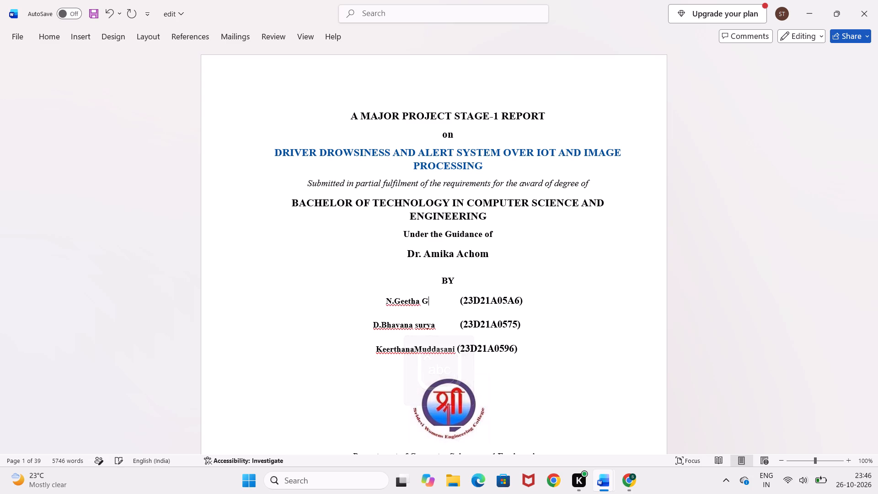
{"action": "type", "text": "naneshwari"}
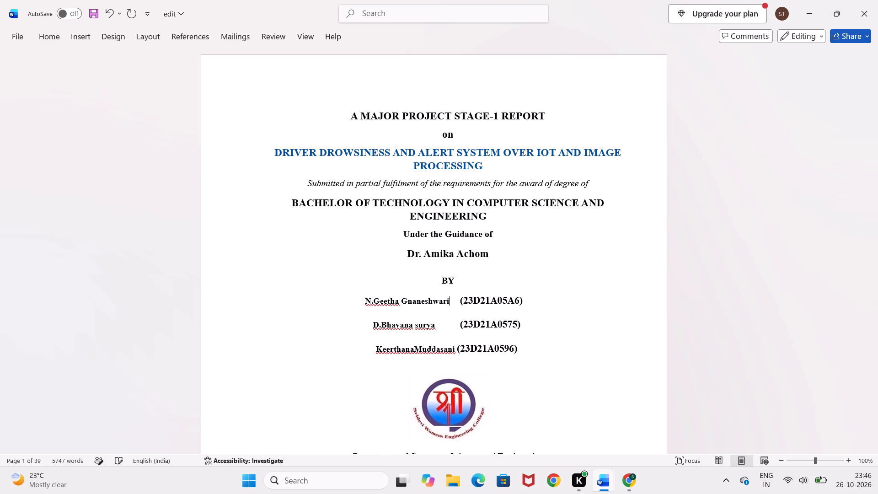
Replace the second student's name under BY with the second team member's initial and name.
{"action": "left_click", "coordinate": [437, 323]}
{"action": "key", "text": "BackSpace"}
{"action": "key", "text": "BackSpace"}
{"action": "key", "text": "BackSpace"}
{"action": "key", "text": "BackSpace"}
{"action": "key", "text": "BackSpace"}
{"action": "key", "text": "BackSpace"}
{"action": "key", "text": "BackSpace"}
{"action": "key", "text": "BackSpace"}
{"action": "key", "text": "BackSpace"}
{"action": "key", "text": "BackSpace"}
{"action": "key", "text": "BackSpace"}
{"action": "key", "text": "BackSpace"}
{"action": "key", "text": "BackSpace"}
{"action": "key", "text": "BackSpace"}
{"action": "key", "text": "BackSpace"}
{"action": "key", "text": "BackSpace"}
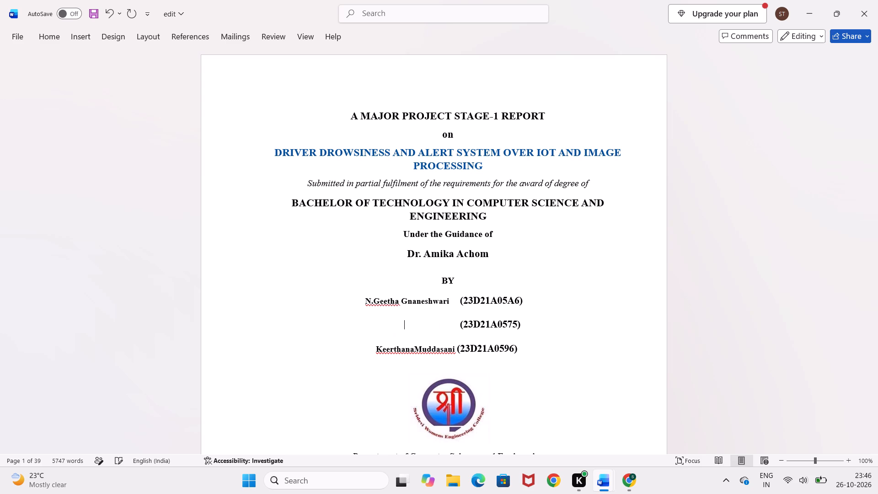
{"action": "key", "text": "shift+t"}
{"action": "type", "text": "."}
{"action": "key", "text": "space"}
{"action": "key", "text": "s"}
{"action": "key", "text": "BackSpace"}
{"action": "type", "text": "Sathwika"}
Replace the third student's name under BY with the third team member's name, spacing it from the roll number to match the lines above.
{"action": "left_click", "coordinate": [457, 352]}
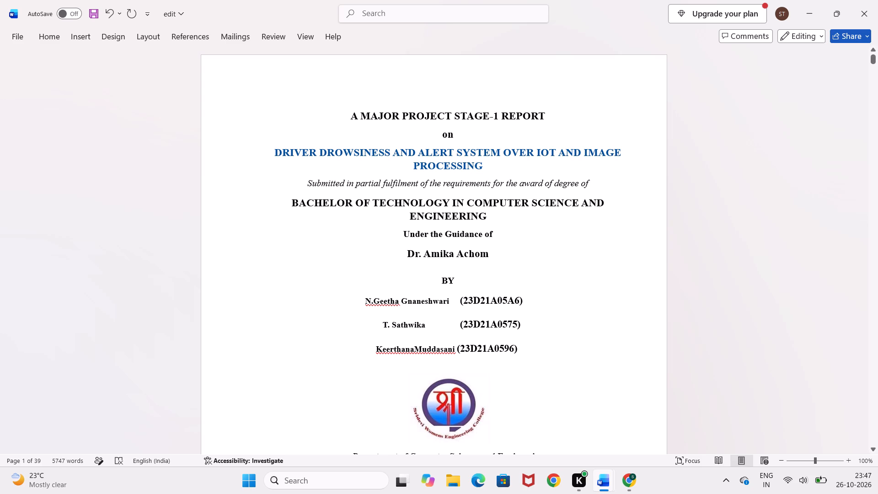
{"action": "key", "text": "BackSpace"}
{"action": "key", "text": "BackSpace"}
{"action": "key", "text": "BackSpace"}
{"action": "key", "text": "BackSpace"}
{"action": "key", "text": "BackSpace"}
{"action": "key", "text": "BackSpace"}
{"action": "key", "text": "BackSpace"}
{"action": "key", "text": "BackSpace"}
{"action": "key", "text": "BackSpace"}
{"action": "key", "text": "BackSpace"}
{"action": "key", "text": "BackSpace"}
{"action": "key", "text": "BackSpace"}
{"action": "key", "text": "BackSpace"}
{"action": "key", "text": "BackSpace"}
{"action": "key", "text": "BackSpace"}
{"action": "key", "text": "BackSpace"}
{"action": "key", "text": "BackSpace"}
{"action": "key", "text": "BackSpace"}
{"action": "key", "text": "BackSpace"}
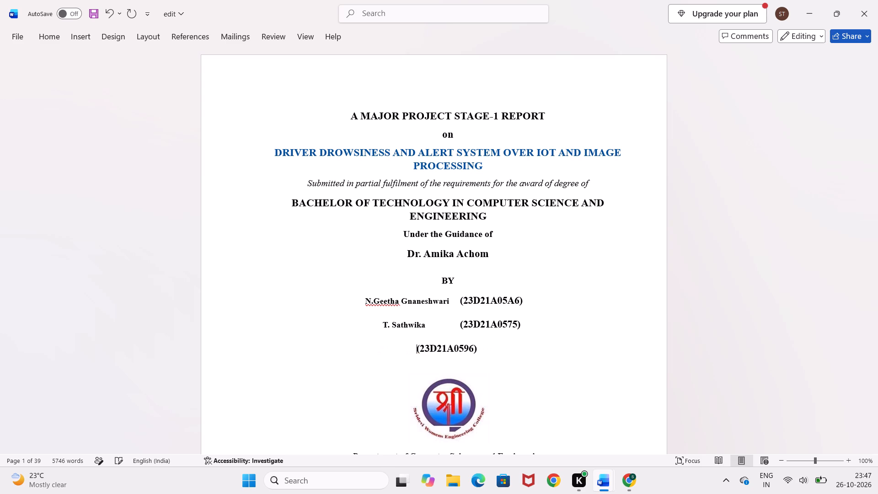
{"action": "key", "text": "BackSpace"}
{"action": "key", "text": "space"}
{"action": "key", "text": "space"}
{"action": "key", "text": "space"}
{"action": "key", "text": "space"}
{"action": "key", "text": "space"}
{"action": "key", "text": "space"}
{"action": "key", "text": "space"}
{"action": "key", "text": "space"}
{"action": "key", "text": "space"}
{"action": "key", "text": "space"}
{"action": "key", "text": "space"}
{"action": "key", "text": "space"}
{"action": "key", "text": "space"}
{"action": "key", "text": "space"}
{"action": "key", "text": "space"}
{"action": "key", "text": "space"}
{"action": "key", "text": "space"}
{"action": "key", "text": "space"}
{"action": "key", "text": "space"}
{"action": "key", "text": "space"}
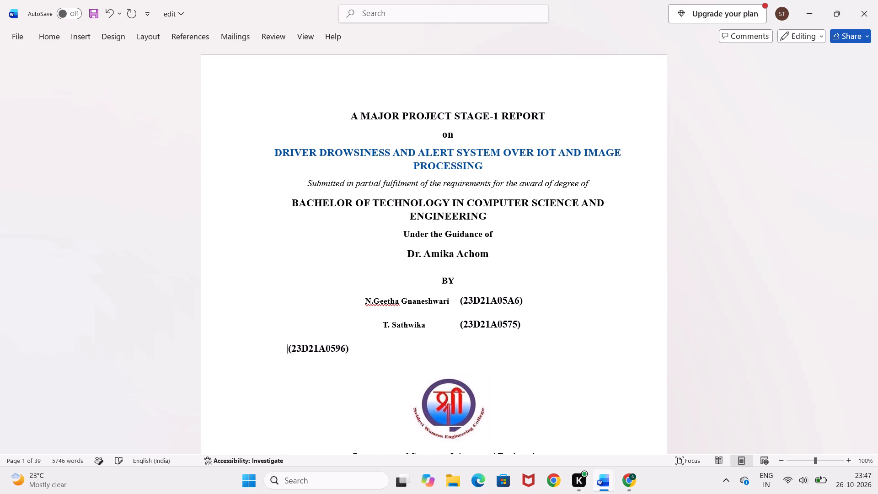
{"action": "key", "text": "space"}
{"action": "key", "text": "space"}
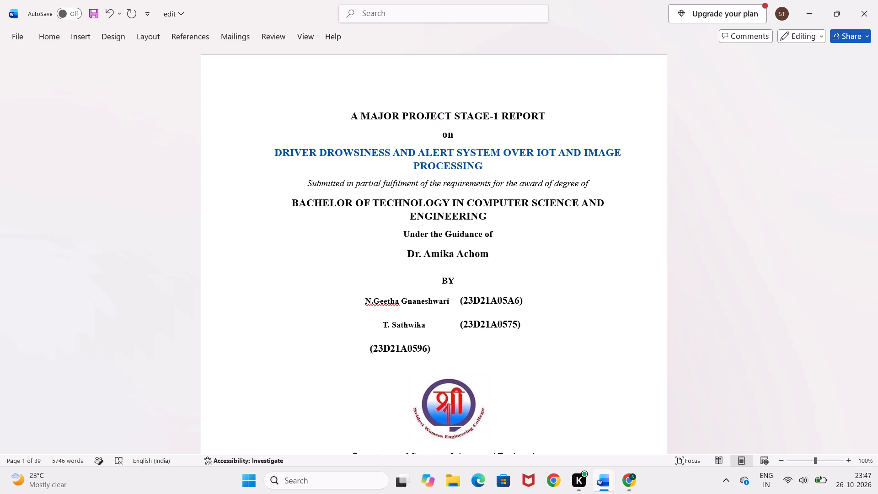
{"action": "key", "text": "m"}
{"action": "key", "text": "BackSpace"}
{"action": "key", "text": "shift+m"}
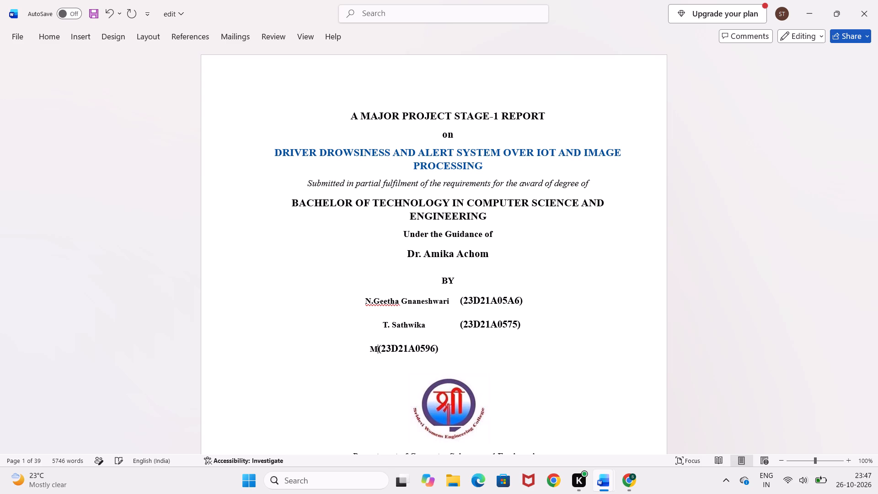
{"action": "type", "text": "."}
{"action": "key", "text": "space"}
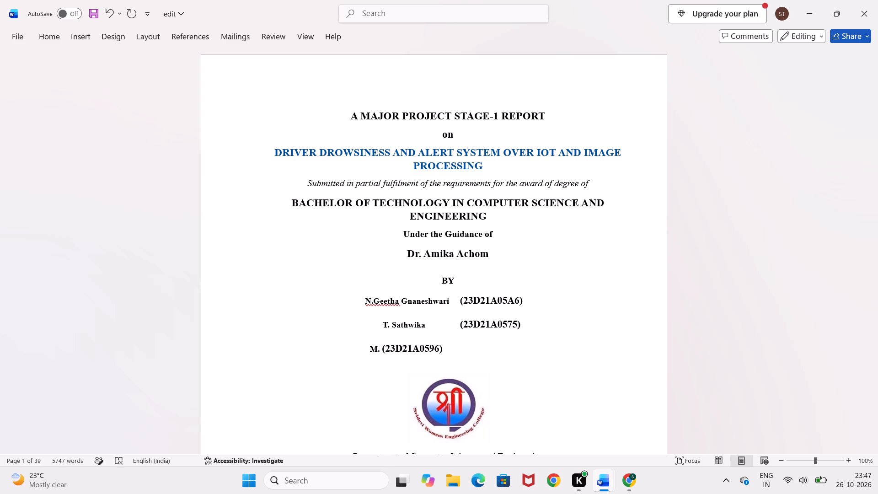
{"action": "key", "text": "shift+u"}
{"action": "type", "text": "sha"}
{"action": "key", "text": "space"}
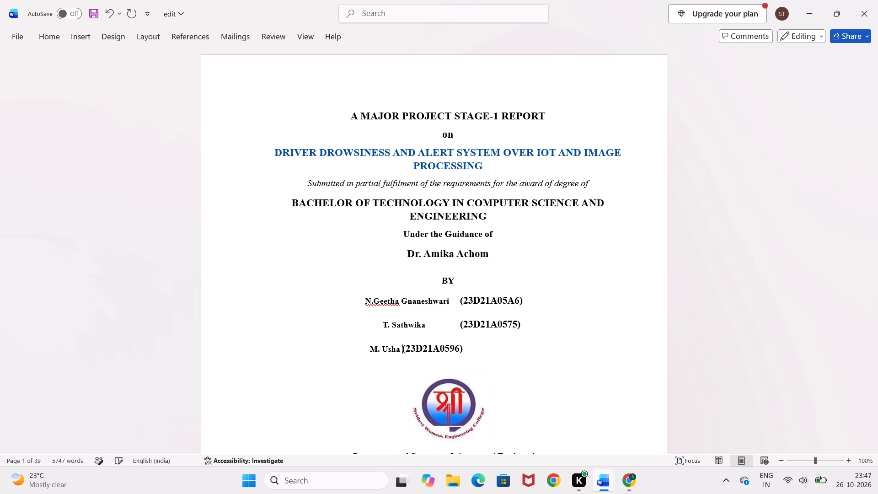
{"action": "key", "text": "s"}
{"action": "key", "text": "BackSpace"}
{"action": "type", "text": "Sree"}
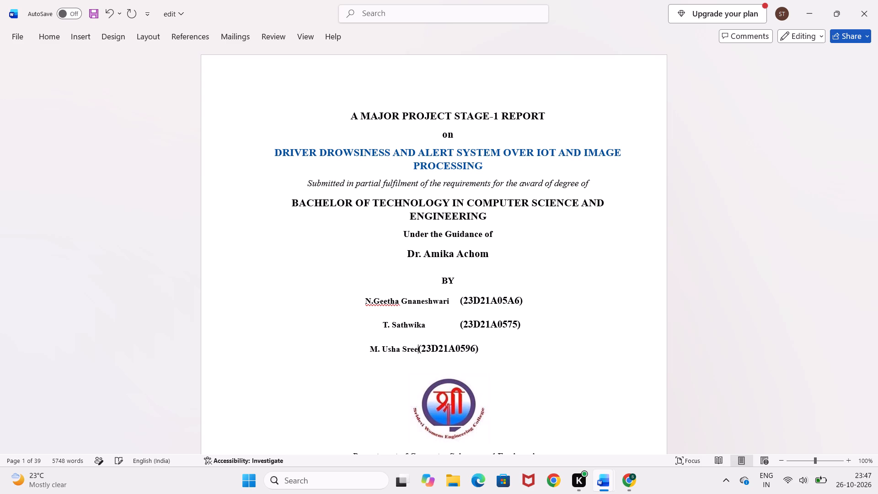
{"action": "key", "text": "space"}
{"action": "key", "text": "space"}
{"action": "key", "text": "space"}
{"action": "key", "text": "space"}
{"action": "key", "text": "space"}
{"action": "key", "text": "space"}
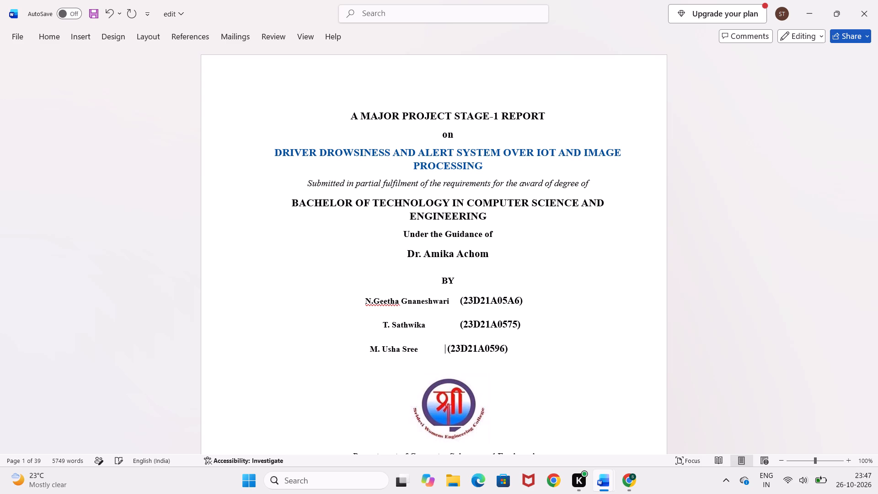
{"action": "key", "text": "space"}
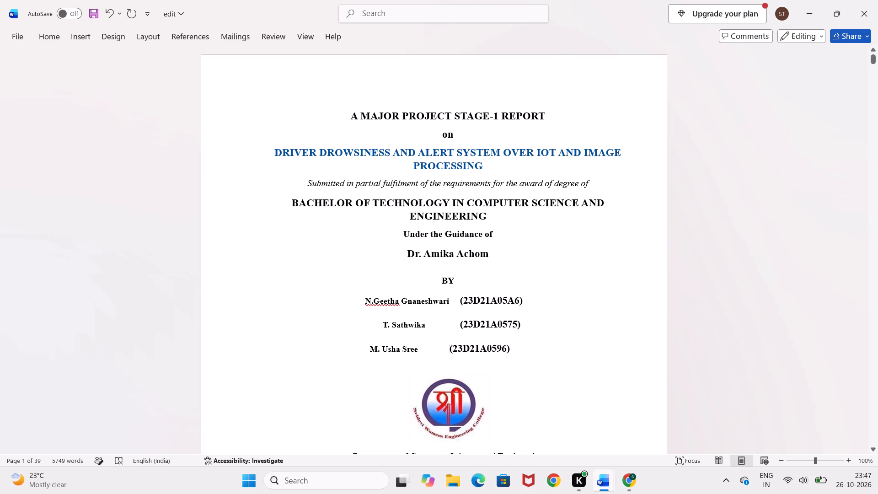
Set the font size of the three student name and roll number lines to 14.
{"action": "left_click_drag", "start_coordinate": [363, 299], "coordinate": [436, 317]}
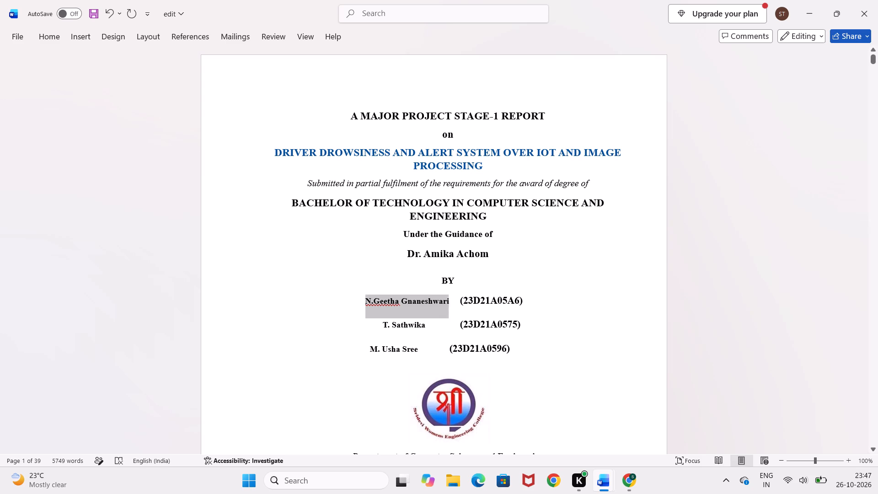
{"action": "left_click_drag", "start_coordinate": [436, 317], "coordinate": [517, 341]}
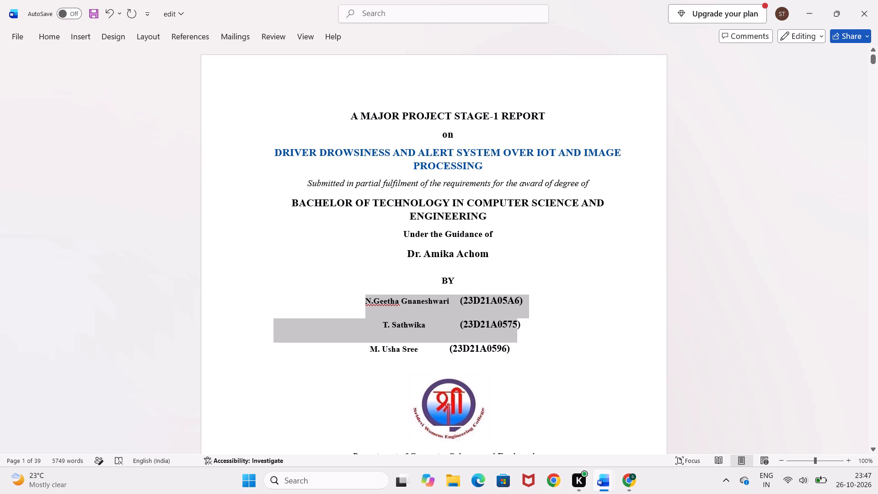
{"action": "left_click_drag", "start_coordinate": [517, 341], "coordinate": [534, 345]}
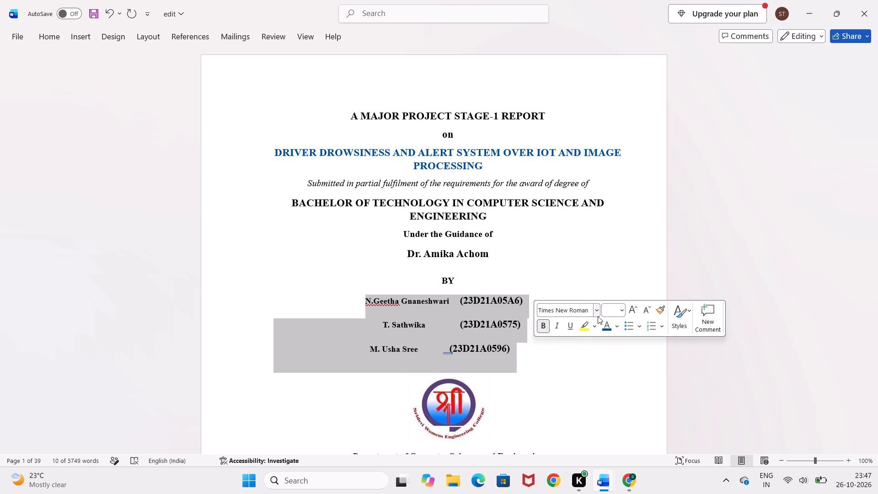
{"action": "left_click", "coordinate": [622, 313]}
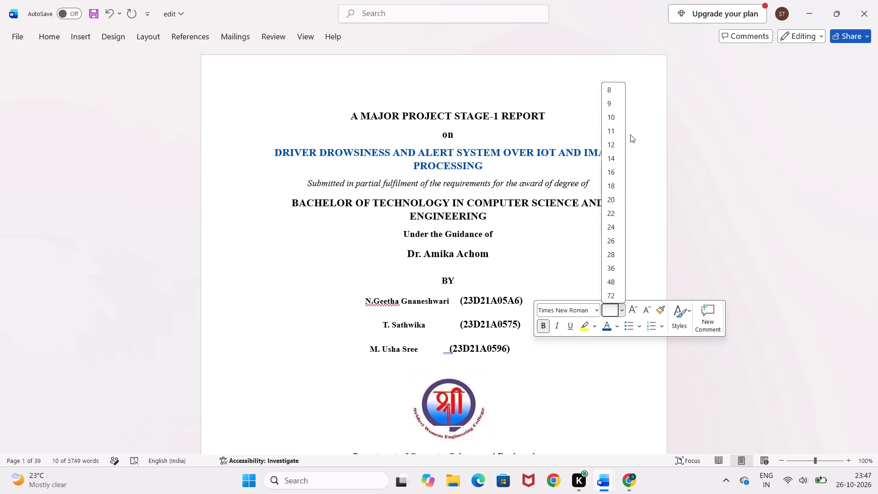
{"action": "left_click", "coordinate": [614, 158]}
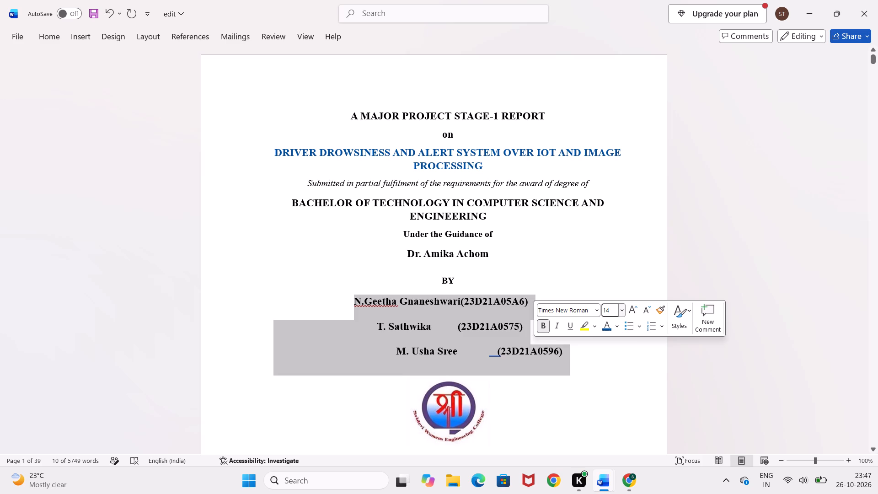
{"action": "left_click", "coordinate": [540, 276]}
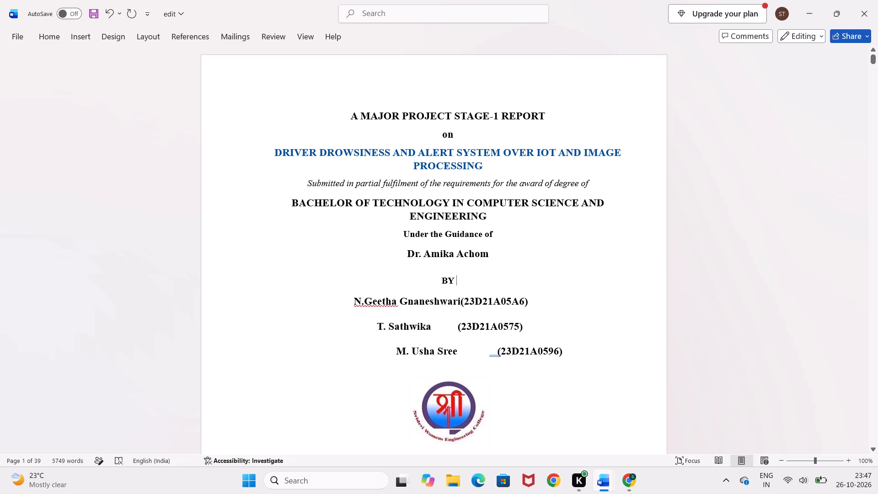
Set the font size of the three student name and roll number lines under BY to 12.
{"action": "left_click_drag", "start_coordinate": [354, 298], "coordinate": [534, 350]}
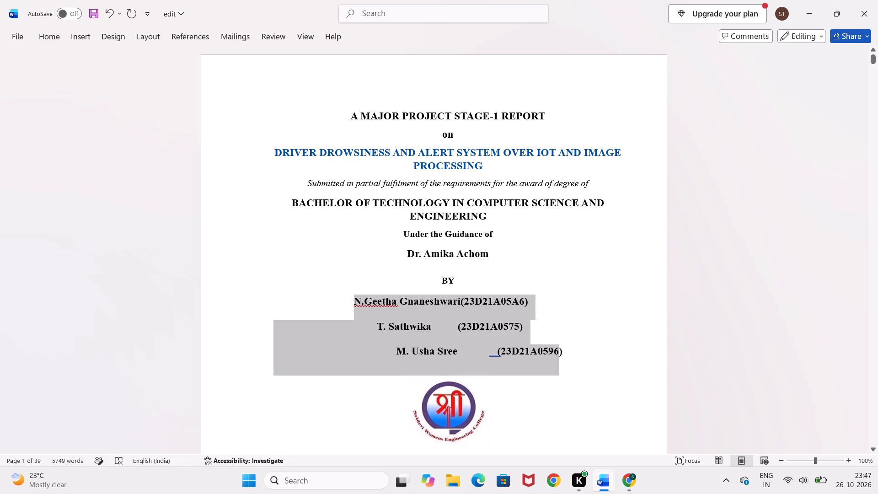
{"action": "left_click_drag", "start_coordinate": [534, 350], "coordinate": [579, 351]}
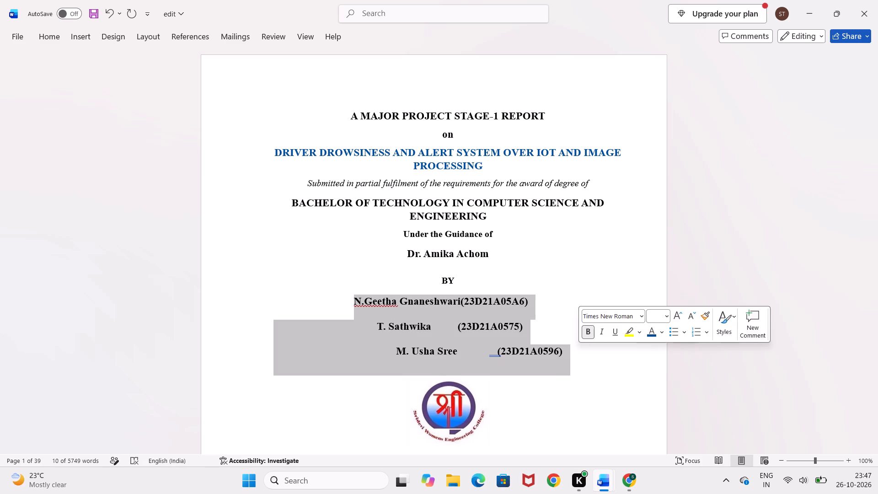
{"action": "left_click", "coordinate": [666, 315]}
{"action": "left_click", "coordinate": [658, 149]}
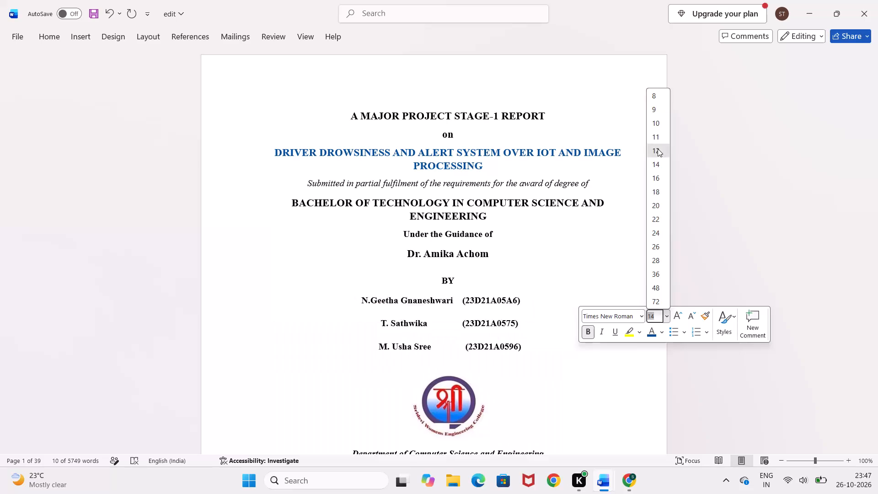
{"action": "left_click", "coordinate": [595, 252]}
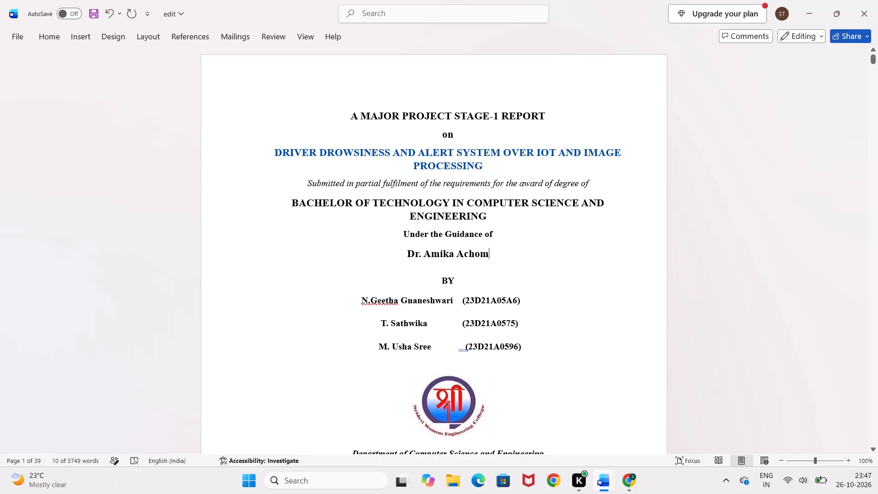
Insert a space between the initial and the name in the first student's line under BY.
{"action": "left_click", "coordinate": [372, 303]}
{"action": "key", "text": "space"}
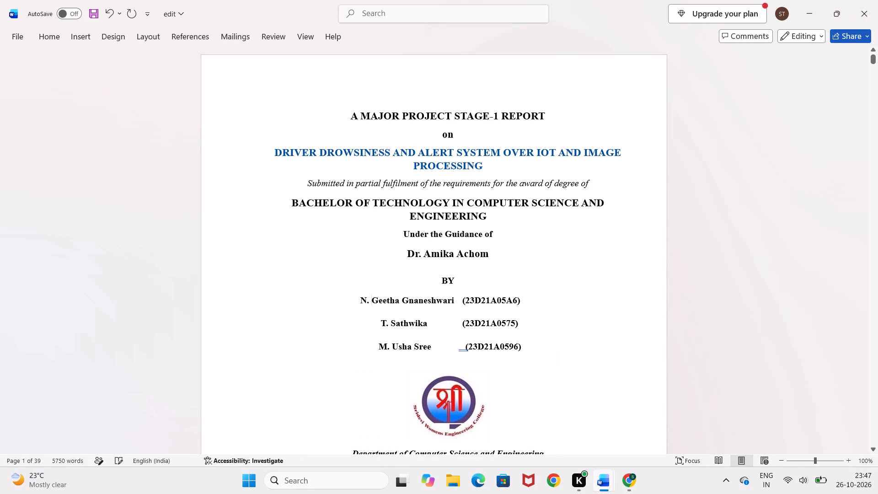
Reduce the gap before the third student's roll number by one space to align it with the roll numbers above.
{"action": "left_click", "coordinate": [463, 346]}
{"action": "key", "text": "Right"}
{"action": "key", "text": "BackSpace"}
{"action": "key", "text": "BackSpace"}
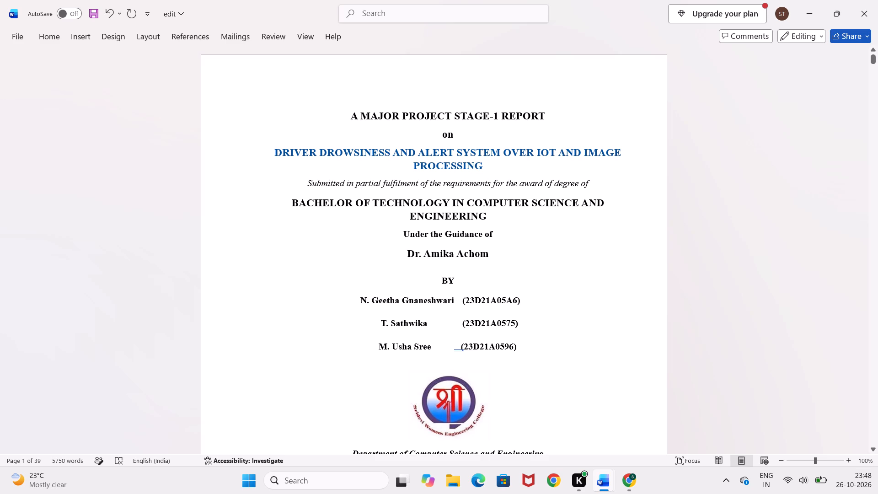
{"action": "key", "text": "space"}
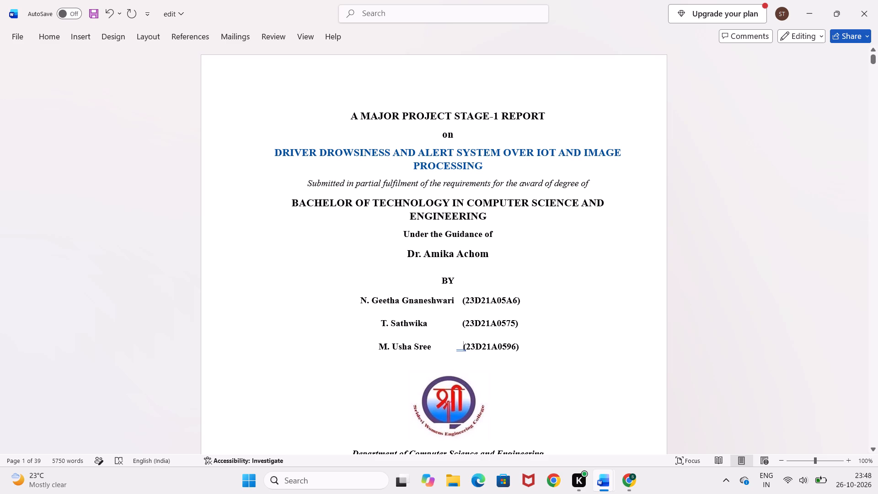
Replace the last two characters of the first student's roll number with 98.
{"action": "left_click", "coordinate": [518, 301]}
{"action": "key", "text": "BackSpace"}
{"action": "key", "text": "BackSpace"}
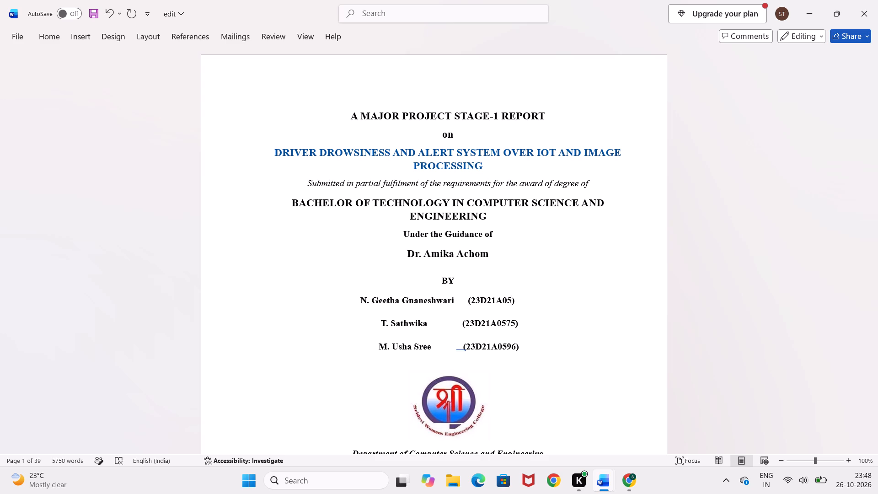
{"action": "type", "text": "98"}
Start editing the final digits of the second student's roll number, inside the closing bracket.
{"action": "left_click", "coordinate": [514, 325]}
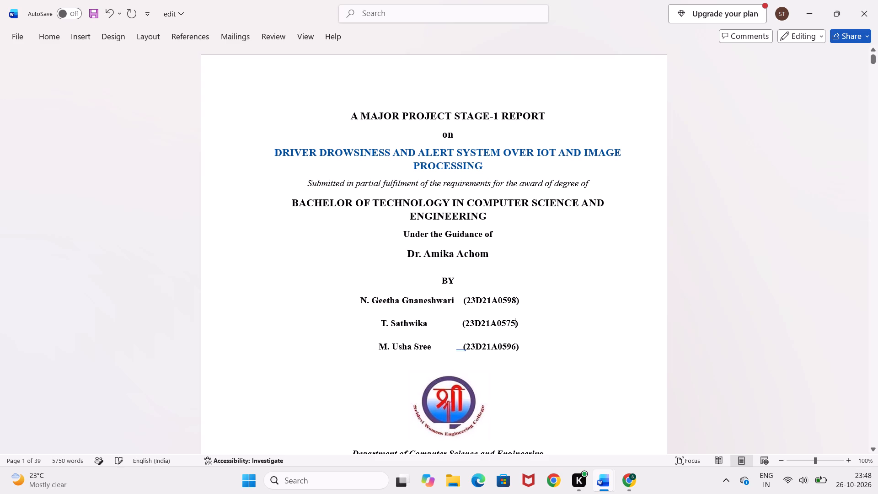
Replace the last two characters of the second student's roll number with the correct ending.
{"action": "key", "text": "BackSpace"}
{"action": "key", "text": "BackSpace"}
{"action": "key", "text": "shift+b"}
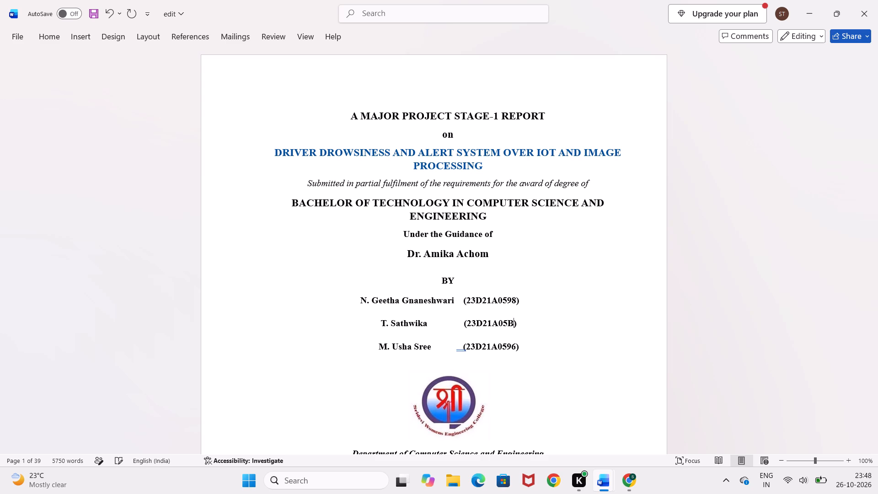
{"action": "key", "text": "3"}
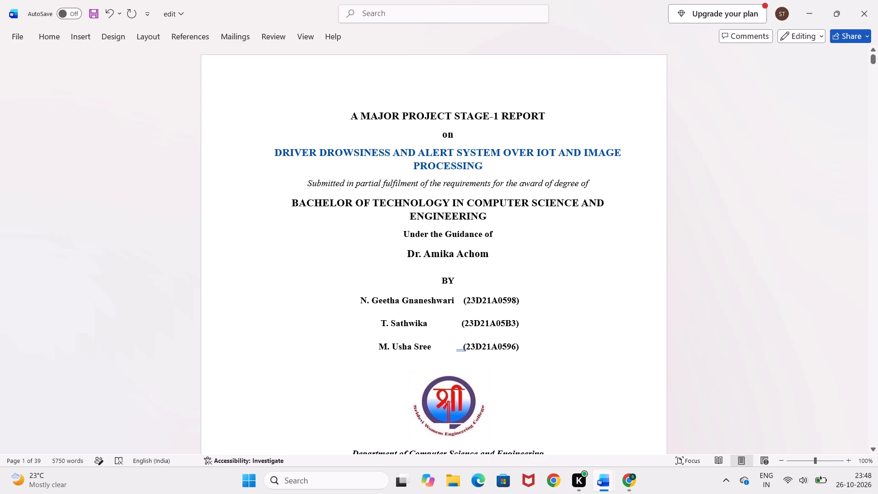
Correct the last digit of the third student's roll number.
{"action": "left_click", "coordinate": [517, 344]}
{"action": "key", "text": "BackSpace"}
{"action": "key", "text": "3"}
Shift the second student's name under BY to line up with the start of the first student's name, keeping its roll number aligned.
{"action": "left_click", "coordinate": [380, 321]}
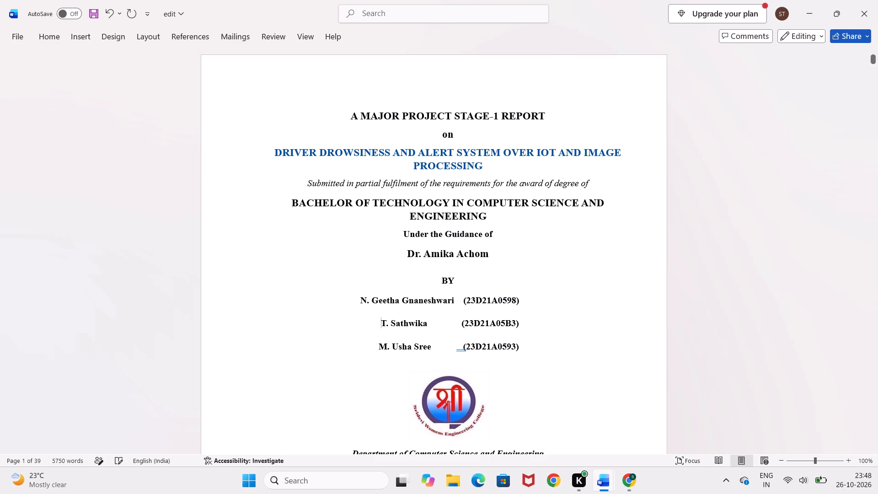
{"action": "key", "text": "BackSpace"}
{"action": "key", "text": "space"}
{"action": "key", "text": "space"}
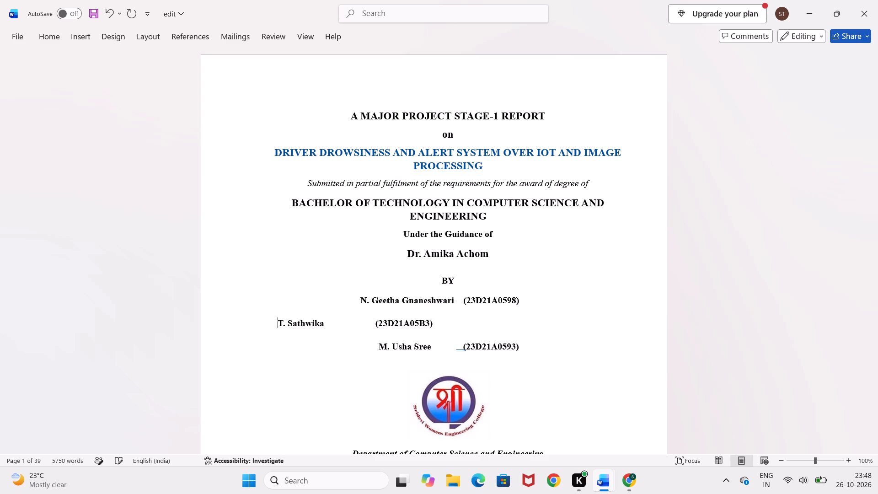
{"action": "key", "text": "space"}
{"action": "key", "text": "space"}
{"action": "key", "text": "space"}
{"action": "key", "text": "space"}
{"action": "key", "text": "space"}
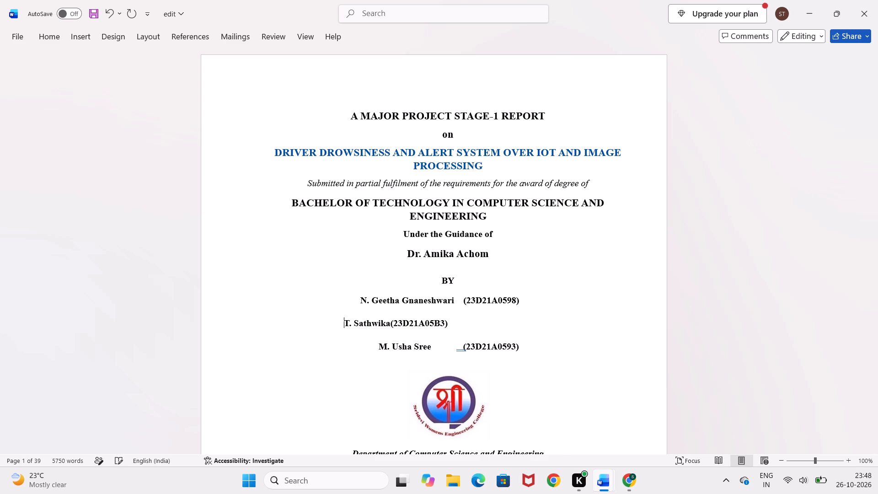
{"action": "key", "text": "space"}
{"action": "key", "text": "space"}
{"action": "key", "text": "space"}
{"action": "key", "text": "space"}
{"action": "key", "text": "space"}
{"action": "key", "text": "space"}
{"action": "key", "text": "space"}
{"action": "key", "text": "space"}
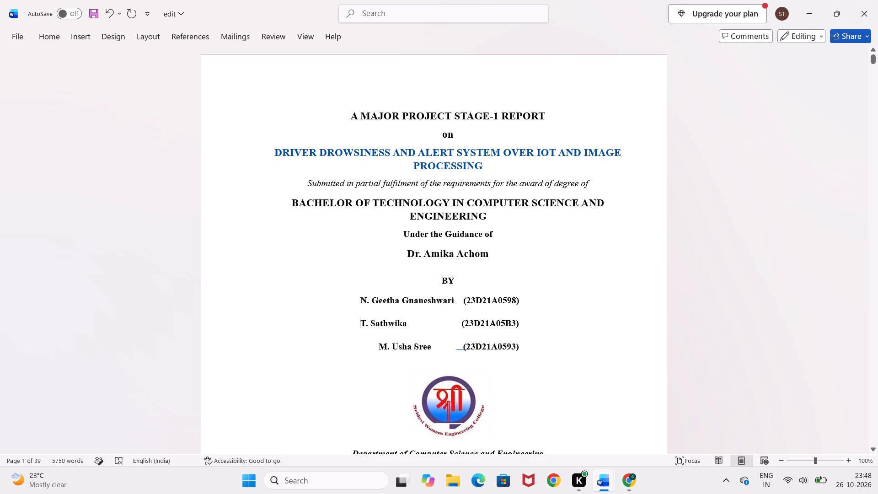
Remove the leading spaces before the third student's name so it lines up with the two names above.
{"action": "left_click", "coordinate": [380, 346]}
{"action": "key", "text": "BackSpace"}
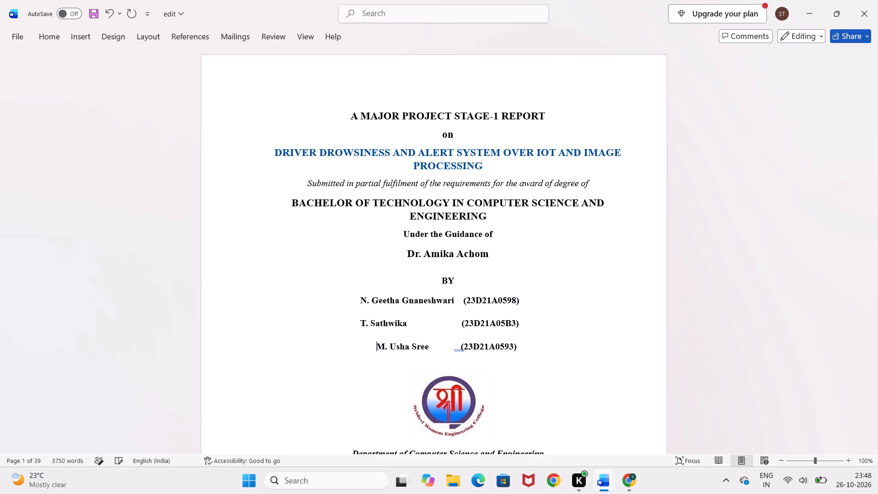
{"action": "key", "text": "BackSpace"}
{"action": "key", "text": "BackSpace"}
{"action": "key", "text": "BackSpace"}
{"action": "key", "text": "BackSpace"}
{"action": "key", "text": "BackSpace"}
{"action": "key", "text": "BackSpace"}
{"action": "key", "text": "BackSpace"}
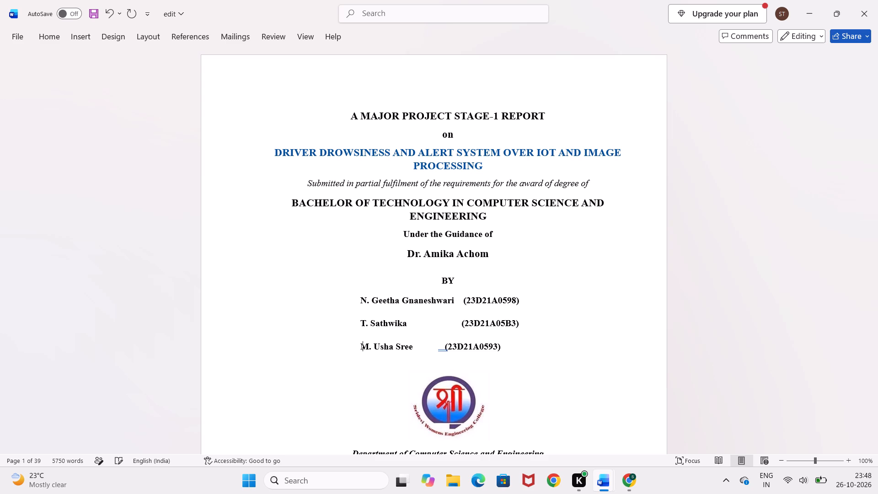
Add spaces between the third student's name and roll number so the roll number lines up with those above.
{"action": "left_click", "coordinate": [444, 344]}
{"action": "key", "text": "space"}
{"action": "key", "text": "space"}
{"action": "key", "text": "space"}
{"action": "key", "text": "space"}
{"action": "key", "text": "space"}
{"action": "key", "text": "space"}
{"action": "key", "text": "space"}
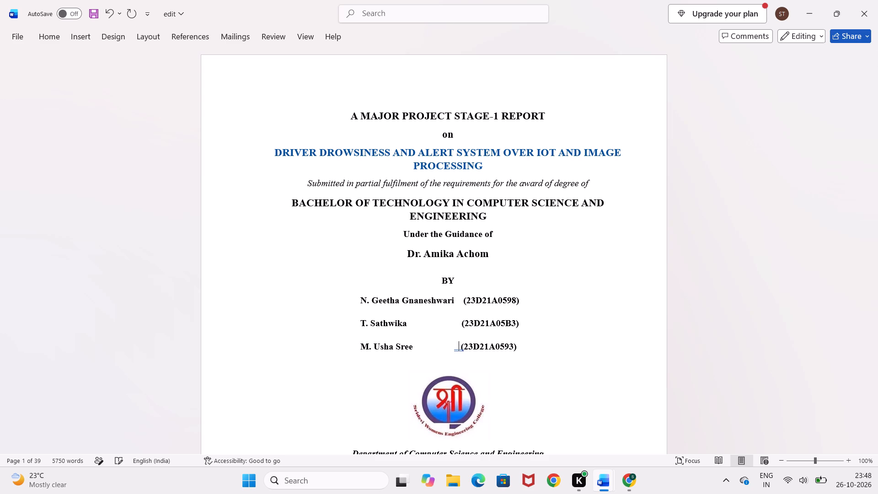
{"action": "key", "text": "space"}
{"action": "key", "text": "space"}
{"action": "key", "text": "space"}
{"action": "key", "text": "BackSpace"}
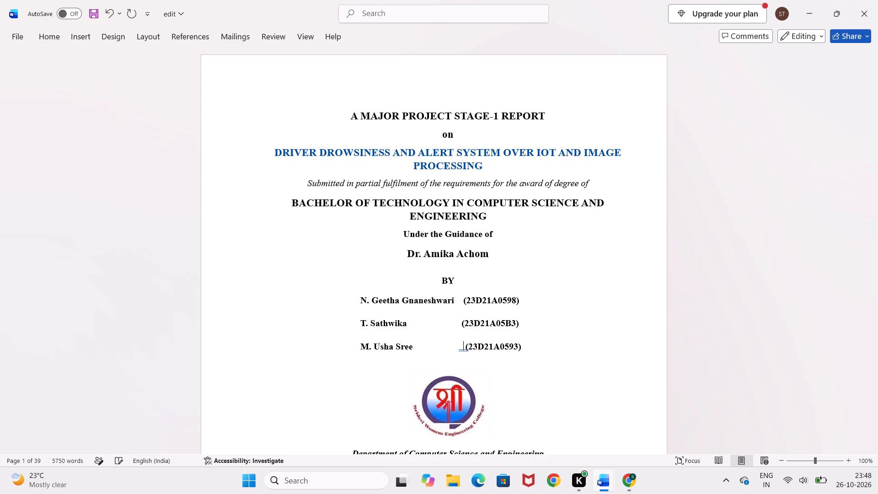
{"action": "key", "text": "BackSpace"}
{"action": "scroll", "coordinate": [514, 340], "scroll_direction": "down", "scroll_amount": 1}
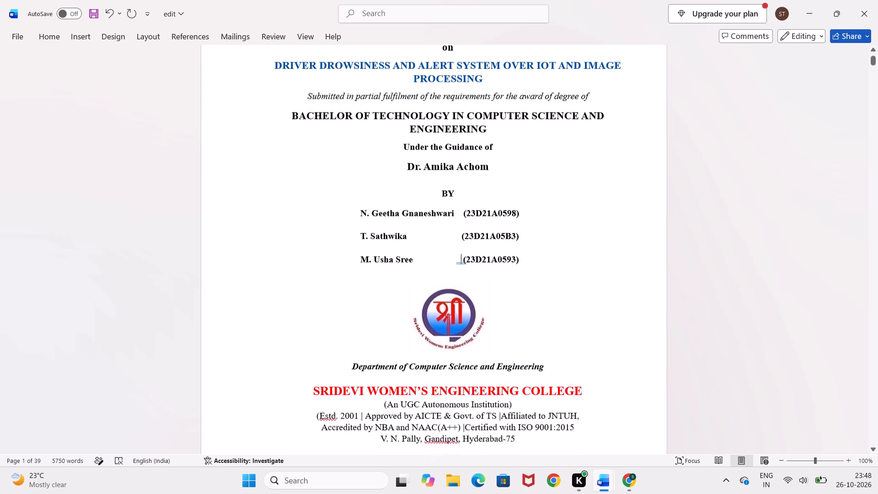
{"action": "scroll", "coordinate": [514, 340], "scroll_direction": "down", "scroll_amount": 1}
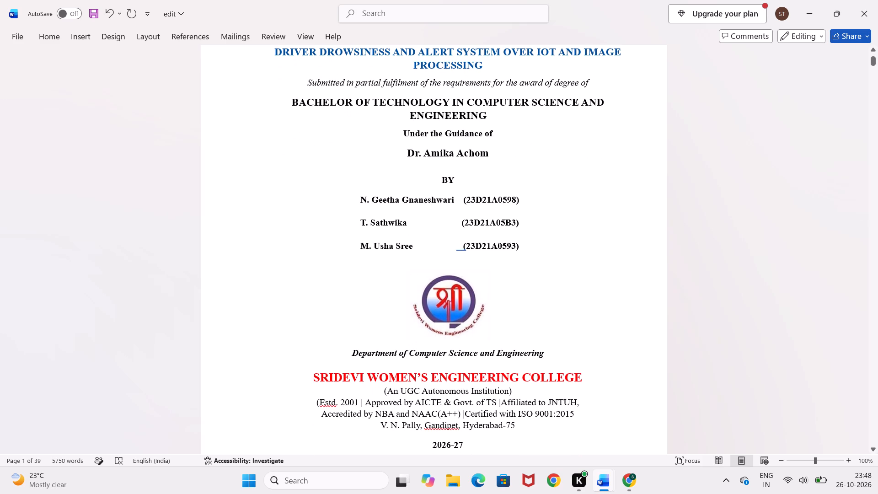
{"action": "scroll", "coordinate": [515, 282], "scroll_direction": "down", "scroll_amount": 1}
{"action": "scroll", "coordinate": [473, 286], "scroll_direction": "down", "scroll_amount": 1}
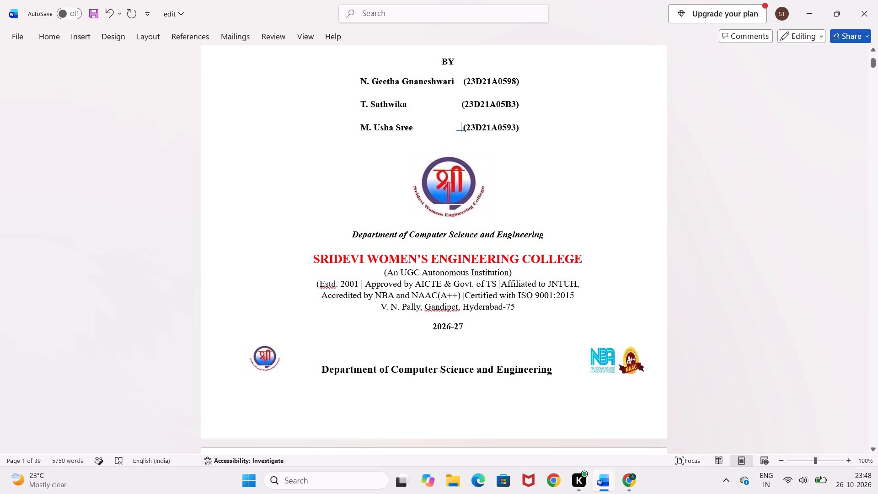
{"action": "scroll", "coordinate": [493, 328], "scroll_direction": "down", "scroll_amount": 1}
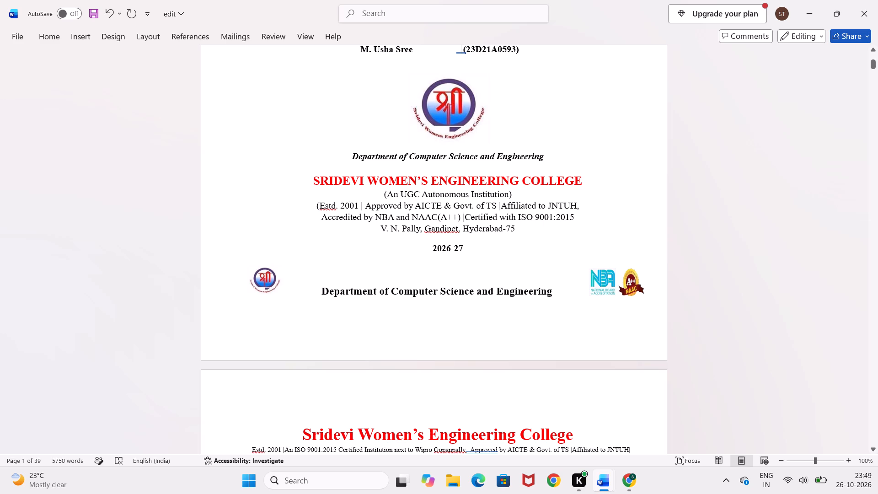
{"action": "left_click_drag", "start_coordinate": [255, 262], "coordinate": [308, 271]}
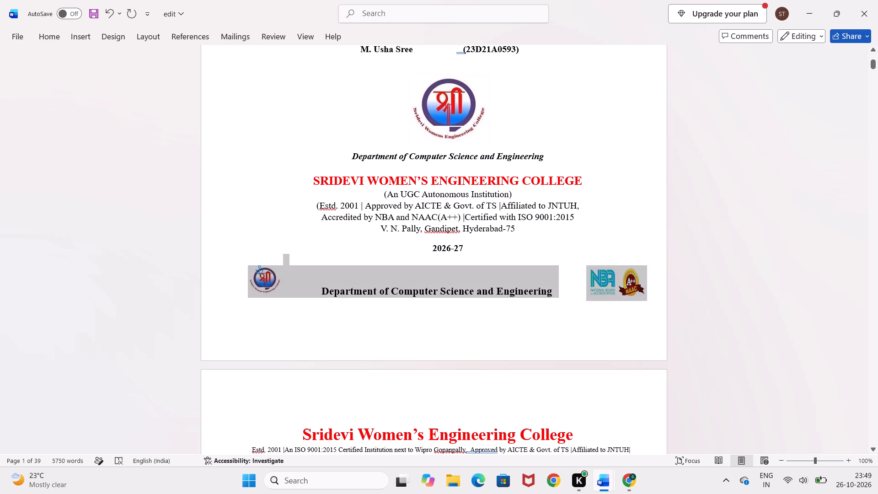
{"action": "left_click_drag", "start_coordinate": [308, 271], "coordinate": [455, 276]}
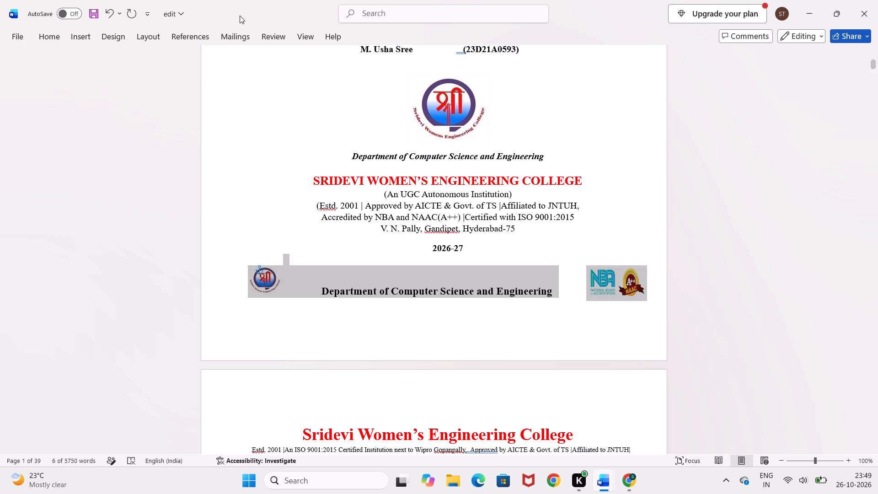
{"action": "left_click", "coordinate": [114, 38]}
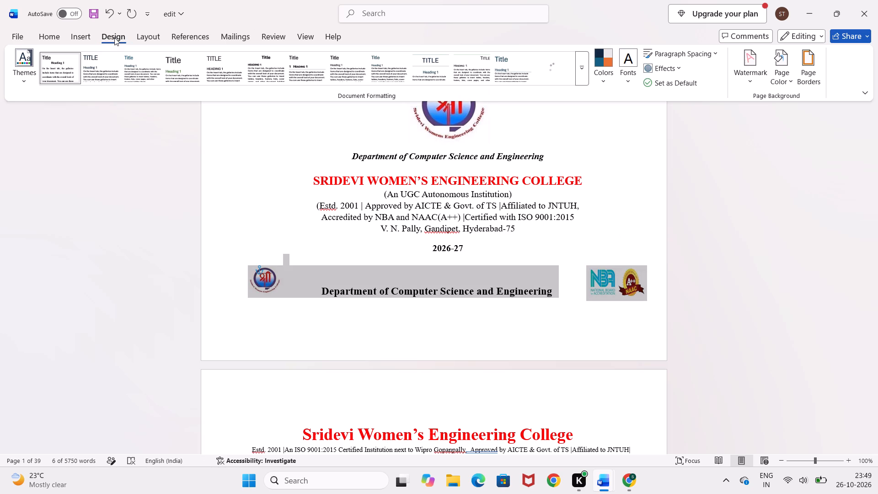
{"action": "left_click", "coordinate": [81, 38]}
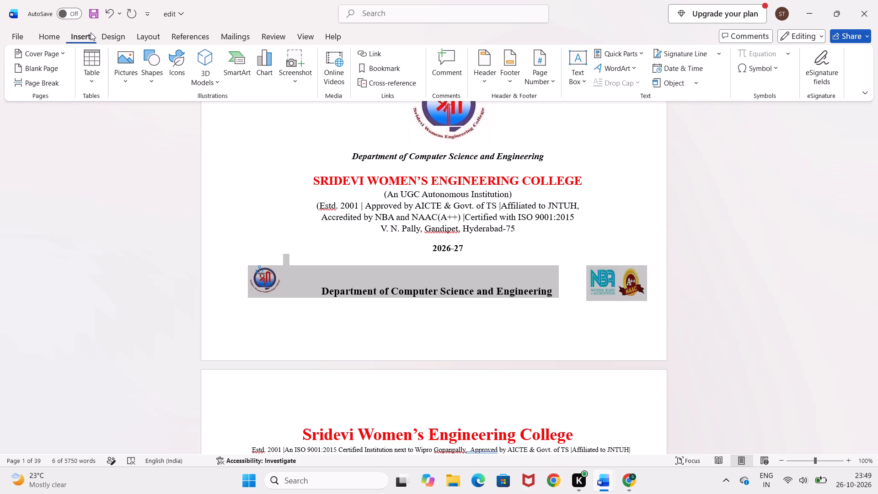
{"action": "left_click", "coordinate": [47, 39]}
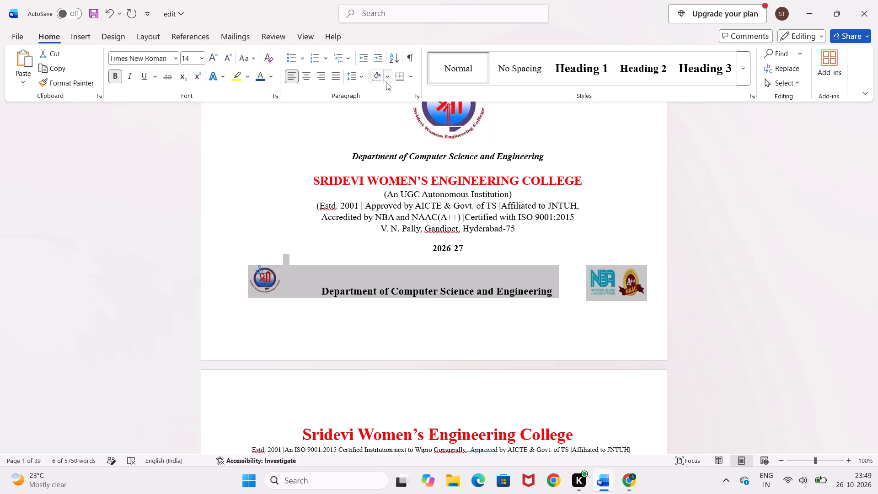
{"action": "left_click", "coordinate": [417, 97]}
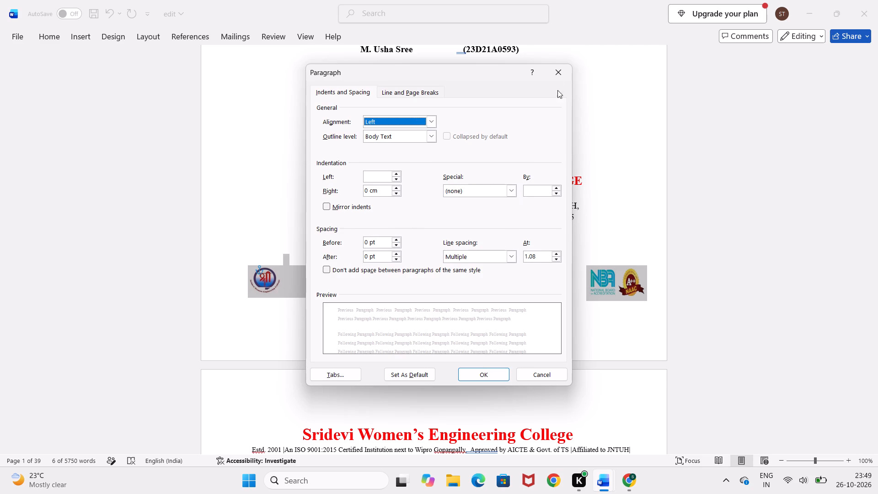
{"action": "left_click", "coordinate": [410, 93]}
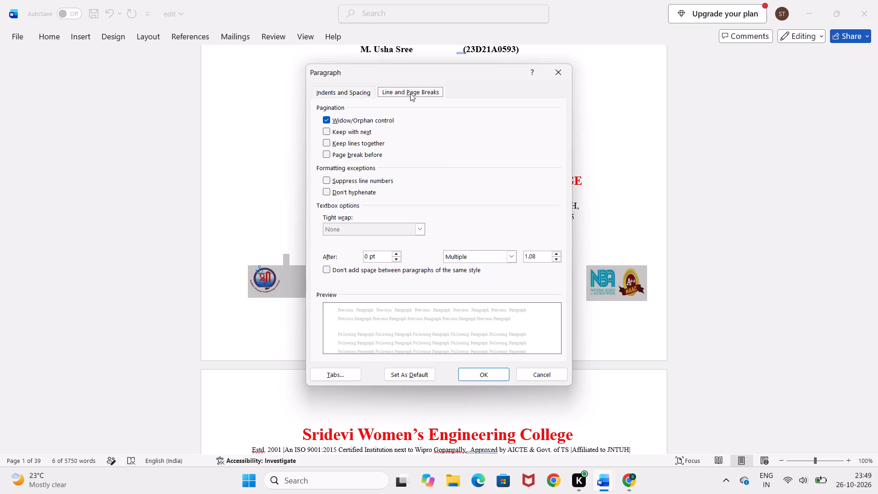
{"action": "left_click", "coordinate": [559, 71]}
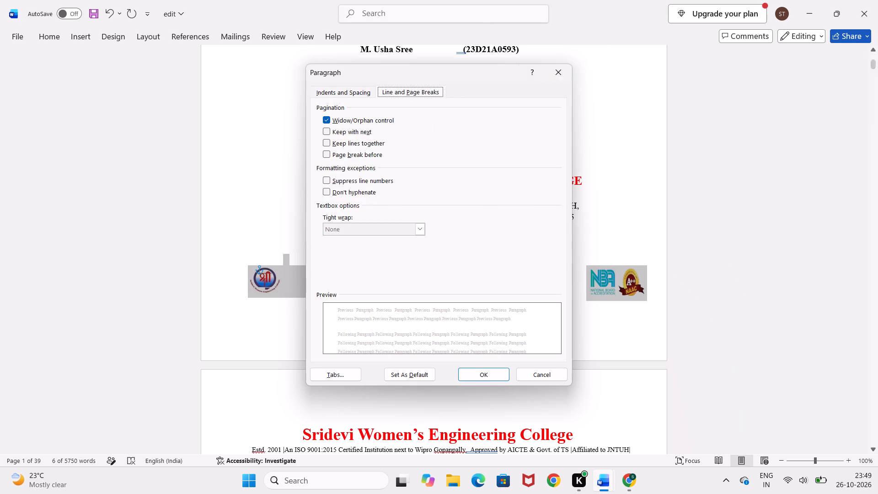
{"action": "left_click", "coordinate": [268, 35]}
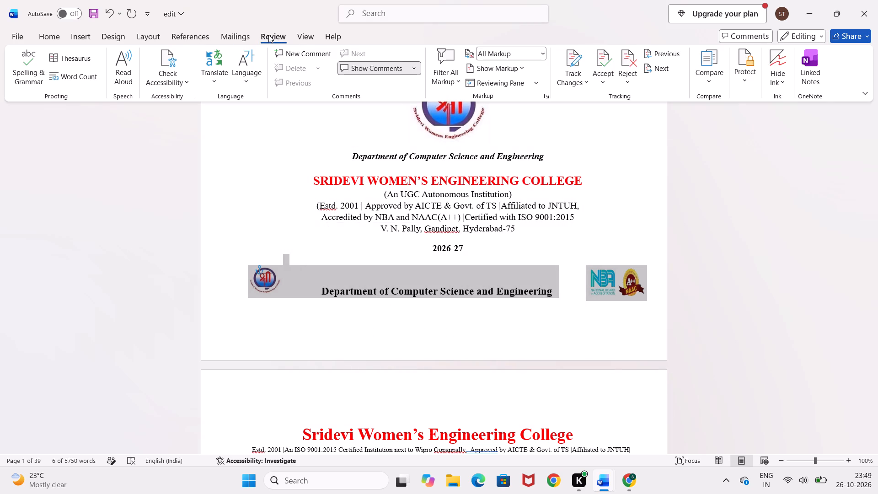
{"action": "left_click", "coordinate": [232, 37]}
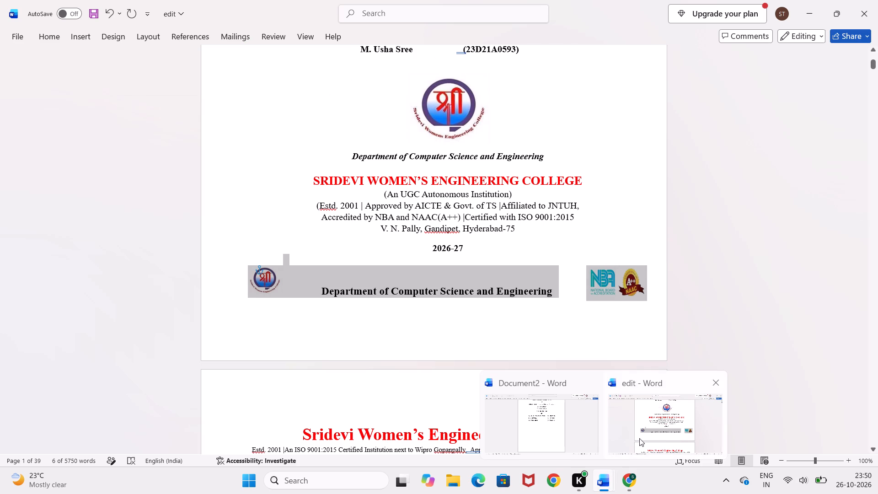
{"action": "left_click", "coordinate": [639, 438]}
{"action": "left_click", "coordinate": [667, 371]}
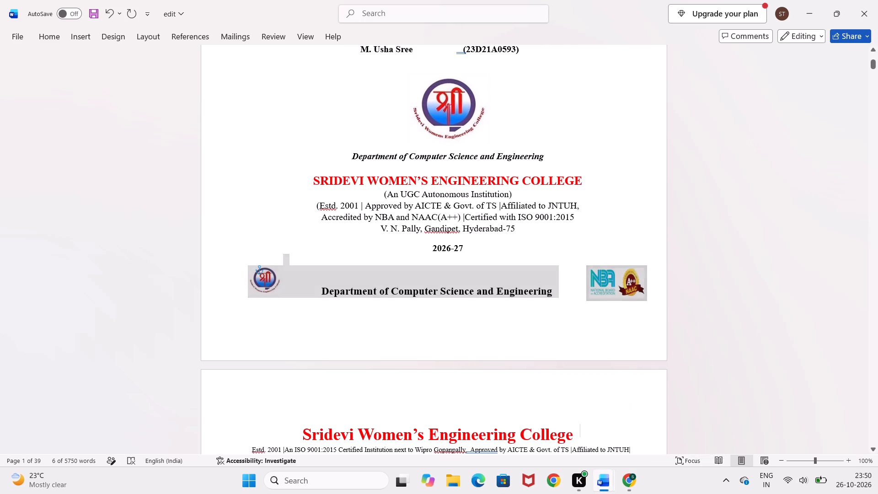
Copy the college logo from the edit document's cover page and paste it below the student lines in Document2.
{"action": "scroll", "coordinate": [615, 381], "scroll_direction": "up", "scroll_amount": 3}
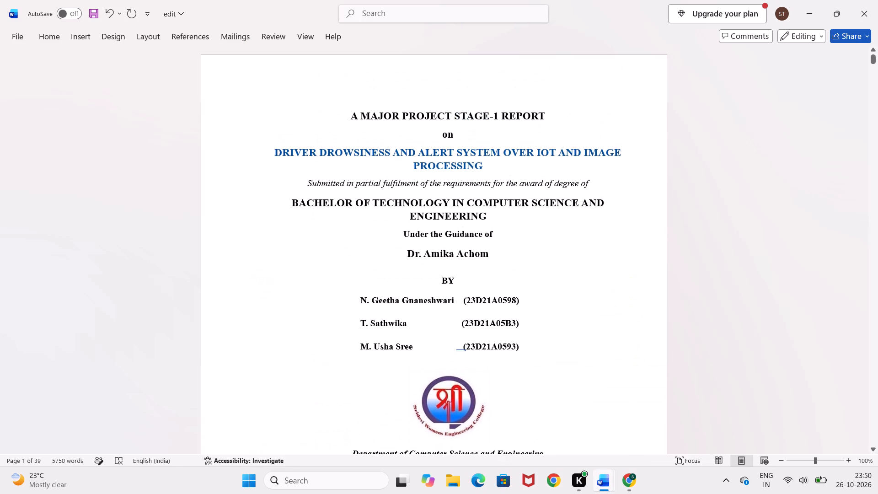
{"action": "scroll", "coordinate": [551, 332], "scroll_direction": "down", "scroll_amount": 1}
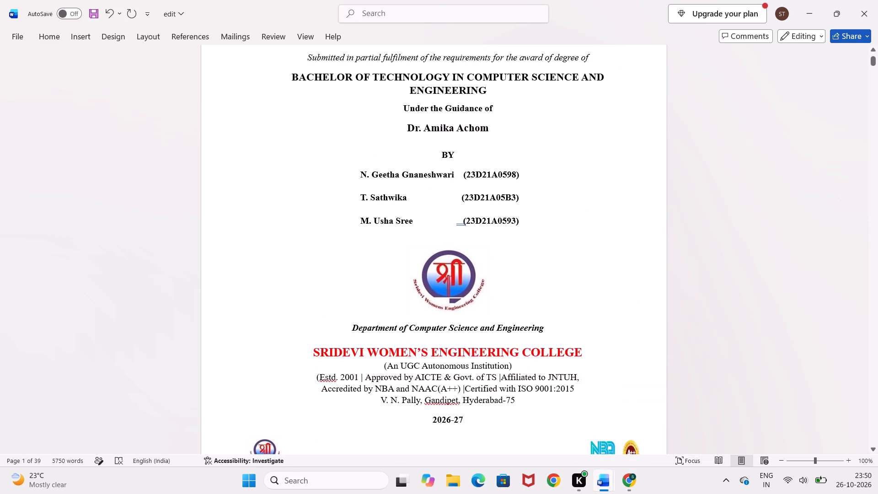
{"action": "left_click_drag", "start_coordinate": [452, 274], "coordinate": [487, 295]}
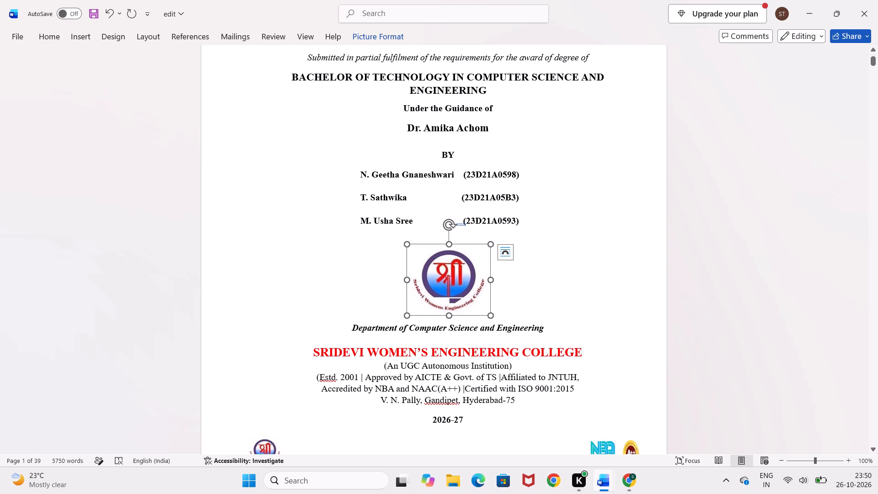
{"action": "right_click", "coordinate": [466, 285]}
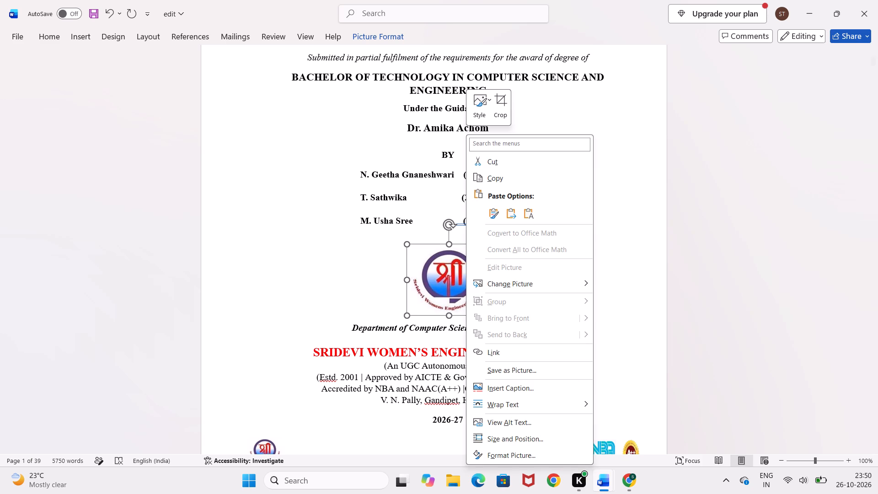
{"action": "left_click", "coordinate": [514, 178]}
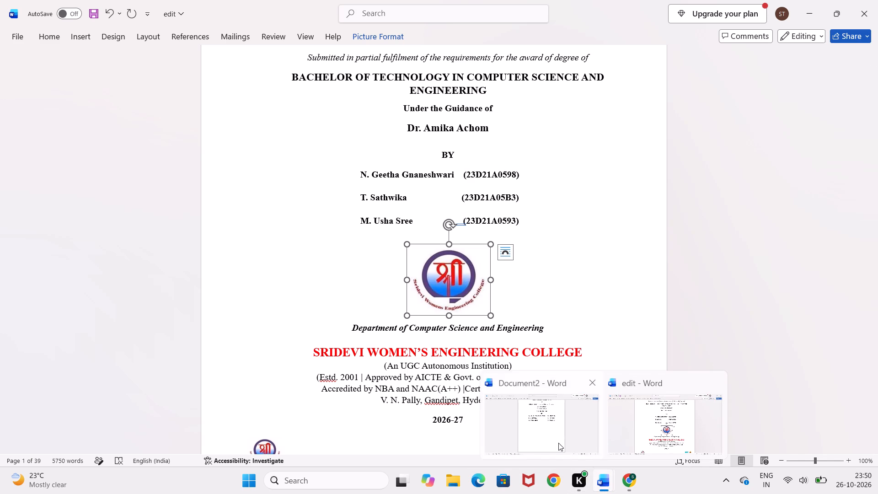
{"action": "left_click", "coordinate": [558, 443]}
{"action": "left_click", "coordinate": [430, 275]}
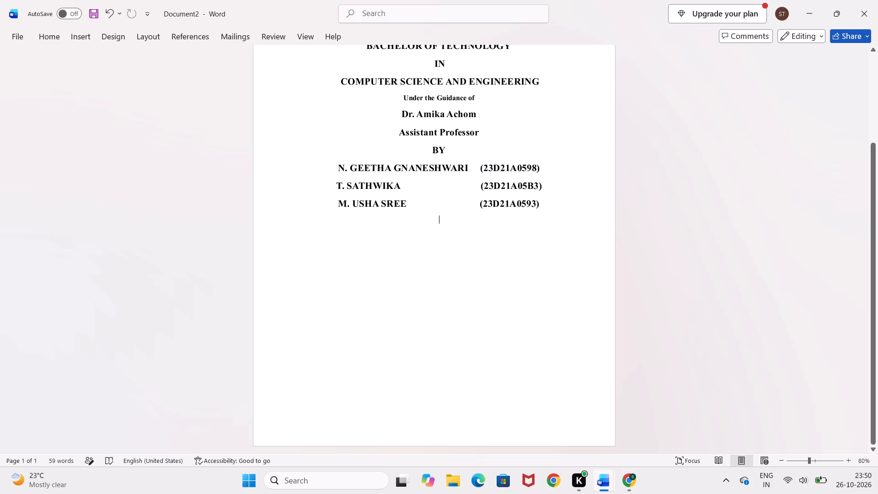
{"action": "key", "text": "ctrl+v"}
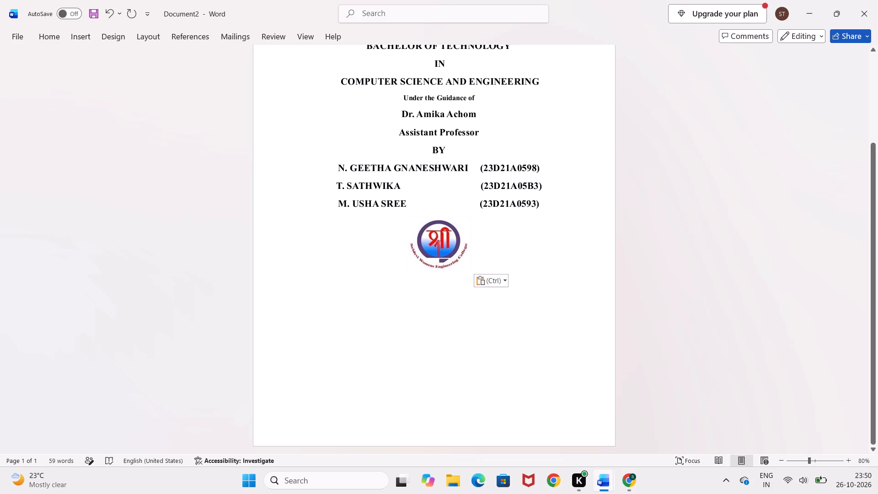
{"action": "left_click", "coordinate": [481, 281]}
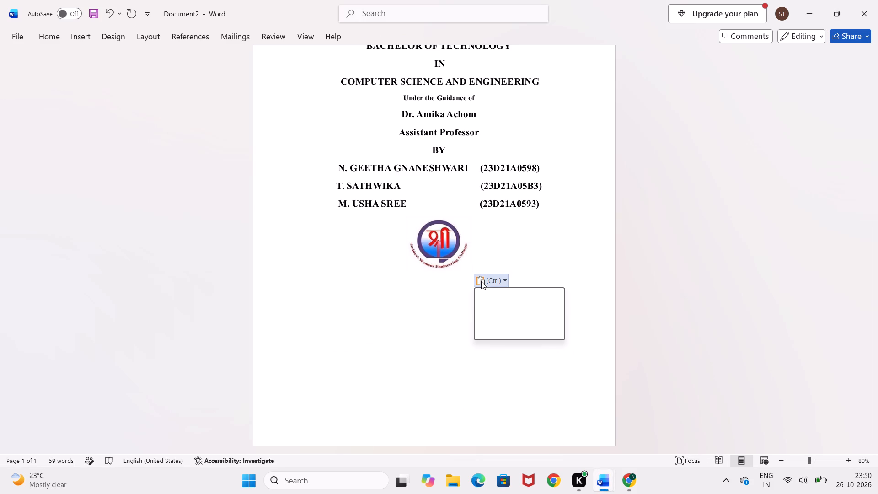
{"action": "left_click", "coordinate": [462, 296]}
Enlarge the pasted college logo in Document2 to about a third of the page width.
{"action": "left_click", "coordinate": [434, 232]}
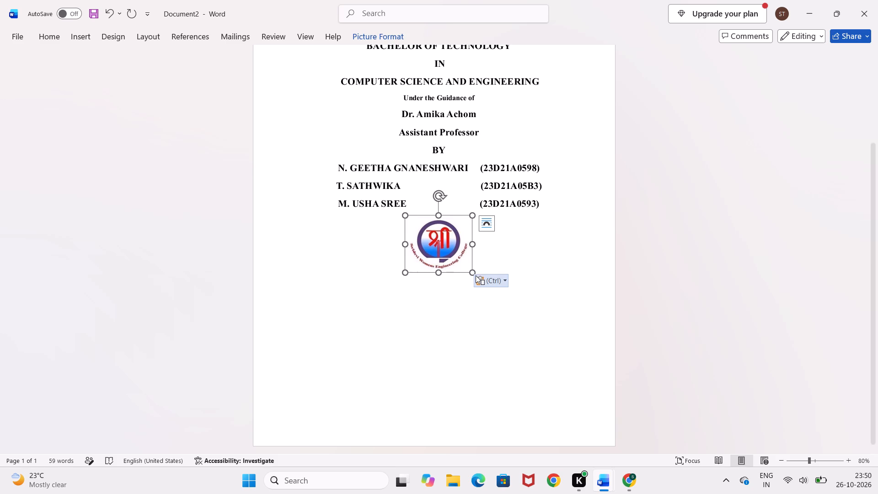
{"action": "left_click_drag", "start_coordinate": [471, 274], "coordinate": [478, 292]}
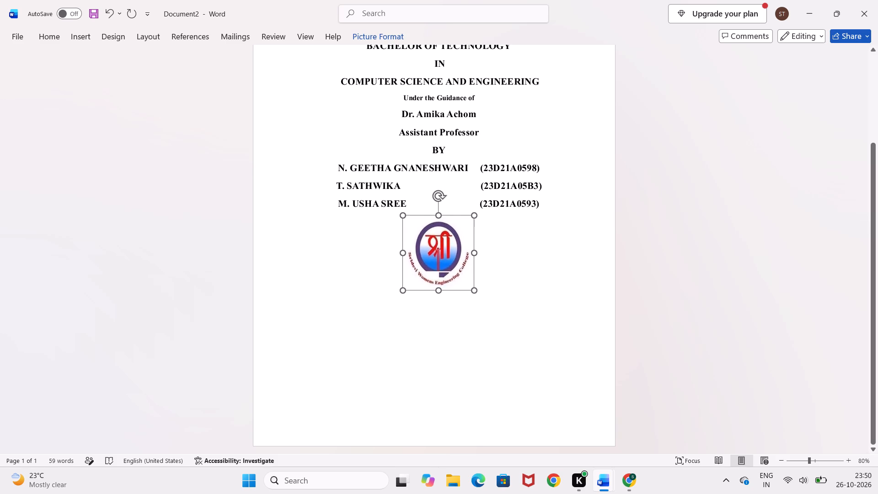
{"action": "left_click_drag", "start_coordinate": [478, 292], "coordinate": [523, 314]}
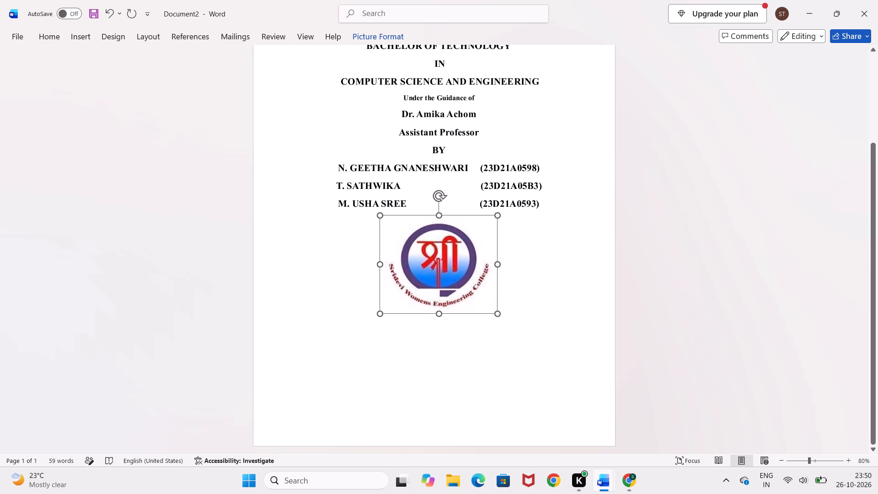
Enlarge the college logo in Document2 slightly more and deselect it.
{"action": "left_click_drag", "start_coordinate": [523, 314], "coordinate": [525, 314]}
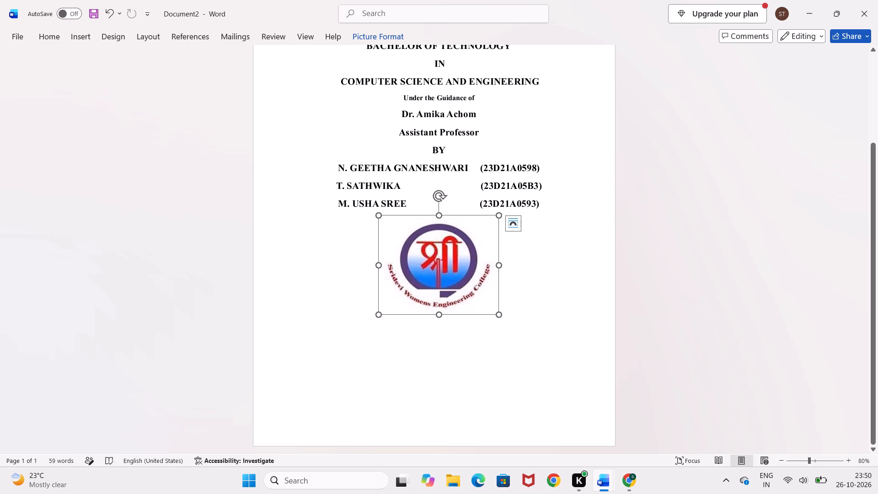
{"action": "left_click", "coordinate": [534, 345]}
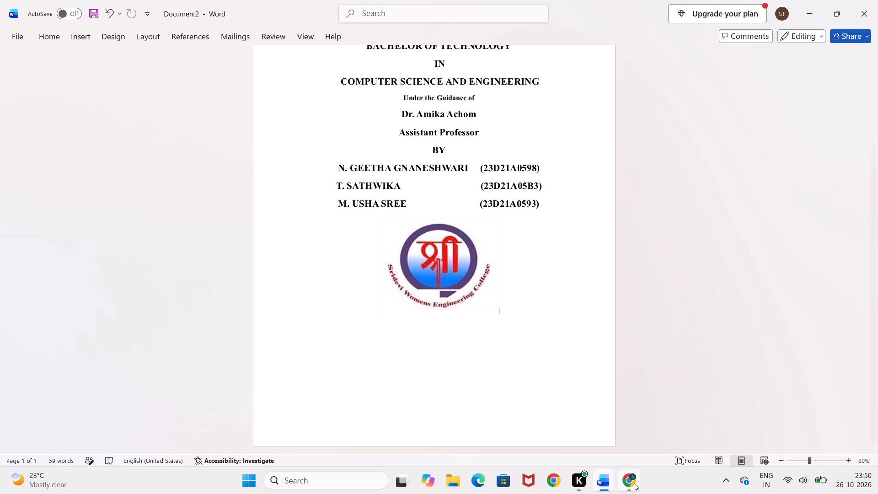
Copy the line "Department of Computer Science and Engineering" from the edit document below Document2's logo, adding a blank line above the logo.
{"action": "left_click", "coordinate": [650, 450]}
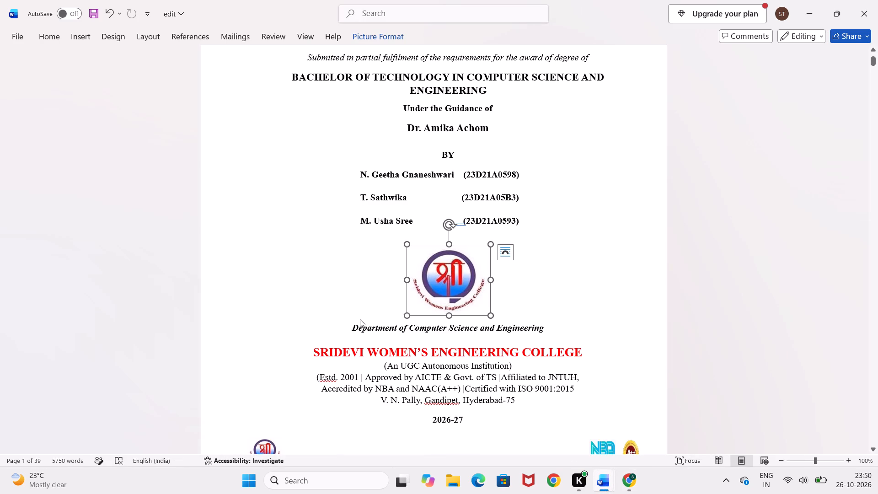
{"action": "left_click_drag", "start_coordinate": [354, 323], "coordinate": [458, 329]}
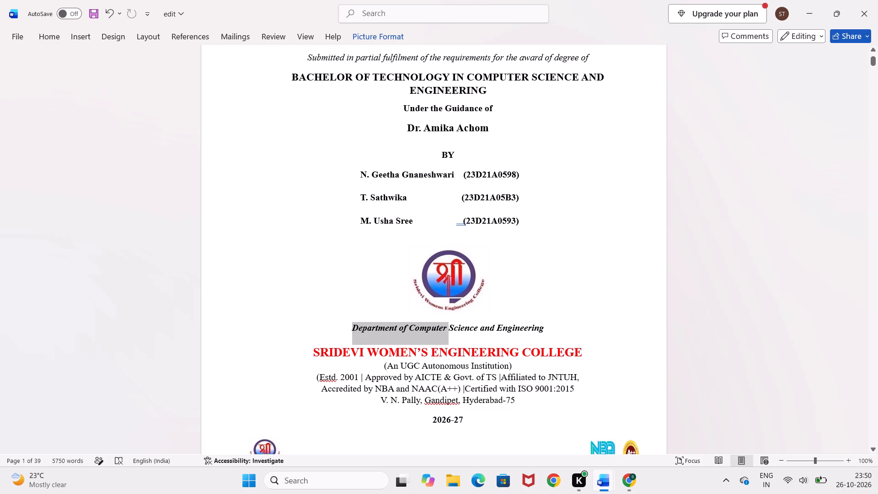
{"action": "left_click_drag", "start_coordinate": [458, 329], "coordinate": [542, 330]}
{"action": "key", "text": "ctrl+c"}
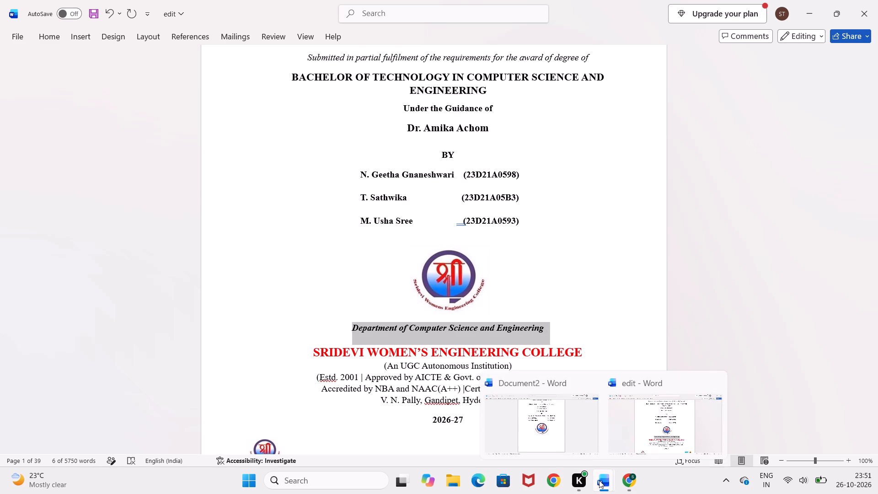
{"action": "left_click", "coordinate": [575, 440]}
{"action": "left_click", "coordinate": [398, 326]}
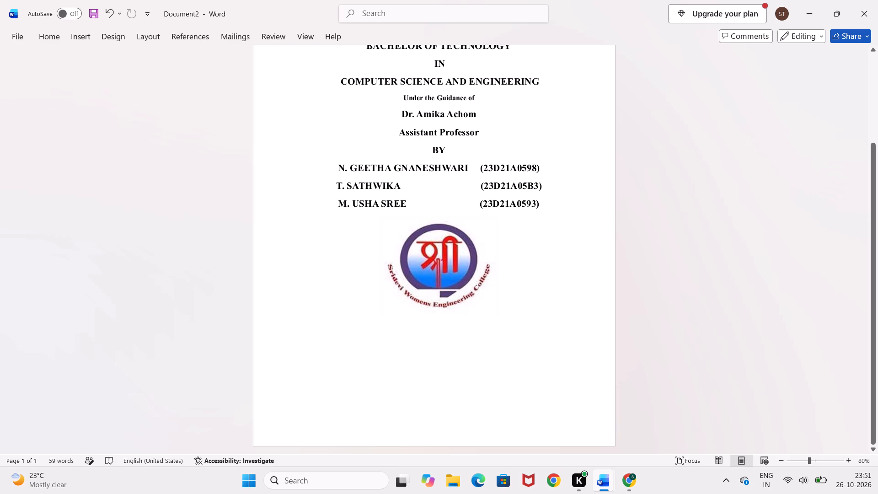
{"action": "key", "text": "Return"}
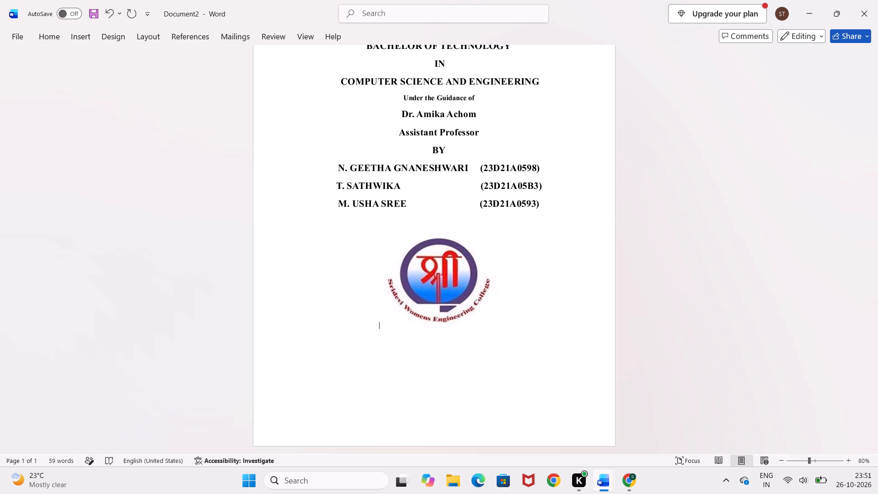
{"action": "left_click", "coordinate": [471, 338]}
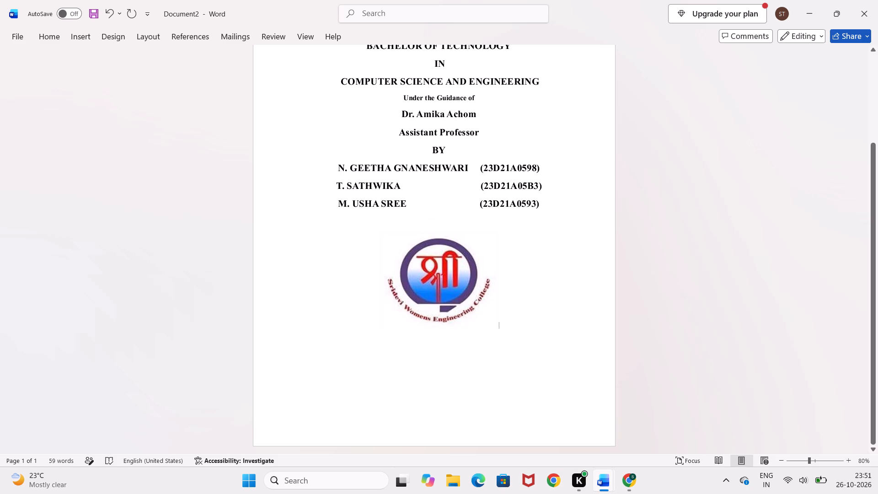
{"action": "left_click", "coordinate": [468, 352]}
{"action": "left_click", "coordinate": [442, 333]}
{"action": "key", "text": "Down"}
{"action": "key", "text": "Down"}
{"action": "key", "text": "Down"}
{"action": "key", "text": "Down"}
{"action": "key", "text": "Return"}
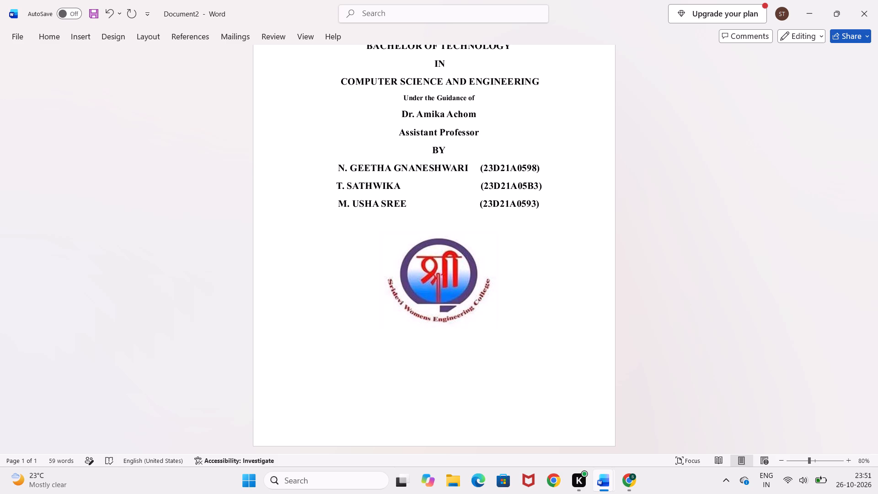
{"action": "key", "text": "ctrl+v"}
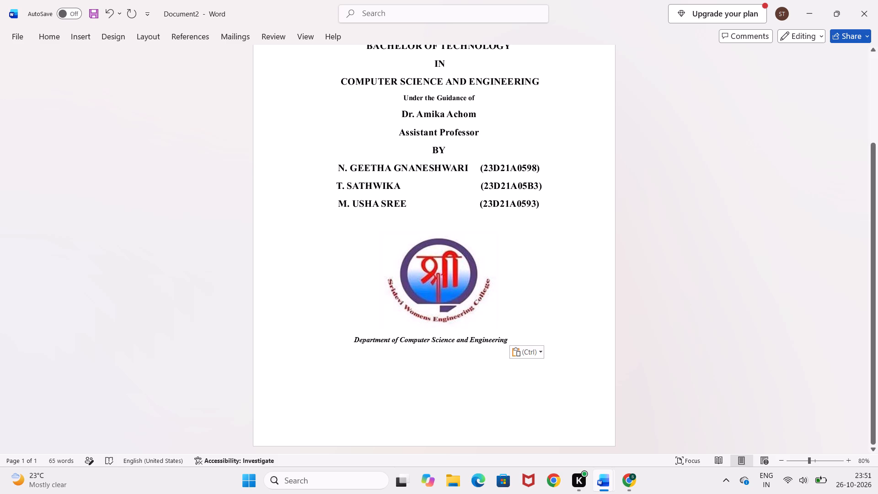
Copy the block from "SRIDEVI WOMEN'S ENGINEERING COLLEGE" through "2026-27" in the edit document and paste it below Document2's department line.
{"action": "left_click", "coordinate": [466, 362]}
{"action": "scroll", "coordinate": [429, 338], "scroll_direction": "up", "scroll_amount": 2, "text": "ctrl"}
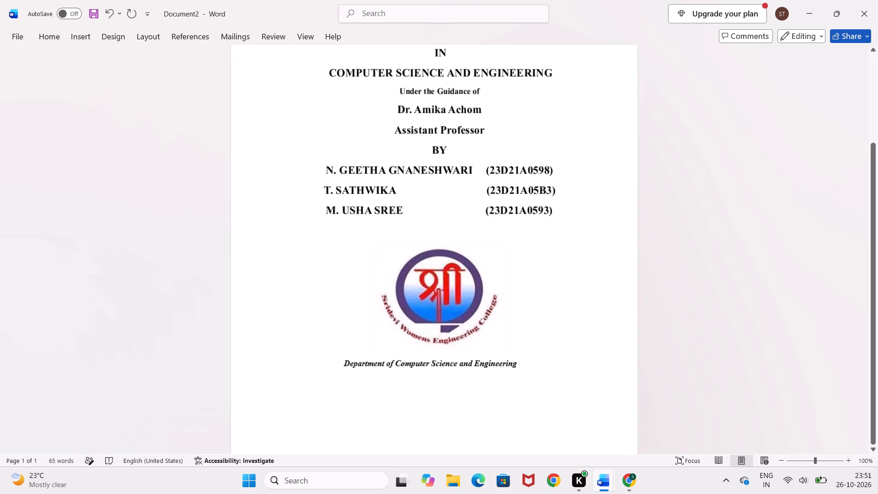
{"action": "scroll", "coordinate": [429, 338], "scroll_direction": "up", "scroll_amount": 3, "text": "ctrl"}
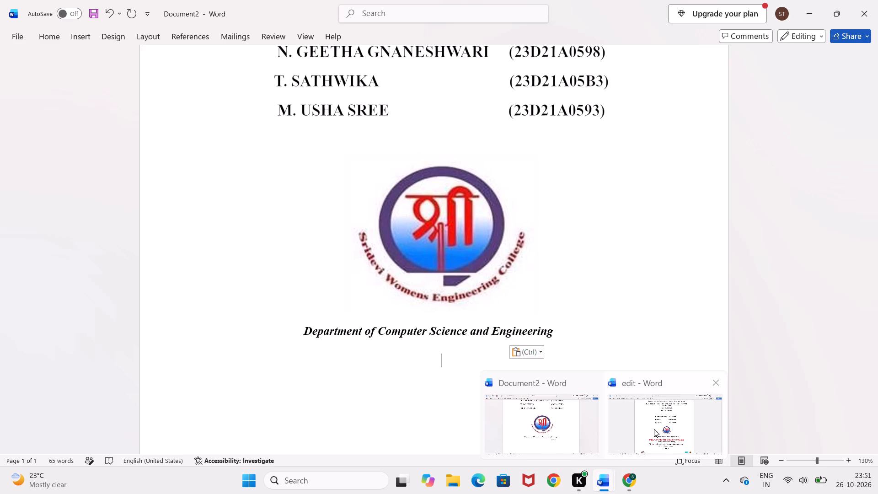
{"action": "left_click", "coordinate": [655, 428]}
{"action": "left_click", "coordinate": [613, 431]}
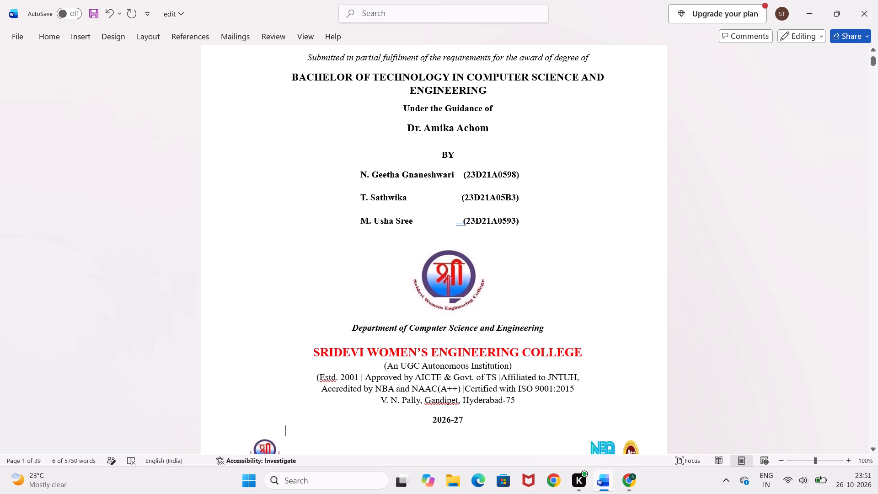
{"action": "scroll", "coordinate": [589, 392], "scroll_direction": "up", "scroll_amount": 2, "text": "ctrl"}
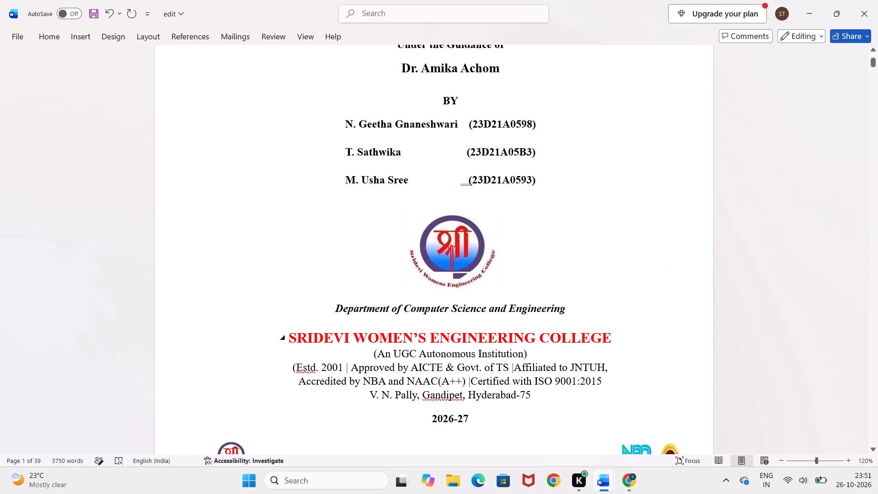
{"action": "left_click_drag", "start_coordinate": [289, 338], "coordinate": [439, 390]}
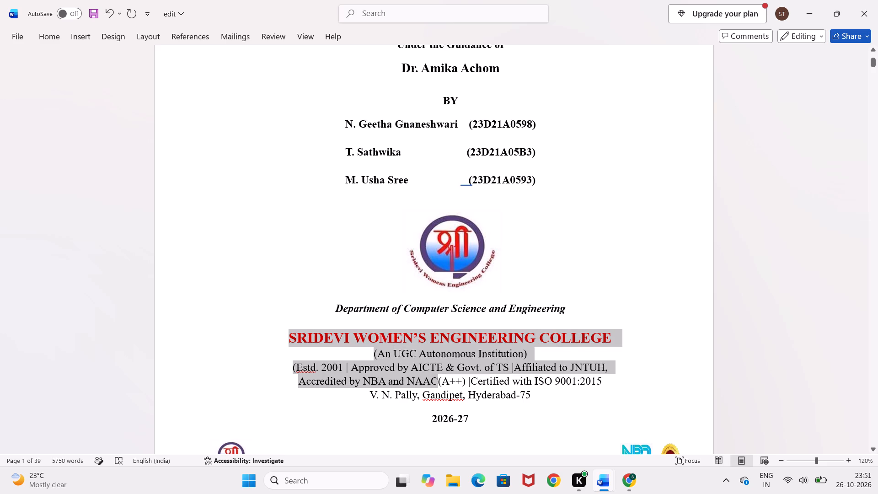
{"action": "left_click_drag", "start_coordinate": [439, 390], "coordinate": [483, 419]}
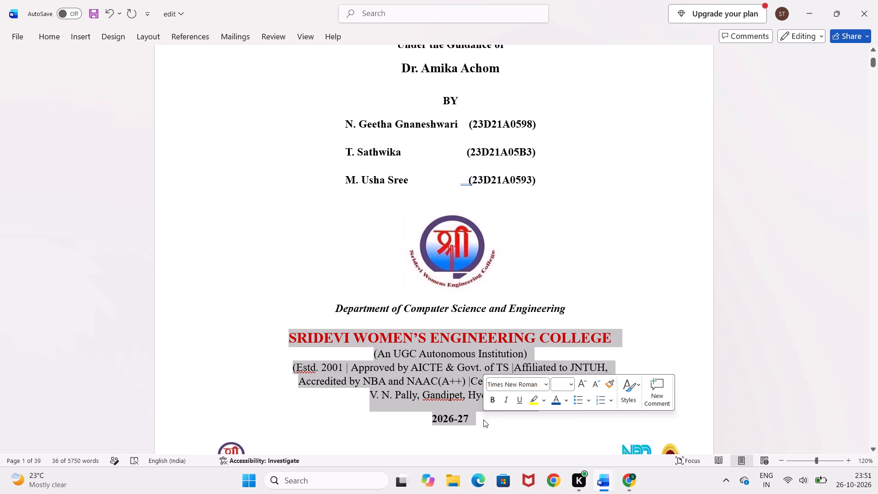
{"action": "key", "text": "ctrl+c"}
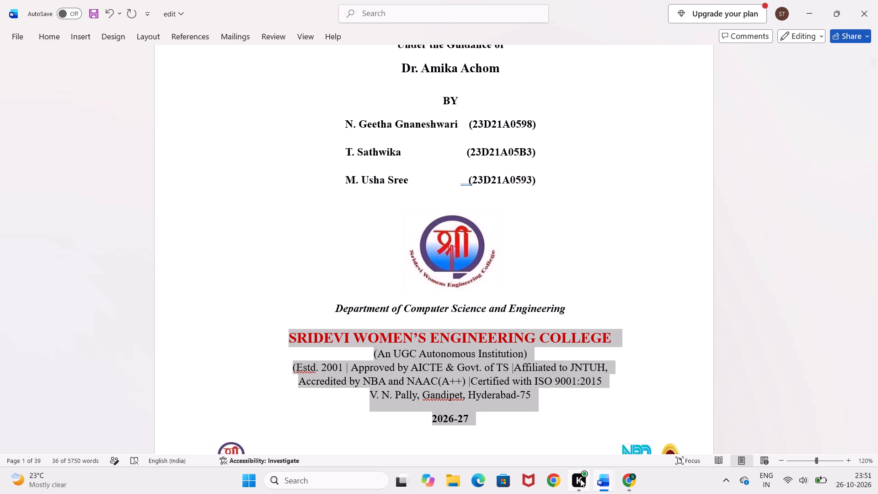
{"action": "left_click", "coordinate": [572, 445]}
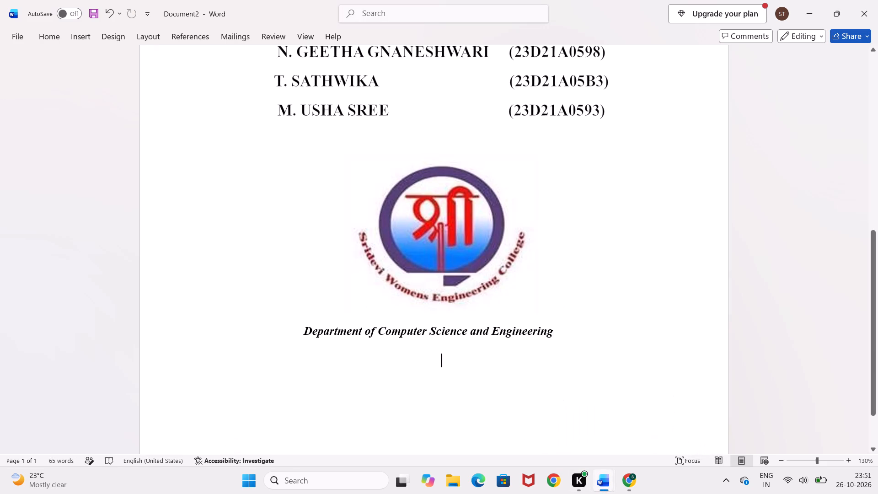
{"action": "key", "text": "ctrl+v"}
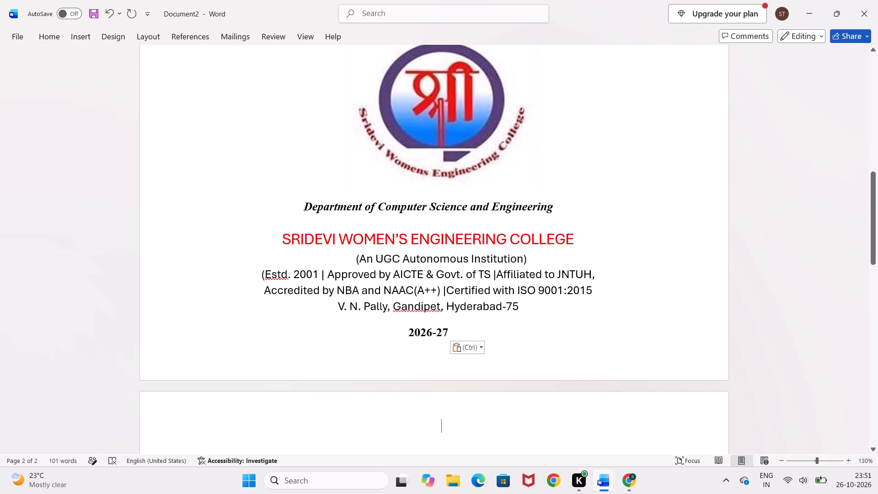
Stretch the college logo in Document2 slightly wider without changing its height, and deselect it.
{"action": "left_click_drag", "start_coordinate": [437, 142], "coordinate": [429, 142]}
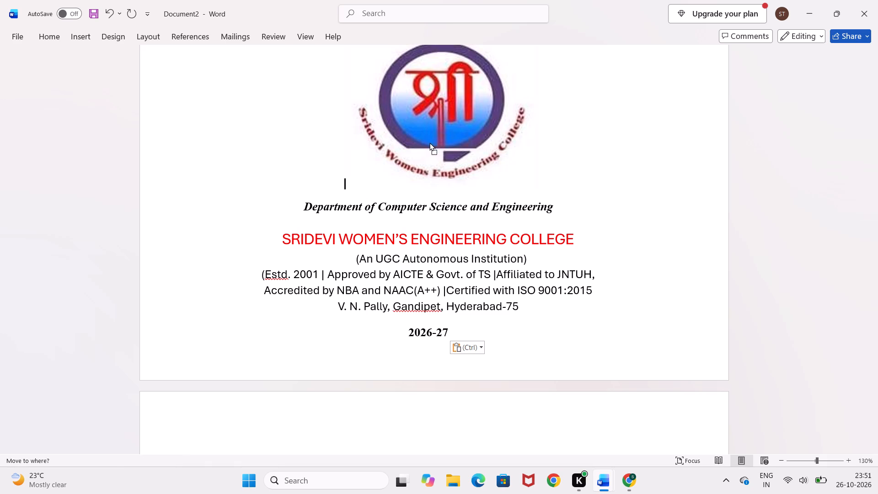
{"action": "left_click_drag", "start_coordinate": [429, 142], "coordinate": [427, 142]}
{"action": "scroll", "coordinate": [458, 190], "scroll_direction": "up", "scroll_amount": 1}
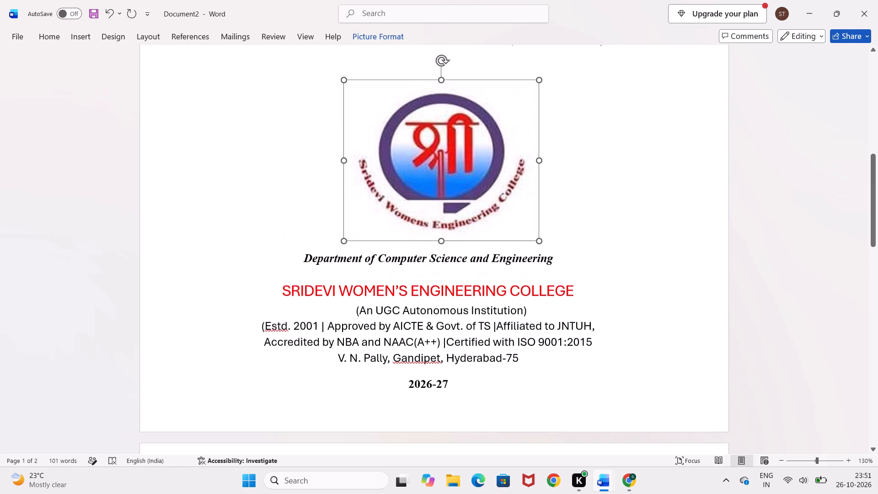
{"action": "scroll", "coordinate": [458, 190], "scroll_direction": "up", "scroll_amount": 1}
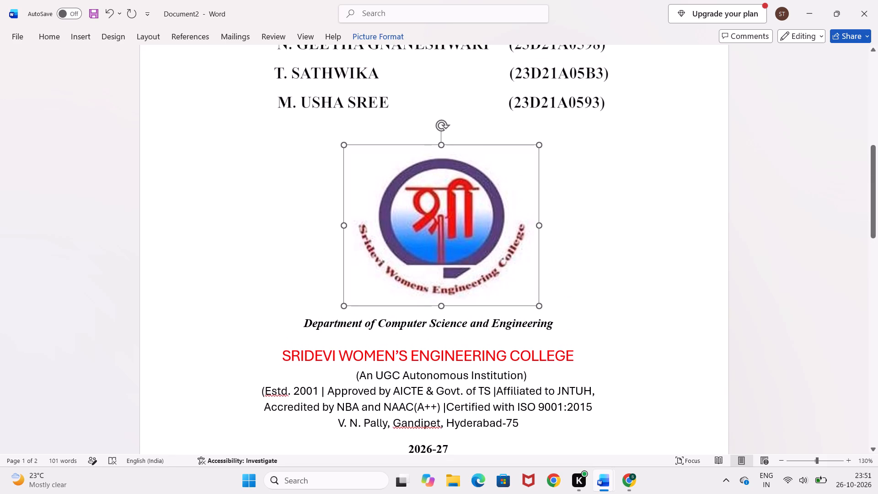
{"action": "left_click_drag", "start_coordinate": [343, 225], "coordinate": [338, 225]}
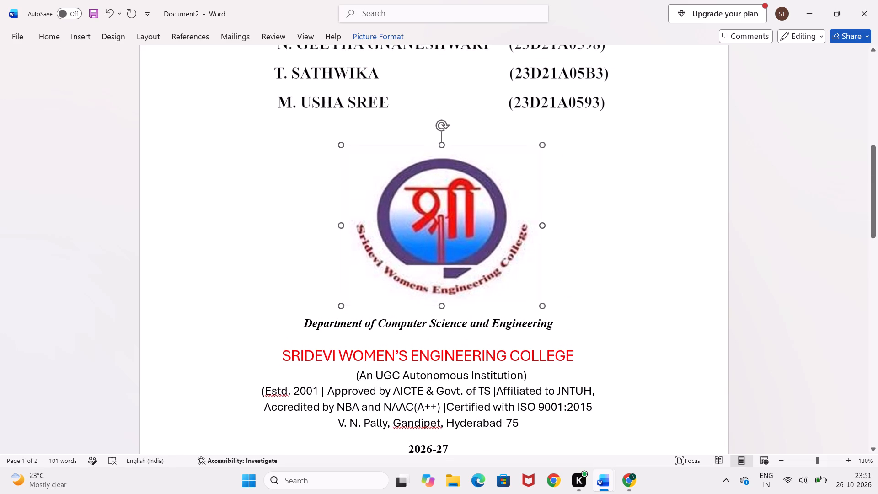
{"action": "left_click_drag", "start_coordinate": [338, 225], "coordinate": [332, 225]}
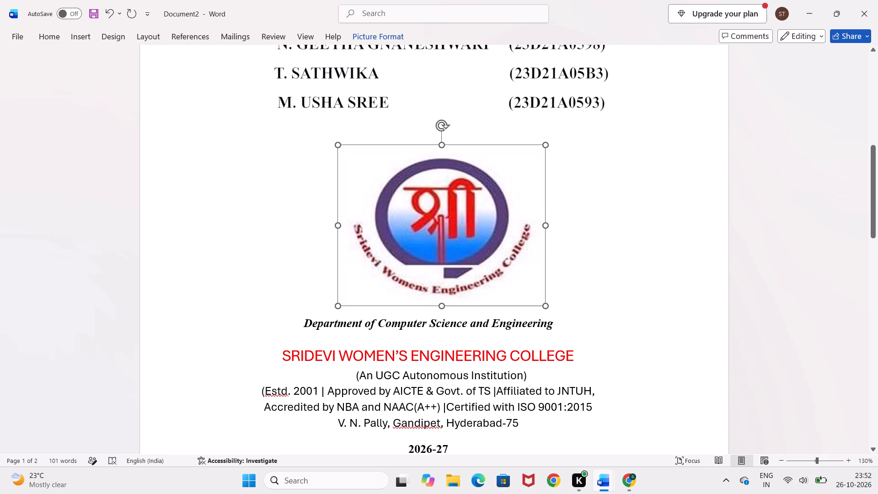
{"action": "left_click_drag", "start_coordinate": [332, 225], "coordinate": [332, 225]}
{"action": "left_click", "coordinate": [301, 276]}
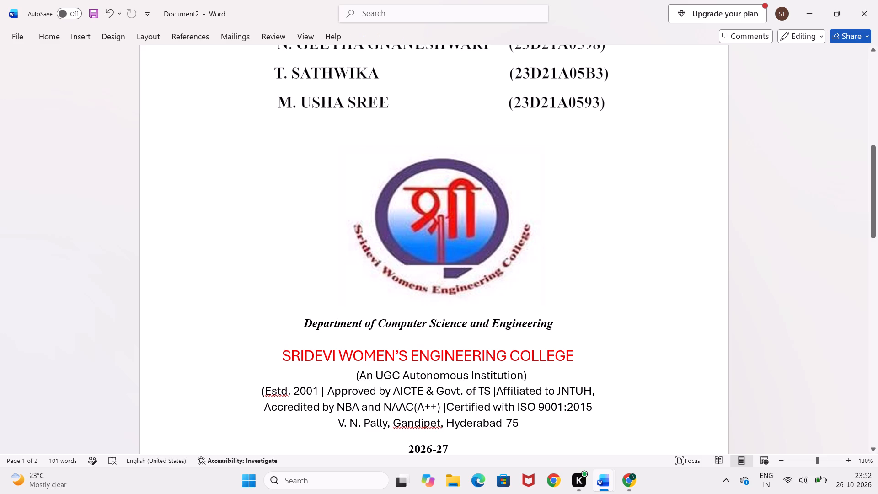
Check the overall layout of Document2's cover page and the blank second page that follows it.
{"action": "scroll", "coordinate": [580, 264], "scroll_direction": "down", "scroll_amount": 8, "text": "ctrl"}
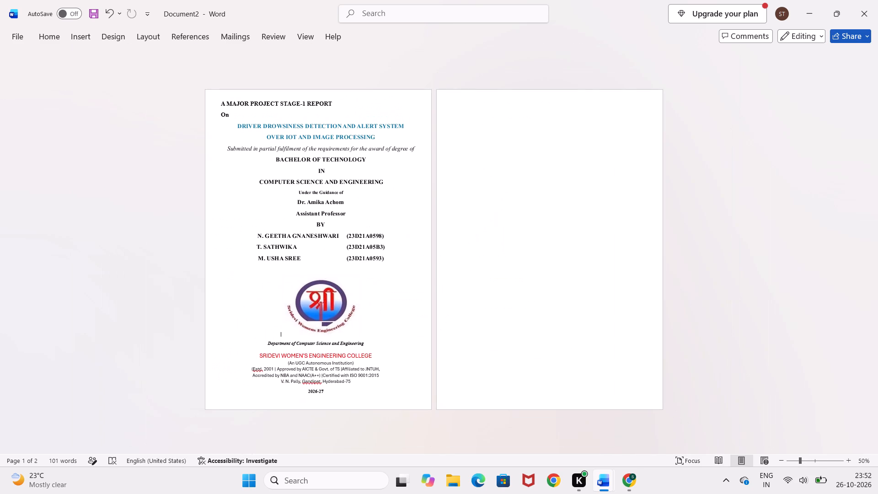
{"action": "scroll", "coordinate": [399, 297], "scroll_direction": "up", "scroll_amount": 5, "text": "ctrl"}
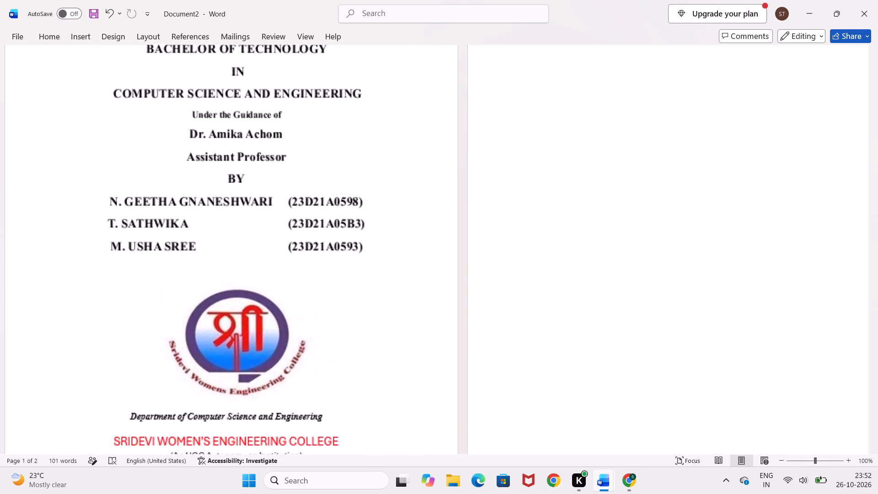
{"action": "scroll", "coordinate": [399, 297], "scroll_direction": "up", "scroll_amount": 2, "text": "ctrl"}
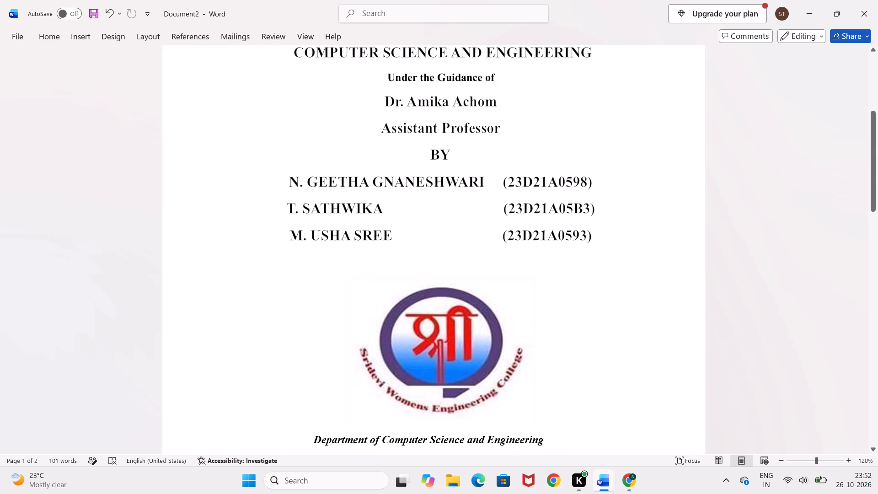
{"action": "scroll", "coordinate": [488, 271], "scroll_direction": "down", "scroll_amount": 3}
{"action": "left_click", "coordinate": [462, 309]}
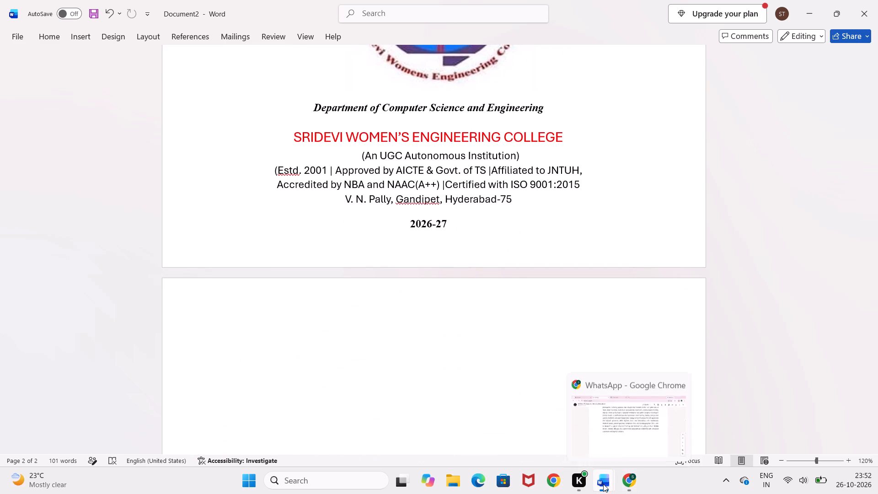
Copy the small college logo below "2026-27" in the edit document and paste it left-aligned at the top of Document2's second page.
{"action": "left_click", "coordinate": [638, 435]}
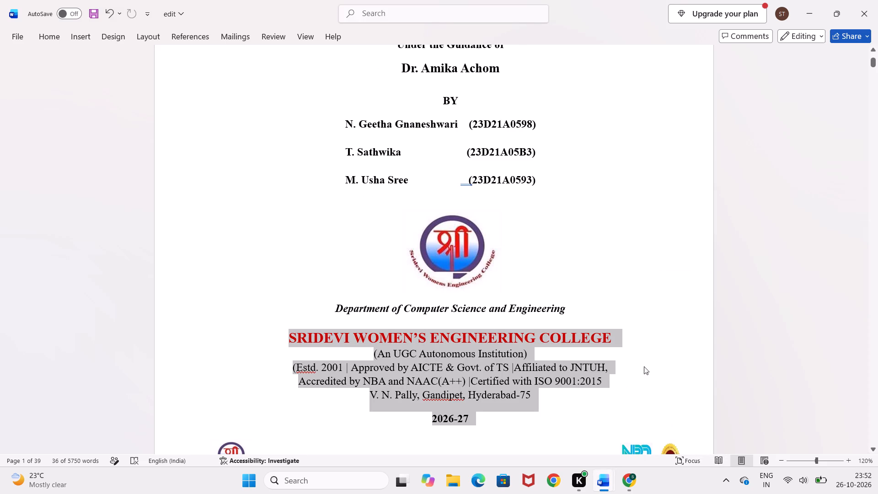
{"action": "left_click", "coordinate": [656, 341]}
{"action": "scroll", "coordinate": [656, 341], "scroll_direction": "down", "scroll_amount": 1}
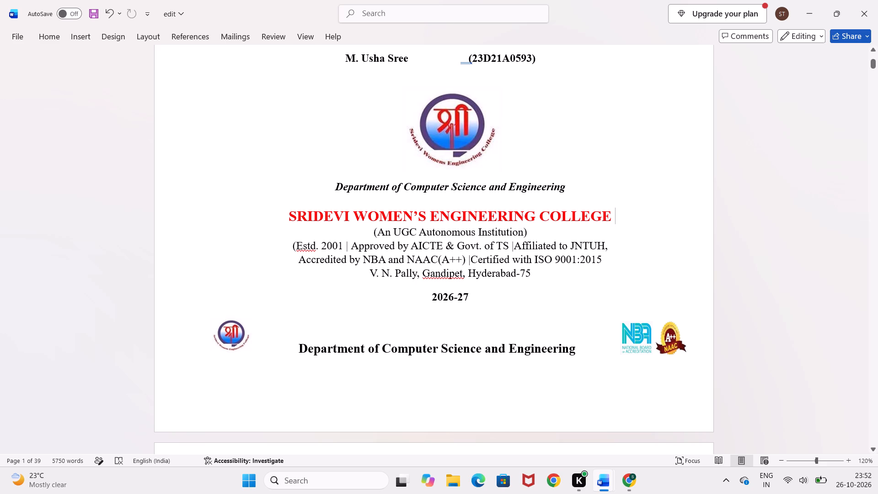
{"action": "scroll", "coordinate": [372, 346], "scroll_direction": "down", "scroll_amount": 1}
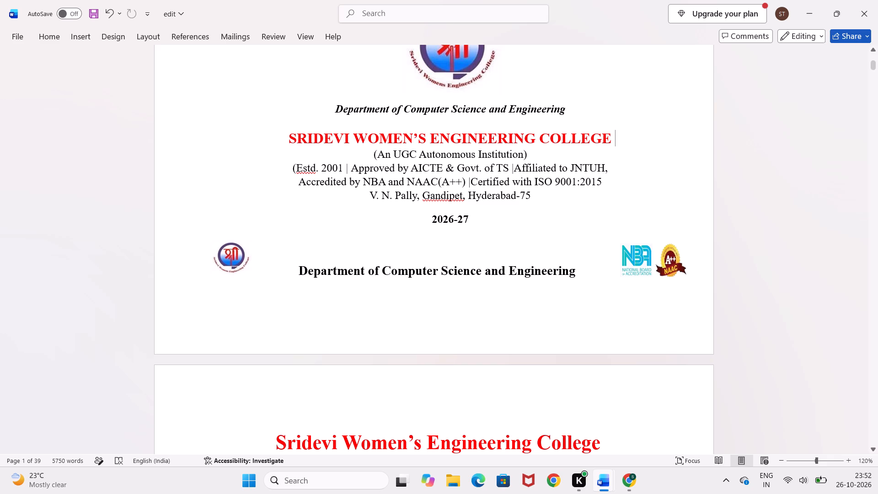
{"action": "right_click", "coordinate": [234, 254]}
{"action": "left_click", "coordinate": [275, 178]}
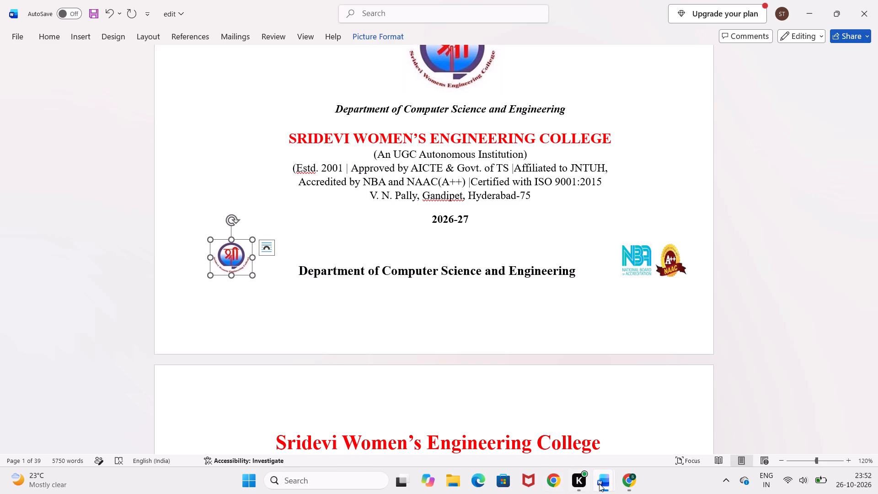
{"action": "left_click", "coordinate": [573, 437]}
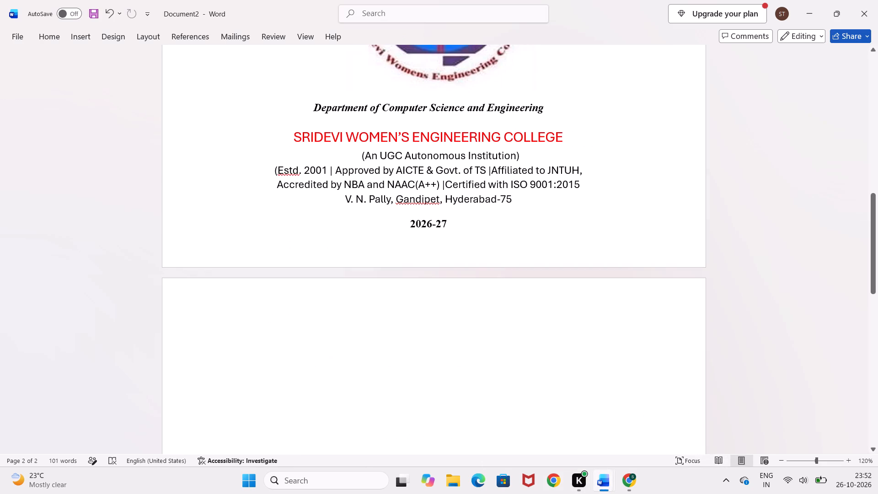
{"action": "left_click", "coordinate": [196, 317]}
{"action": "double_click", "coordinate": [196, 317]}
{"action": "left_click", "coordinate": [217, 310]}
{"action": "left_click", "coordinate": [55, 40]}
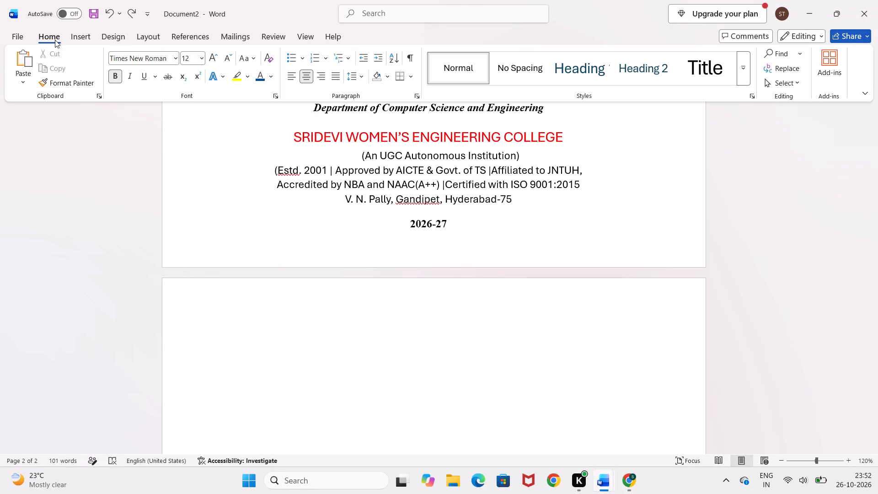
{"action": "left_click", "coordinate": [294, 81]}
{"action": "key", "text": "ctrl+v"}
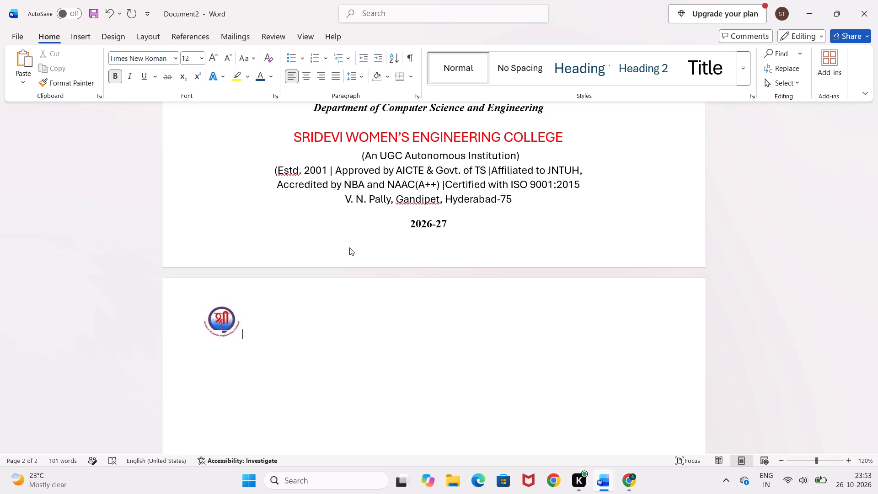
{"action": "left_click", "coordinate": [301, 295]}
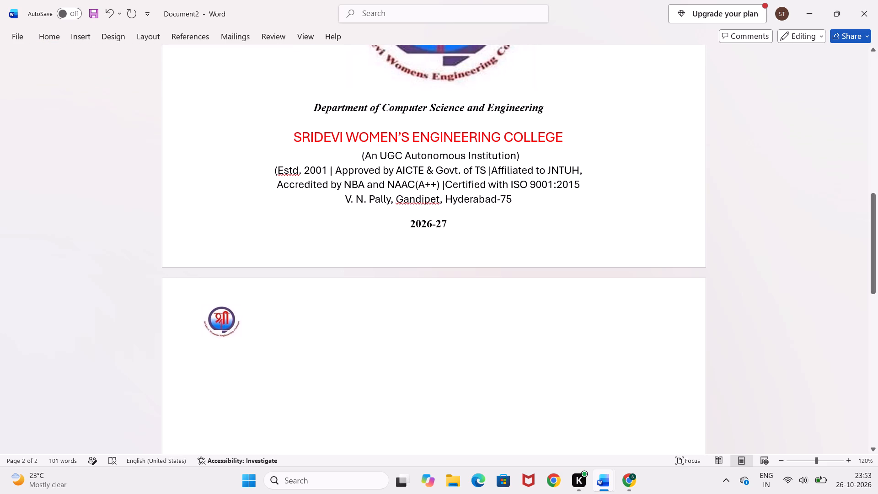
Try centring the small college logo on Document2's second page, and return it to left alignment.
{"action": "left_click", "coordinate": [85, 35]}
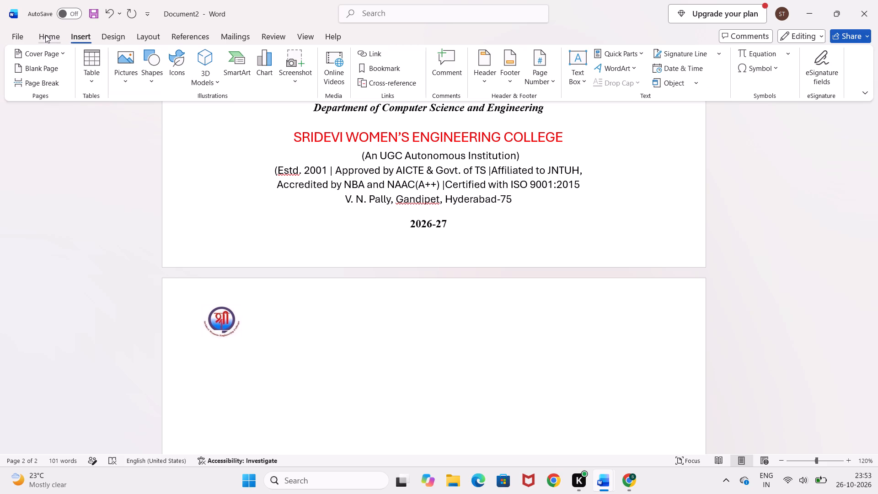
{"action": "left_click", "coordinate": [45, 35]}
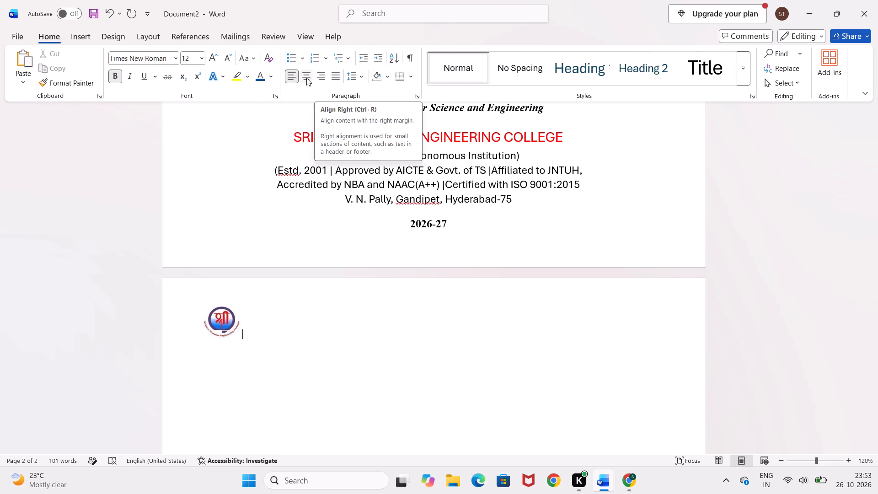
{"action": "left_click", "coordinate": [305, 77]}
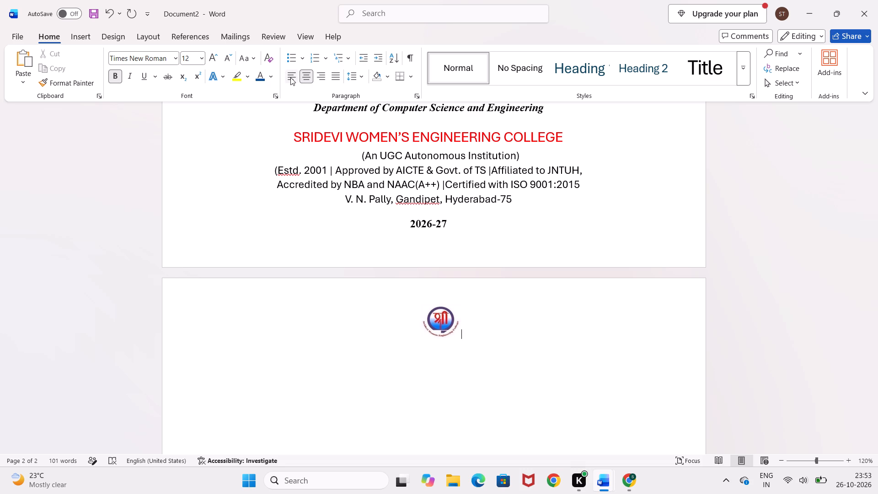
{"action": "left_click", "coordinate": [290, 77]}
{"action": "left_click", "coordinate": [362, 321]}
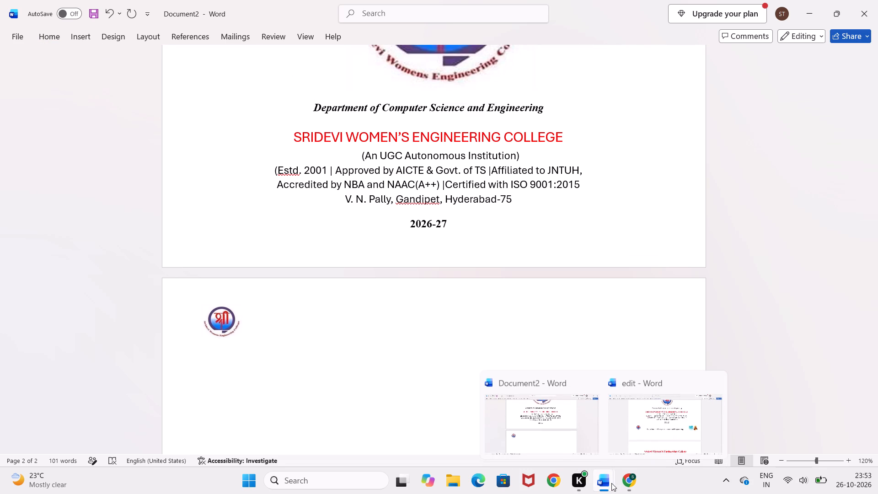
Replace the small logo on Document2's second page with the edit document's full row of college logo, department line and NBA and NAAC logos.
{"action": "left_click", "coordinate": [646, 445]}
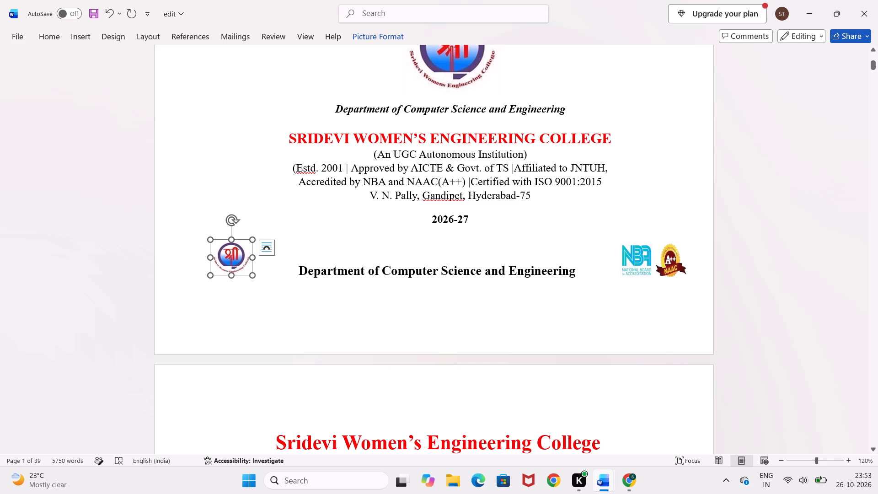
{"action": "left_click_drag", "start_coordinate": [295, 268], "coordinate": [547, 295]}
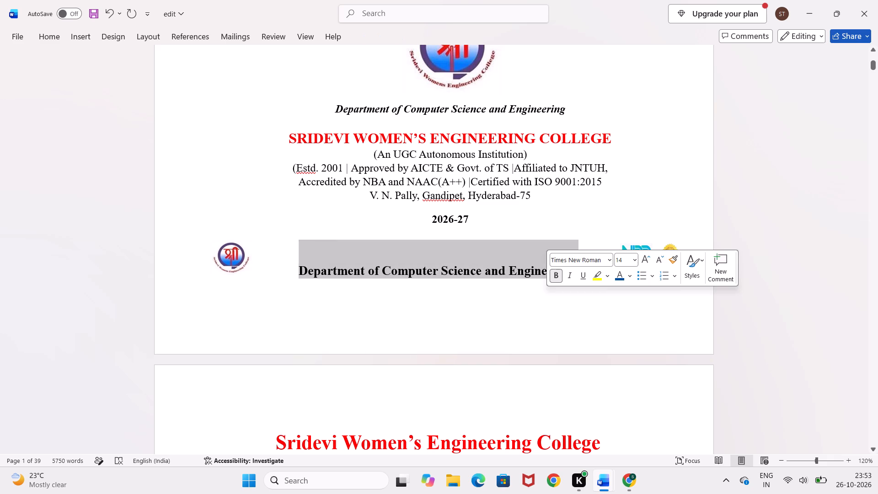
{"action": "key", "text": "ctrl+c"}
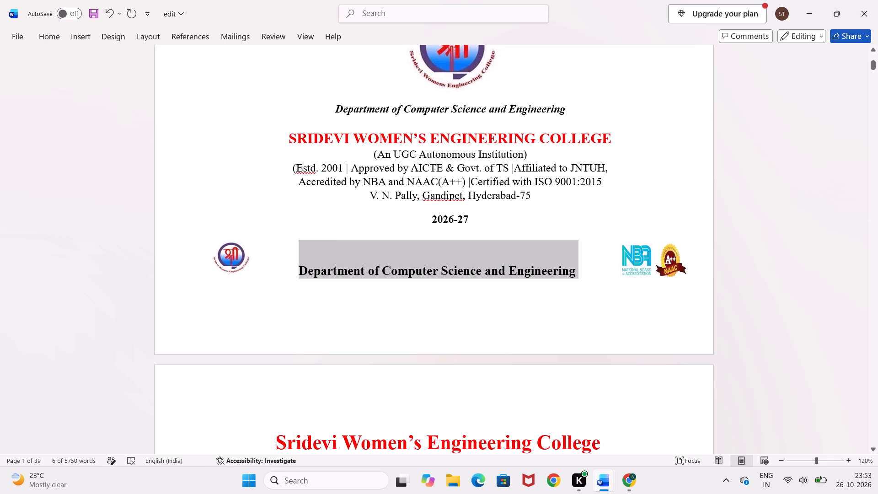
{"action": "left_click", "coordinate": [462, 404]}
{"action": "left_click_drag", "start_coordinate": [198, 240], "coordinate": [474, 261]}
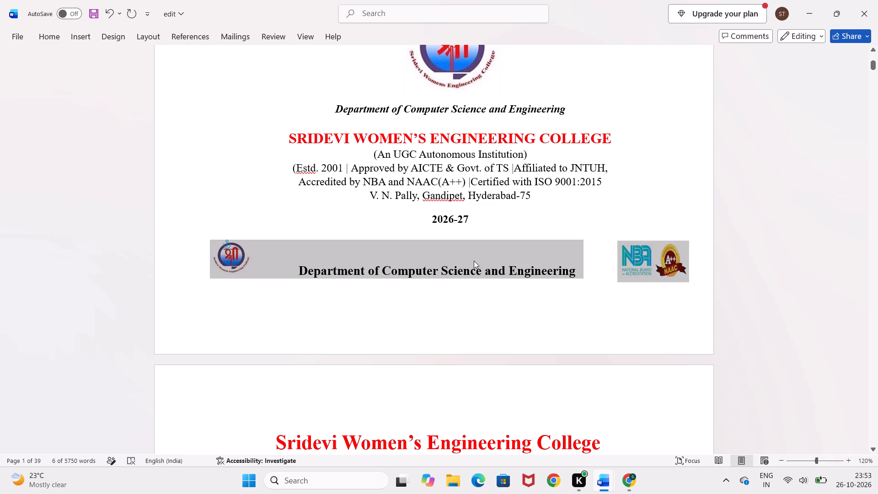
{"action": "key", "text": "ctrl+c"}
{"action": "left_click", "coordinate": [552, 430]}
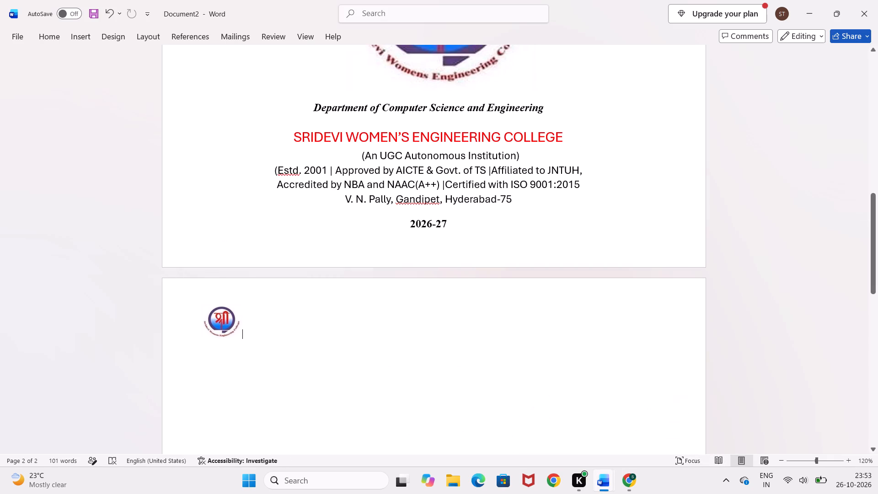
{"action": "left_click", "coordinate": [264, 322]}
{"action": "left_click_drag", "start_coordinate": [241, 330], "coordinate": [187, 309]}
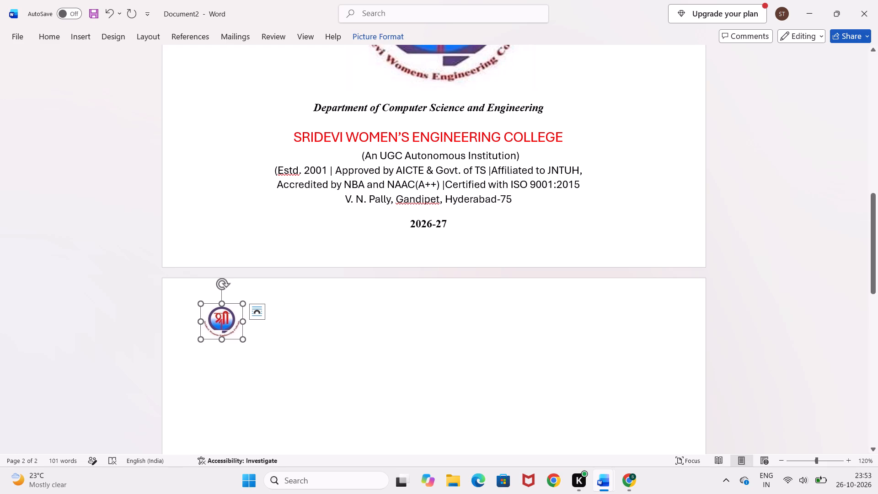
{"action": "key", "text": "BackSpace"}
{"action": "key", "text": "ctrl+v"}
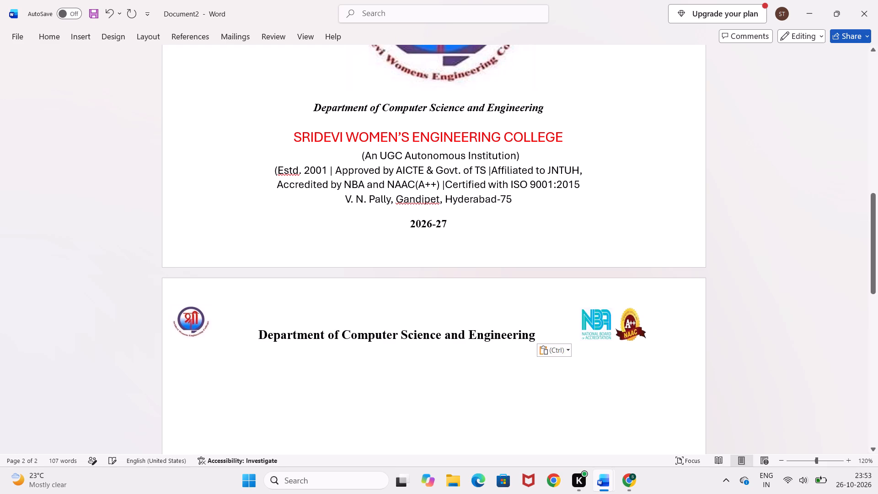
{"action": "left_click", "coordinate": [362, 381]}
{"action": "left_click", "coordinate": [423, 394]}
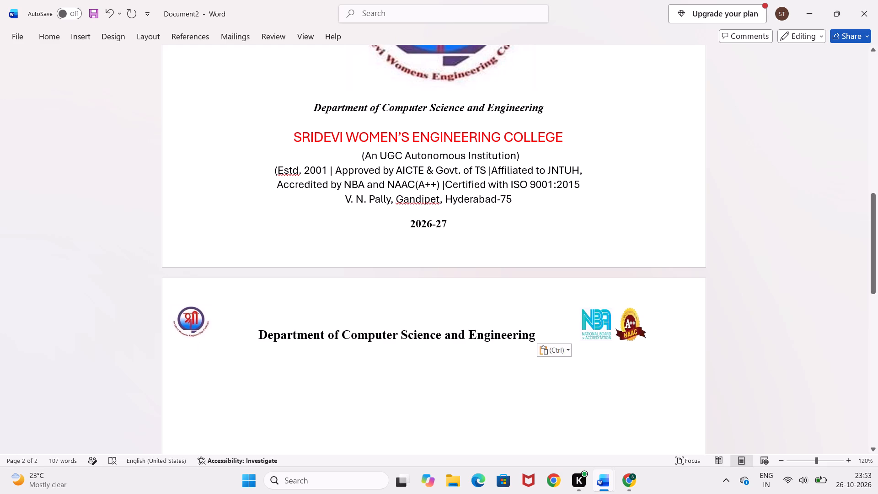
Stretch the small college logo at the top of Document2's second page slightly wider without changing its height.
{"action": "left_click", "coordinate": [211, 321]}
{"action": "left_click_drag", "start_coordinate": [211, 321], "coordinate": [220, 321]}
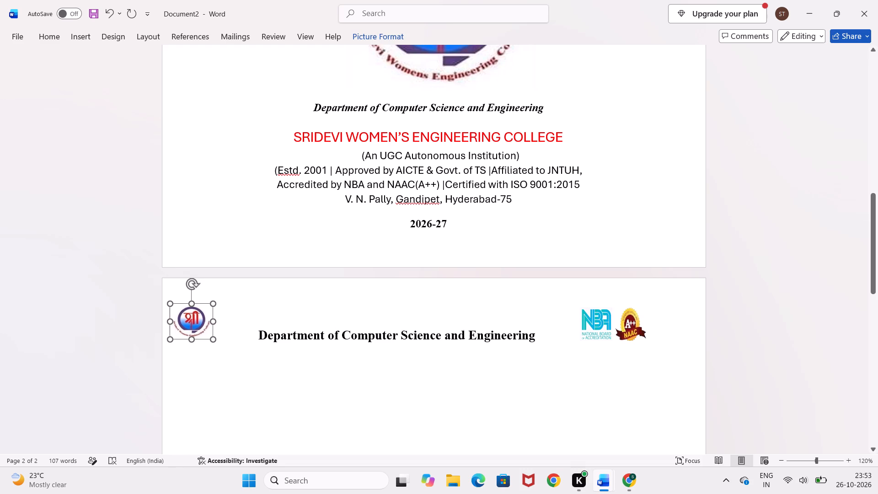
{"action": "left_click_drag", "start_coordinate": [220, 321], "coordinate": [256, 322]}
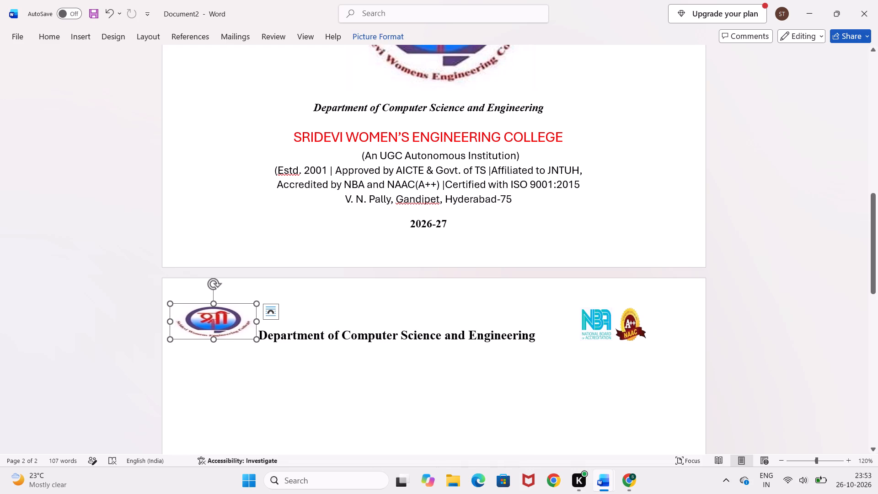
{"action": "left_click_drag", "start_coordinate": [171, 321], "coordinate": [206, 322]}
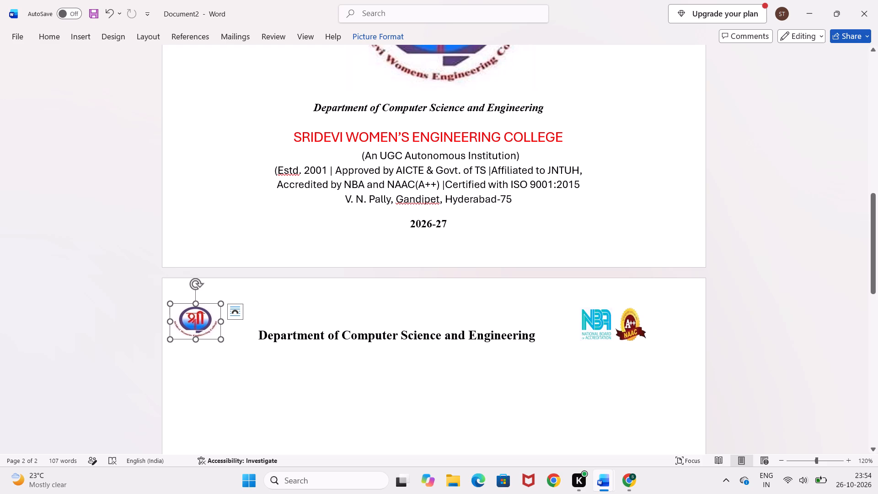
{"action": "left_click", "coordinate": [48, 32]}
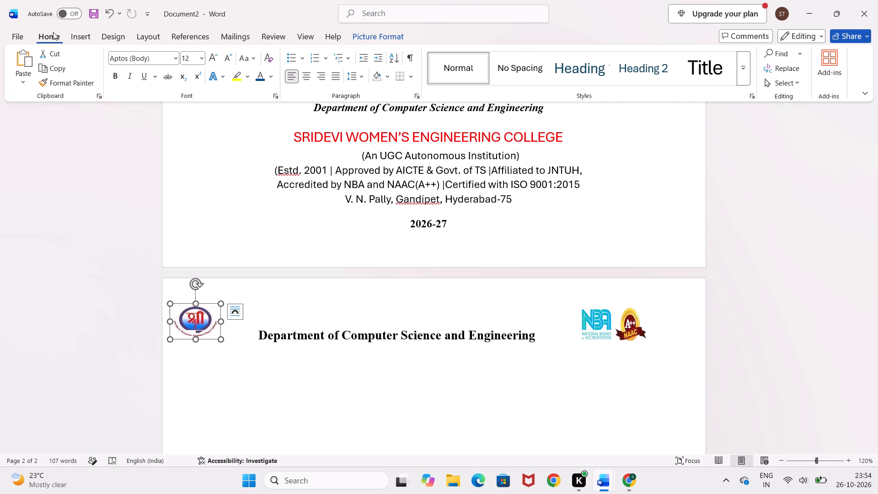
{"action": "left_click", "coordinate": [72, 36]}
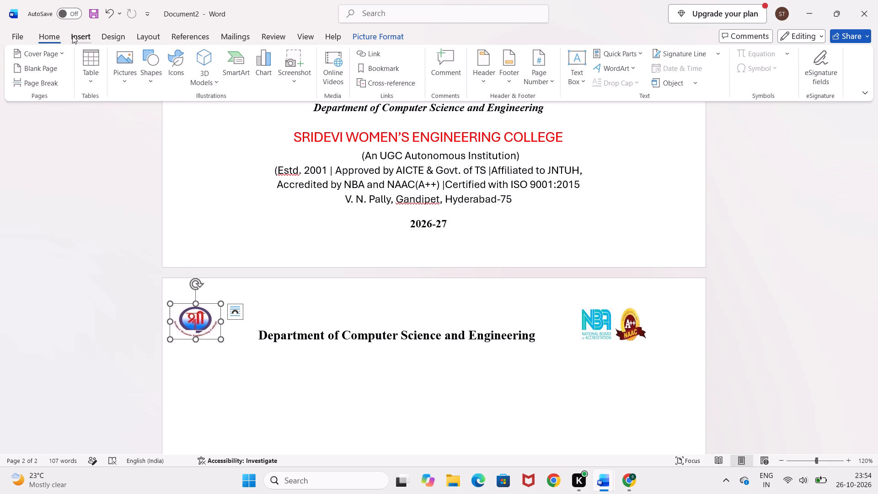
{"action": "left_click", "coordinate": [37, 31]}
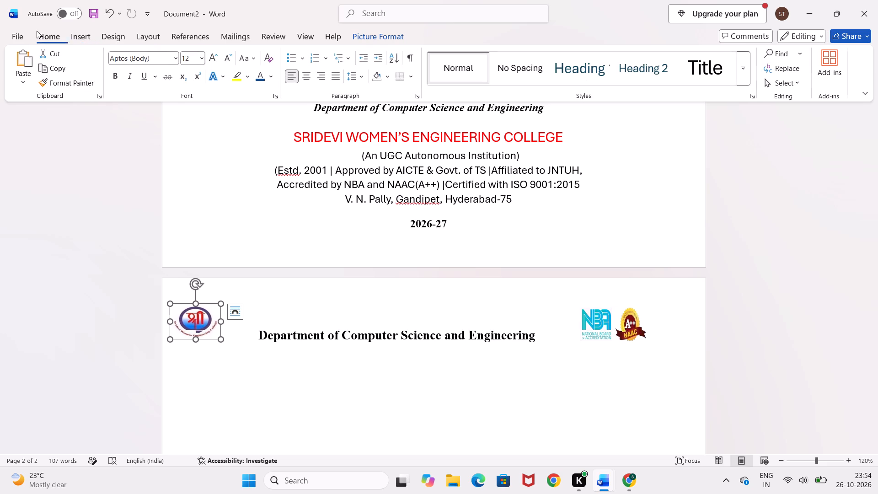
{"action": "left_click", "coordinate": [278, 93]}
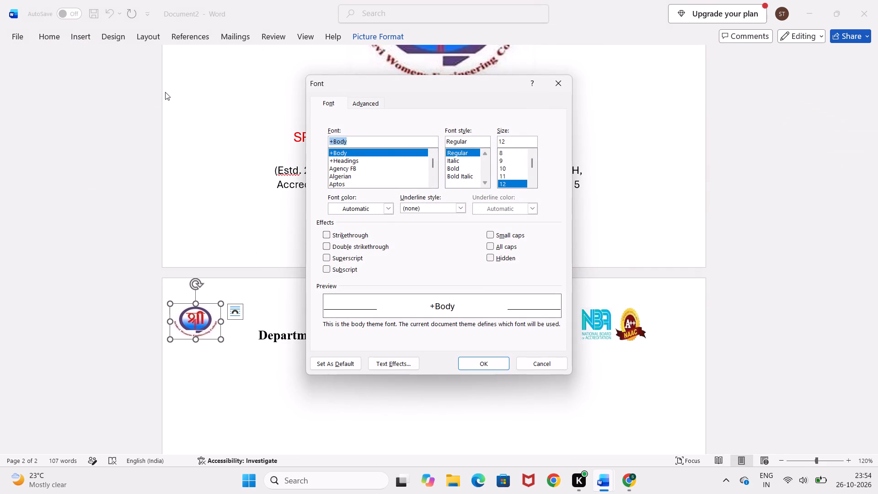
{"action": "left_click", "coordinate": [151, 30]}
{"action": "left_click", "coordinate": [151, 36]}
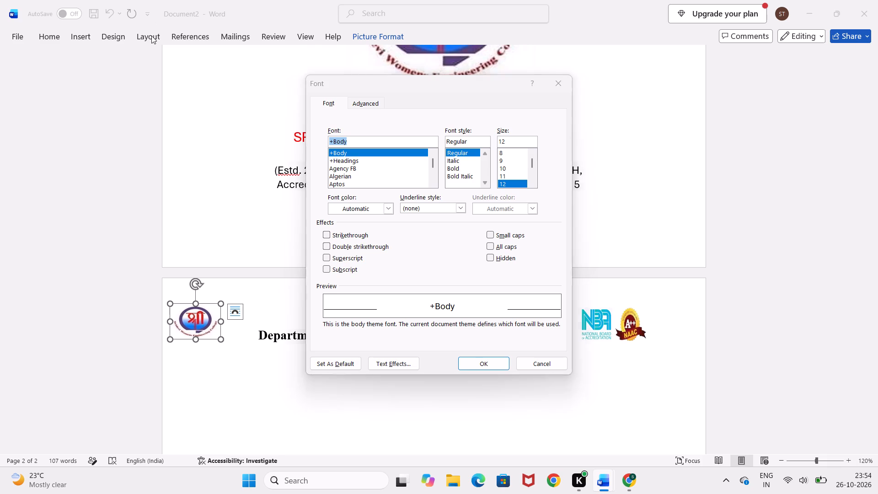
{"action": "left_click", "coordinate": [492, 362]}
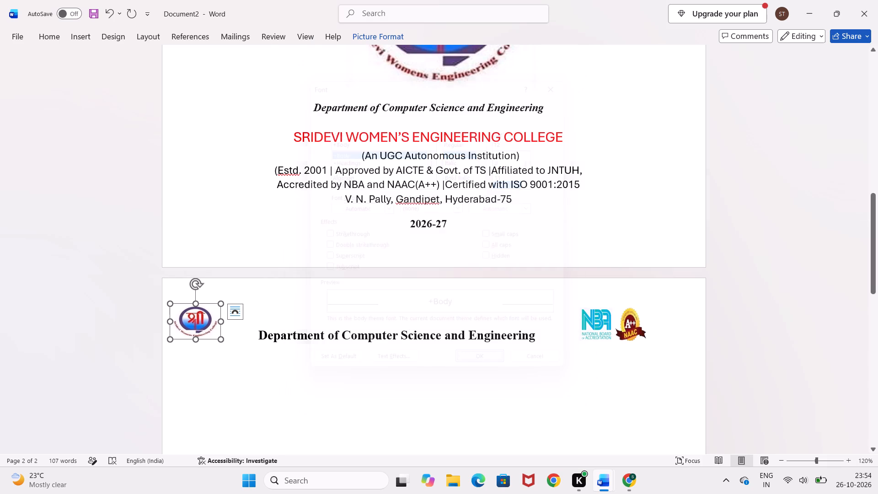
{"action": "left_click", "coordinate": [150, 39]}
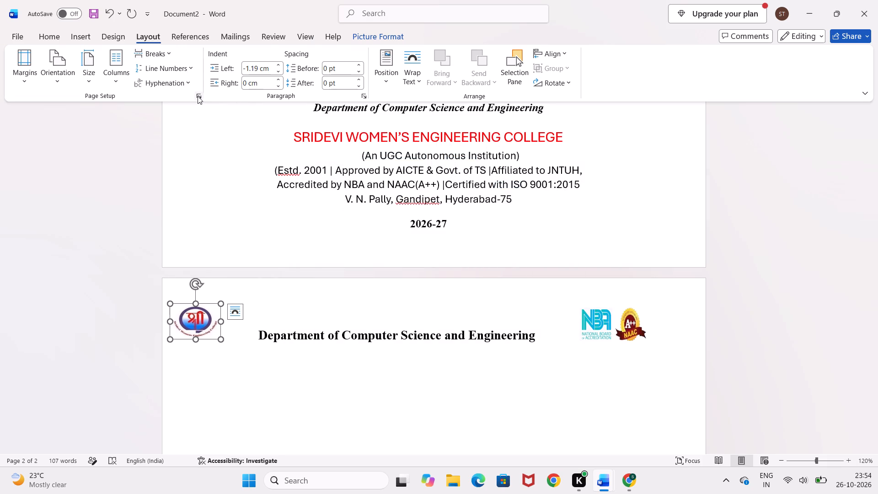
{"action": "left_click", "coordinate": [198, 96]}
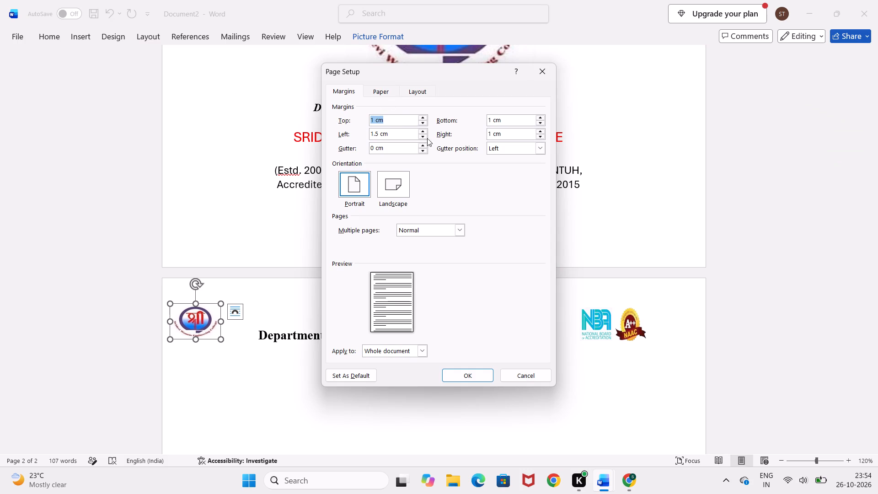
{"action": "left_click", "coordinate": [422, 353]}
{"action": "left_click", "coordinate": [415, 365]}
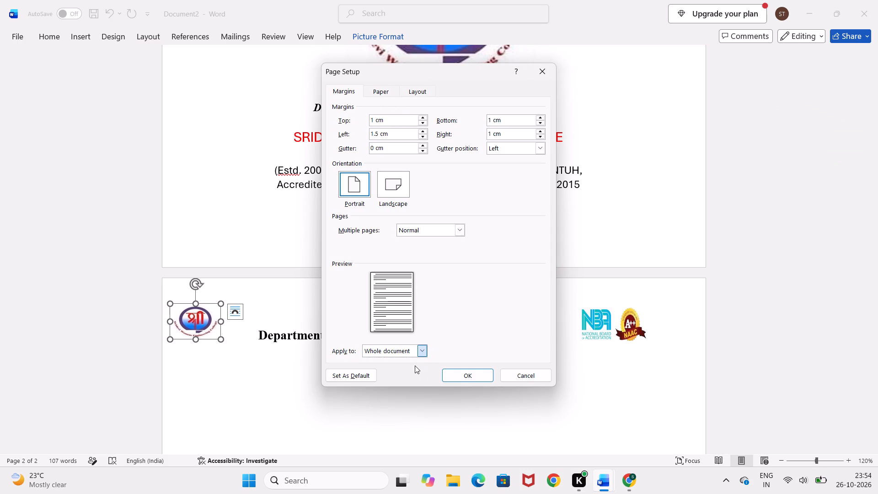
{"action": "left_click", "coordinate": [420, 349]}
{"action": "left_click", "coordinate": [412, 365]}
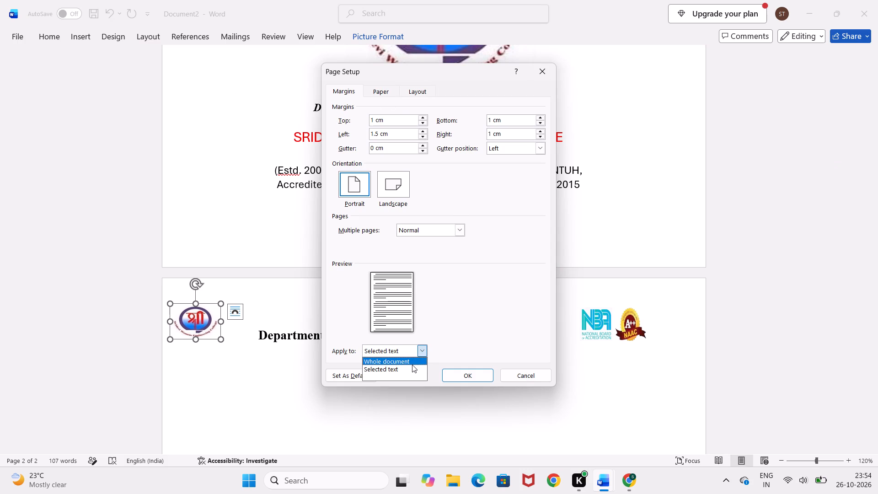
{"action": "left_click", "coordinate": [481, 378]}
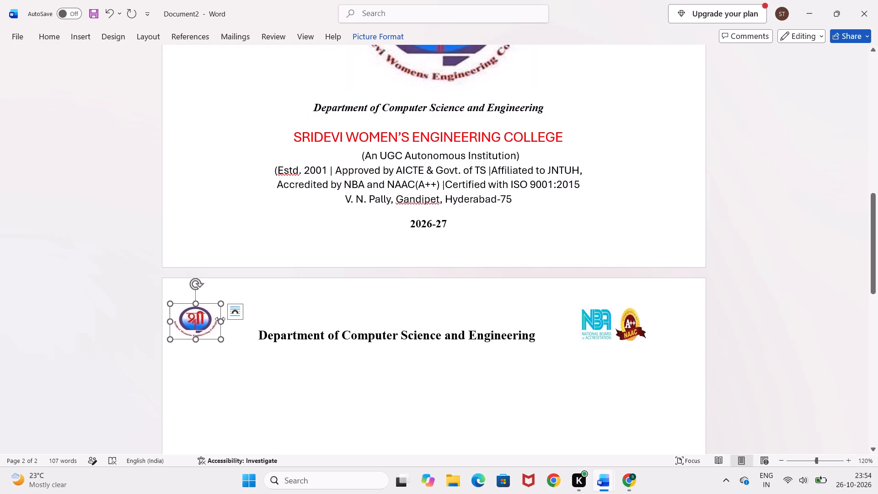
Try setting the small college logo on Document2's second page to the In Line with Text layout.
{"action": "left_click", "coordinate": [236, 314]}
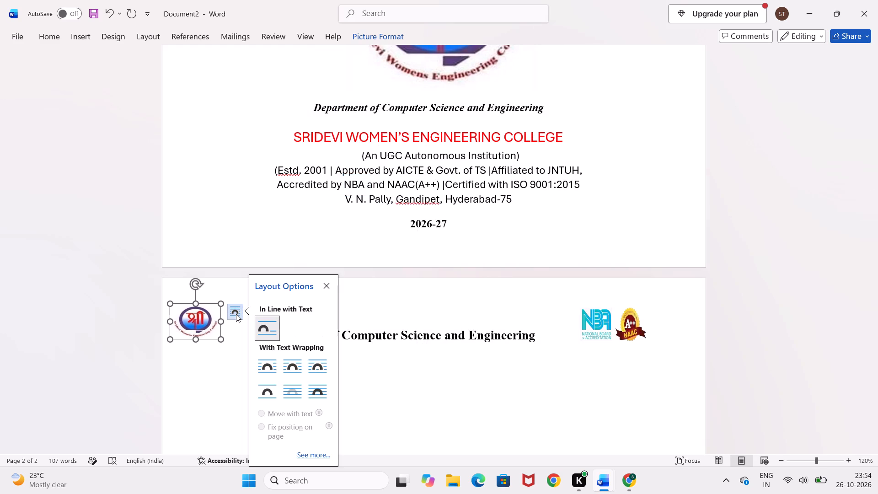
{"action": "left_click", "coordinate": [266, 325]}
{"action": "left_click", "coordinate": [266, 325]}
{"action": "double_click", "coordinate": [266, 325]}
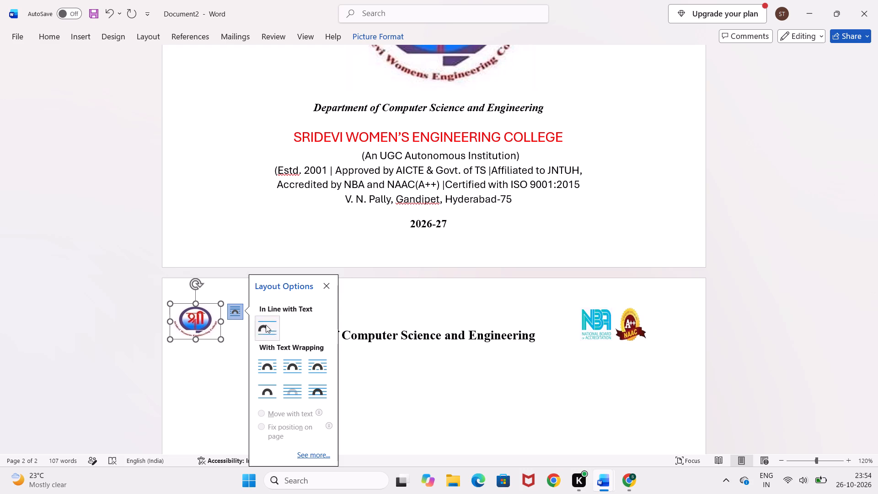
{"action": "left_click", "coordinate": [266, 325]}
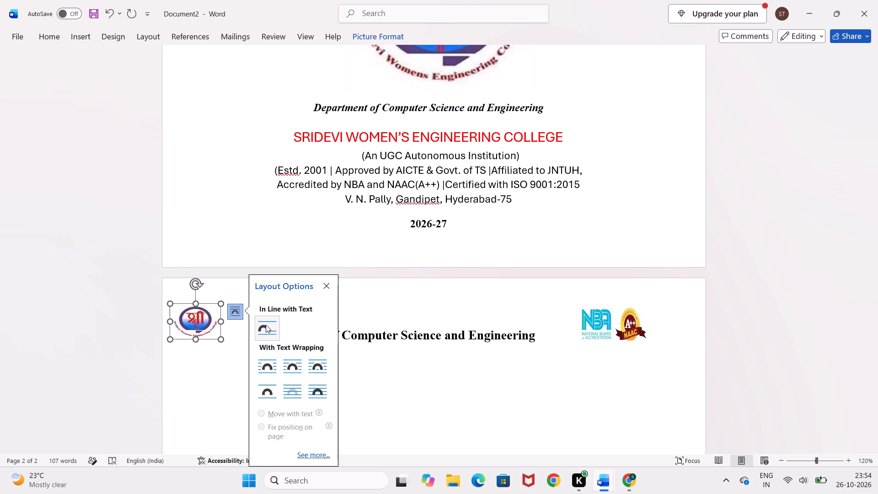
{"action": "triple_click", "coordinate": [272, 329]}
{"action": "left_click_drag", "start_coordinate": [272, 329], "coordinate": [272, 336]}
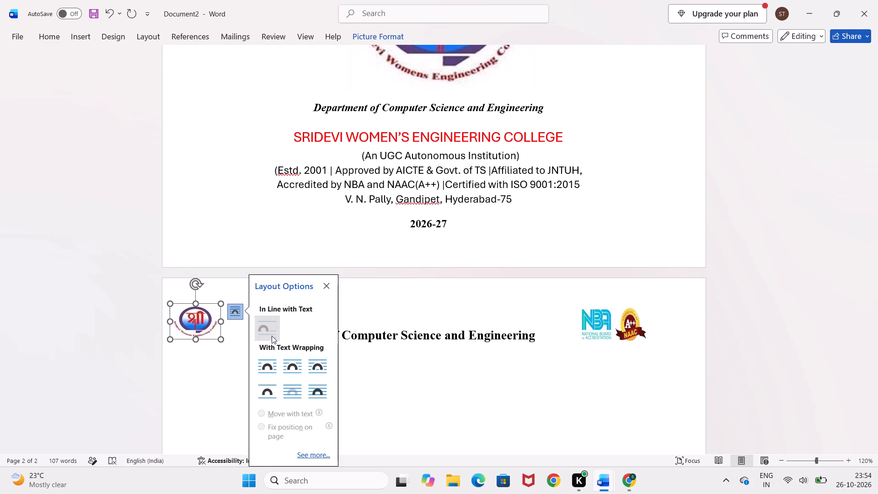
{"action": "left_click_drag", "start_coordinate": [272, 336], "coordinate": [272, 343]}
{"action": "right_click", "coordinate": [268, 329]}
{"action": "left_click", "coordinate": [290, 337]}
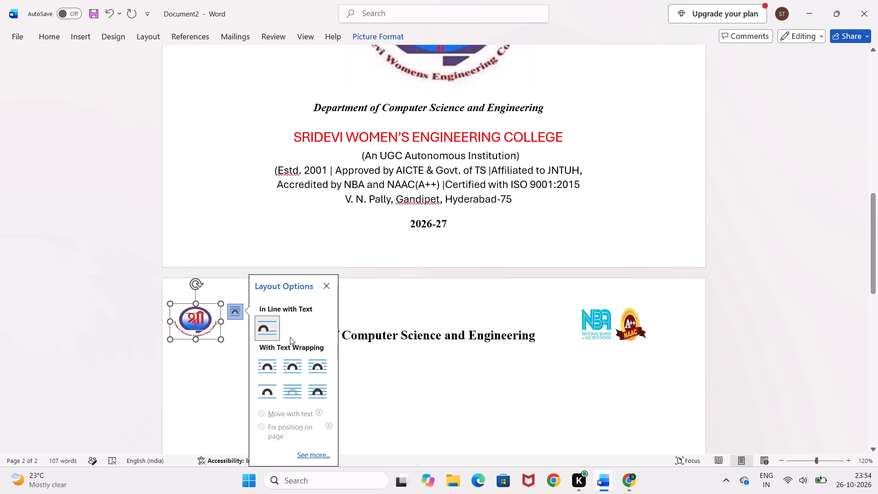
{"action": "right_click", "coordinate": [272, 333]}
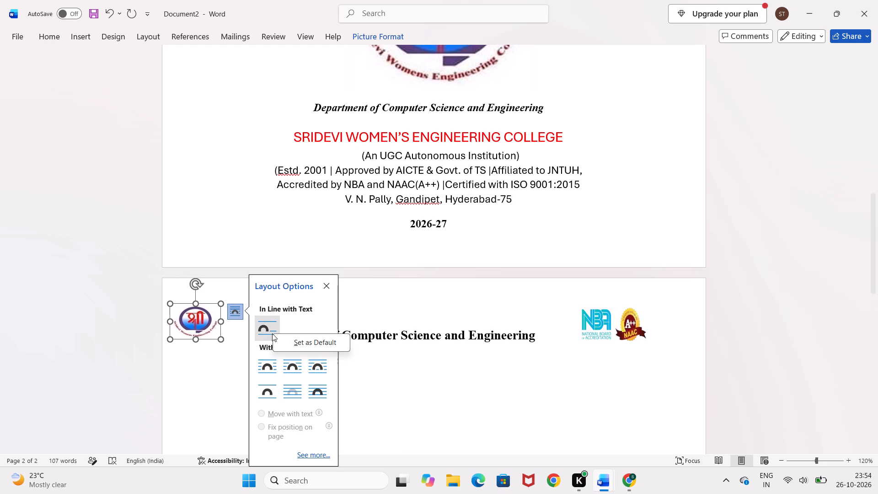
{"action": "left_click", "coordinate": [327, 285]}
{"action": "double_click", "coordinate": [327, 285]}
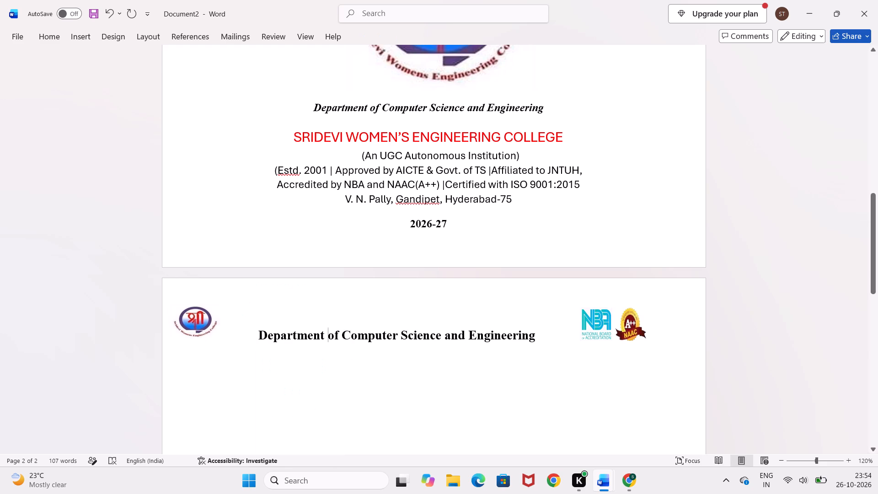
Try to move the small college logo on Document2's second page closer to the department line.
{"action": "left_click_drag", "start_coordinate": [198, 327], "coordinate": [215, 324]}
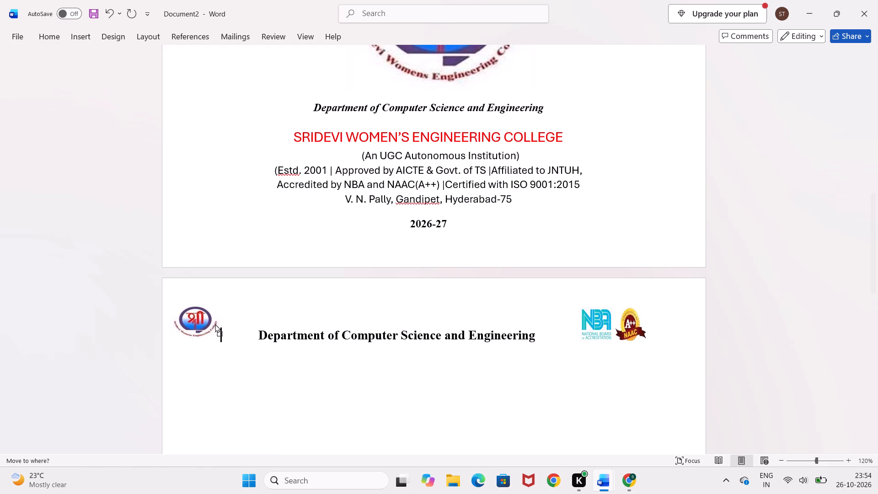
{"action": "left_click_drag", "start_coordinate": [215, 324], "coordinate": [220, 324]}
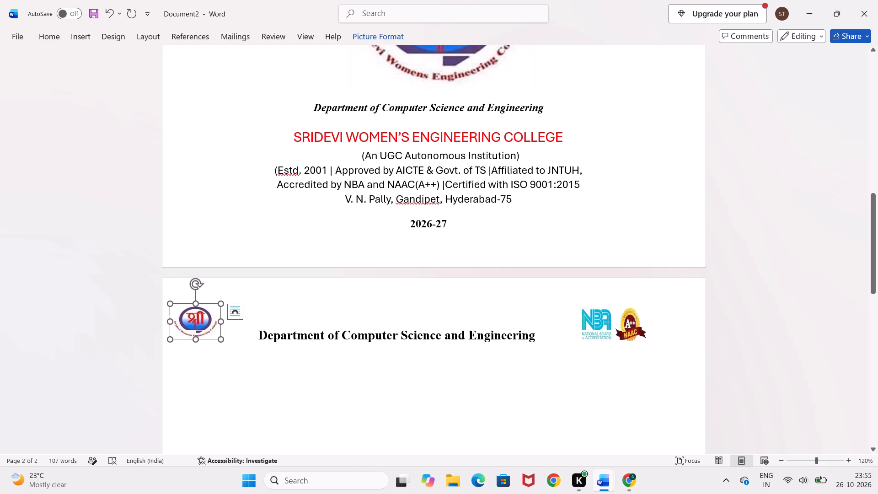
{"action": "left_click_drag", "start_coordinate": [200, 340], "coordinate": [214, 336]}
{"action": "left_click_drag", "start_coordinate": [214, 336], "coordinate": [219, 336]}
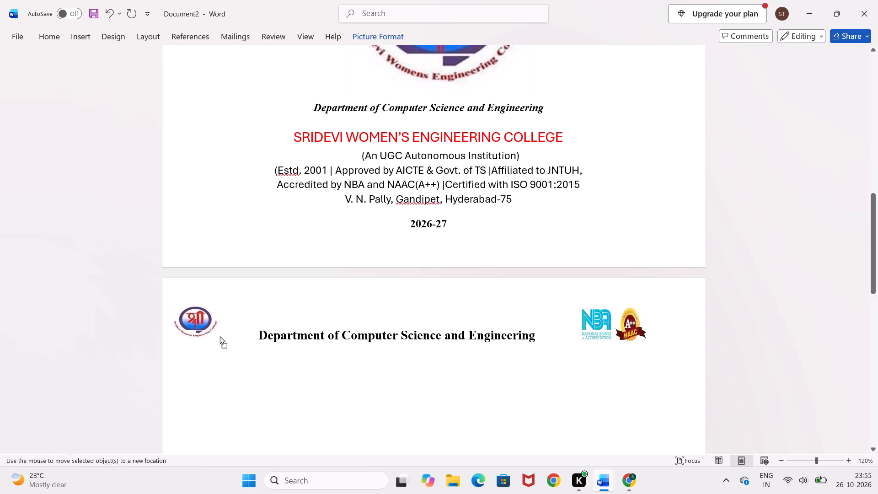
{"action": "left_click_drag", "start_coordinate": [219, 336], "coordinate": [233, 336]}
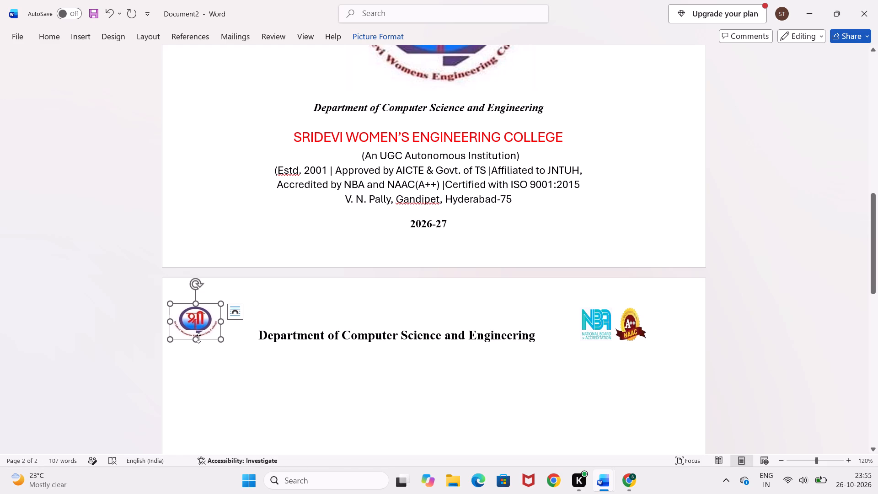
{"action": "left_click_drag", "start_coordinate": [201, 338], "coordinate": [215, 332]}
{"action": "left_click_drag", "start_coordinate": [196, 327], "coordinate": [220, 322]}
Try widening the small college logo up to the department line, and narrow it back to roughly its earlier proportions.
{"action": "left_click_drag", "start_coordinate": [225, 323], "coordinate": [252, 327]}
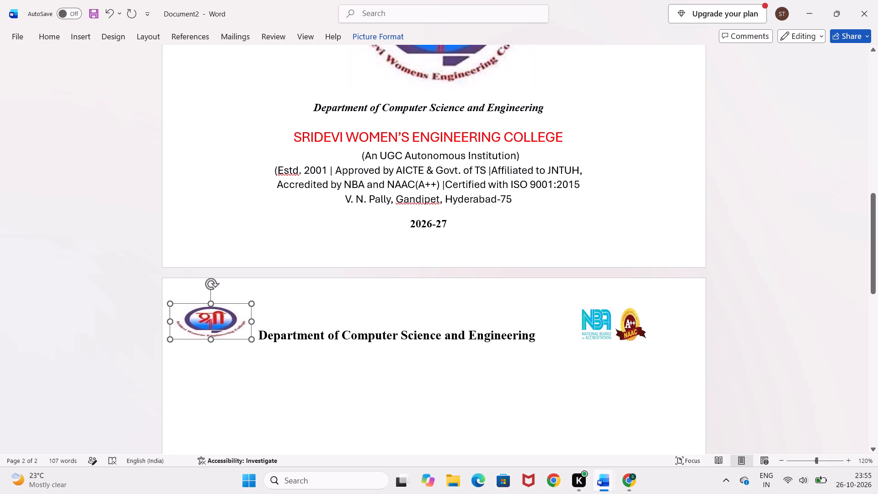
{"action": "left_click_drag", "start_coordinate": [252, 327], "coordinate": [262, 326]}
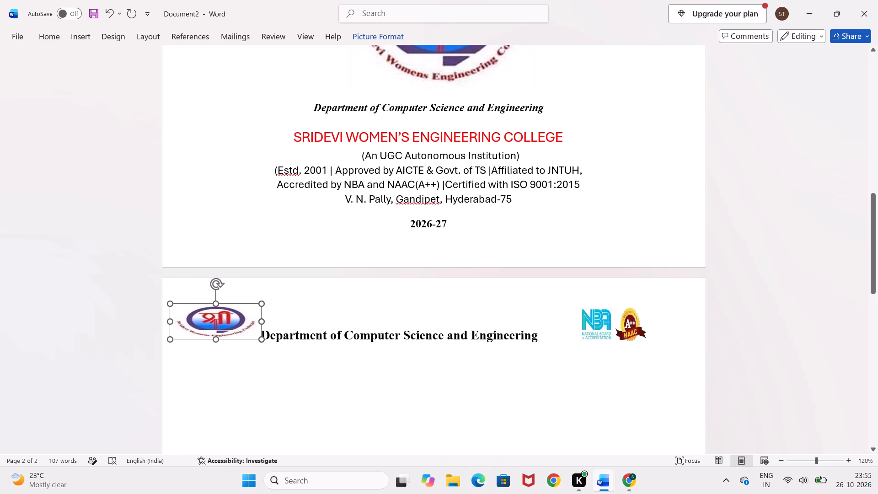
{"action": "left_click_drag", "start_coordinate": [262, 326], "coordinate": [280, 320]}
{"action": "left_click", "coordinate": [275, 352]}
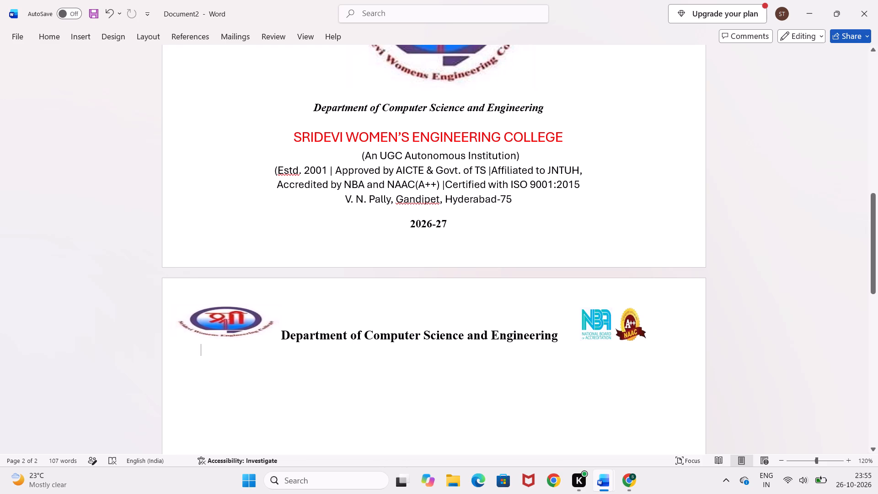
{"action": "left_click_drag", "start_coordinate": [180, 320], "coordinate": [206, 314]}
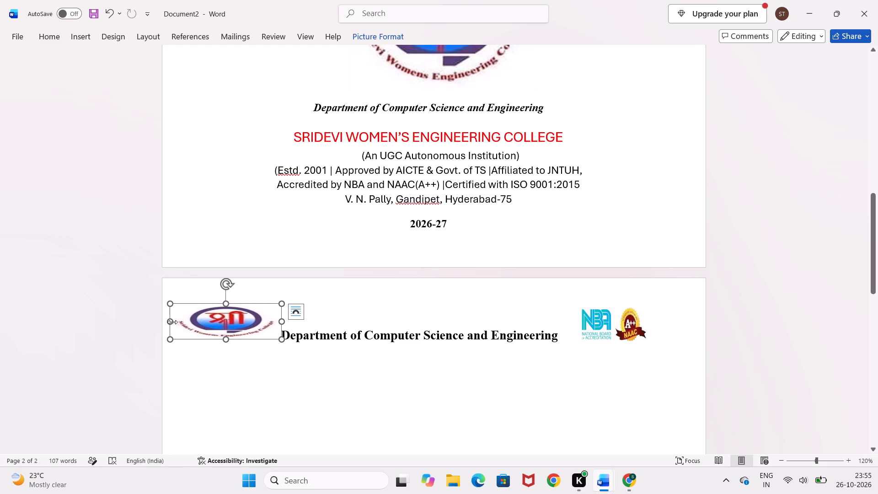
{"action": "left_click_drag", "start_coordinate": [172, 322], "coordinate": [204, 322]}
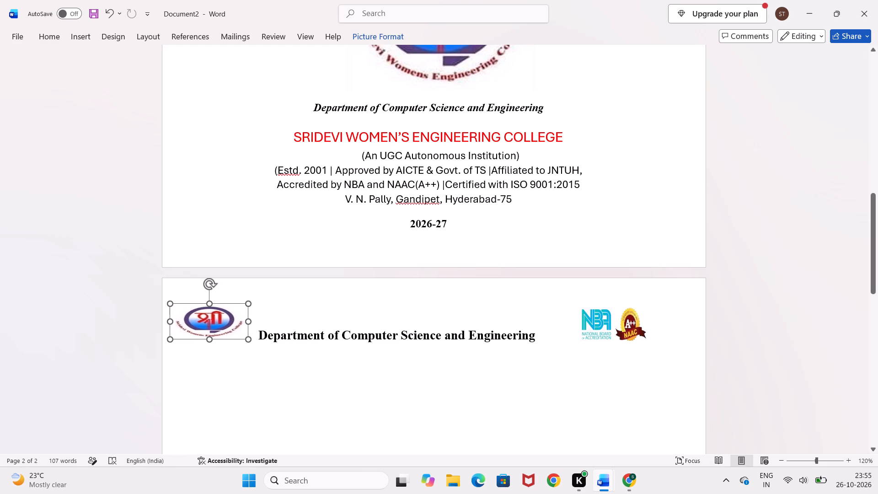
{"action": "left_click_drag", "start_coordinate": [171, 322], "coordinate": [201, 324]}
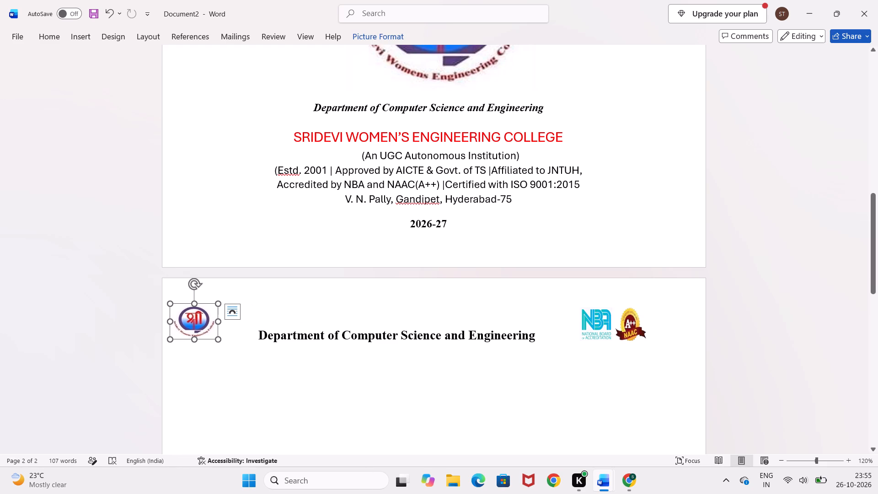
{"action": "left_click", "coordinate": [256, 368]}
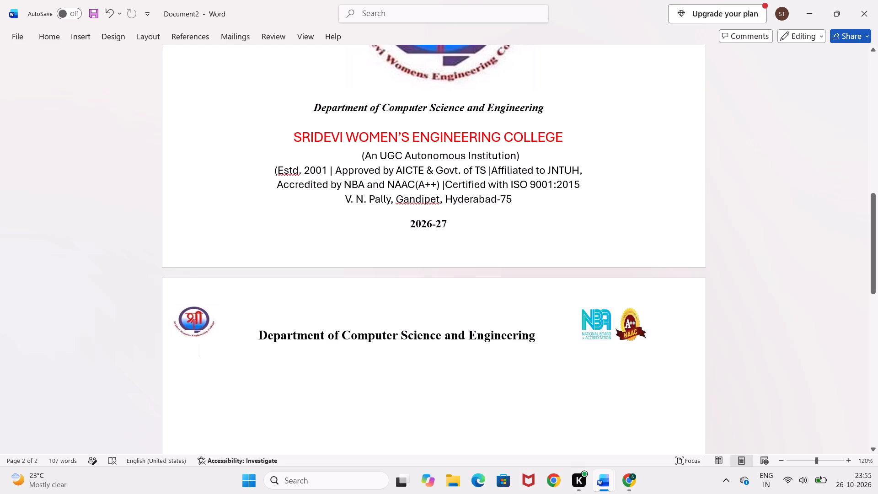
Delete the whole row of college logo, department line and NBA and NAAC logos from Document2's second page.
{"action": "left_click_drag", "start_coordinate": [181, 303], "coordinate": [616, 343]}
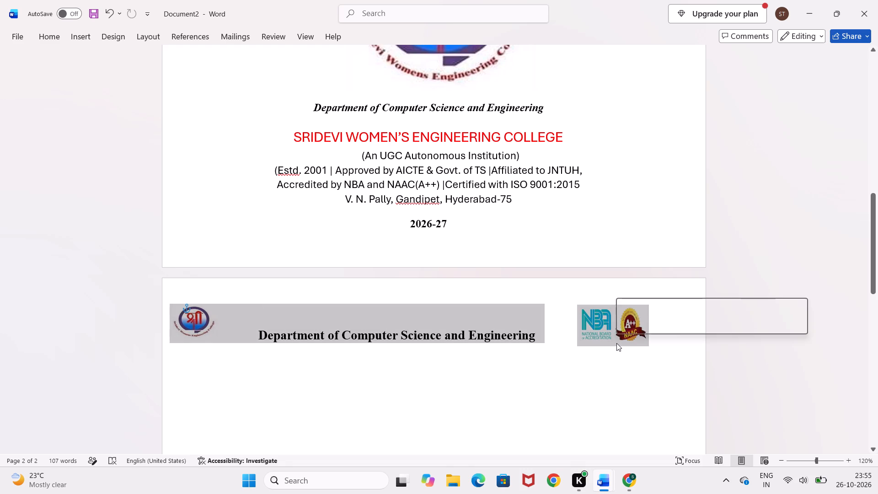
{"action": "key", "text": "BackSpace"}
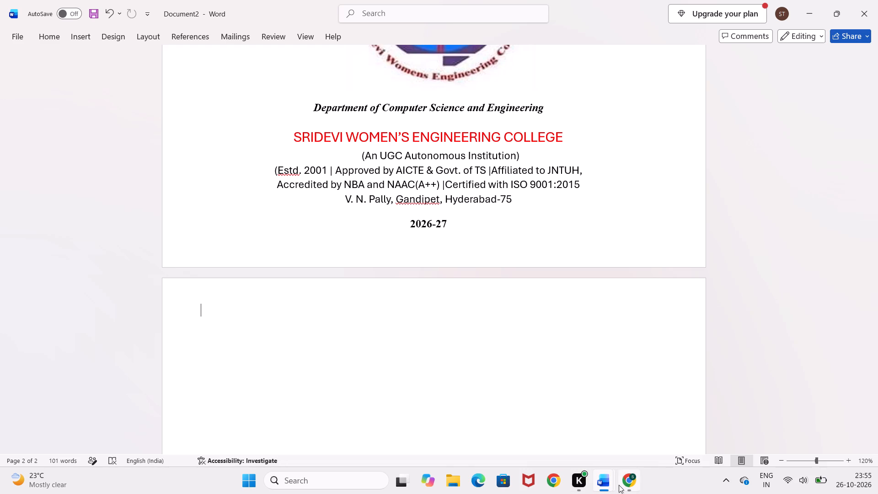
Copy the small college logo from the edit document's department row onto Document2's blank second page.
{"action": "left_click", "coordinate": [648, 416]}
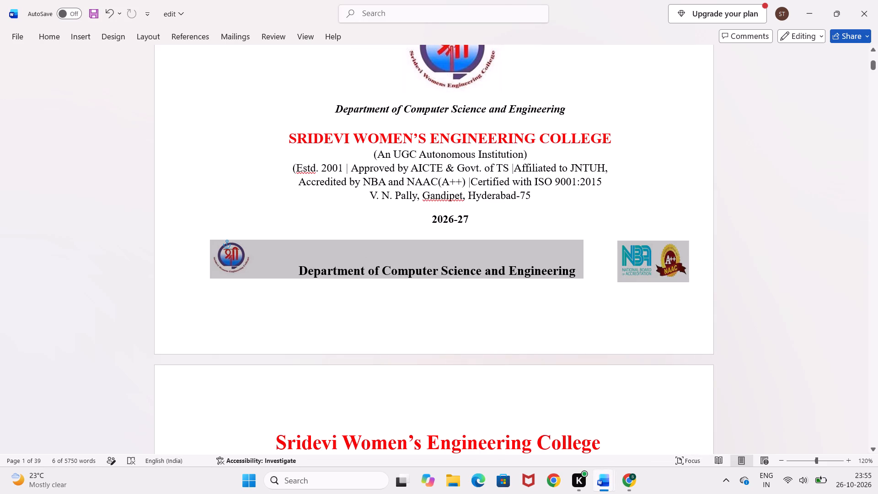
{"action": "left_click", "coordinate": [380, 345]}
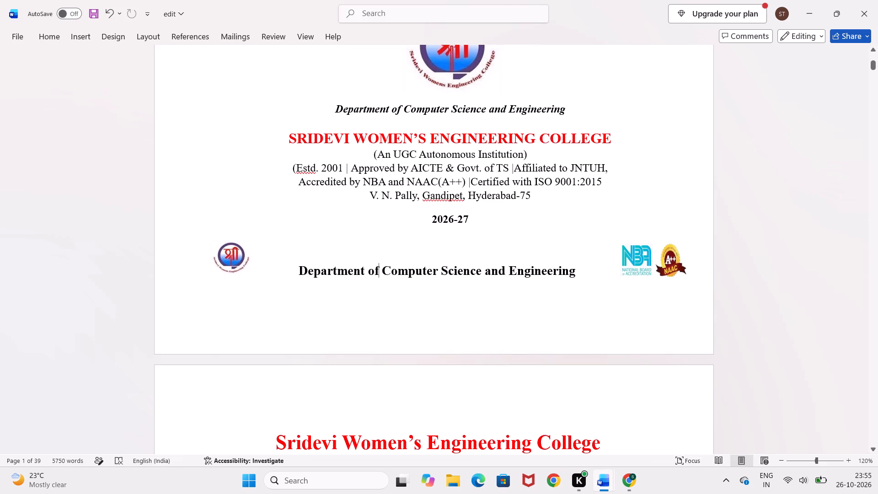
{"action": "right_click", "coordinate": [241, 259]}
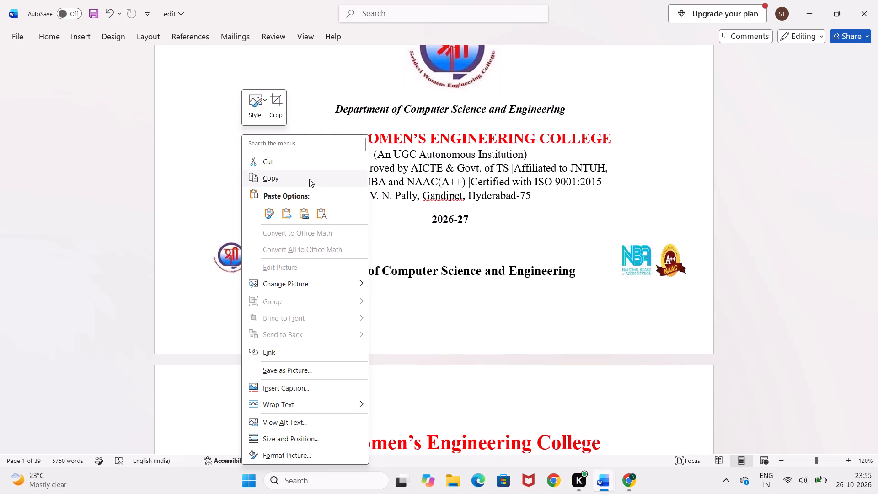
{"action": "left_click", "coordinate": [309, 179]}
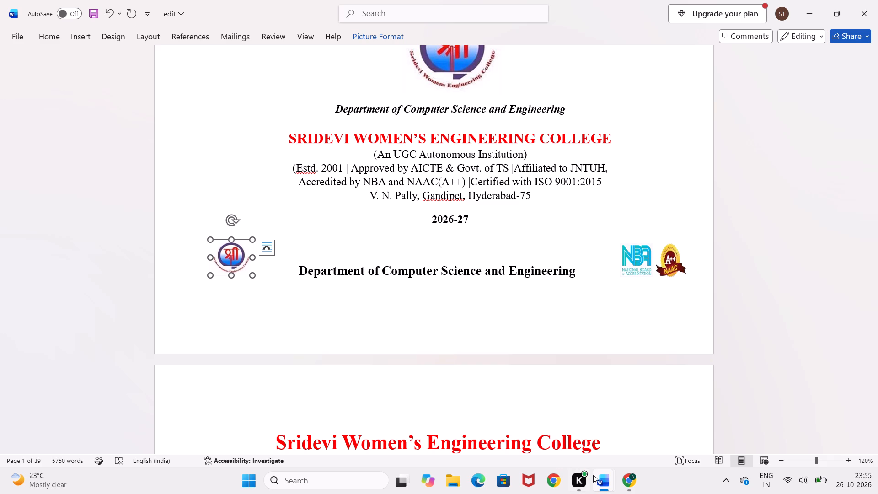
{"action": "left_click", "coordinate": [568, 450]}
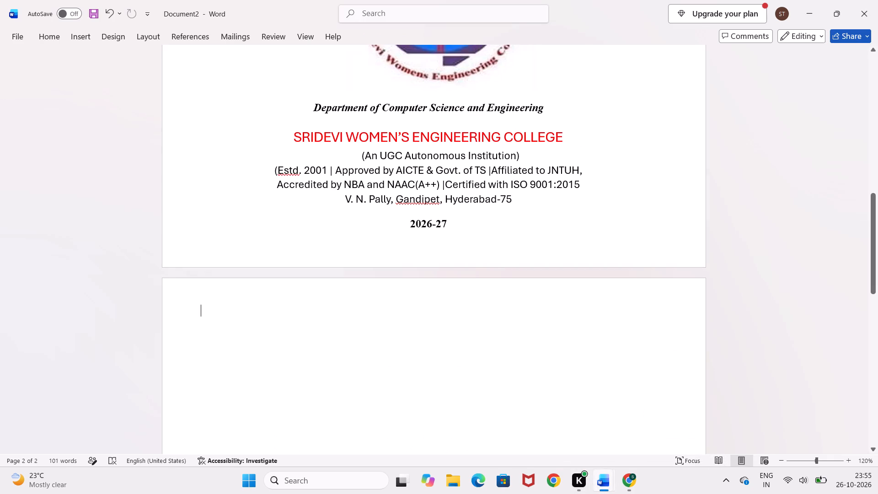
{"action": "key", "text": "ctrl+v"}
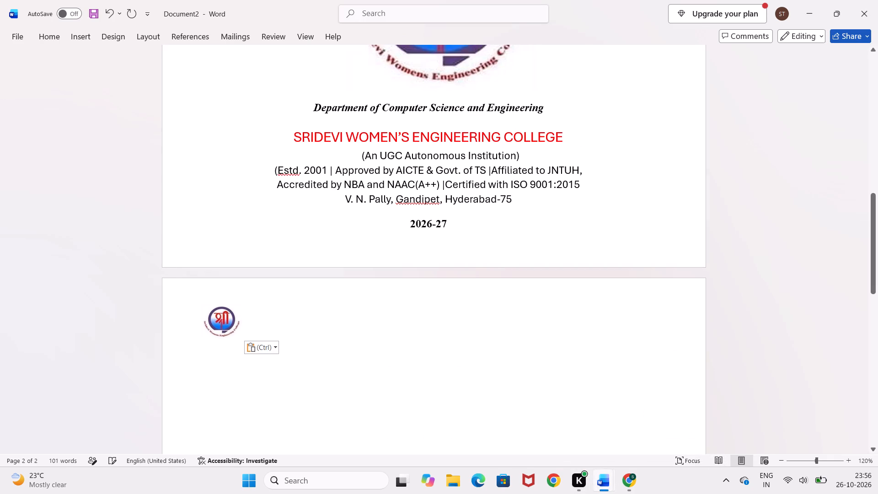
Place a text insertion point beside the small college logo on Document2's second page.
{"action": "left_click", "coordinate": [417, 318]}
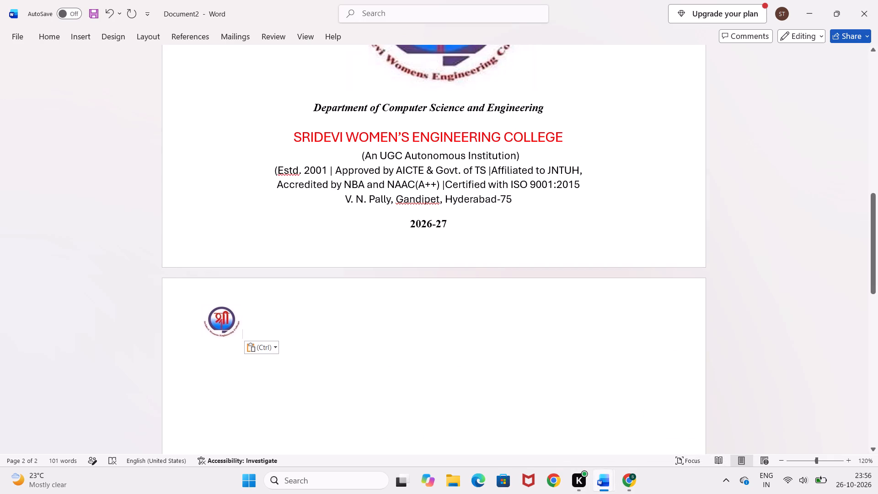
{"action": "left_click", "coordinate": [371, 313]}
{"action": "left_click", "coordinate": [337, 317]}
{"action": "double_click", "coordinate": [337, 317]}
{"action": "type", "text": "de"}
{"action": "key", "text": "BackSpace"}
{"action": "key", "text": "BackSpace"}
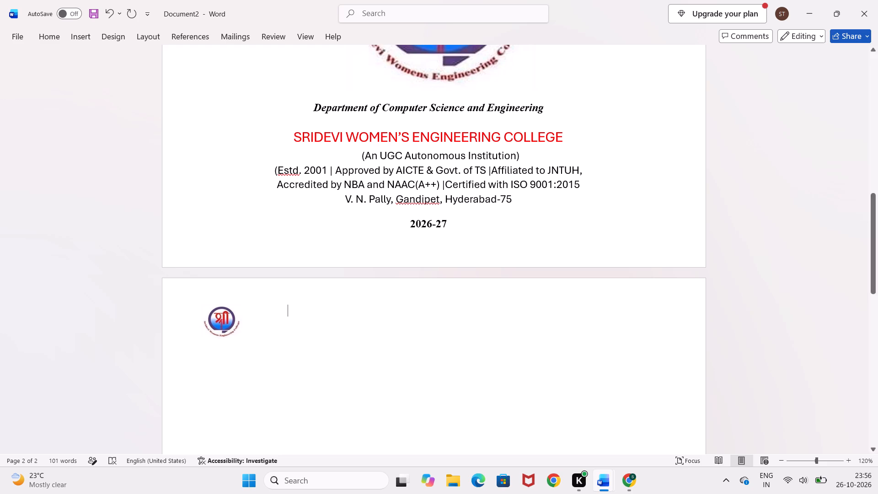
Copy the bold "Department of Computer Science and Engineering" line from the edit document to beside the college logo in Document2.
{"action": "left_click", "coordinate": [634, 434]}
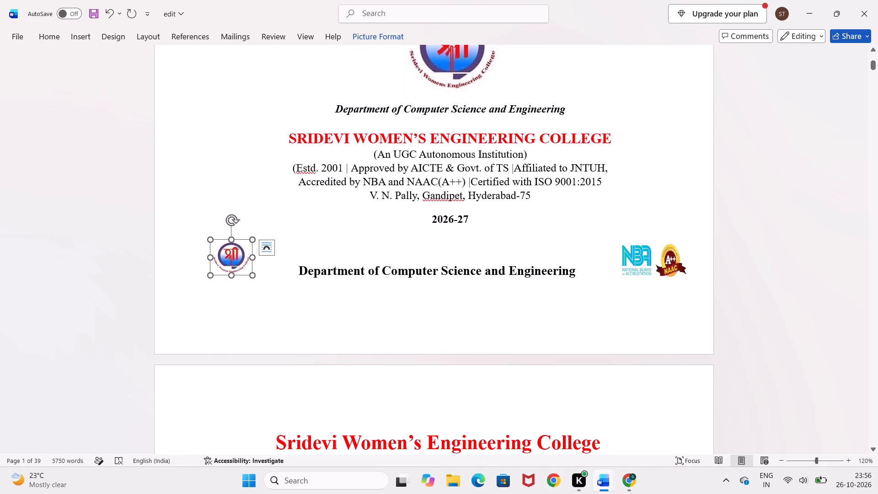
{"action": "left_click_drag", "start_coordinate": [298, 268], "coordinate": [547, 307]}
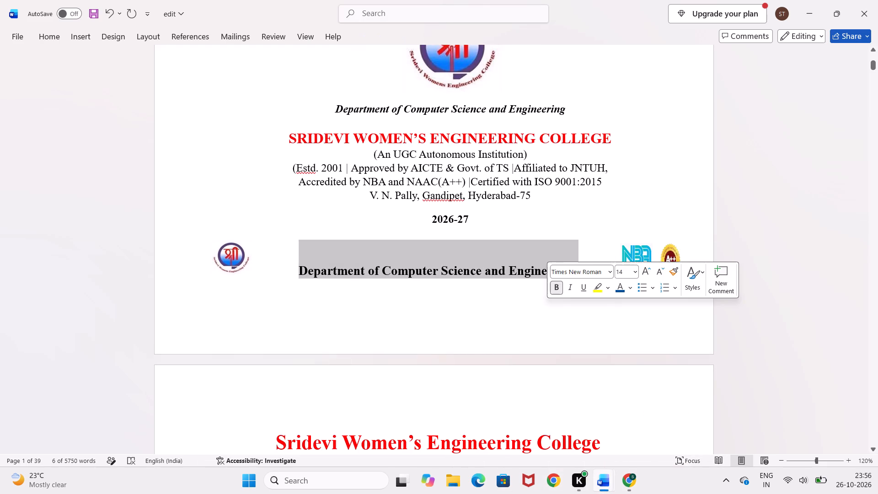
{"action": "key", "text": "ctrl+c"}
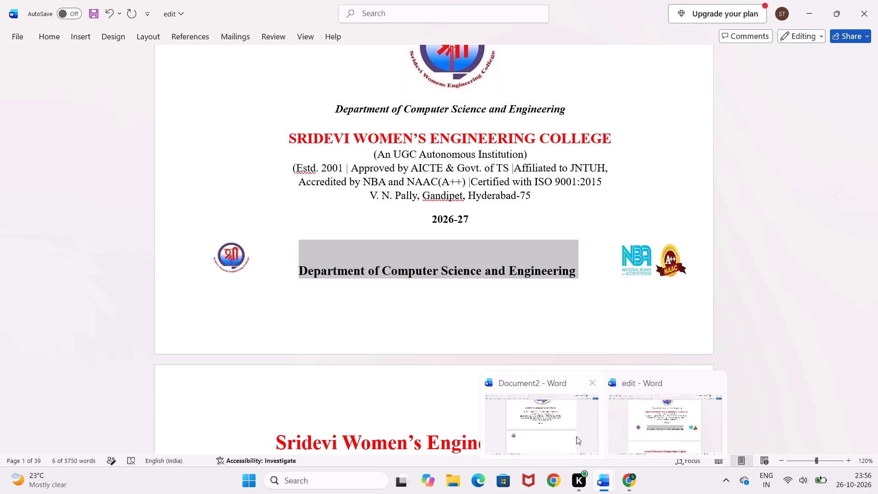
{"action": "left_click", "coordinate": [576, 436]}
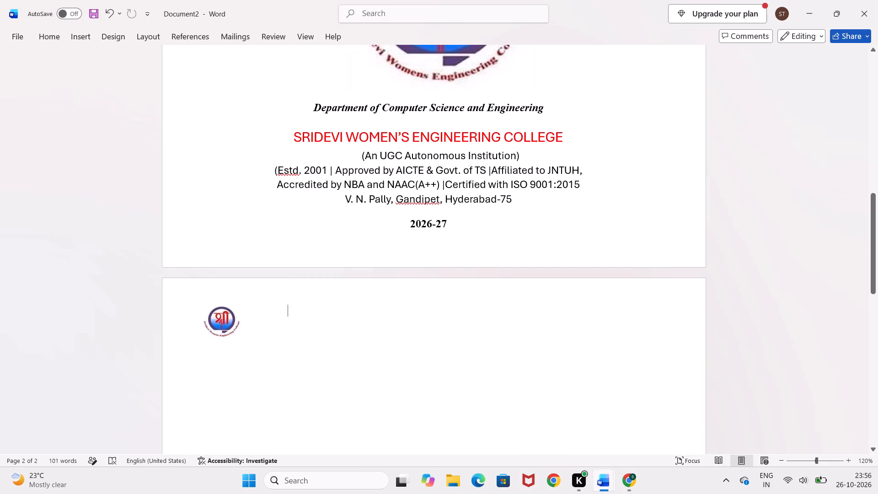
{"action": "key", "text": "ctrl+v"}
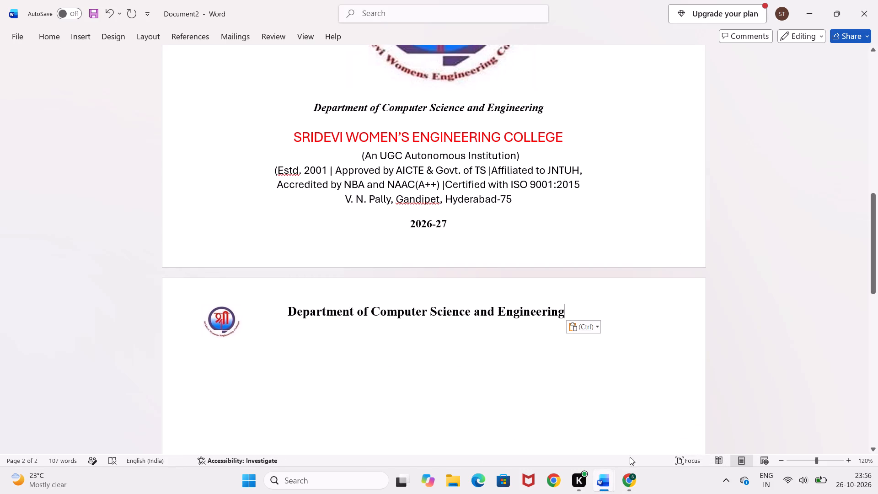
Copy the NBA and NAAC logos from the edit document's department row, keeping them near the row's end.
{"action": "left_click", "coordinate": [658, 425]}
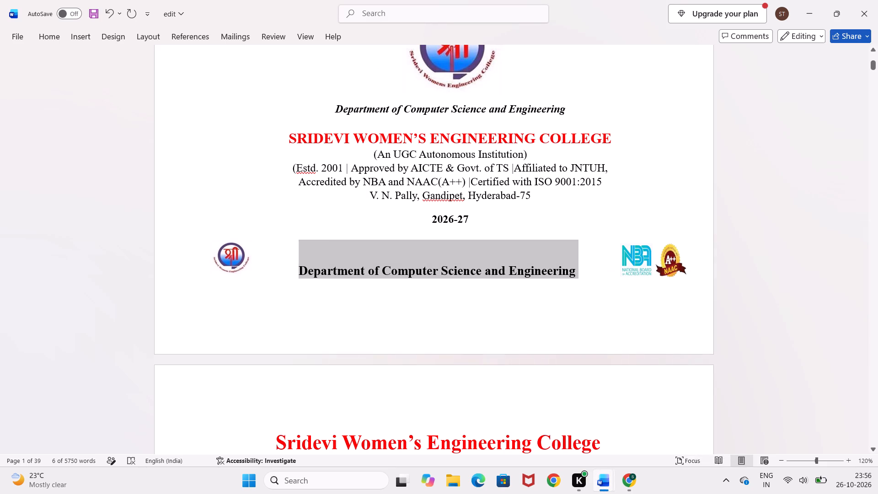
{"action": "left_click_drag", "start_coordinate": [623, 245], "coordinate": [708, 274]}
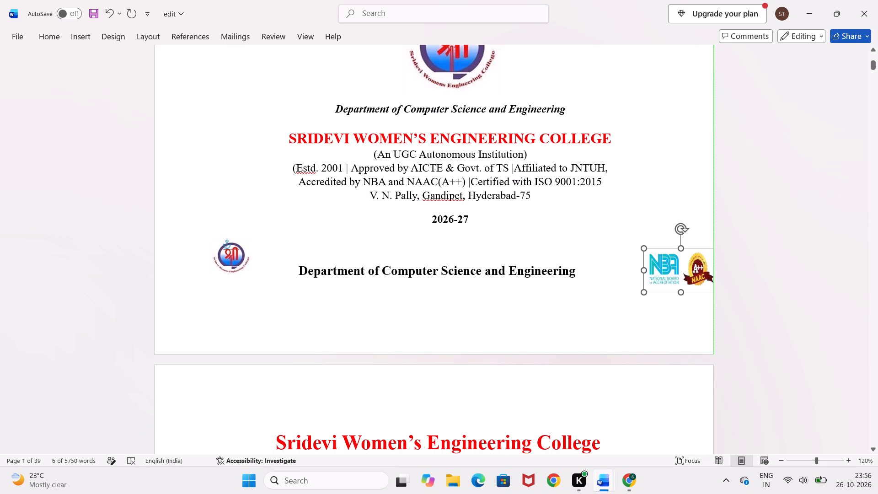
{"action": "left_click_drag", "start_coordinate": [708, 274], "coordinate": [653, 264]}
{"action": "left_click_drag", "start_coordinate": [653, 264], "coordinate": [648, 264]}
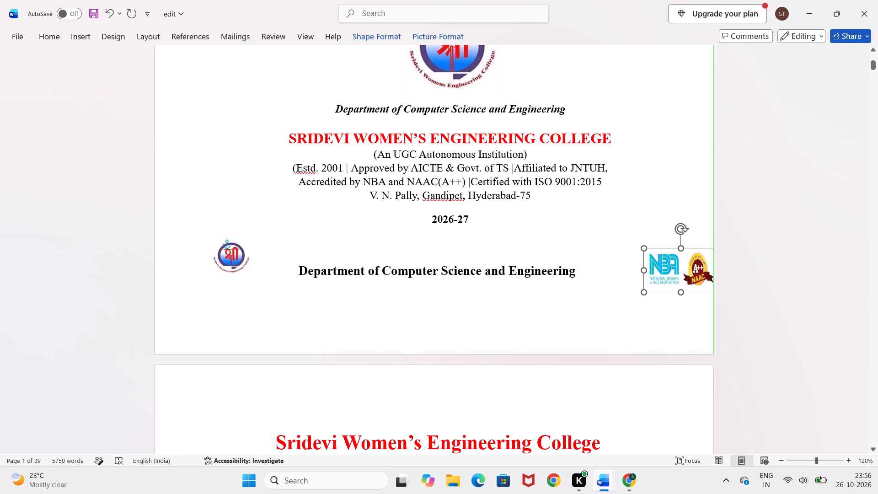
{"action": "left_click_drag", "start_coordinate": [648, 264], "coordinate": [625, 266]}
{"action": "right_click", "coordinate": [655, 285]}
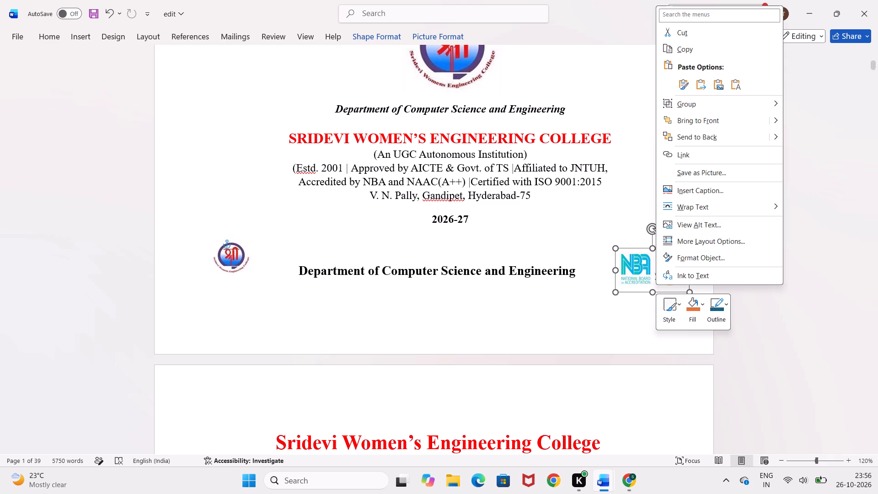
{"action": "left_click", "coordinate": [686, 53]}
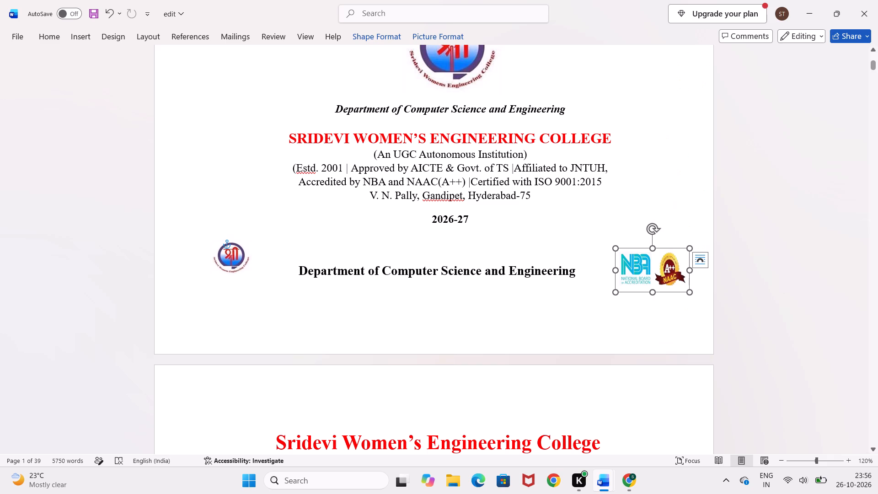
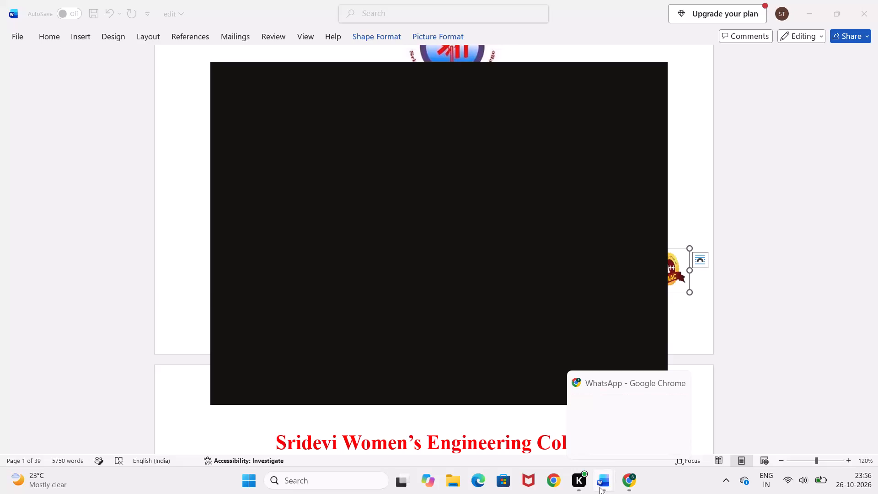
Switch to Document2 and add a space after the bold department line on the second page.
{"action": "left_click", "coordinate": [580, 442]}
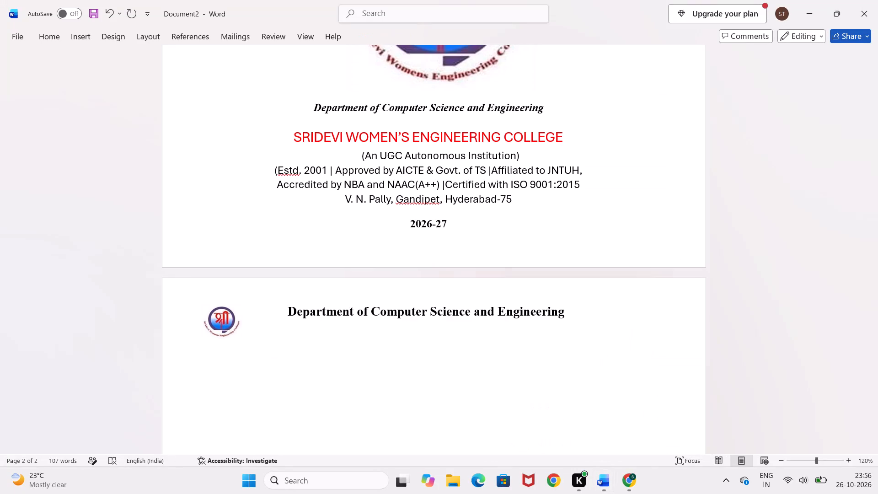
{"action": "left_click", "coordinate": [595, 324]}
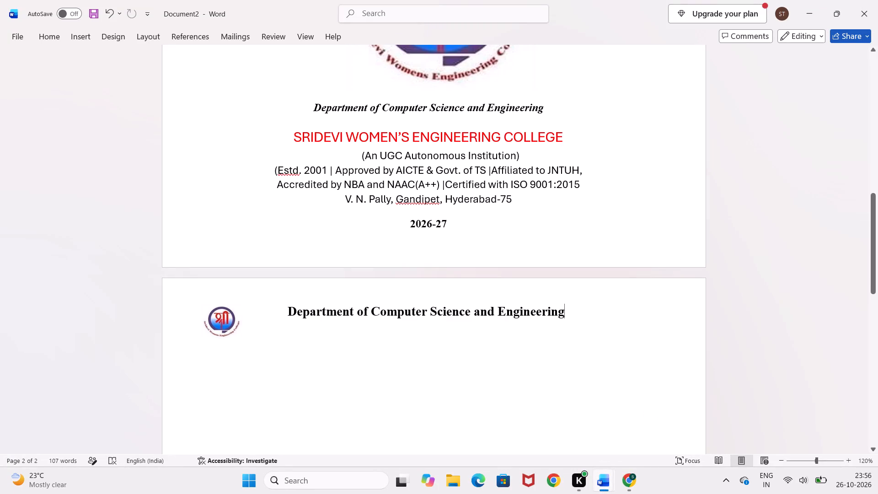
{"action": "key", "text": "space"}
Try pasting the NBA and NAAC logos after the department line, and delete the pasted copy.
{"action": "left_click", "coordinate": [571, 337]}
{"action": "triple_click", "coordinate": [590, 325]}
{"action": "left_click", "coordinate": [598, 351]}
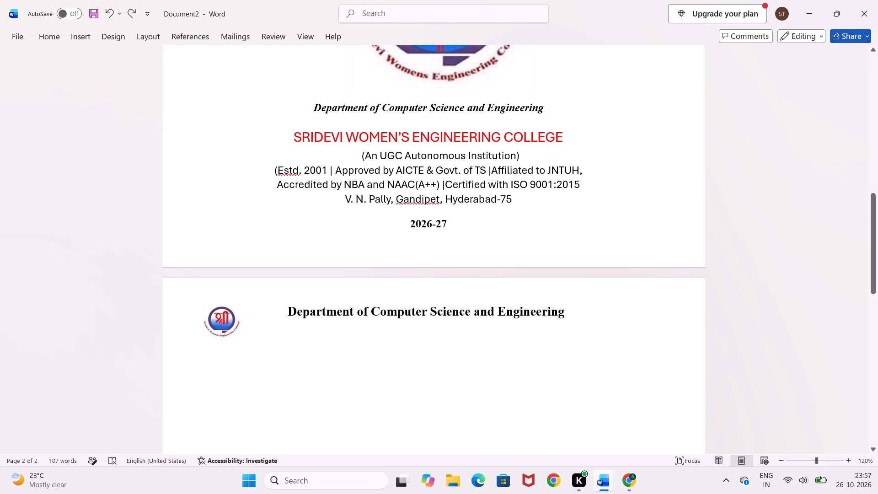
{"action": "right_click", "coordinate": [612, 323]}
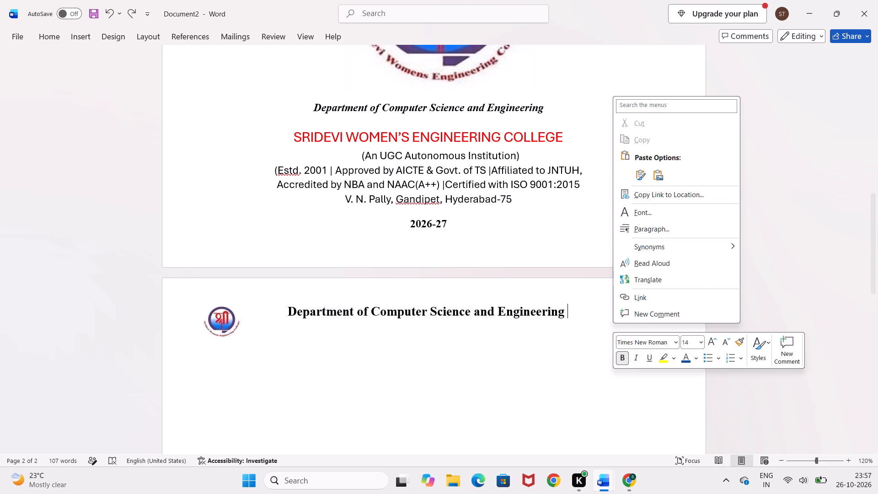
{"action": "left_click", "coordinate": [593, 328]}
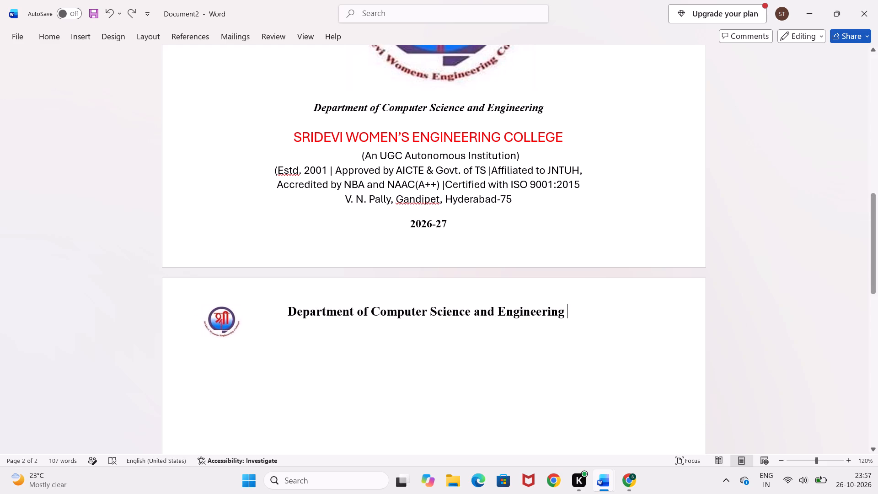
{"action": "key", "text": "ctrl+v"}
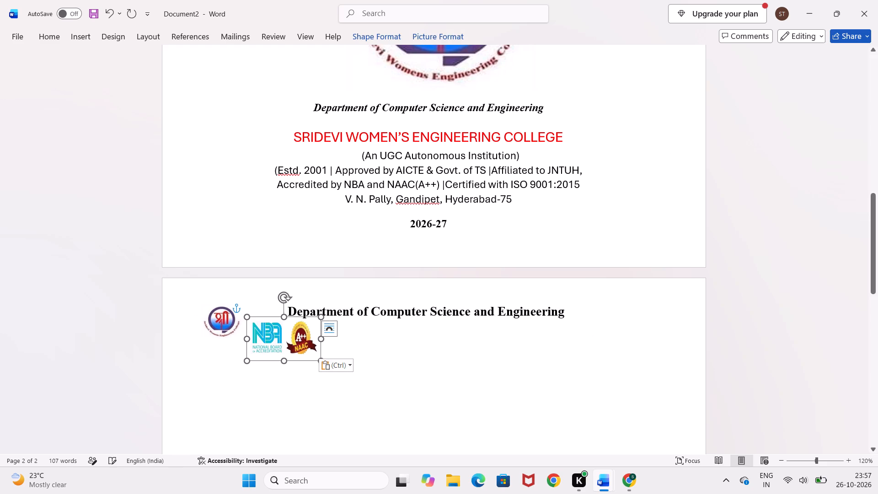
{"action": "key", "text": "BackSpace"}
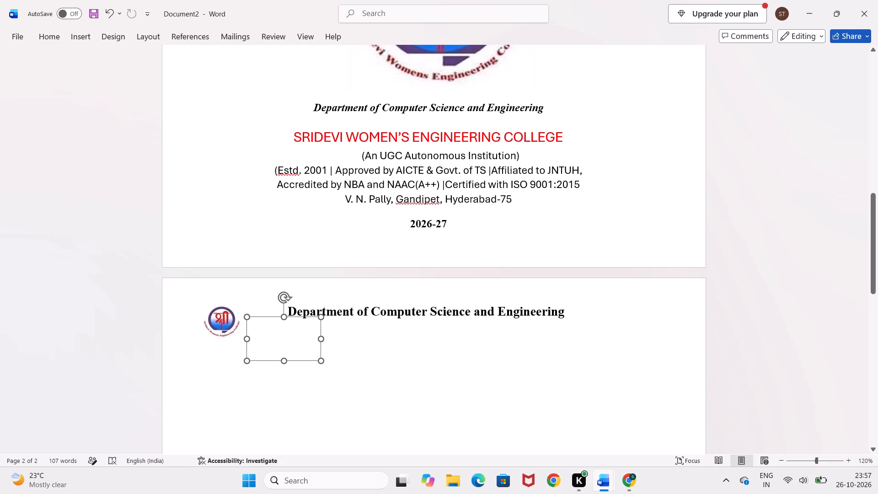
Pad the end of the second page's department line with a few more trailing spaces.
{"action": "left_click", "coordinate": [608, 381]}
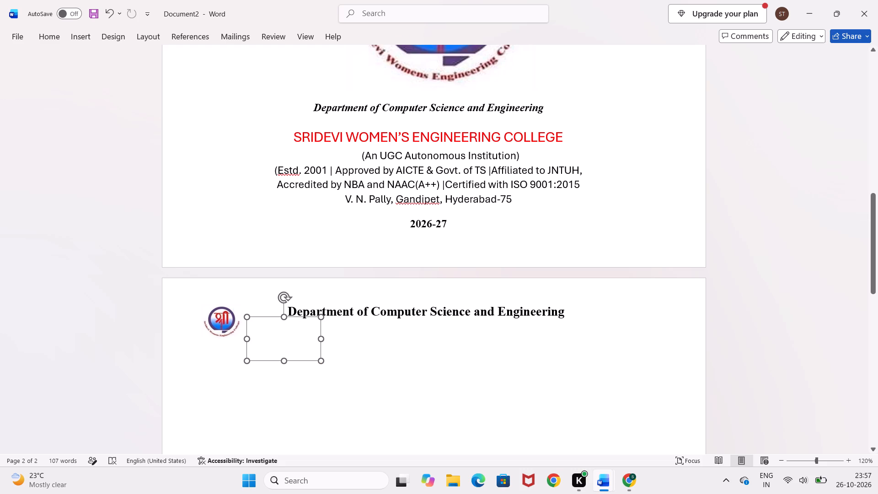
{"action": "left_click", "coordinate": [498, 367]}
{"action": "left_click", "coordinate": [615, 334]}
{"action": "left_click", "coordinate": [628, 317]}
{"action": "key", "text": "space"}
{"action": "key", "text": "space"}
{"action": "key", "text": "space"}
{"action": "key", "text": "space"}
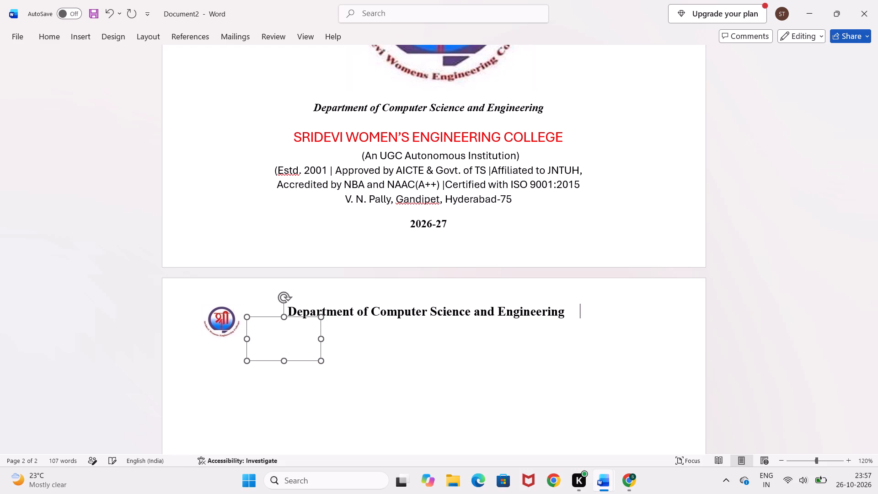
{"action": "key", "text": "space"}
{"action": "key", "text": "space"}
{"action": "key", "text": "space"}
{"action": "key", "text": "space"}
{"action": "key", "text": "space"}
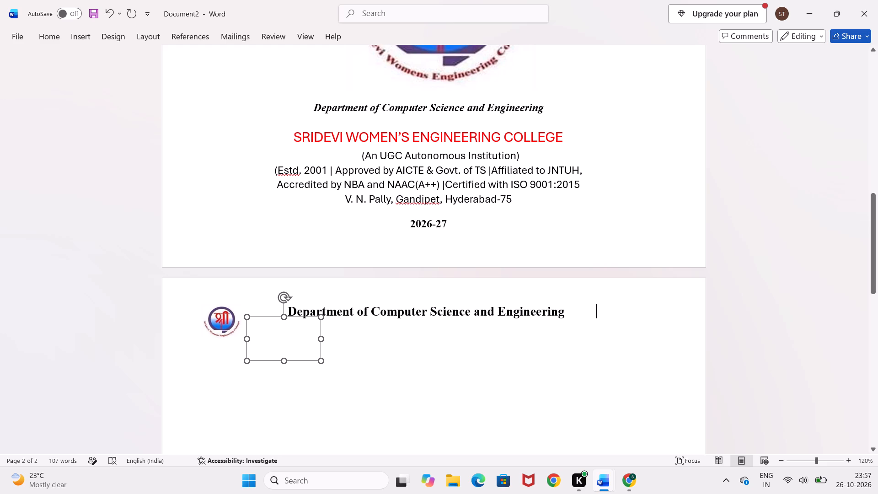
{"action": "key", "text": "BackSpace"}
{"action": "key", "text": "BackSpace"}
{"action": "key", "text": "BackSpace"}
{"action": "key", "text": "BackSpace"}
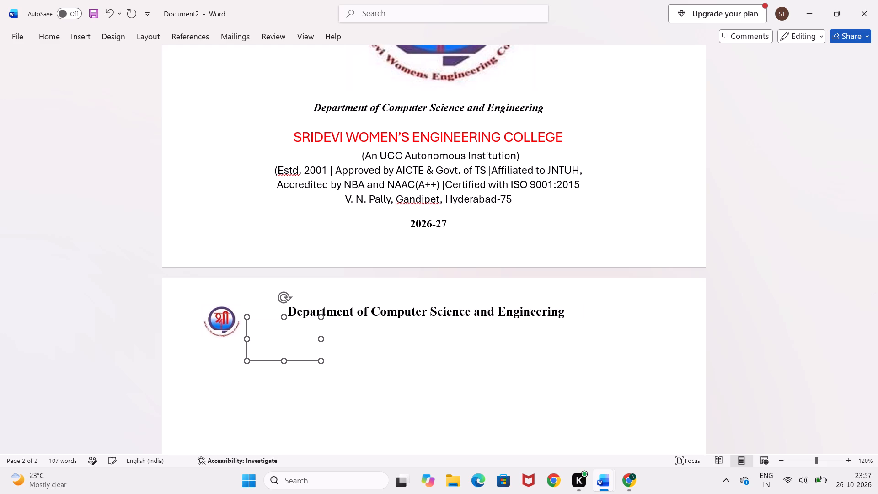
{"action": "key", "text": "BackSpace"}
{"action": "key", "text": "BackSpace"}
Paste the NBA and NAAC logos into Document2 and place them just after the end of the department line.
{"action": "key", "text": "ctrl+v"}
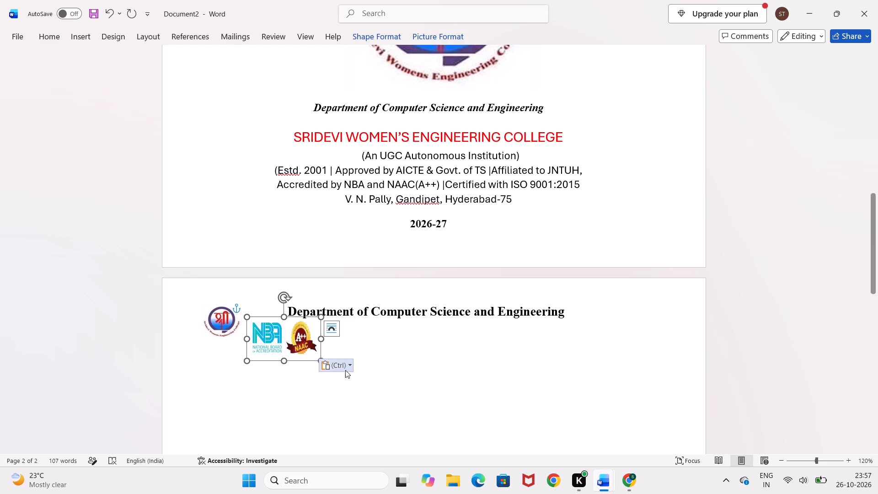
{"action": "left_click_drag", "start_coordinate": [279, 346], "coordinate": [454, 348]}
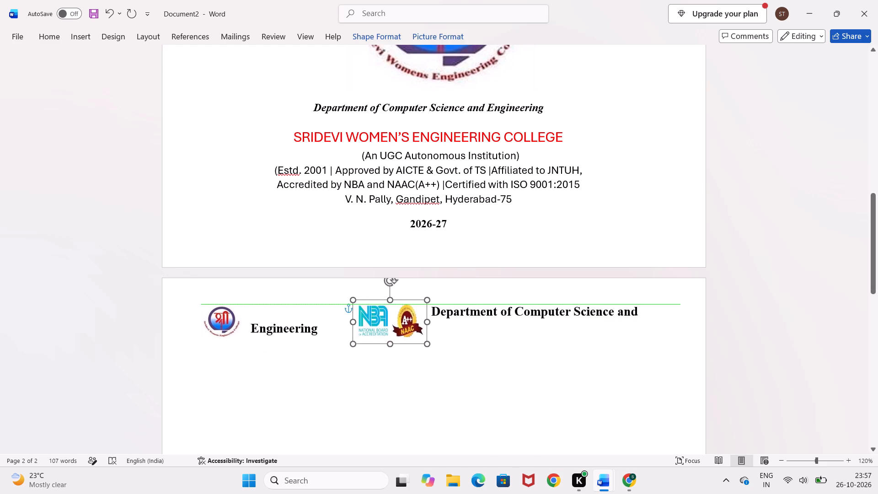
{"action": "left_click_drag", "start_coordinate": [454, 348], "coordinate": [618, 333]}
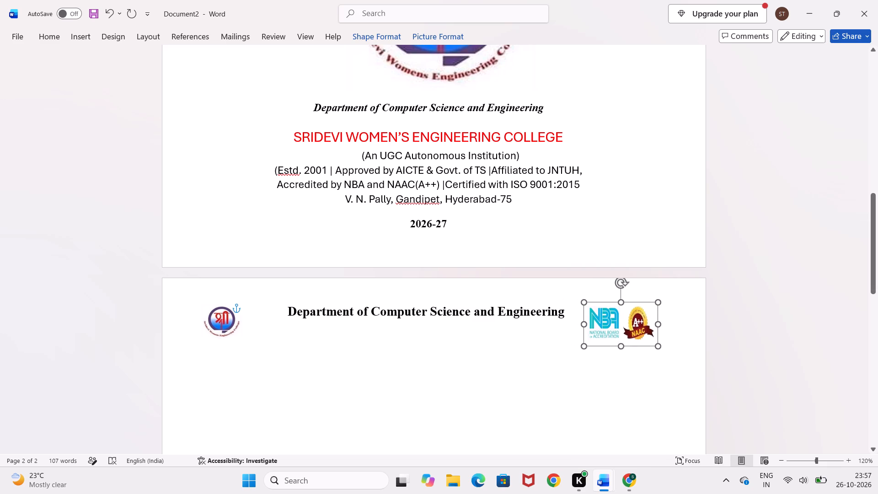
{"action": "left_click_drag", "start_coordinate": [618, 333], "coordinate": [618, 334]}
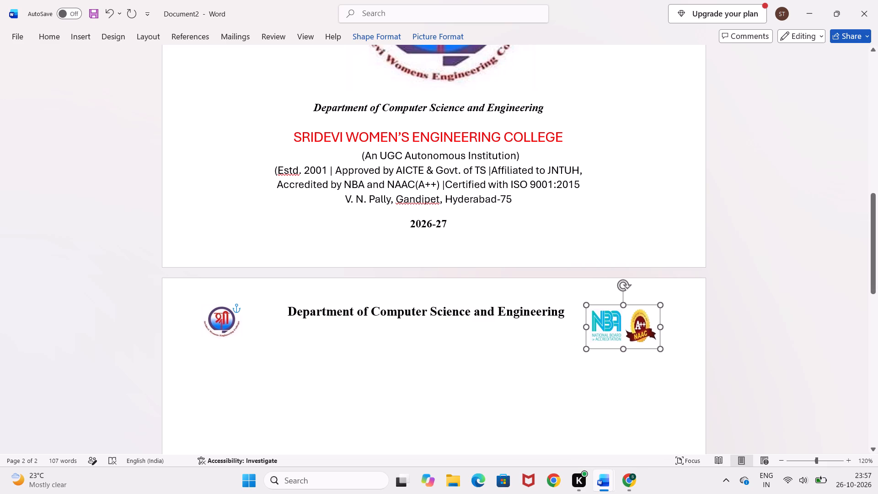
{"action": "left_click_drag", "start_coordinate": [618, 334], "coordinate": [613, 334]}
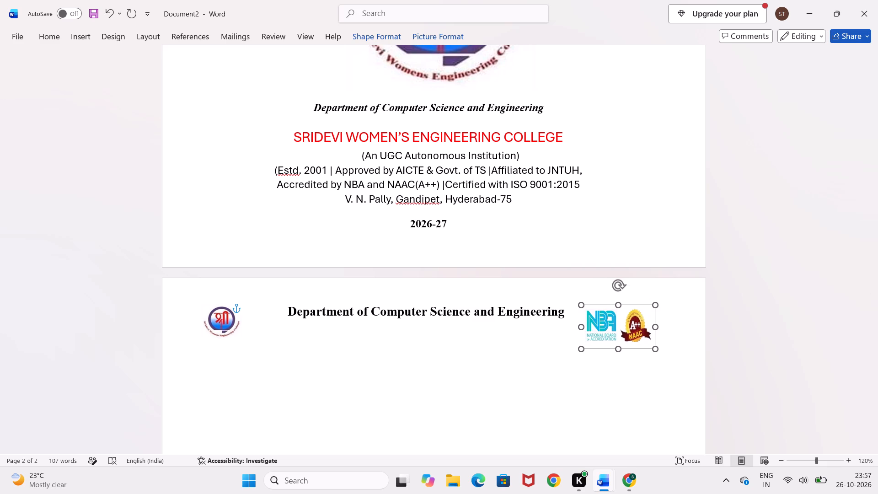
{"action": "left_click_drag", "start_coordinate": [613, 334], "coordinate": [611, 330]}
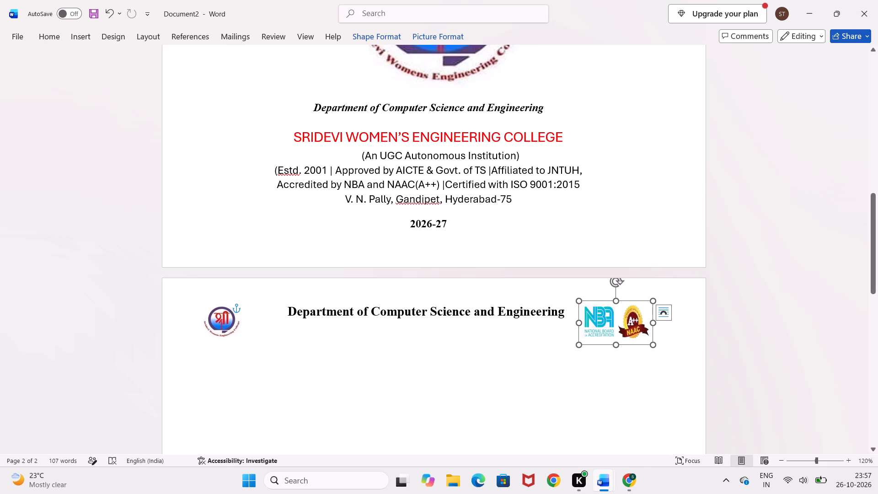
Shrink the NBA and NAAC logo group so it fits the height of the department row.
{"action": "left_click_drag", "start_coordinate": [654, 349], "coordinate": [648, 333]}
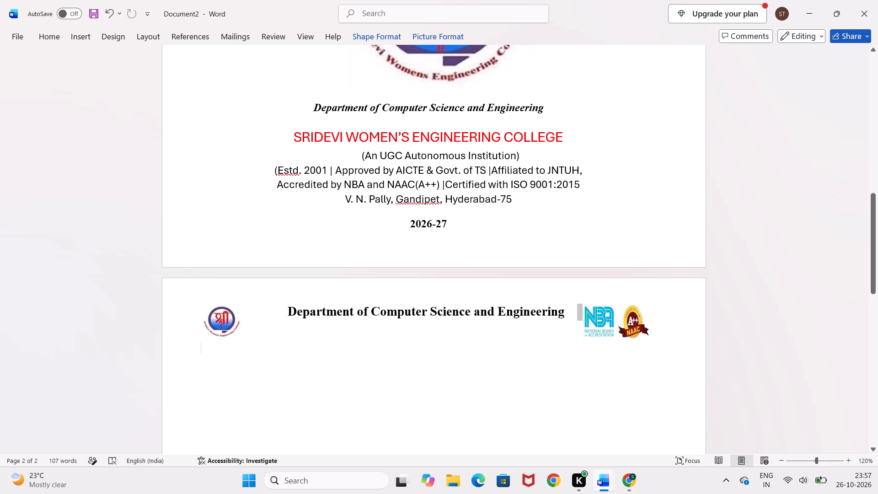
{"action": "left_click_drag", "start_coordinate": [648, 333], "coordinate": [648, 333]}
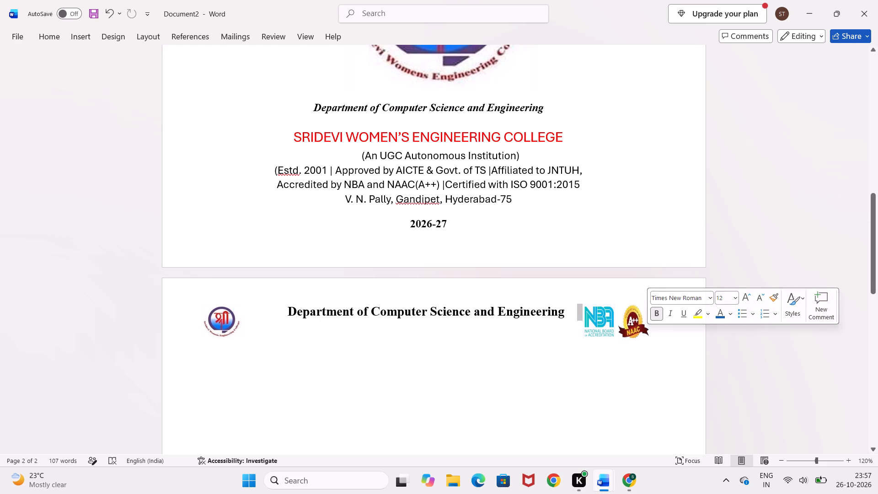
{"action": "left_click", "coordinate": [632, 328]}
{"action": "left_click_drag", "start_coordinate": [651, 348], "coordinate": [634, 326]}
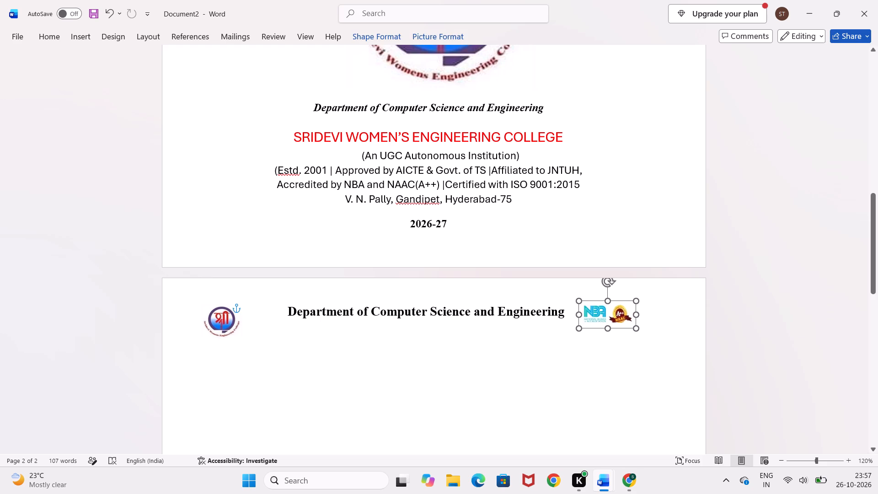
{"action": "left_click_drag", "start_coordinate": [634, 326], "coordinate": [639, 329]}
{"action": "left_click", "coordinate": [613, 372]}
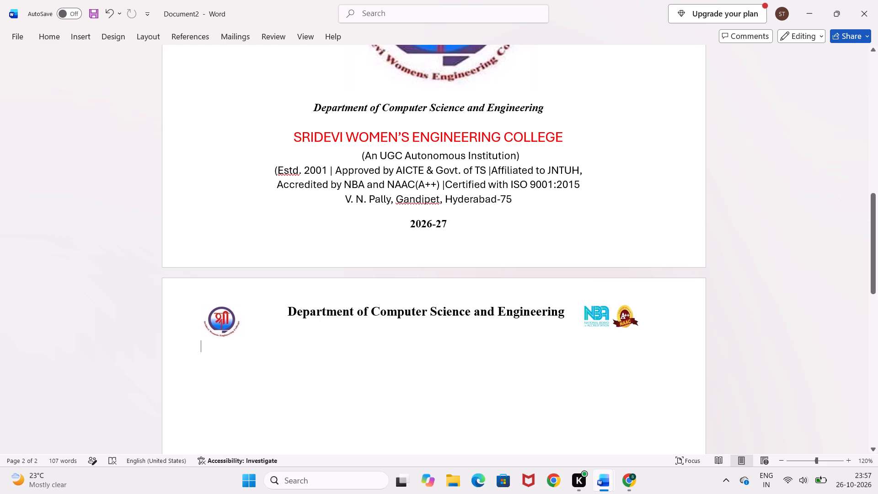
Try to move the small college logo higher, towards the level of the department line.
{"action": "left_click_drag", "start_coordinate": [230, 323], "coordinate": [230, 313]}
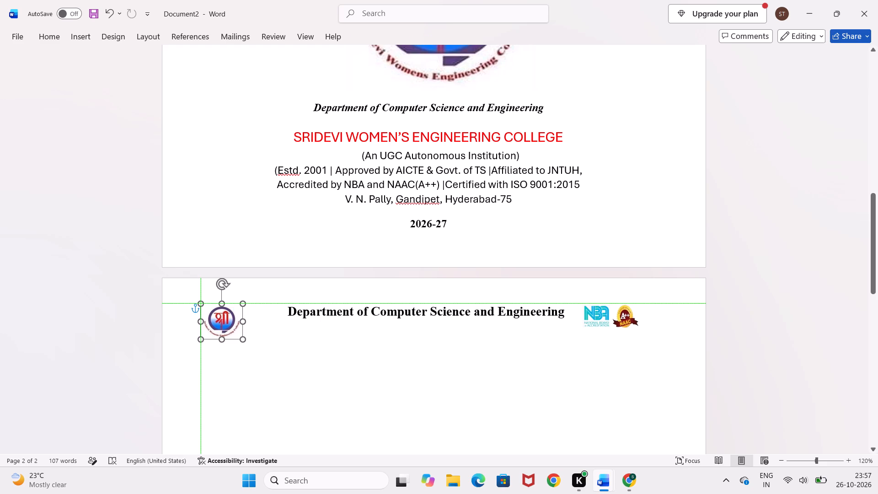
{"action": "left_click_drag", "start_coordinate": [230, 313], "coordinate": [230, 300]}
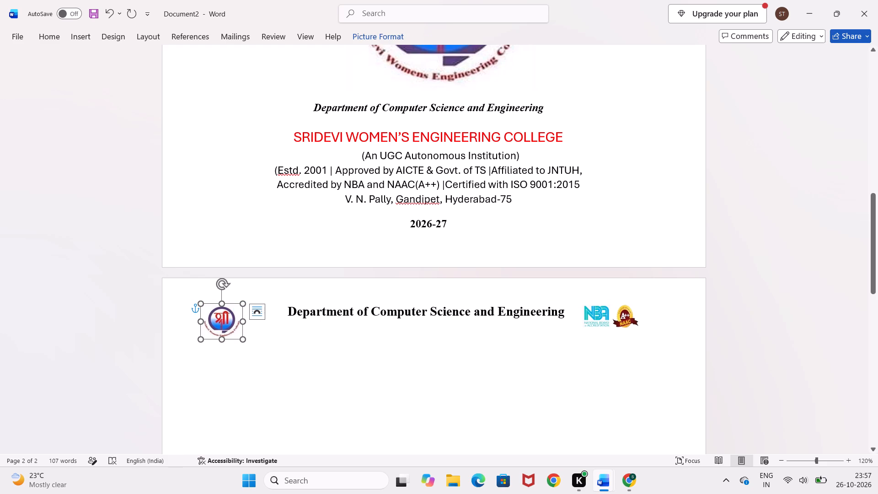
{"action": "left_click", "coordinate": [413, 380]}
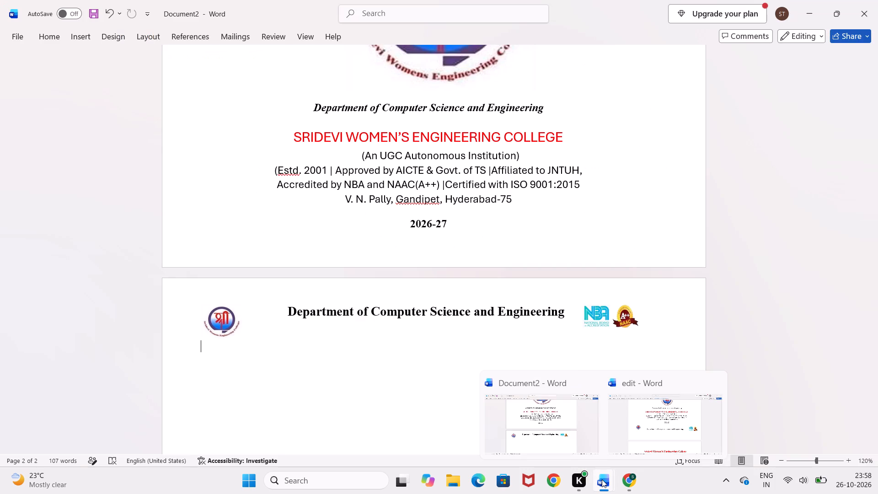
Copy the red college name and accreditation lines from the edit document's certificate page and paste them below Document2's department line.
{"action": "left_click", "coordinate": [649, 420]}
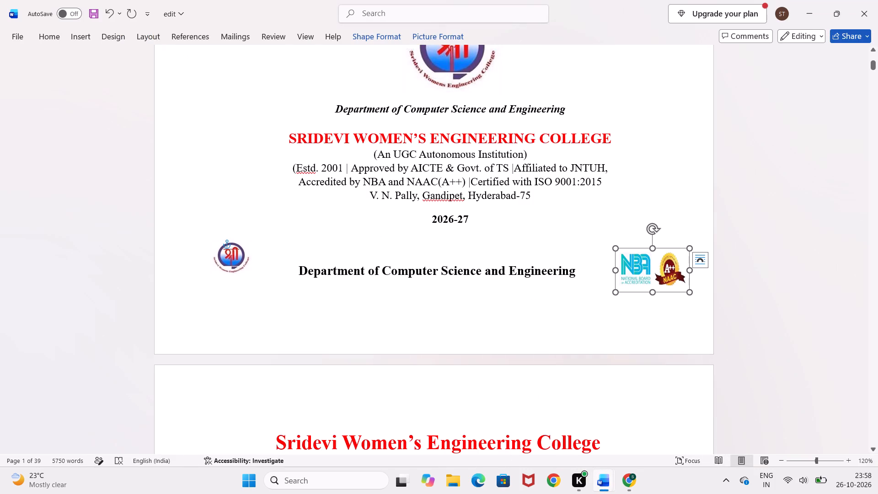
{"action": "scroll", "coordinate": [588, 317], "scroll_direction": "down", "scroll_amount": 2}
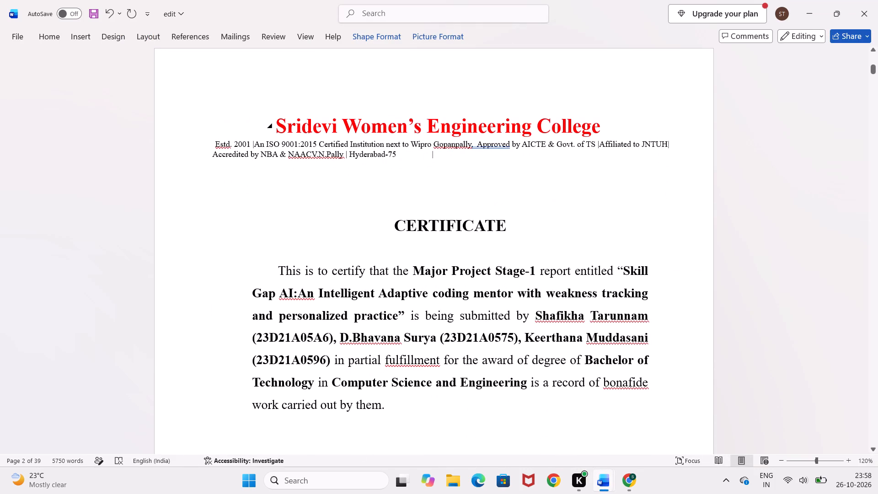
{"action": "left_click_drag", "start_coordinate": [277, 120], "coordinate": [311, 129]}
{"action": "left_click_drag", "start_coordinate": [311, 129], "coordinate": [393, 156]}
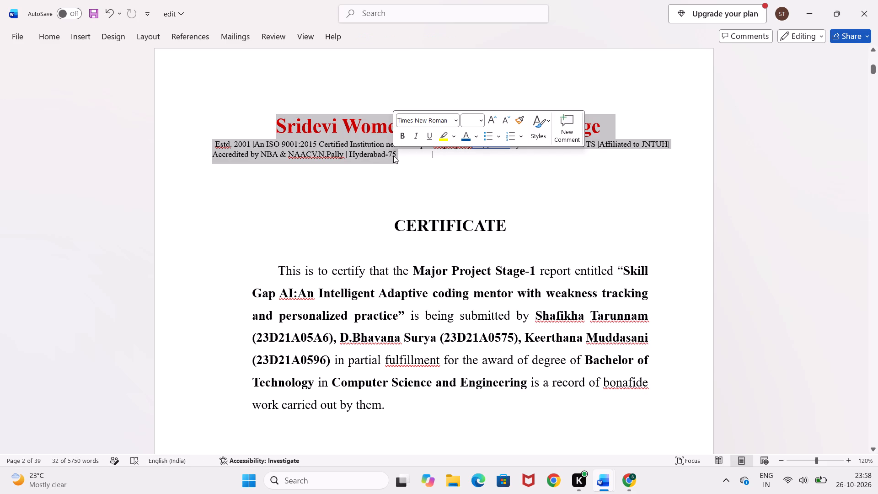
{"action": "key", "text": "ctrl+c"}
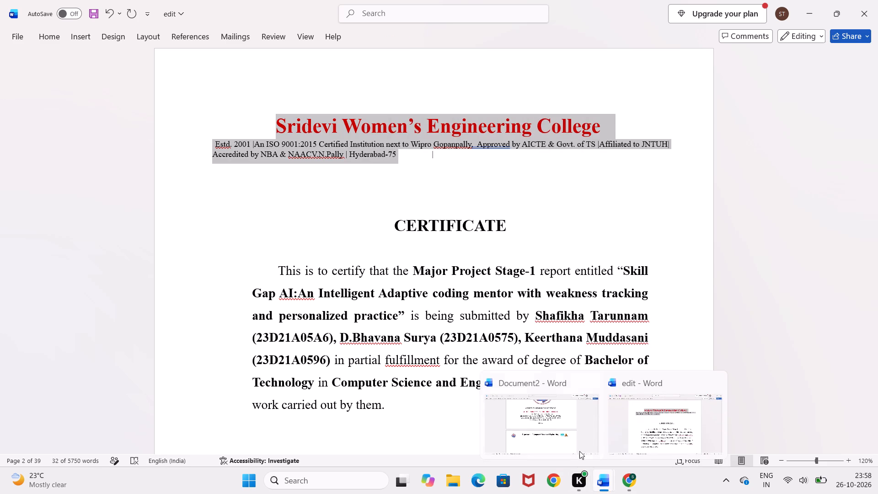
{"action": "left_click", "coordinate": [567, 435]}
{"action": "left_click", "coordinate": [360, 361]}
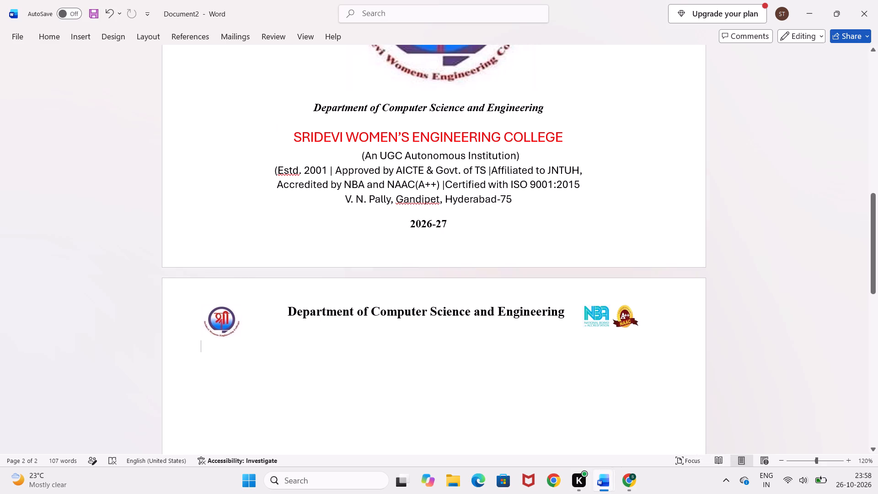
{"action": "key", "text": "ctrl+v"}
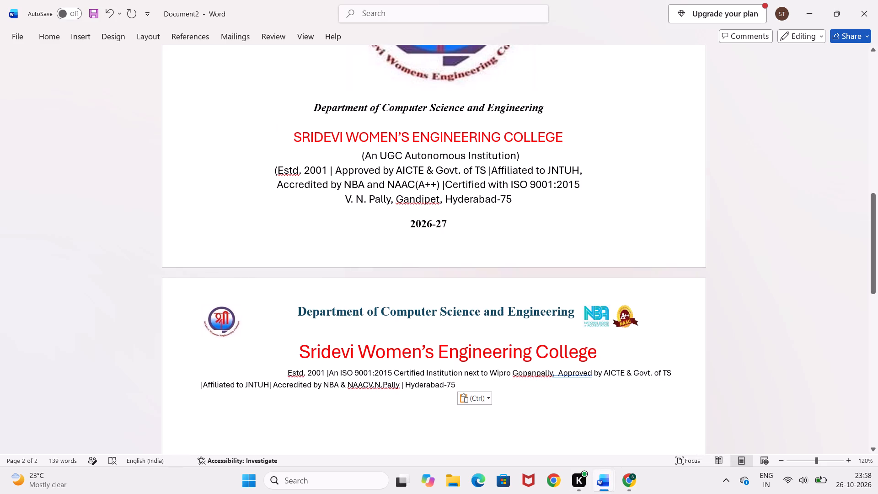
{"action": "left_click", "coordinate": [402, 421]}
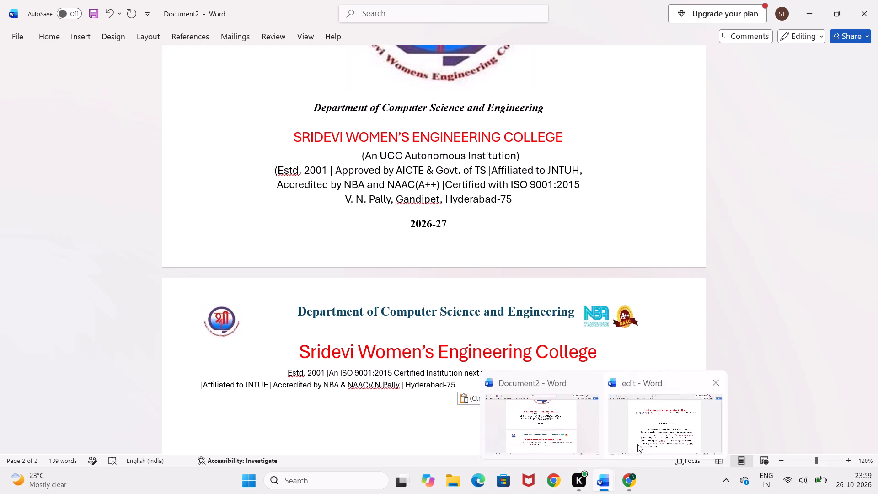
From the edit document, look through the recent files and the Downloads folder for a document to open.
{"action": "left_click", "coordinate": [640, 442]}
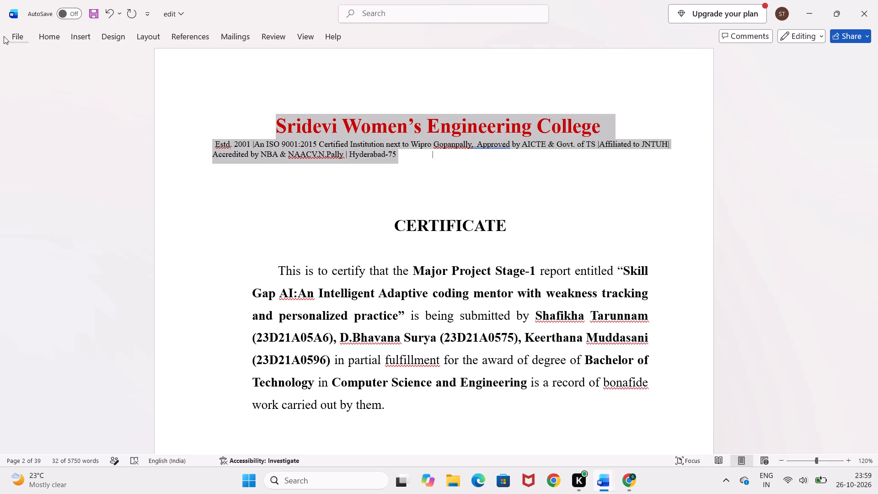
{"action": "left_click", "coordinate": [12, 37]}
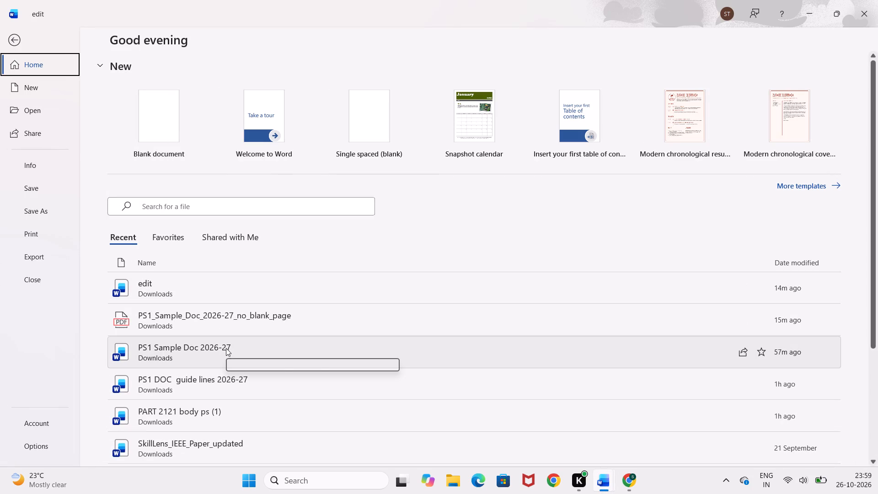
{"action": "scroll", "coordinate": [220, 395], "scroll_direction": "down", "scroll_amount": 1}
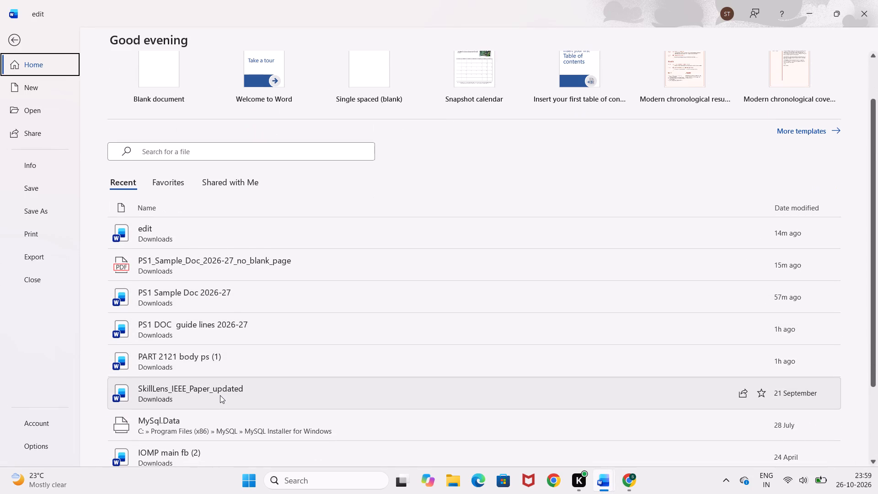
{"action": "scroll", "coordinate": [220, 395], "scroll_direction": "down", "scroll_amount": 3}
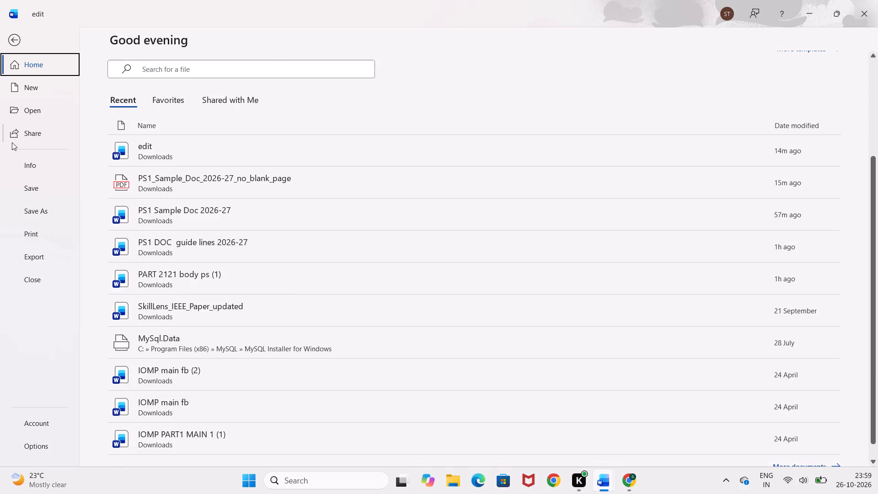
{"action": "left_click", "coordinate": [44, 114]}
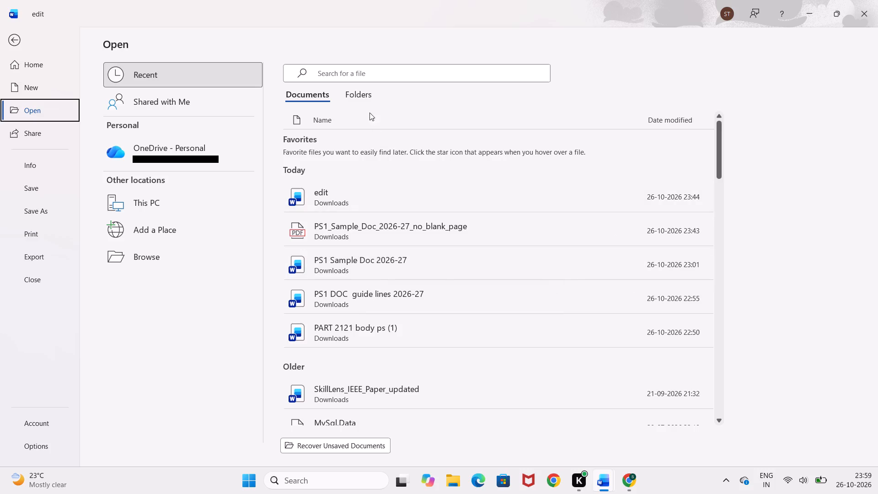
{"action": "left_click", "coordinate": [360, 97]}
{"action": "left_click", "coordinate": [366, 172]}
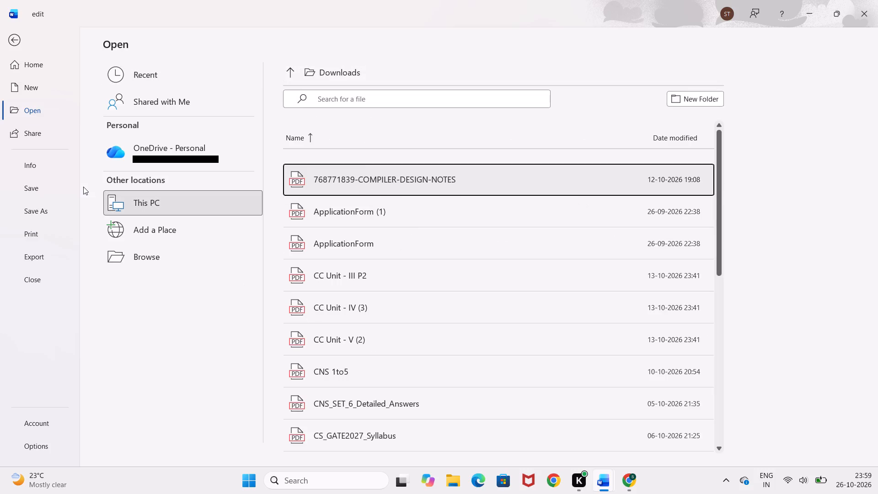
{"action": "left_click", "coordinate": [48, 110]}
{"action": "double_click", "coordinate": [48, 110]}
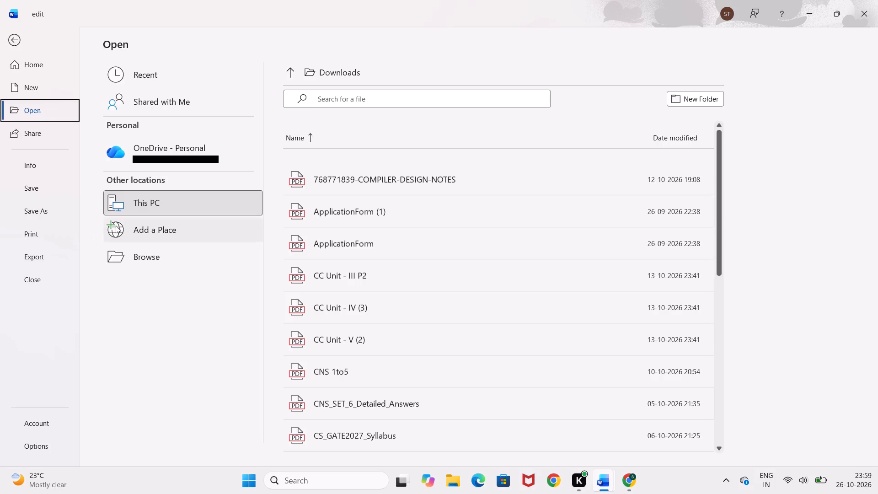
{"action": "left_click", "coordinate": [167, 205]}
{"action": "double_click", "coordinate": [167, 205]}
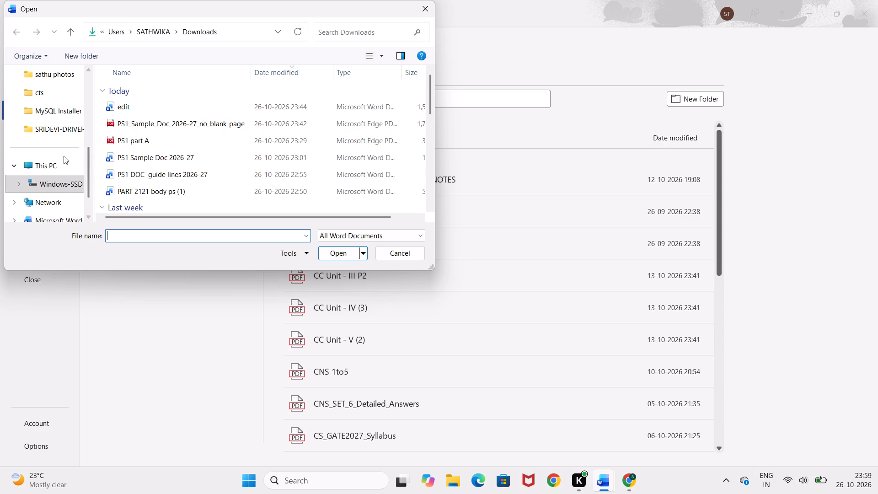
{"action": "scroll", "coordinate": [62, 192], "scroll_direction": "down", "scroll_amount": 2}
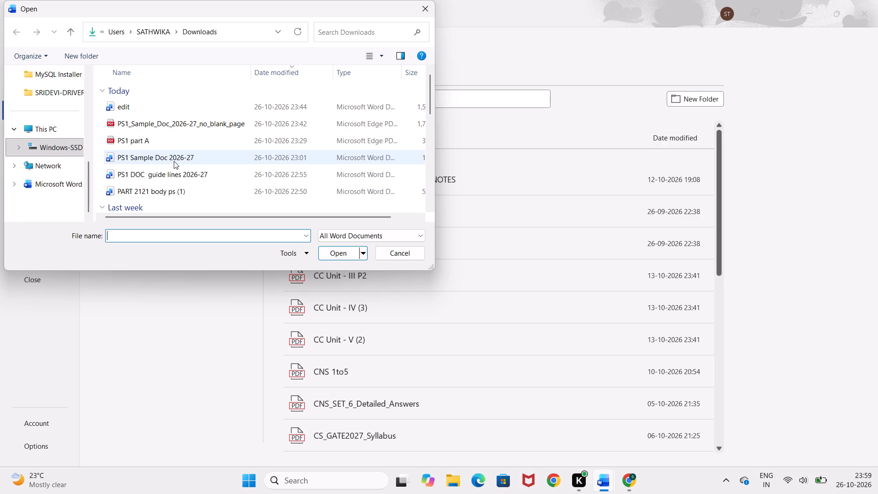
{"action": "scroll", "coordinate": [174, 161], "scroll_direction": "up", "scroll_amount": 1}
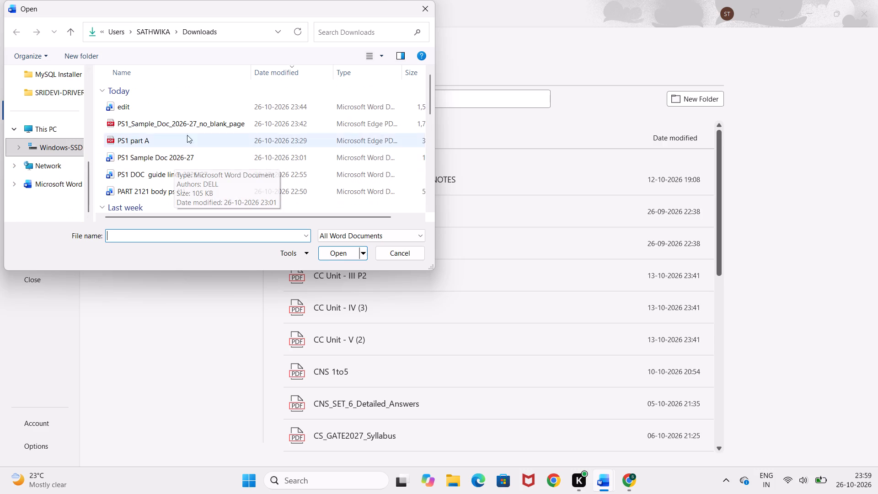
{"action": "left_click", "coordinate": [495, 74]}
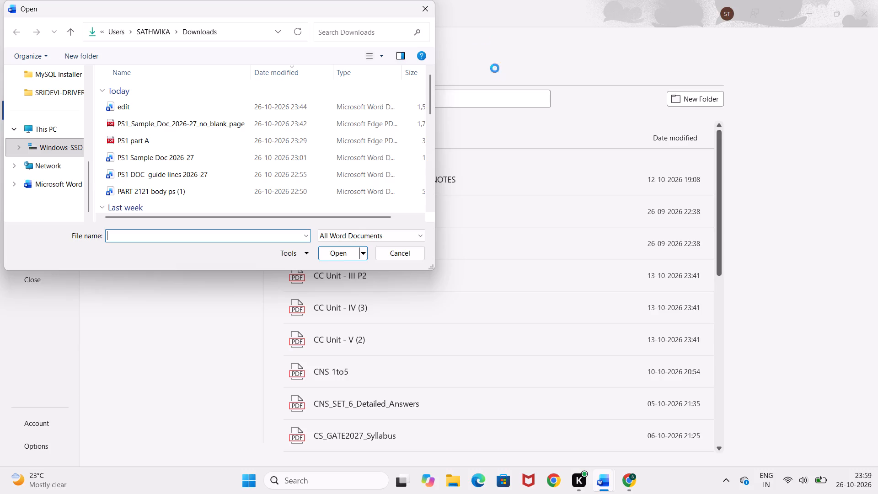
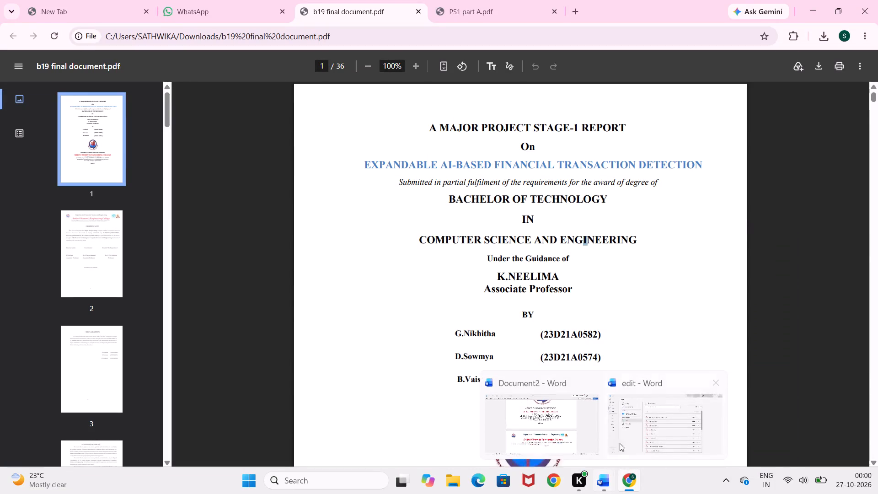
From the edit document's open page, browse to the Downloads folder and open the b19 final document PDF in Word.
{"action": "left_click", "coordinate": [638, 430]}
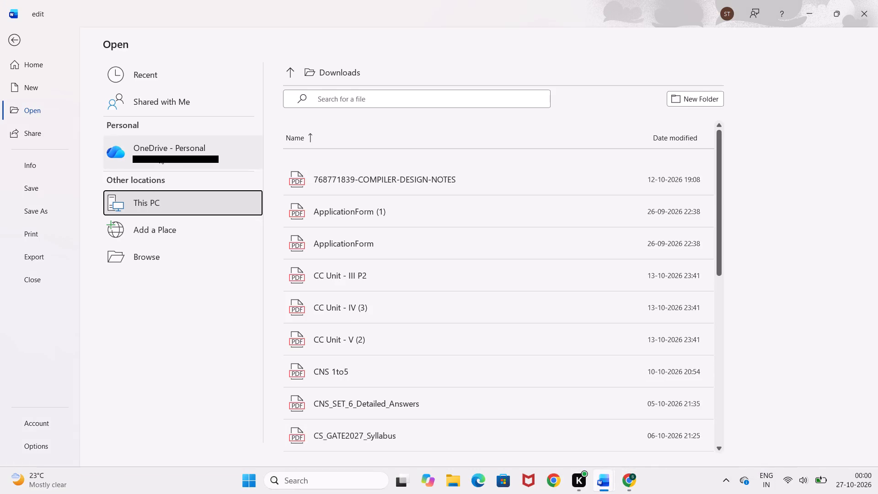
{"action": "left_click", "coordinate": [161, 206]}
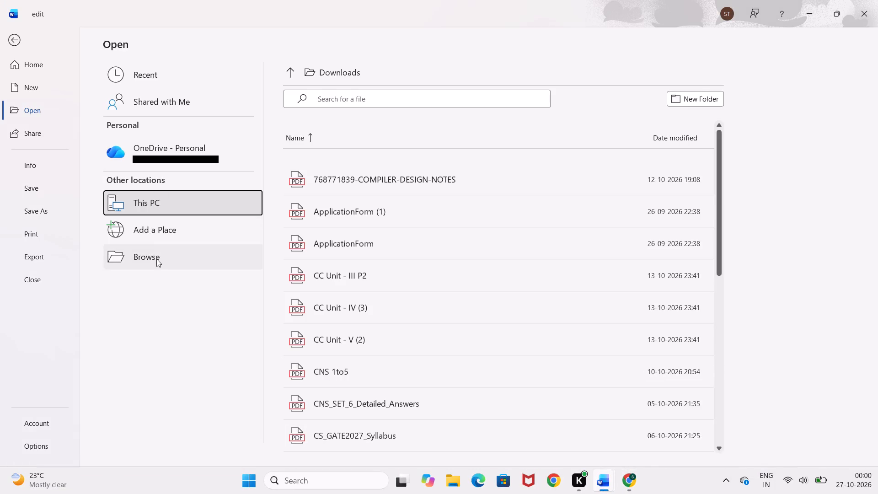
{"action": "left_click", "coordinate": [156, 259]}
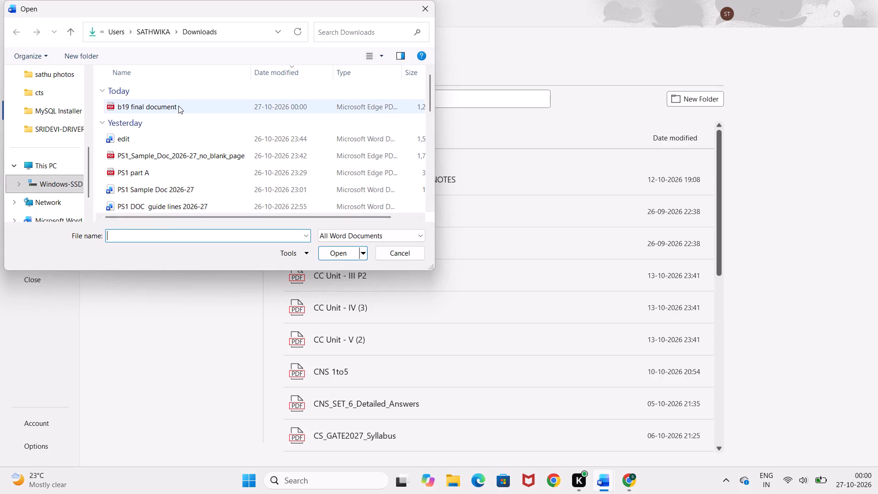
{"action": "double_click", "coordinate": [178, 106]}
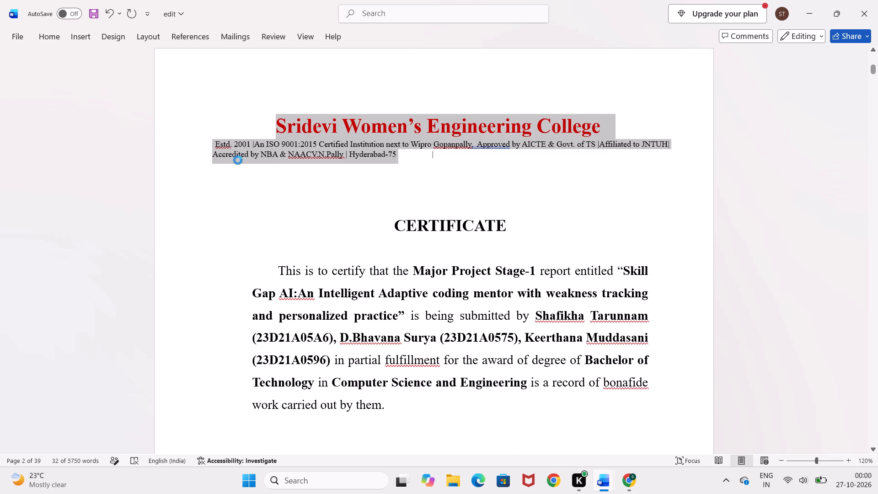
{"action": "right_click", "coordinate": [252, 200]}
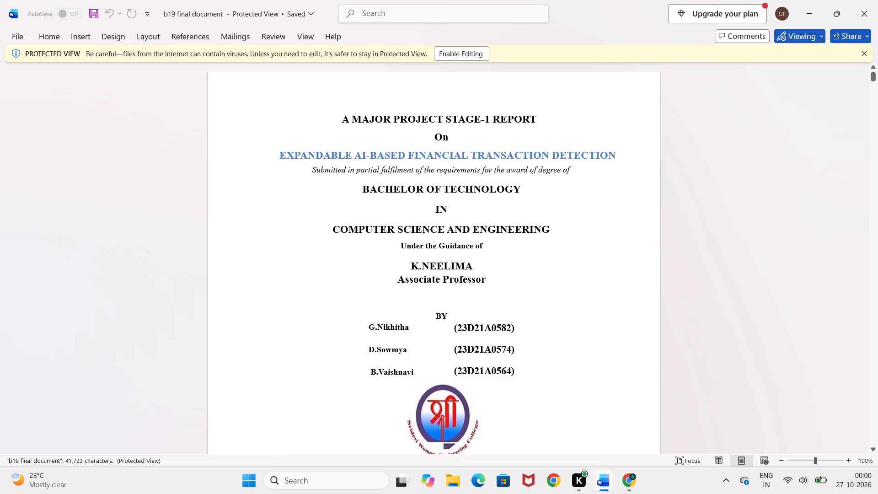
Copy the red college name and the accreditation lines below it from the certificate page of b19 final document.
{"action": "left_click", "coordinate": [379, 177]}
{"action": "left_click", "coordinate": [379, 177]}
{"action": "left_click_drag", "start_coordinate": [379, 177], "coordinate": [404, 241]}
{"action": "scroll", "coordinate": [404, 241], "scroll_direction": "down", "scroll_amount": 1}
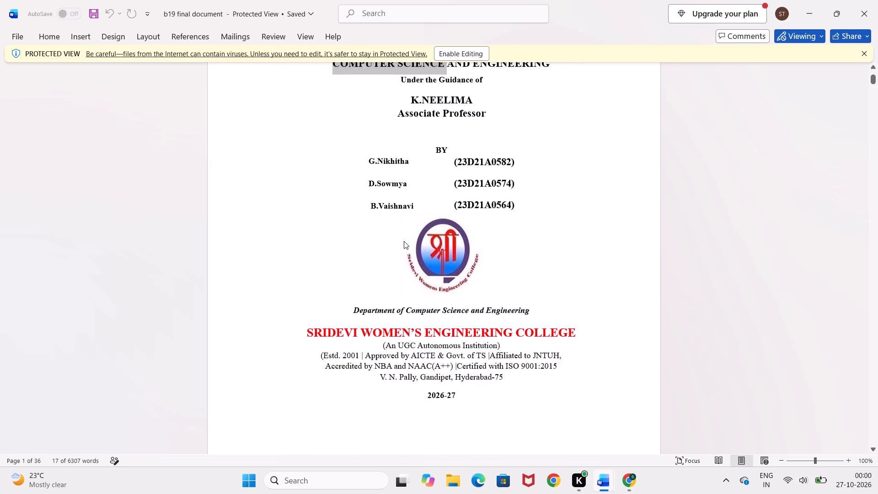
{"action": "scroll", "coordinate": [404, 241], "scroll_direction": "down", "scroll_amount": 1}
{"action": "left_click", "coordinate": [429, 299]}
{"action": "scroll", "coordinate": [429, 299], "scroll_direction": "down", "scroll_amount": 2}
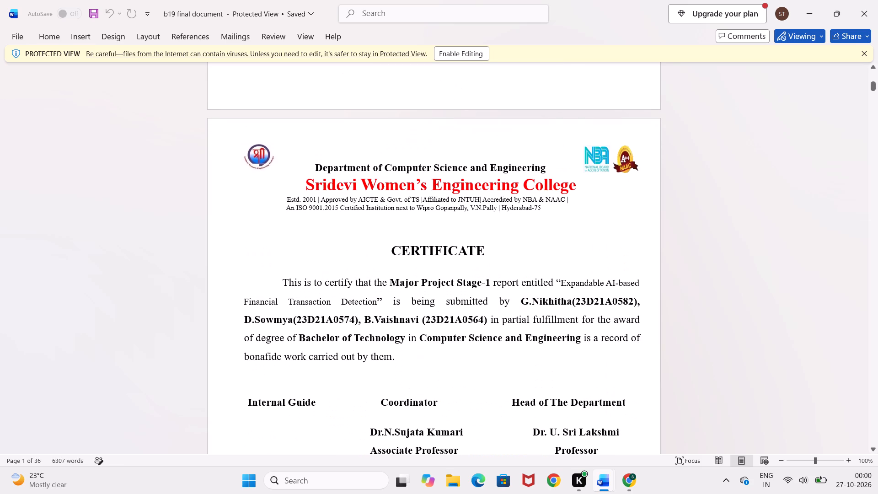
{"action": "left_click_drag", "start_coordinate": [307, 178], "coordinate": [525, 212]}
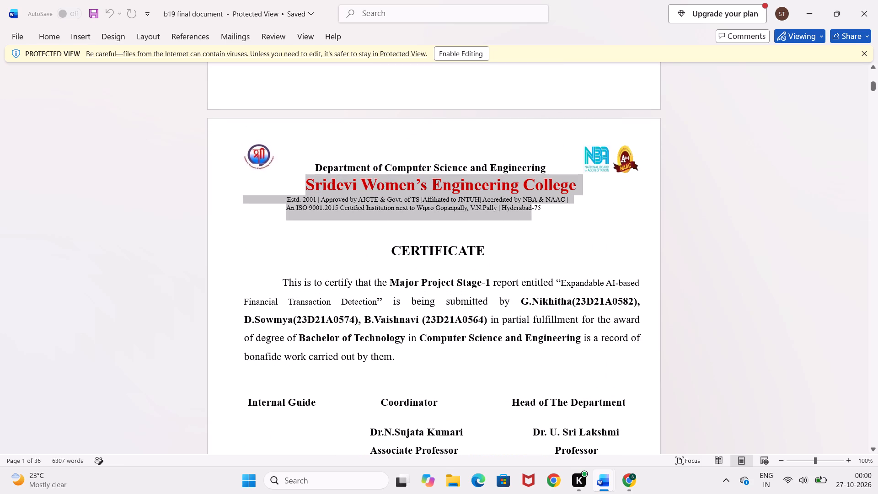
{"action": "left_click_drag", "start_coordinate": [525, 212], "coordinate": [551, 211]}
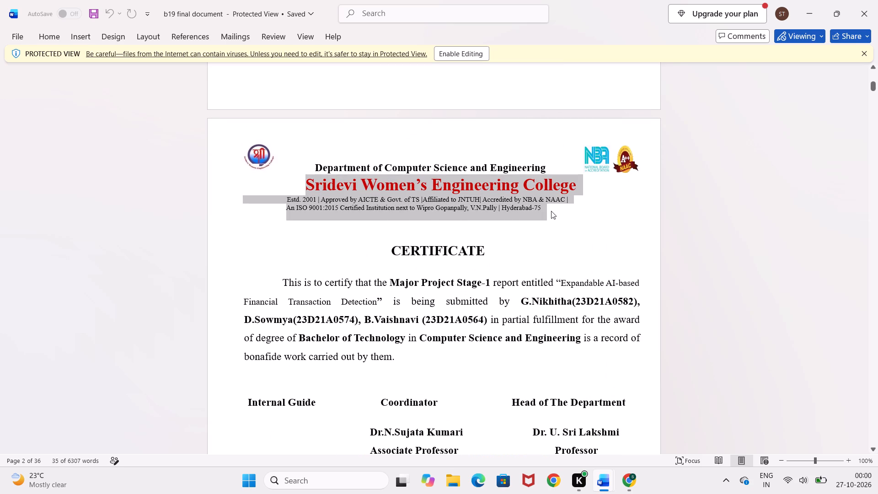
{"action": "key", "text": "ctrl+c"}
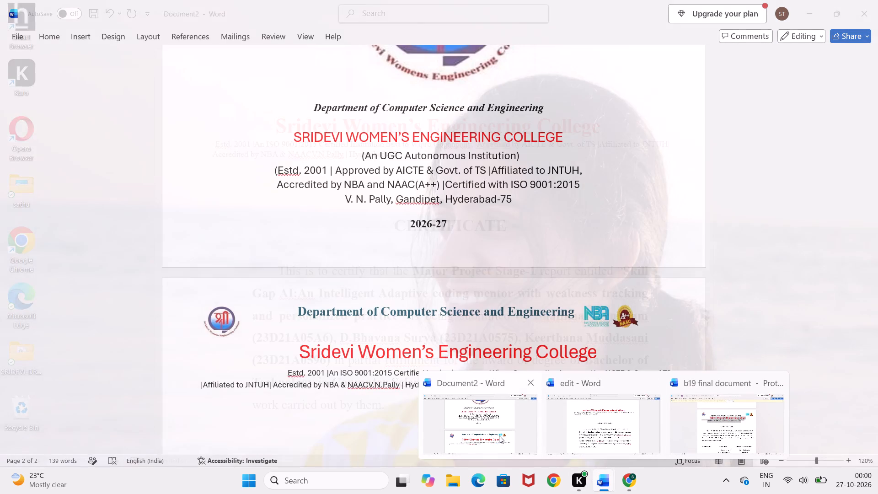
In Document2, delete the red college name and accreditation lines below the certificate page's department line.
{"action": "left_click", "coordinate": [499, 435]}
{"action": "left_click_drag", "start_coordinate": [466, 390], "coordinate": [338, 354]}
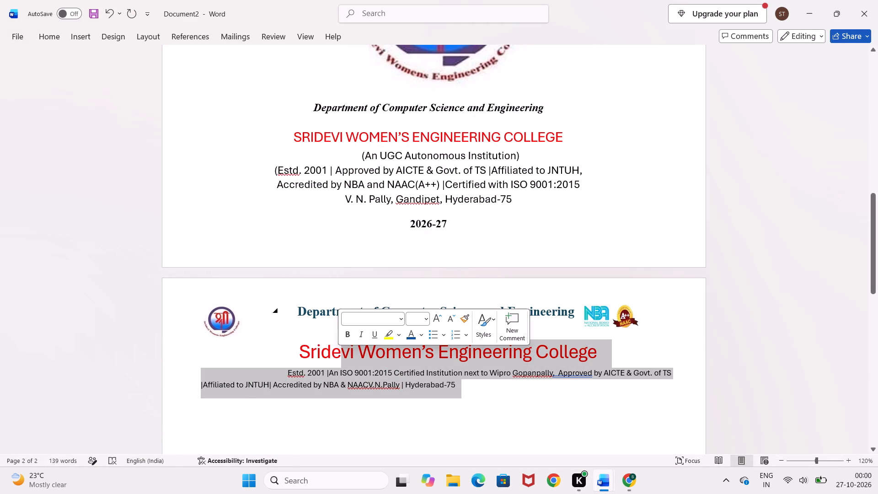
{"action": "key", "text": "BackSpace"}
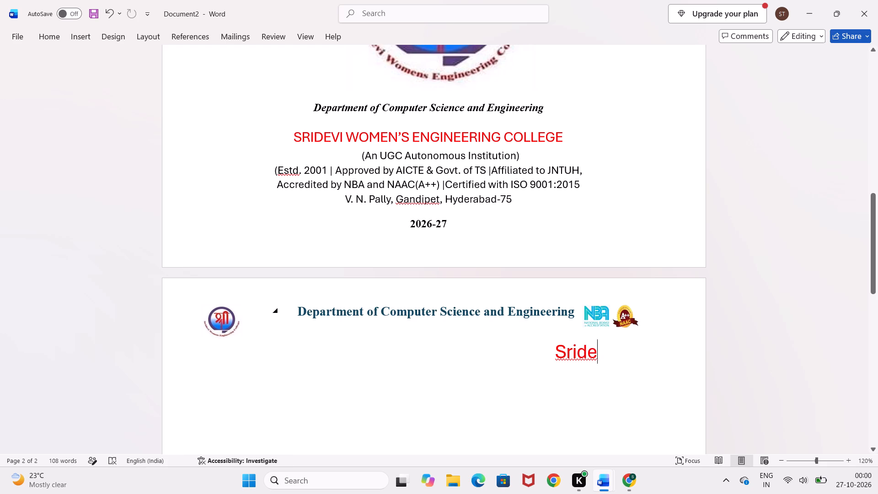
{"action": "left_click", "coordinate": [609, 354]}
{"action": "key", "text": "BackSpace"}
{"action": "key", "text": "BackSpace"}
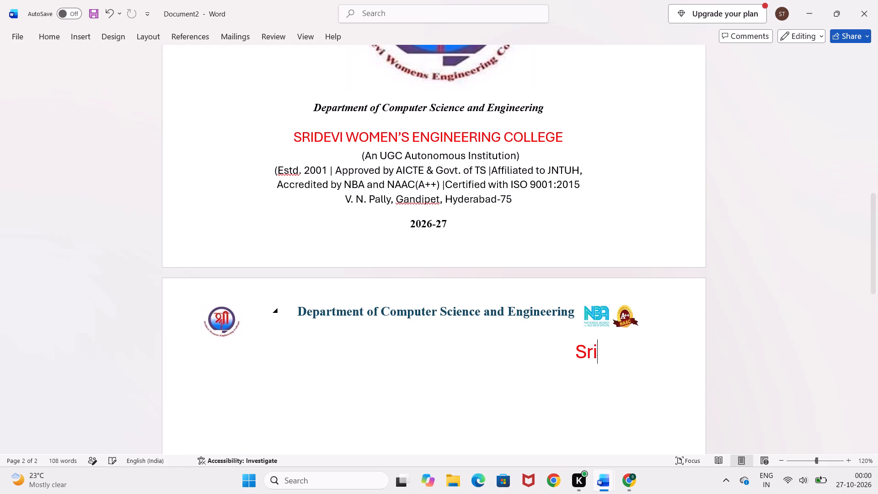
{"action": "key", "text": "BackSpace"}
{"action": "key", "text": "BackSpace"}
{"action": "key", "text": "BackSpace"}
{"action": "key", "text": "BackSpace"}
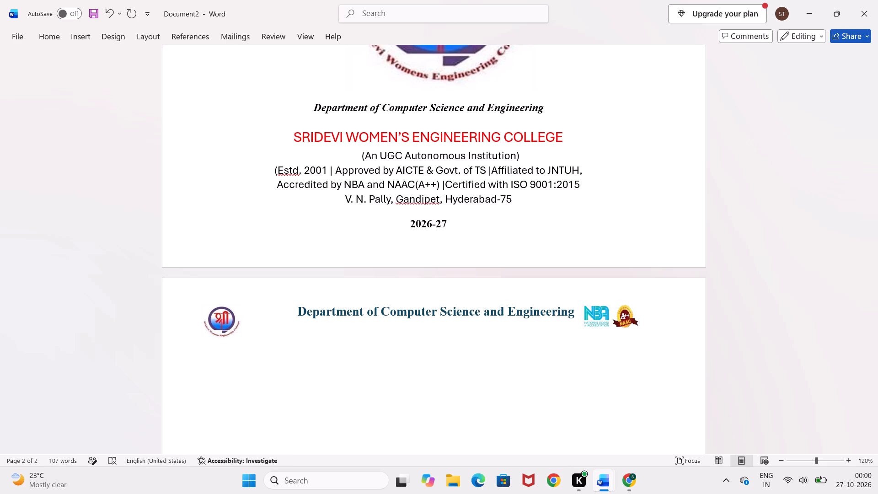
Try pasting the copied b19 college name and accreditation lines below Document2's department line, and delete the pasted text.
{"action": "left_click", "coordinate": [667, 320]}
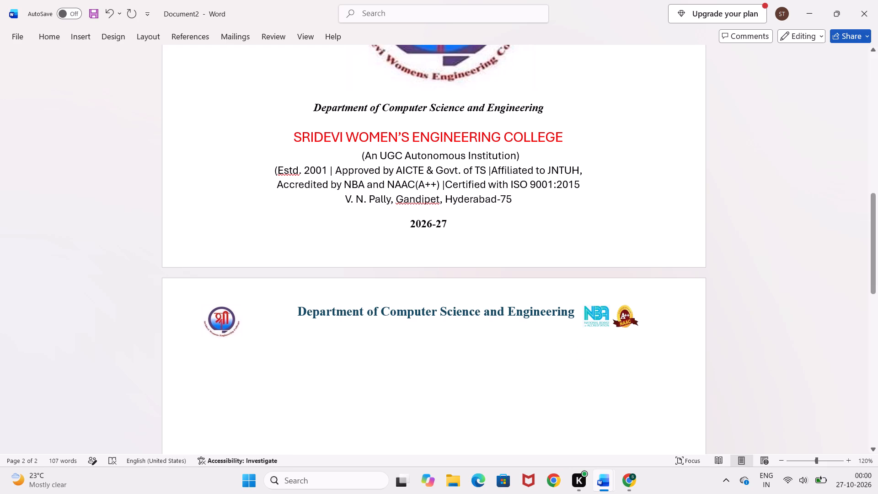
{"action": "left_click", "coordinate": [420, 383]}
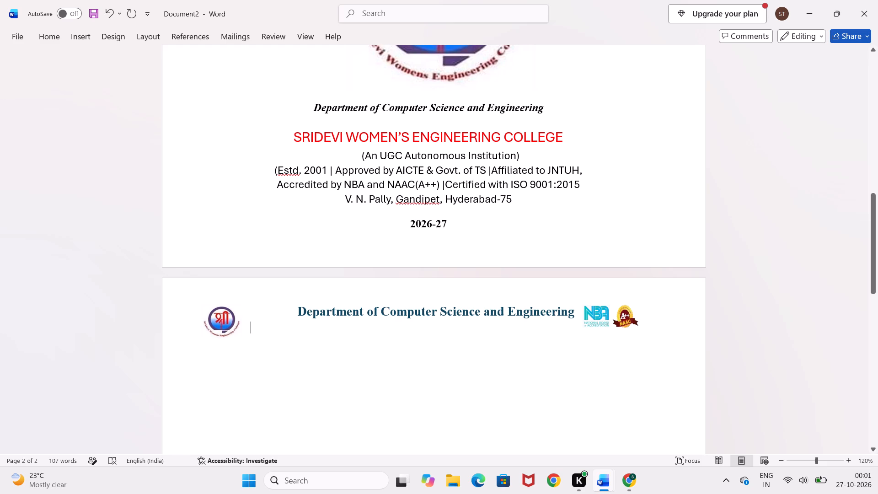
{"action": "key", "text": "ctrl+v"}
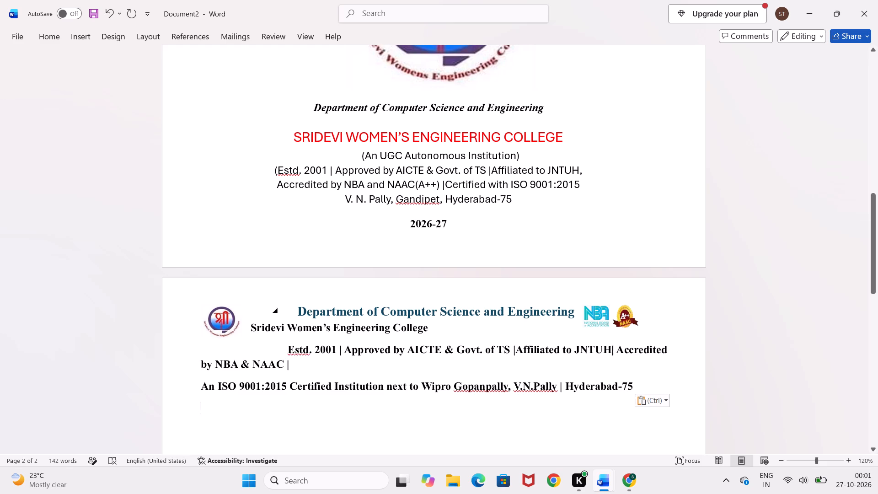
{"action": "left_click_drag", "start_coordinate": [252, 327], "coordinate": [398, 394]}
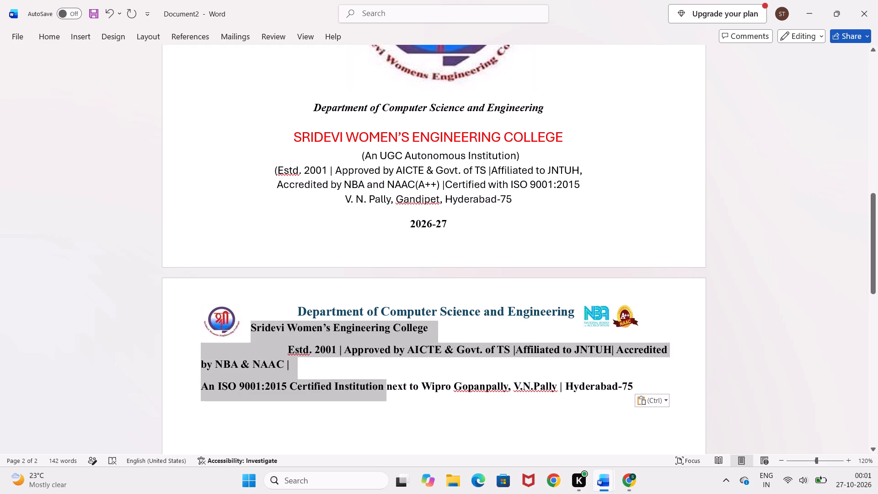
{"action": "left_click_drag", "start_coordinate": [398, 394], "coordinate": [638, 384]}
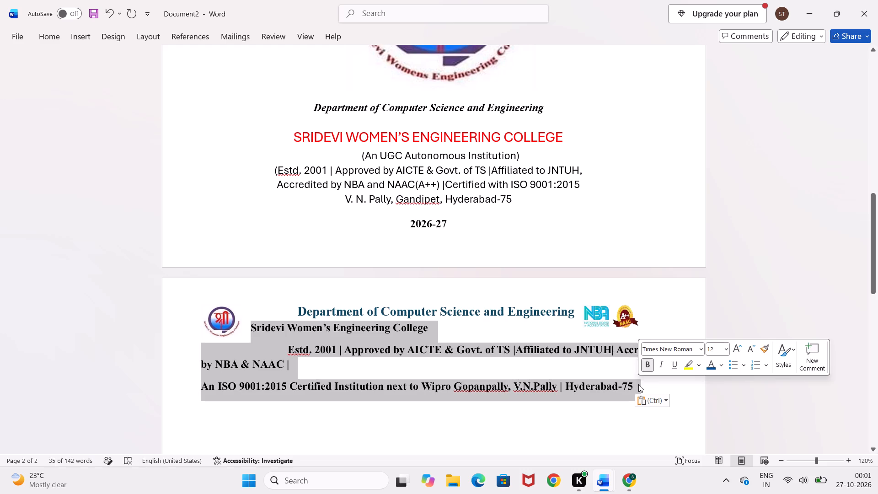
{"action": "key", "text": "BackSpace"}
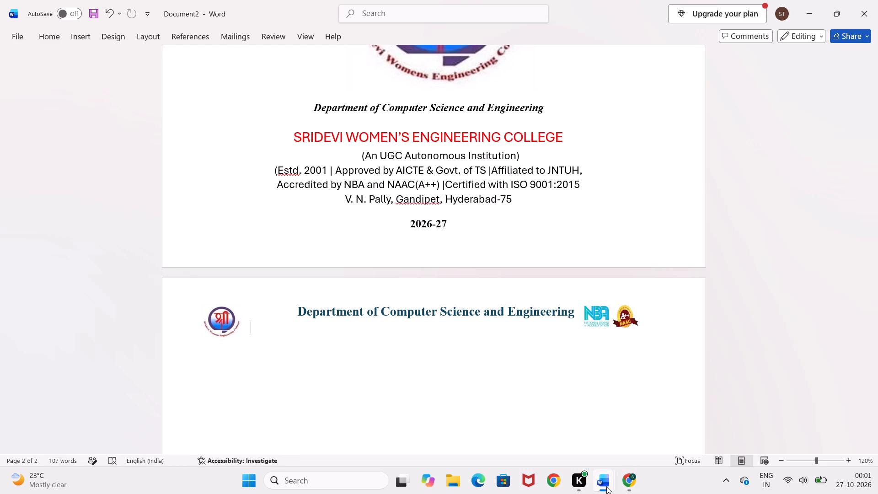
Examine the college name and accreditation lines on the certificate pages of b19 final document and the edit document.
{"action": "left_click", "coordinate": [704, 427]}
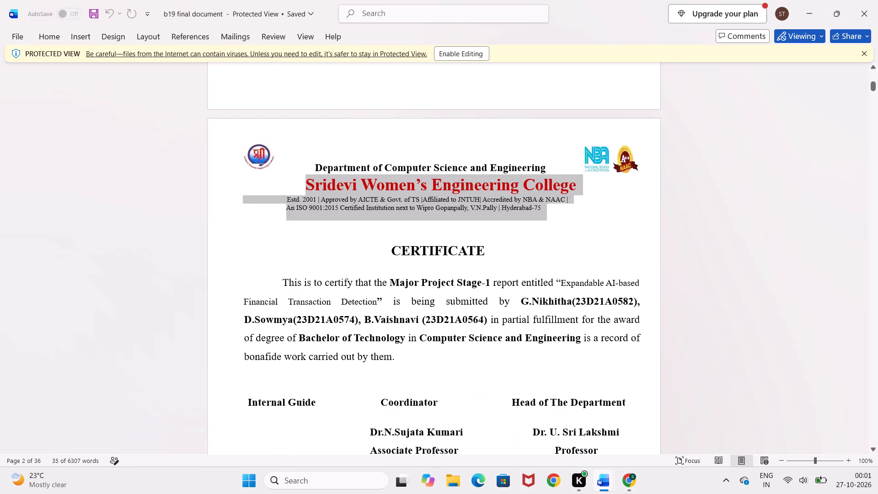
{"action": "scroll", "coordinate": [617, 291], "scroll_direction": "up", "scroll_amount": 4, "text": "ctrl"}
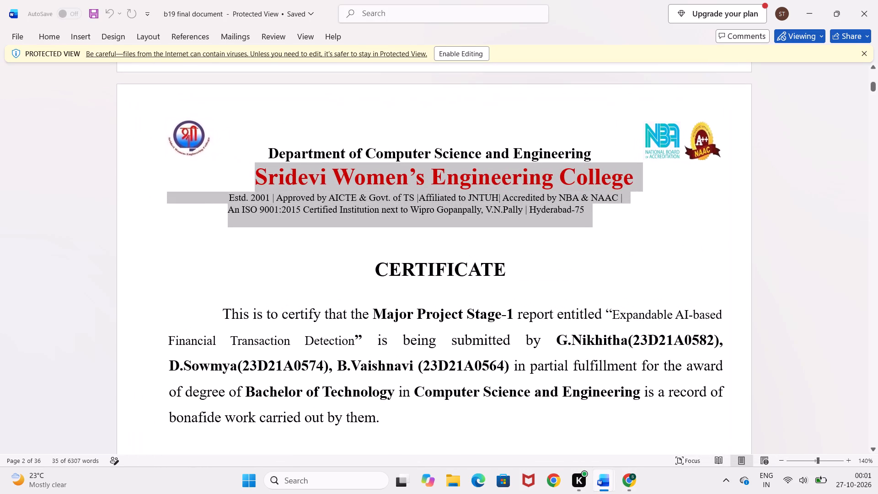
{"action": "scroll", "coordinate": [617, 291], "scroll_direction": "up", "scroll_amount": 3, "text": "ctrl"}
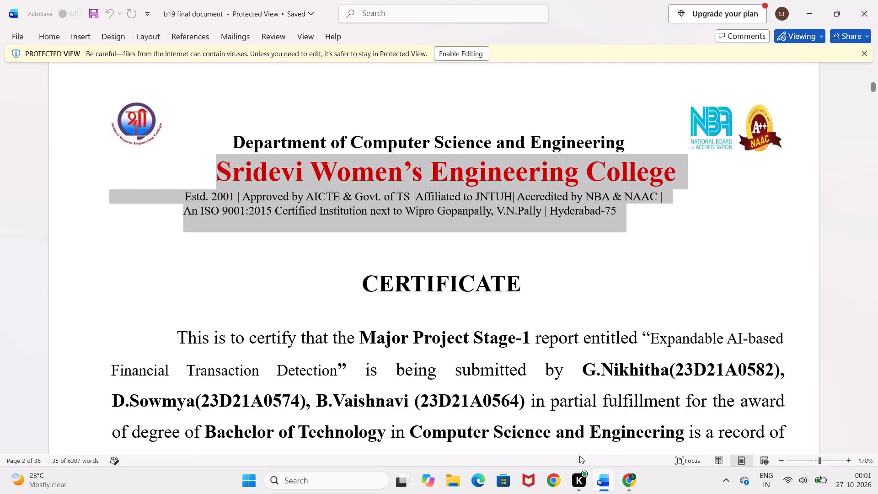
{"action": "left_click", "coordinate": [602, 443]}
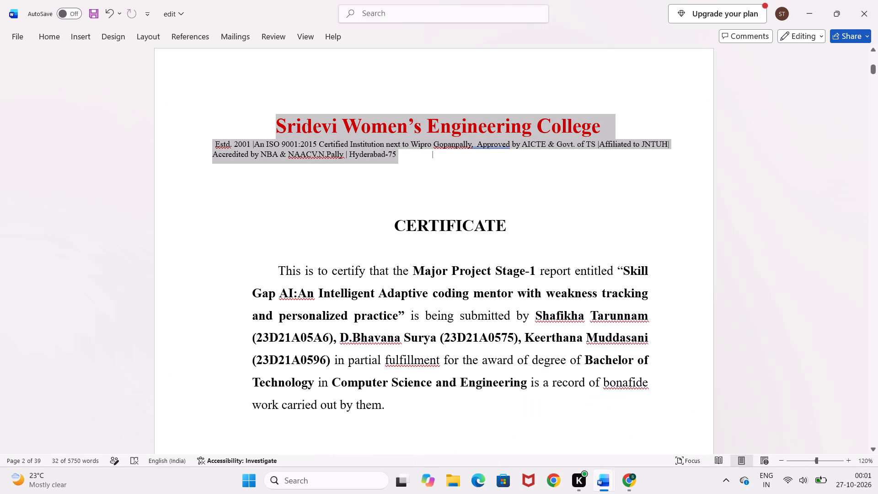
{"action": "left_click", "coordinate": [518, 190]}
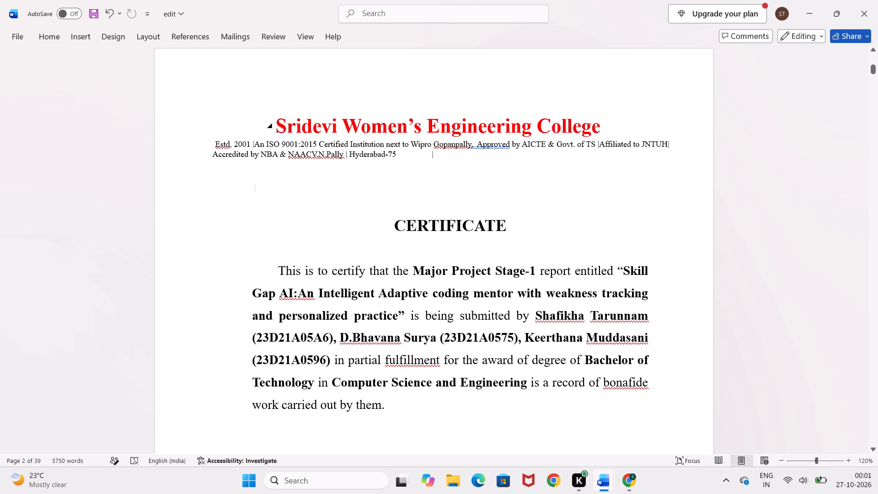
{"action": "left_click_drag", "start_coordinate": [277, 116], "coordinate": [334, 139]}
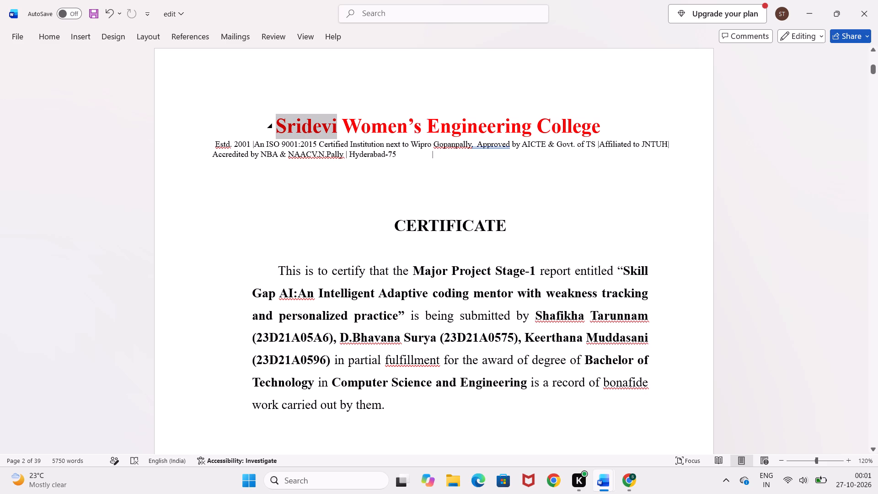
{"action": "left_click_drag", "start_coordinate": [334, 139], "coordinate": [359, 148]}
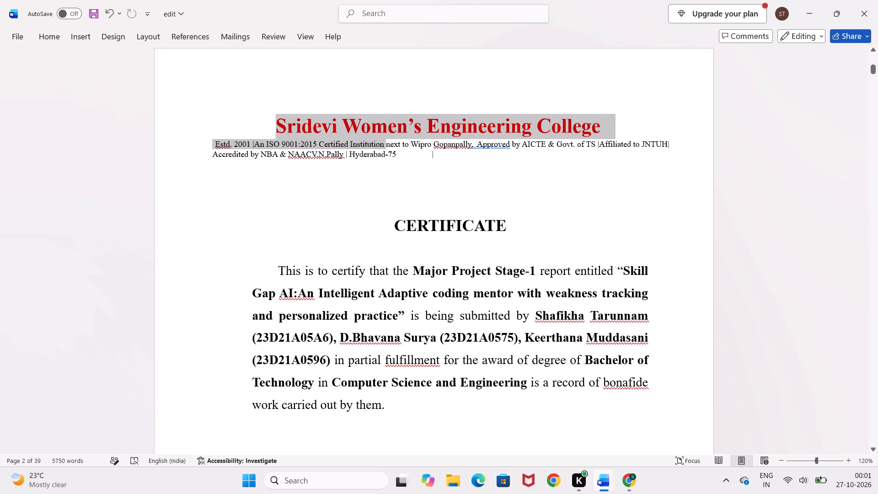
{"action": "left_click_drag", "start_coordinate": [359, 148], "coordinate": [400, 156]}
{"action": "left_click", "coordinate": [417, 182]}
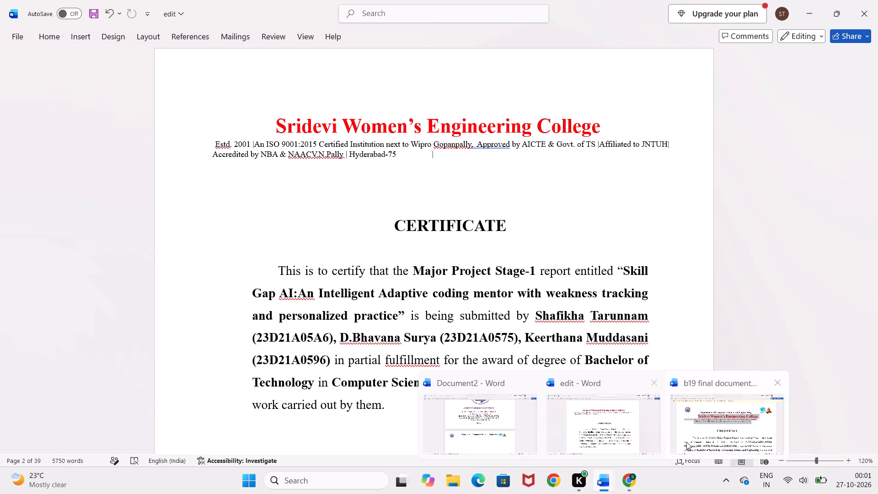
Copy the selected college name and accreditation lines from b19 final document and paste them below the department line on Document2's certificate page.
{"action": "left_click", "coordinate": [686, 442]}
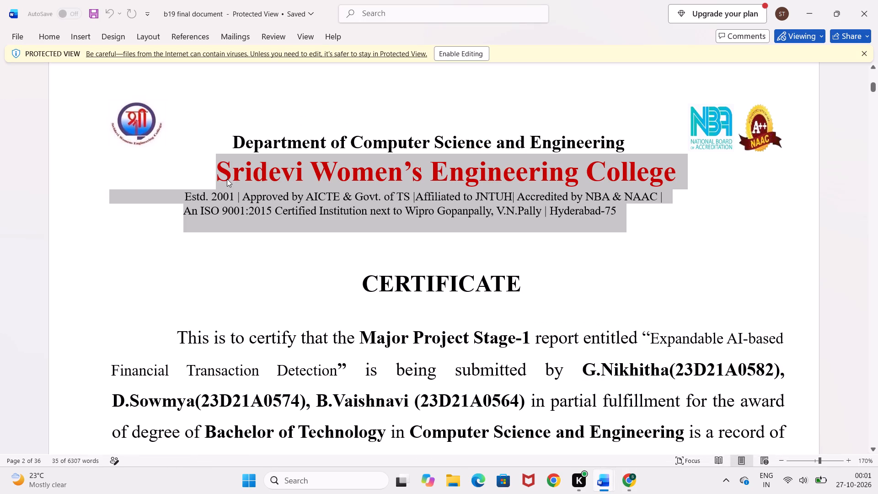
{"action": "key", "text": "ctrl+c"}
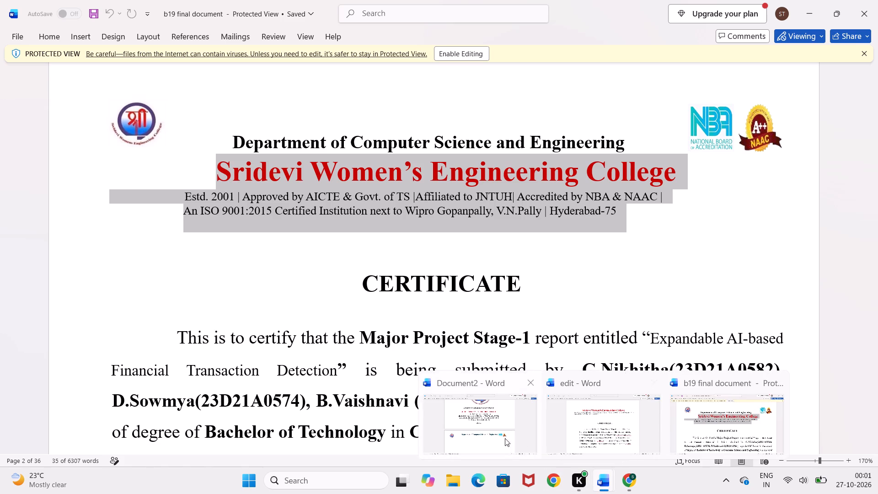
{"action": "left_click", "coordinate": [495, 433]}
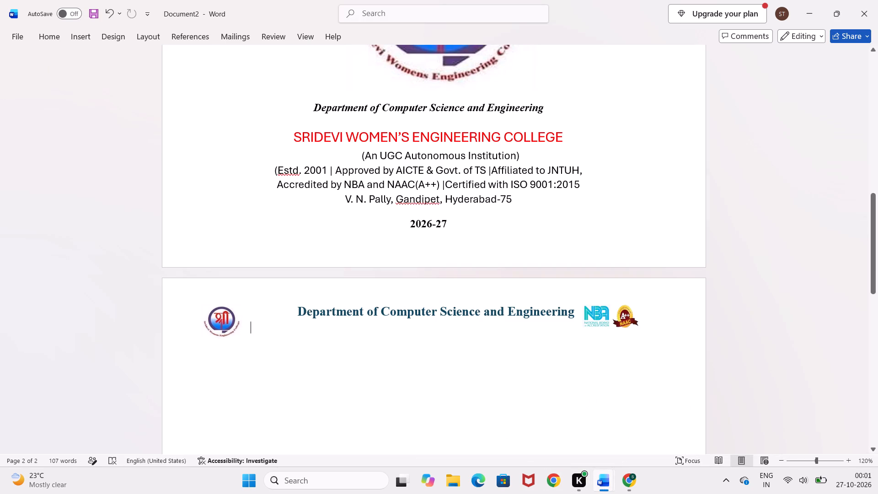
{"action": "left_click", "coordinate": [284, 348]}
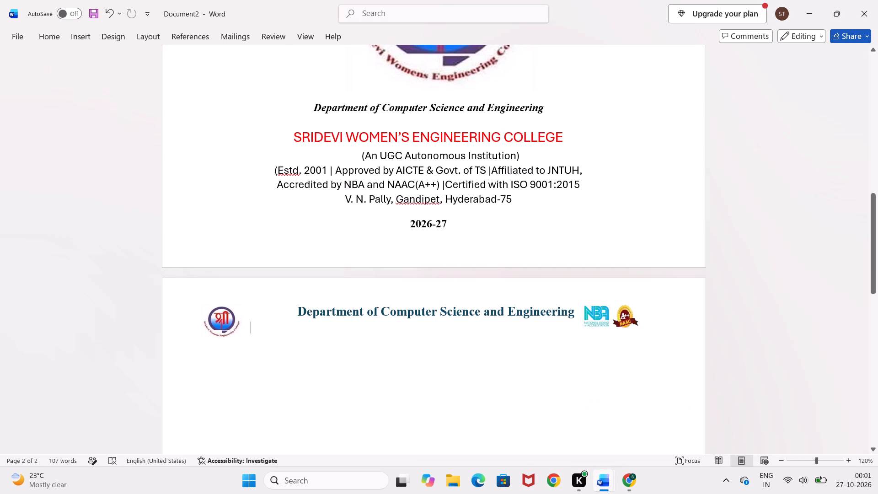
{"action": "triple_click", "coordinate": [284, 344]}
{"action": "left_click", "coordinate": [284, 344]}
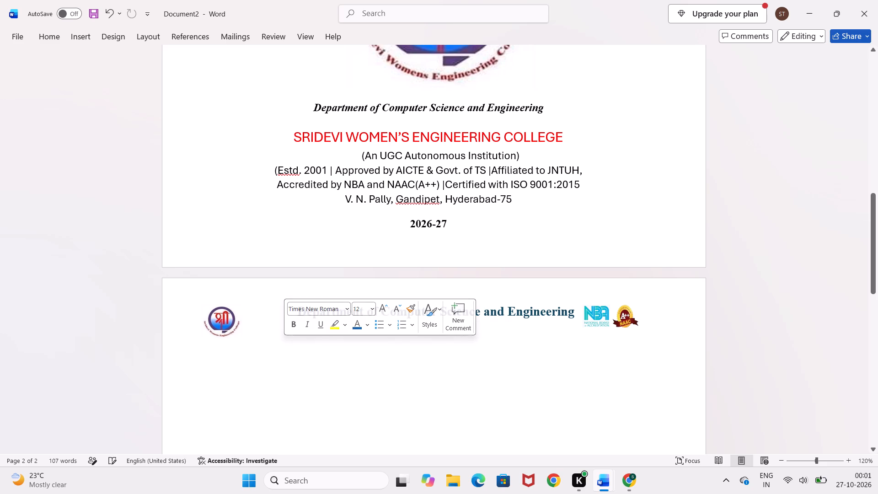
{"action": "left_click", "coordinate": [315, 352]}
{"action": "left_click", "coordinate": [302, 352]}
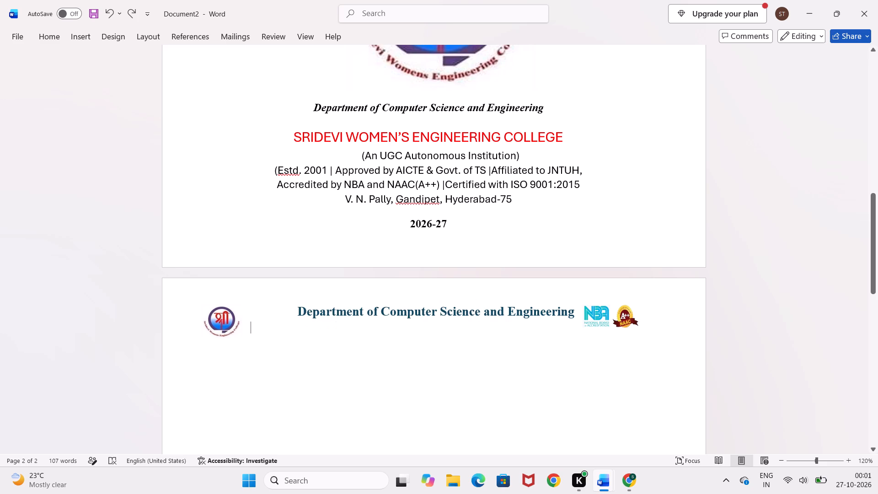
{"action": "left_click", "coordinate": [298, 347]}
{"action": "double_click", "coordinate": [298, 347]}
{"action": "key", "text": "ctrl+v"}
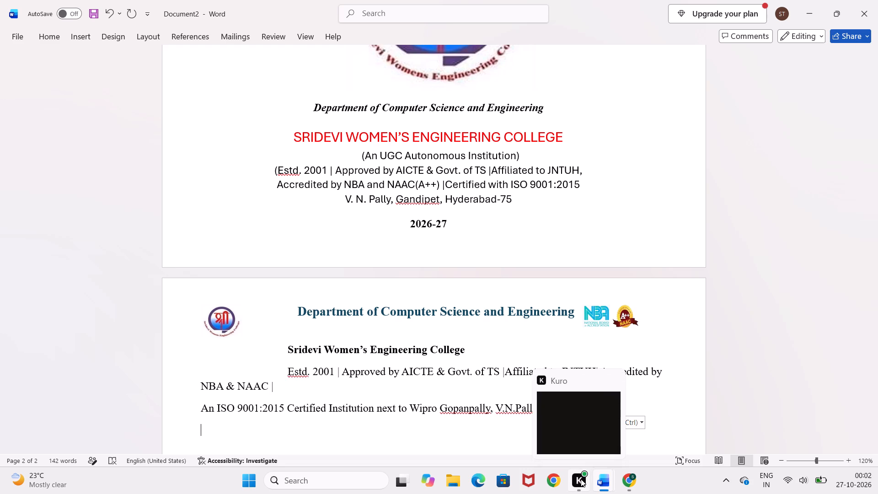
{"action": "left_click", "coordinate": [708, 430]}
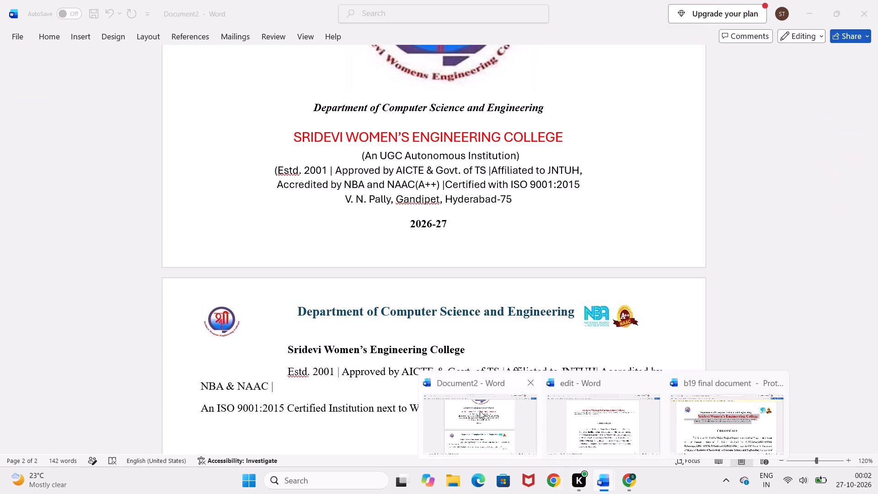
{"action": "left_click", "coordinate": [480, 411]}
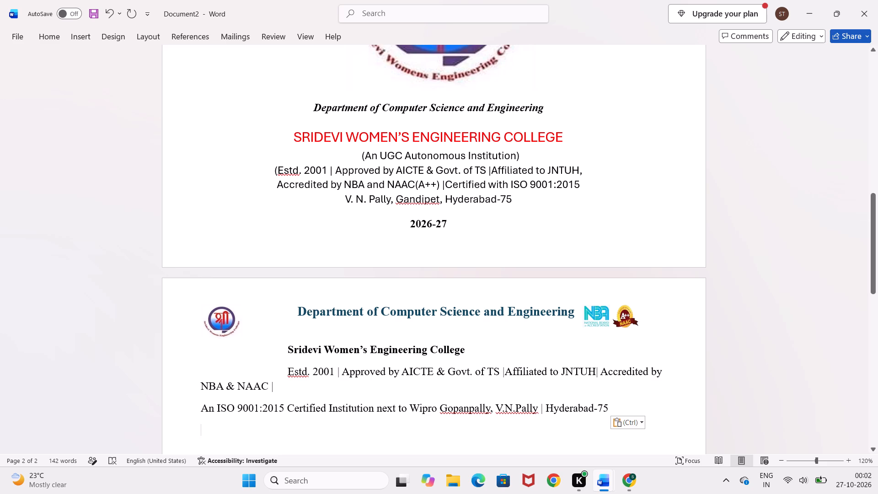
Format the pasted "Sridevi Women's Engineering College" line on the certificate page with font size 22 and the standard red font colour.
{"action": "left_click_drag", "start_coordinate": [285, 347], "coordinate": [298, 346]}
{"action": "left_click_drag", "start_coordinate": [298, 346], "coordinate": [455, 357]}
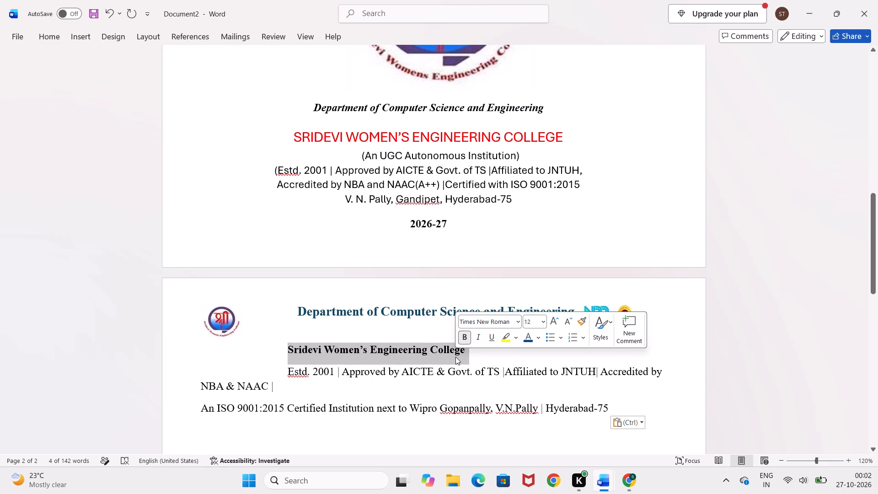
{"action": "left_click", "coordinate": [541, 320]}
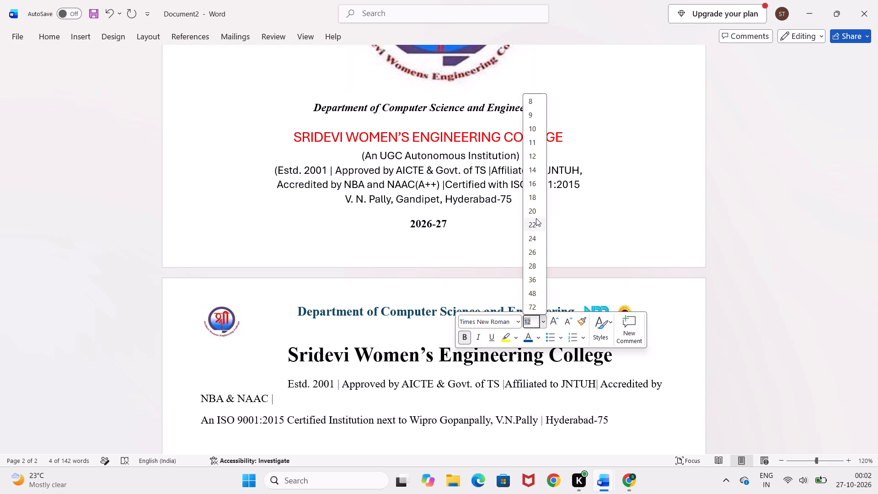
{"action": "left_click", "coordinate": [536, 218]}
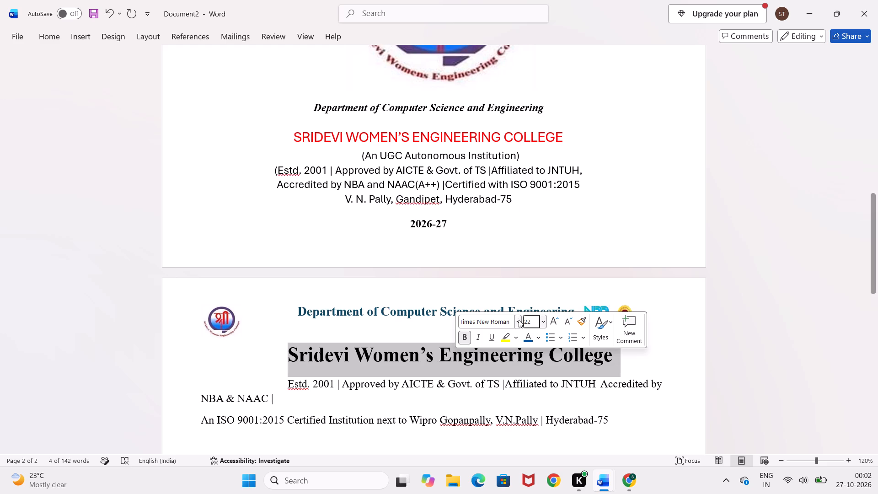
{"action": "left_click", "coordinate": [540, 319]}
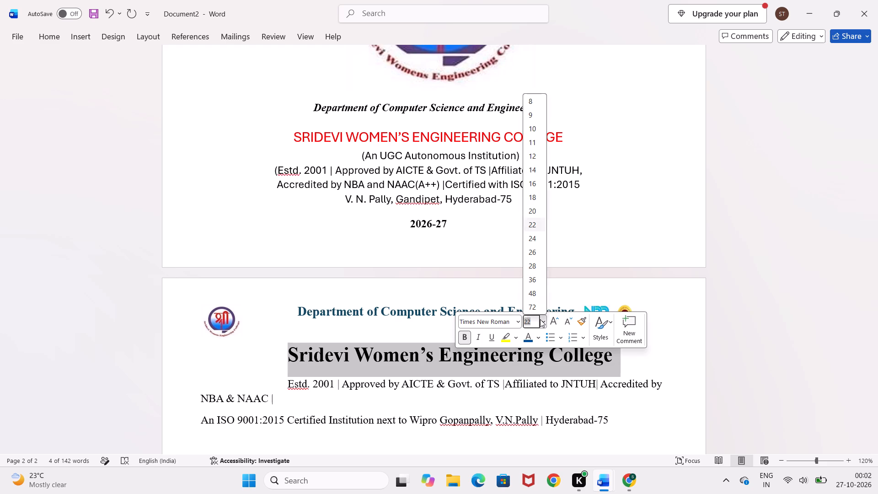
{"action": "left_click", "coordinate": [537, 335]}
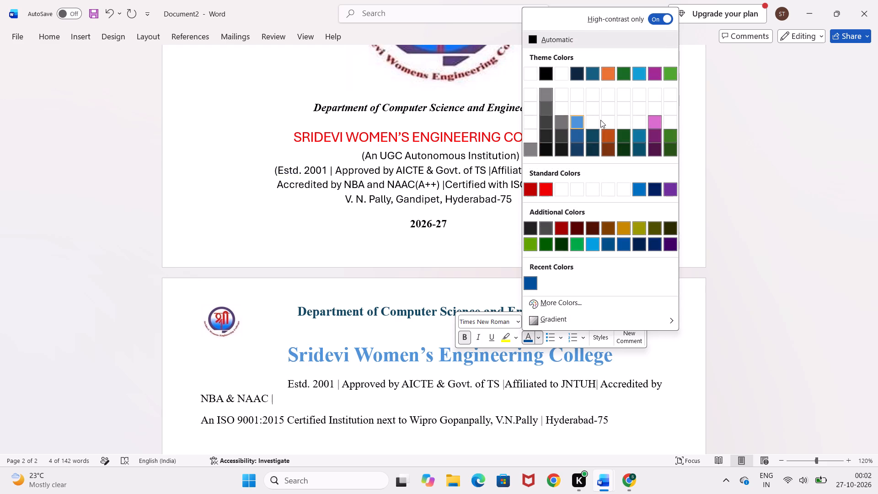
{"action": "scroll", "coordinate": [590, 182], "scroll_direction": "up", "scroll_amount": 3}
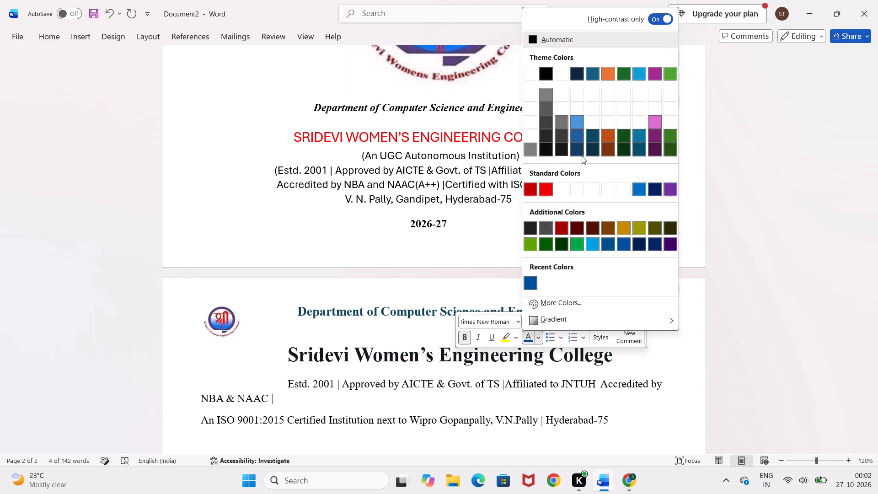
{"action": "left_click", "coordinate": [546, 188]}
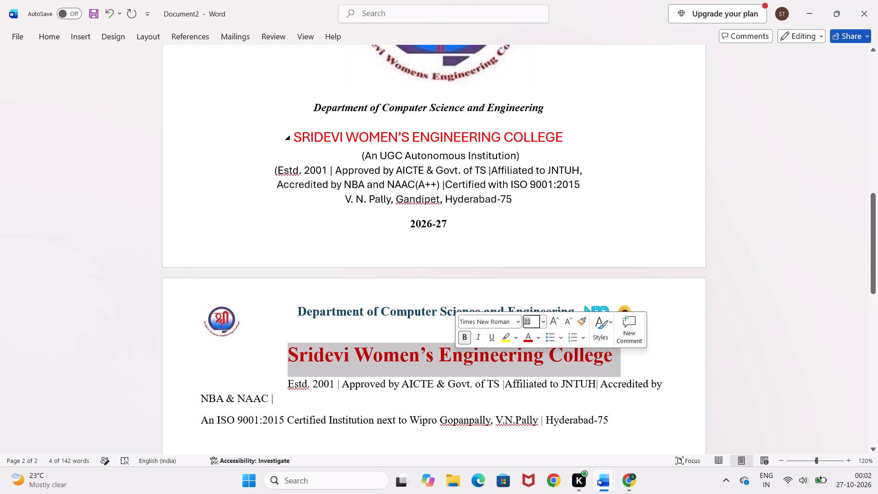
{"action": "left_click", "coordinate": [322, 217]}
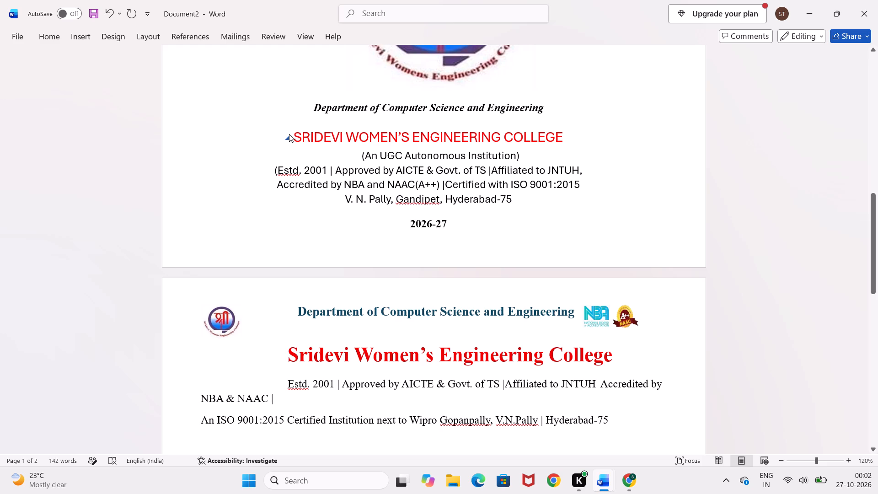
Apply the same red font colour to the "SRIDEVI WOMEN'S ENGINEERING COLLEGE" line on the cover page.
{"action": "left_click_drag", "start_coordinate": [293, 134], "coordinate": [430, 146]}
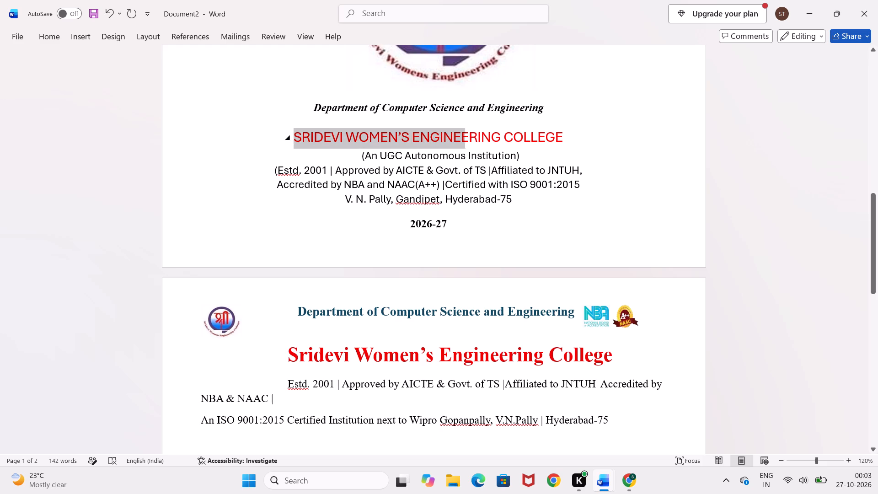
{"action": "left_click_drag", "start_coordinate": [430, 146], "coordinate": [485, 146]}
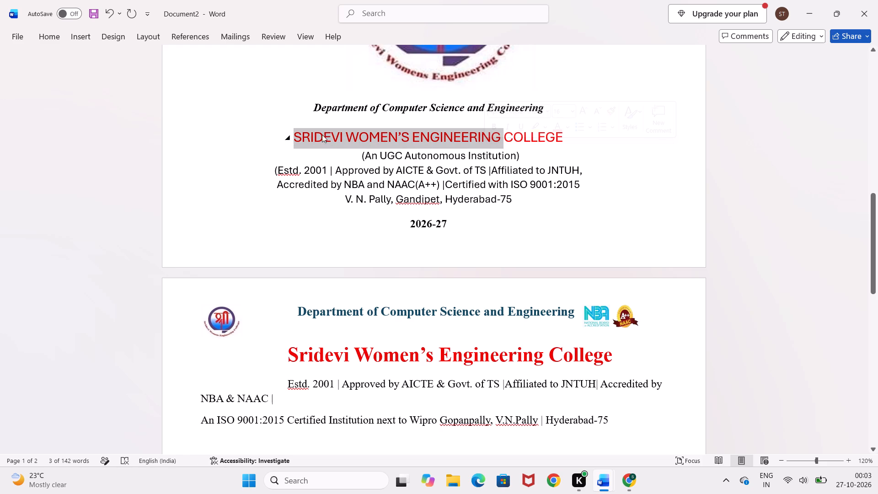
{"action": "left_click_drag", "start_coordinate": [296, 131], "coordinate": [526, 133]}
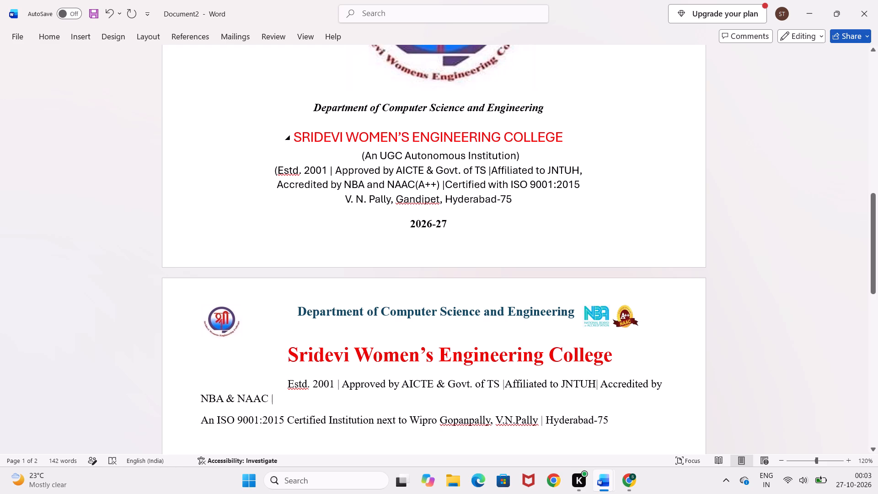
{"action": "left_click_drag", "start_coordinate": [564, 136], "coordinate": [475, 137]}
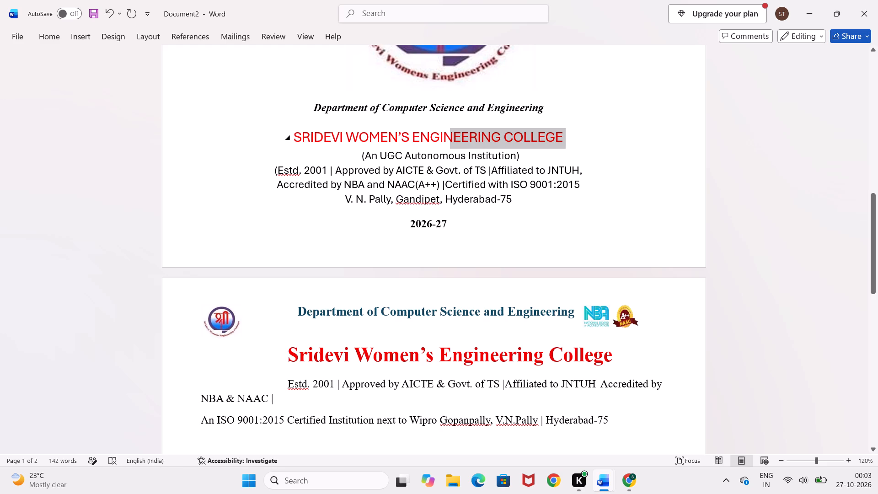
{"action": "left_click_drag", "start_coordinate": [475, 137], "coordinate": [309, 129]}
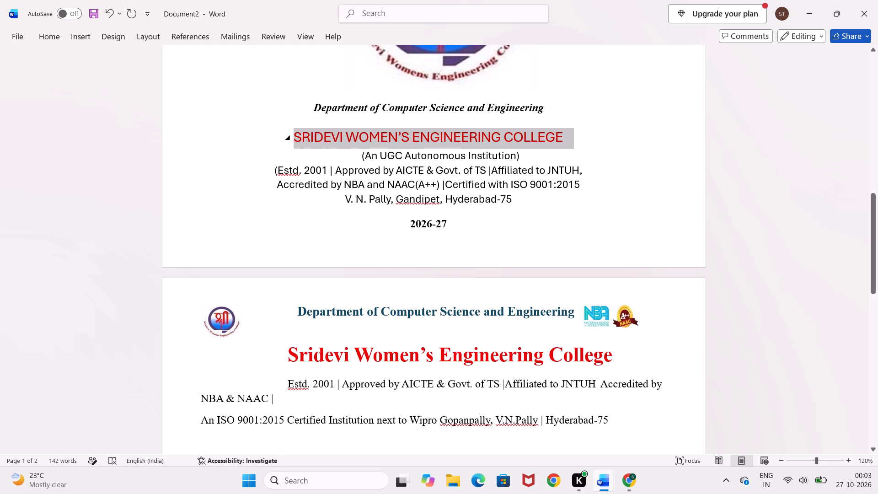
{"action": "left_click_drag", "start_coordinate": [309, 129], "coordinate": [309, 129]}
{"action": "left_click", "coordinate": [384, 112]}
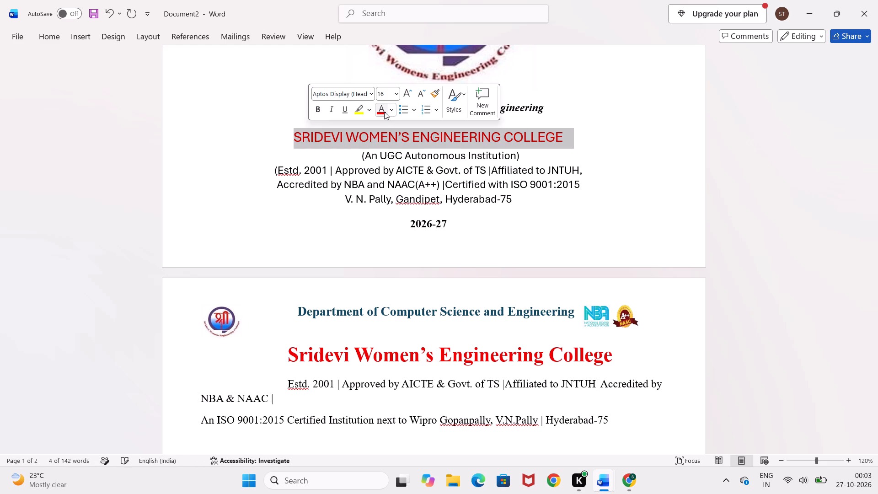
{"action": "left_click", "coordinate": [384, 112]}
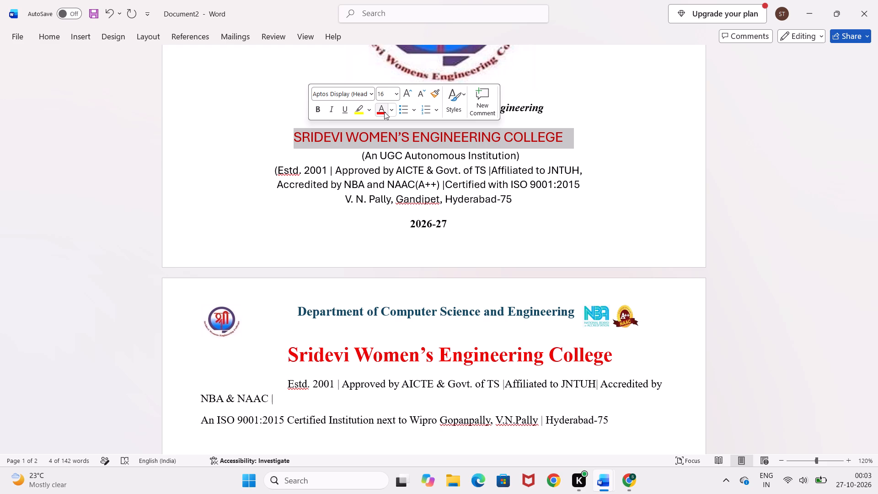
{"action": "left_click", "coordinate": [384, 112]}
{"action": "left_click", "coordinate": [314, 205]}
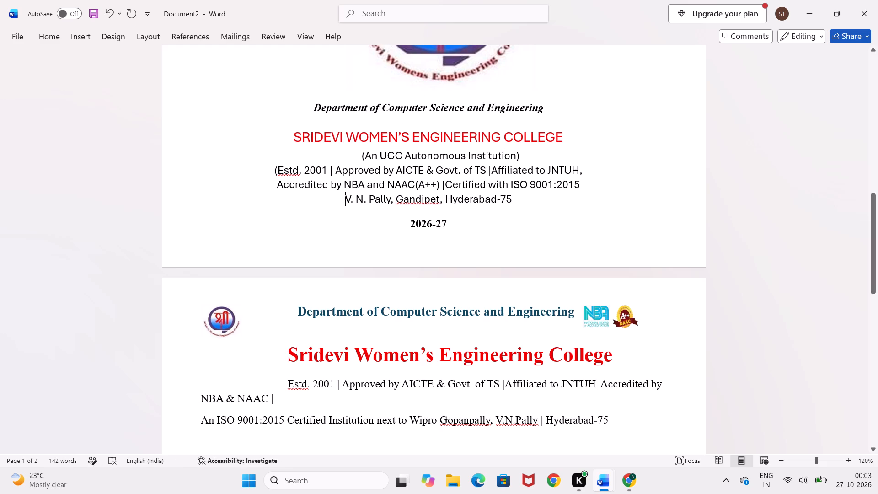
Make the cover page's "SRIDEVI WOMEN'S ENGINEERING COLLEGE" line bold and set its font to Times New Roman.
{"action": "left_click_drag", "start_coordinate": [297, 132], "coordinate": [454, 134]}
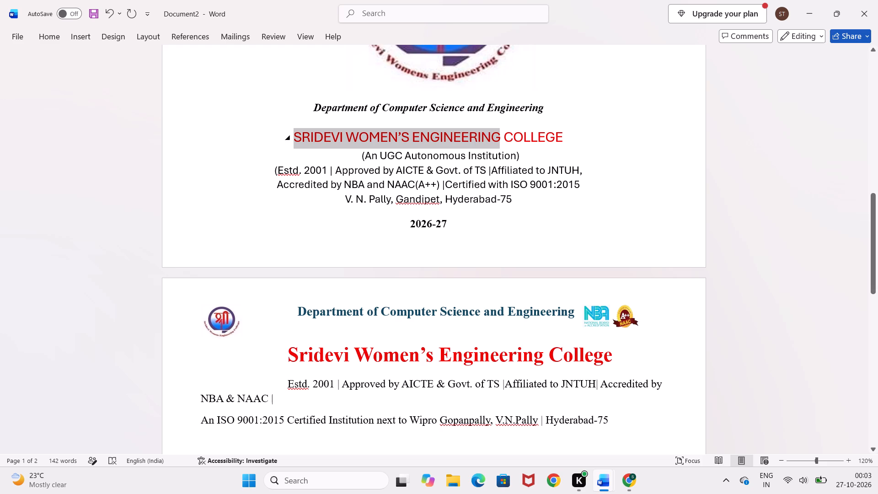
{"action": "left_click_drag", "start_coordinate": [454, 134], "coordinate": [532, 136]}
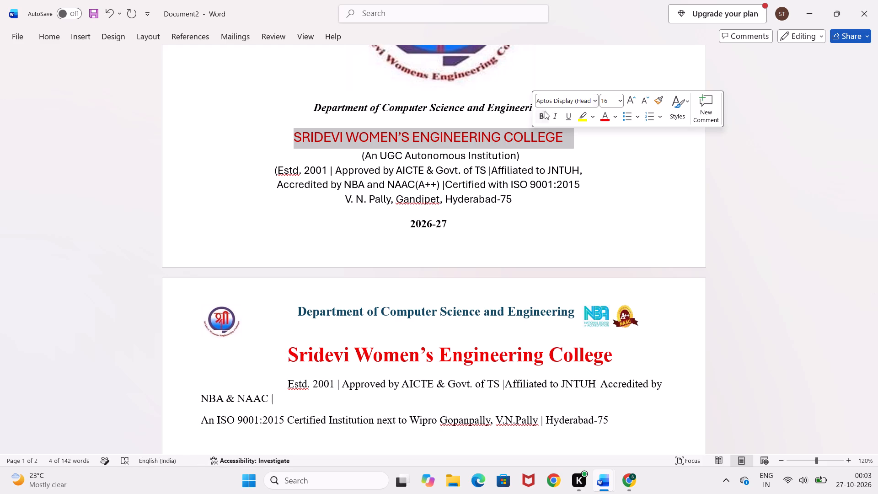
{"action": "left_click", "coordinate": [543, 113]}
{"action": "left_click", "coordinate": [570, 166]}
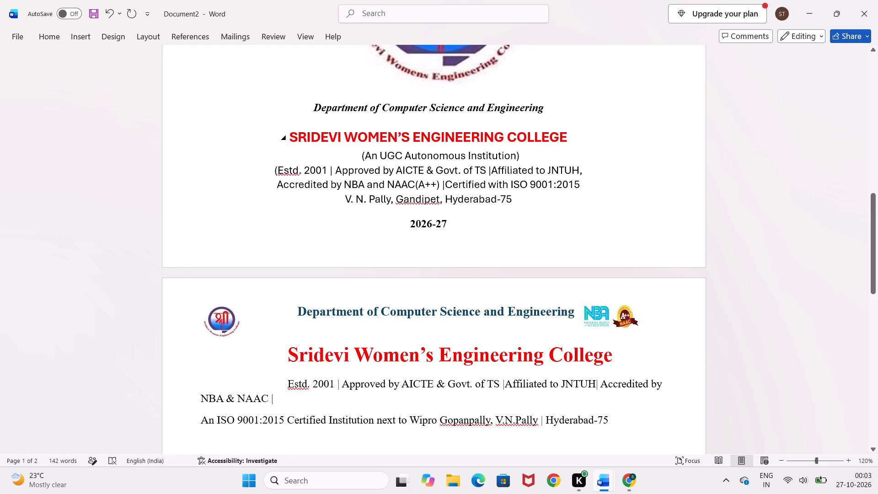
{"action": "left_click_drag", "start_coordinate": [289, 136], "coordinate": [538, 144]}
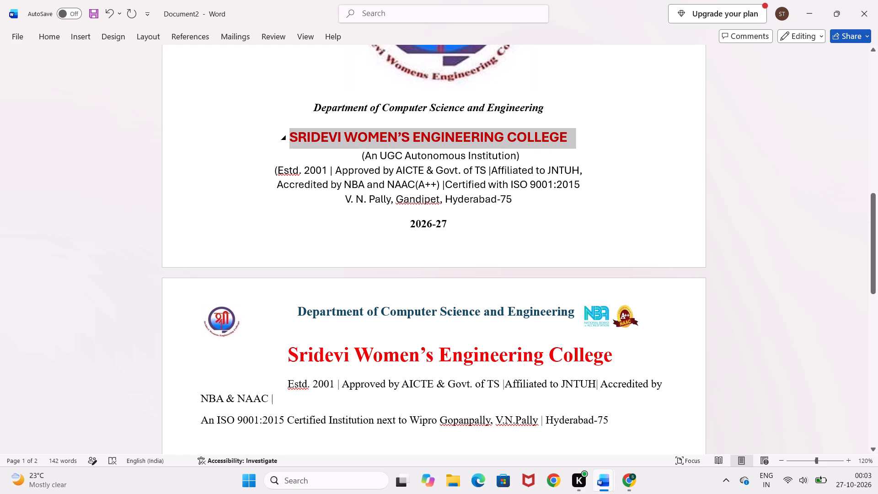
{"action": "left_click_drag", "start_coordinate": [538, 144], "coordinate": [538, 144]}
{"action": "left_click", "coordinate": [598, 107]}
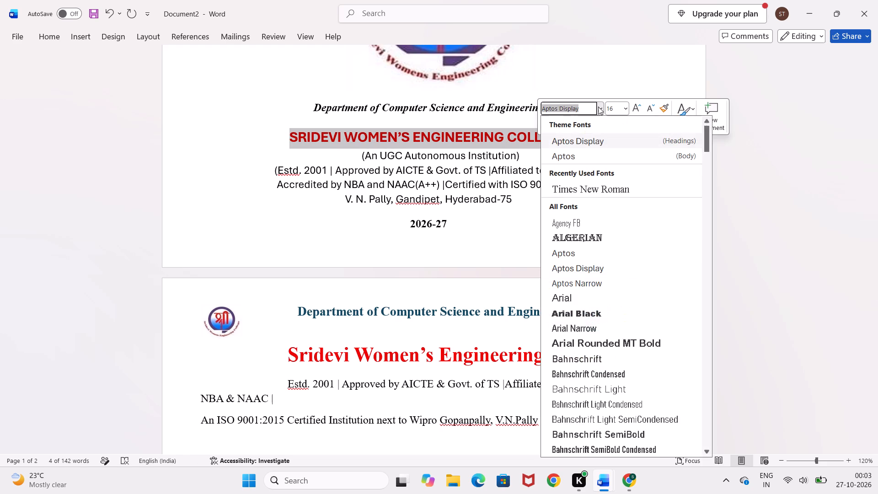
{"action": "left_click", "coordinate": [595, 190]}
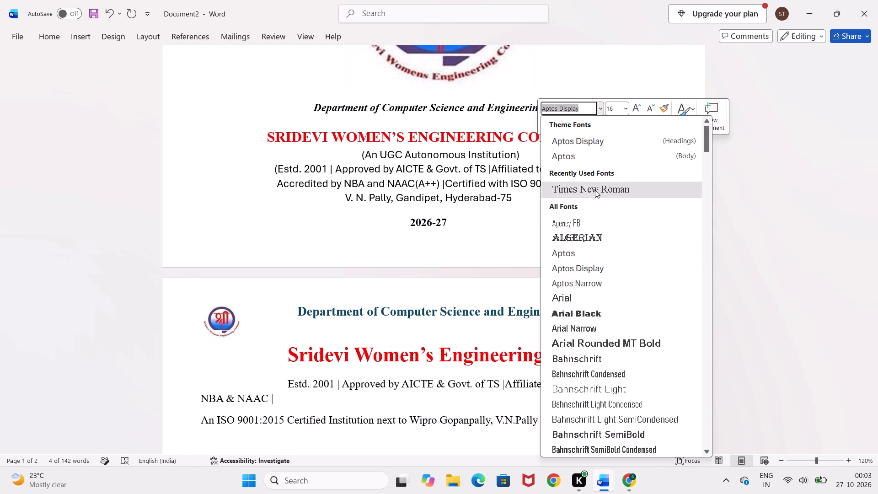
{"action": "left_click", "coordinate": [605, 201]}
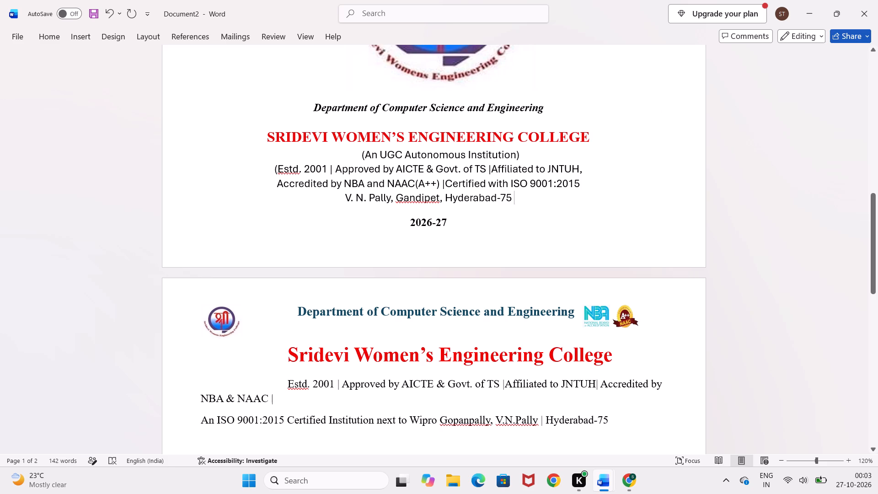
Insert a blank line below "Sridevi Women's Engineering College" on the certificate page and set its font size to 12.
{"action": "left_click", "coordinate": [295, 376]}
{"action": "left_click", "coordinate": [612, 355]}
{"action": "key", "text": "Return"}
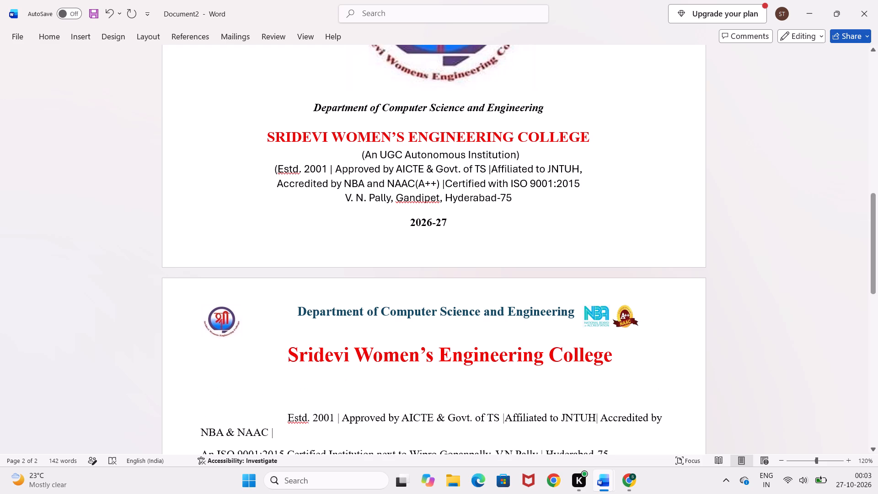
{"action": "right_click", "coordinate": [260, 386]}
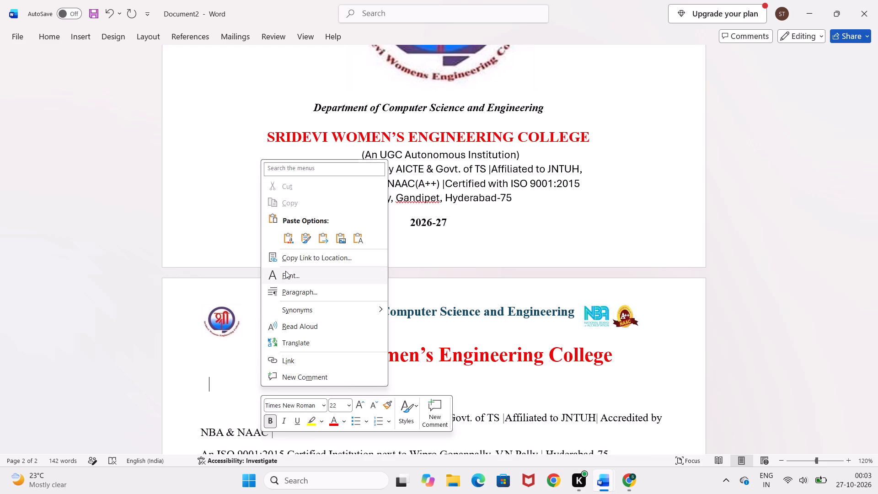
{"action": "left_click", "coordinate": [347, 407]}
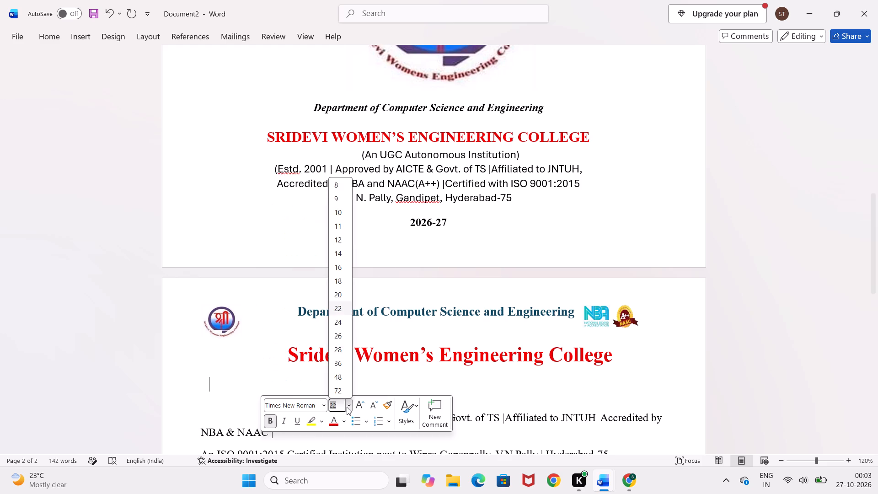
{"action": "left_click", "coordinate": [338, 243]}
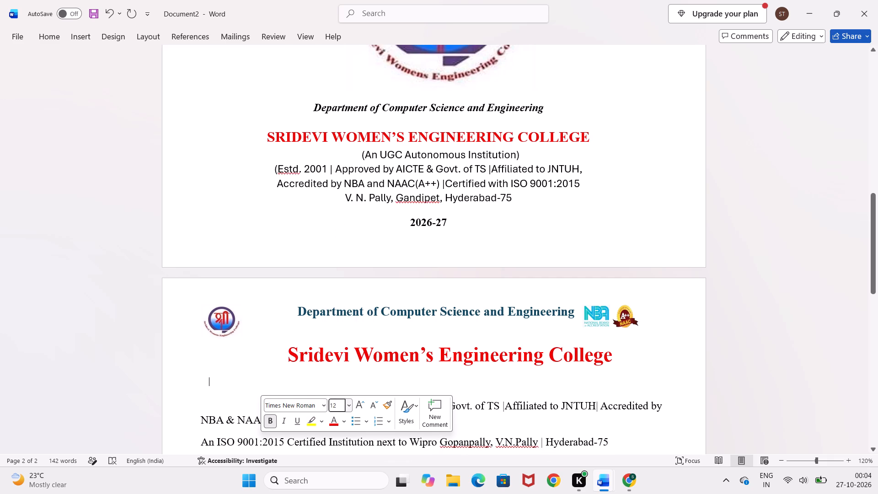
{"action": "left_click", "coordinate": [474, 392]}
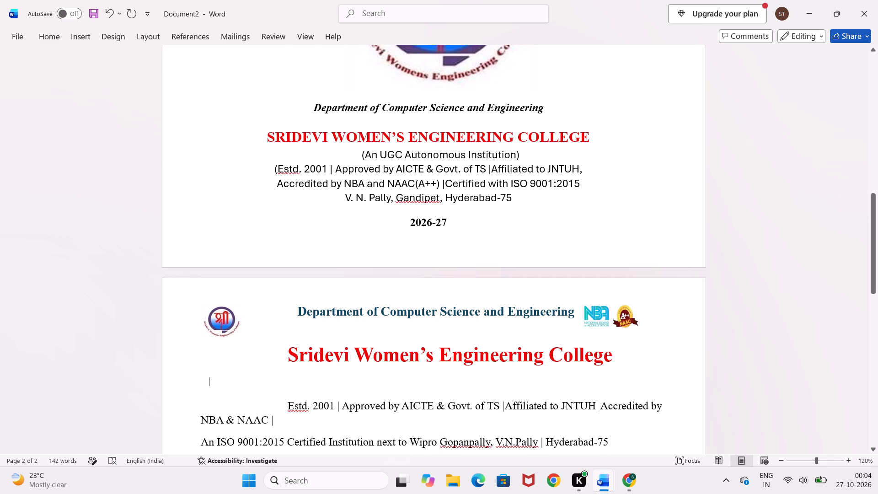
Remove the indent and blank line before "Estd. 2001" so that line starts directly below the college name on the certificate page.
{"action": "left_click", "coordinate": [289, 404]}
{"action": "key", "text": "BackSpace"}
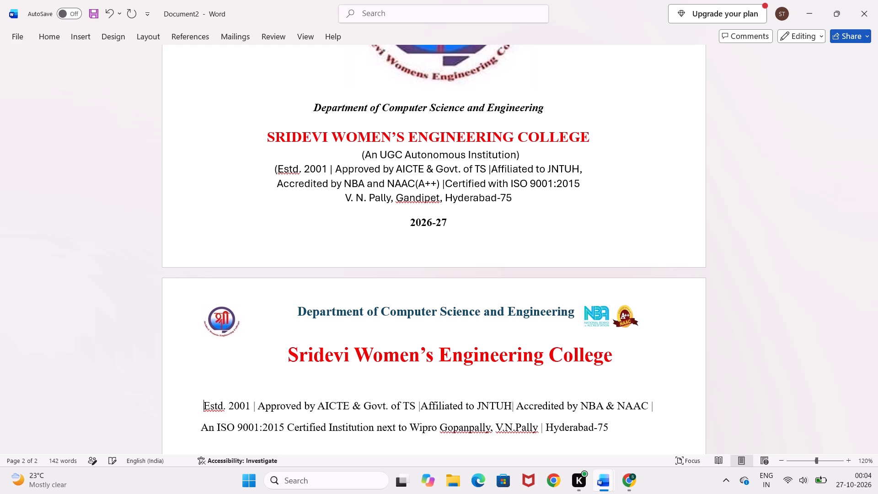
{"action": "scroll", "coordinate": [288, 404], "scroll_direction": "down", "scroll_amount": 1}
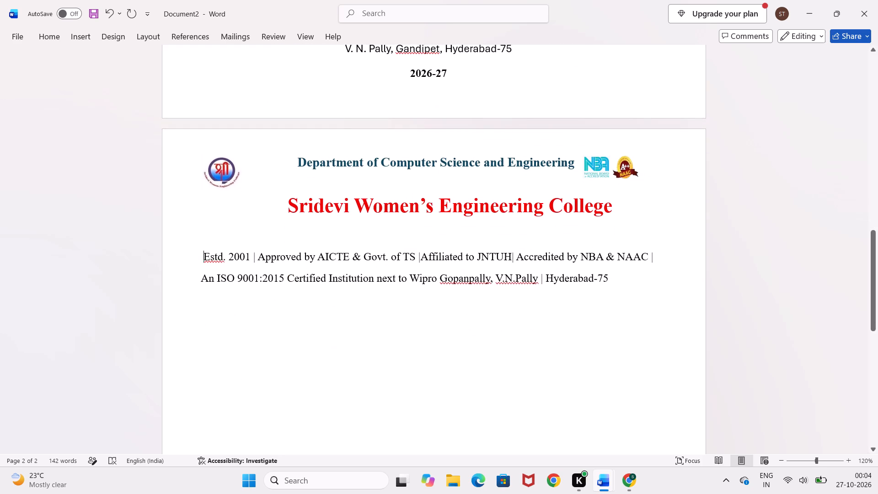
{"action": "key", "text": "BackSpace"}
{"action": "key", "text": "BackSpace"}
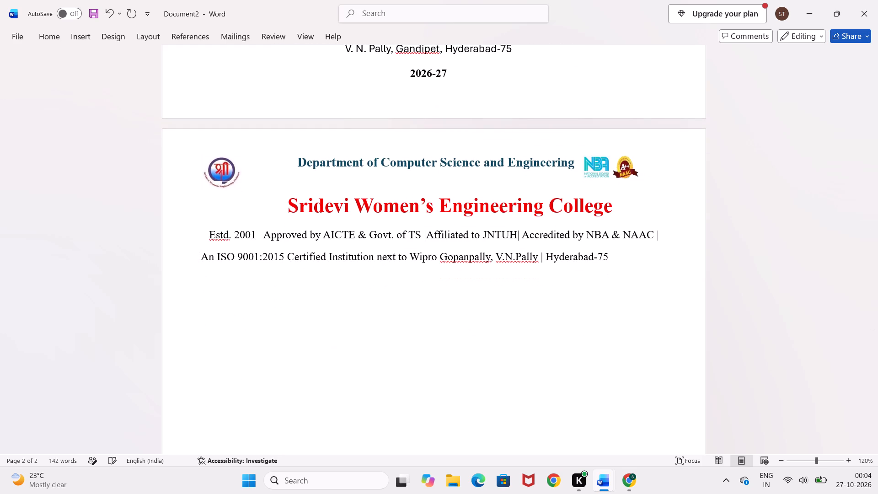
{"action": "key", "text": "BackSpace"}
{"action": "key", "text": "BackSpace"}
{"action": "key", "text": "BackSpace"}
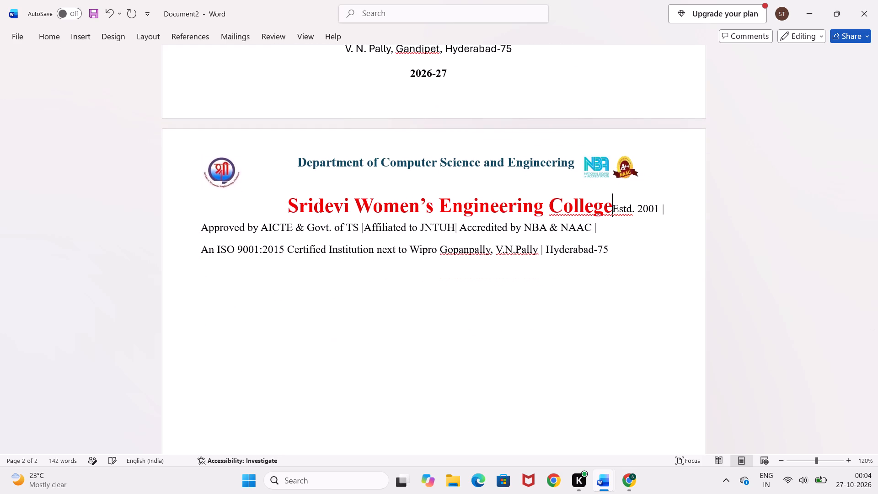
{"action": "key", "text": "Return"}
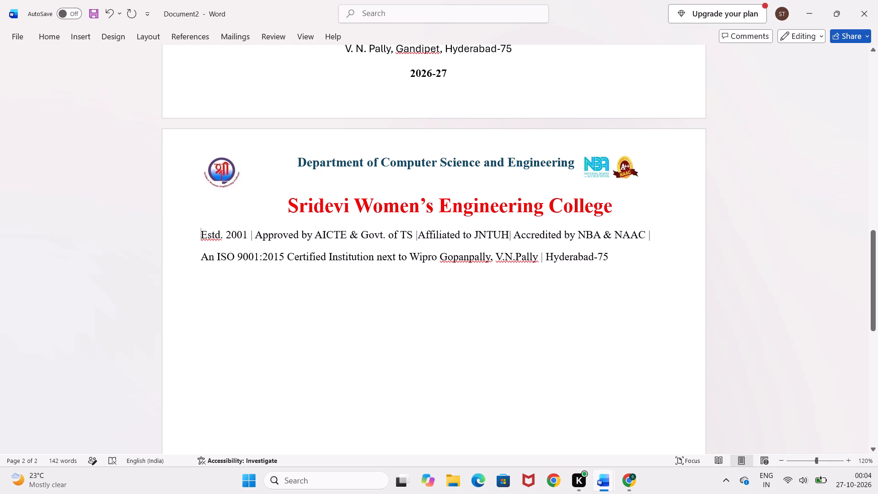
Centre the two accreditation lines, from "Estd. 2001" to "Hyderabad-75", on the certificate page.
{"action": "left_click_drag", "start_coordinate": [199, 236], "coordinate": [241, 238]}
{"action": "left_click_drag", "start_coordinate": [241, 238], "coordinate": [619, 259]}
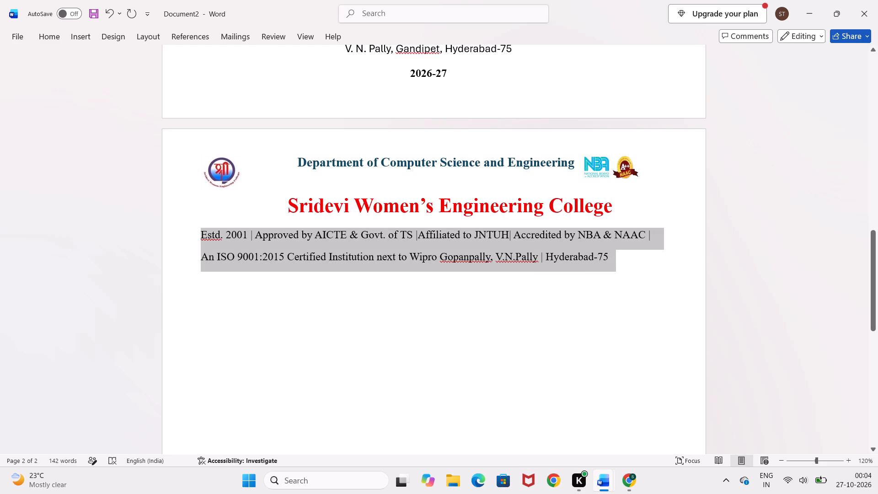
{"action": "left_click_drag", "start_coordinate": [619, 259], "coordinate": [619, 258]}
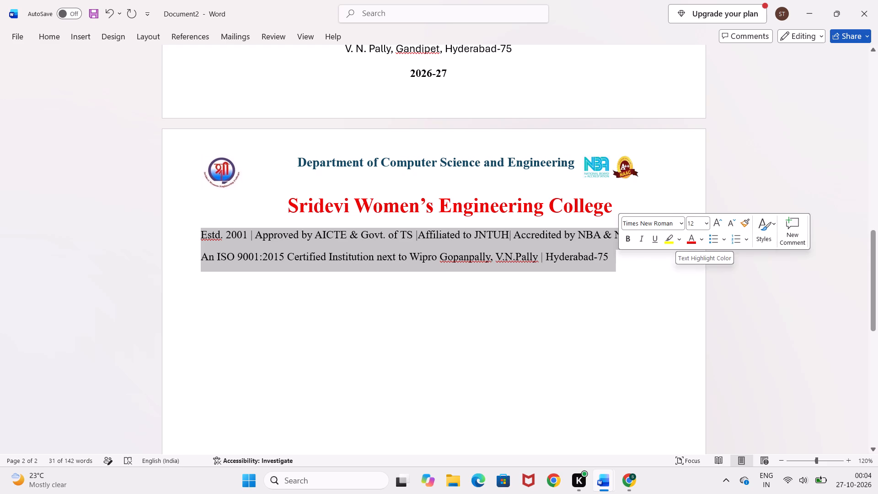
{"action": "left_click", "coordinate": [44, 30]}
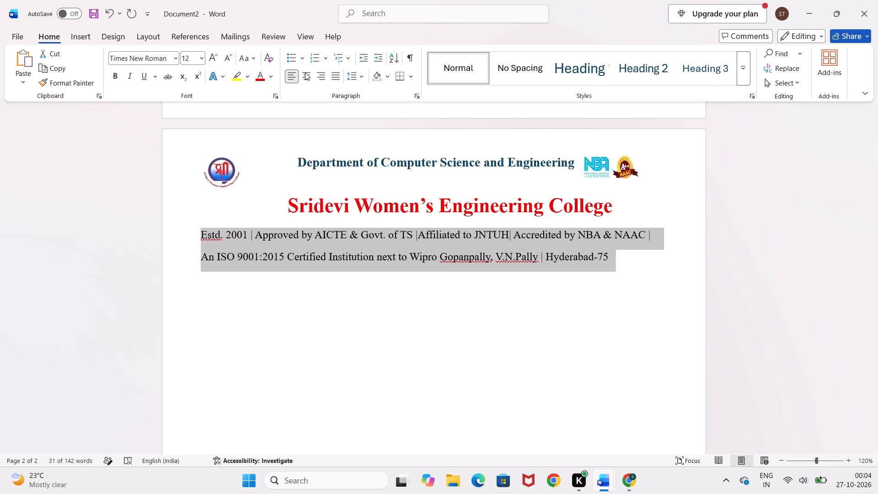
{"action": "left_click", "coordinate": [305, 72]}
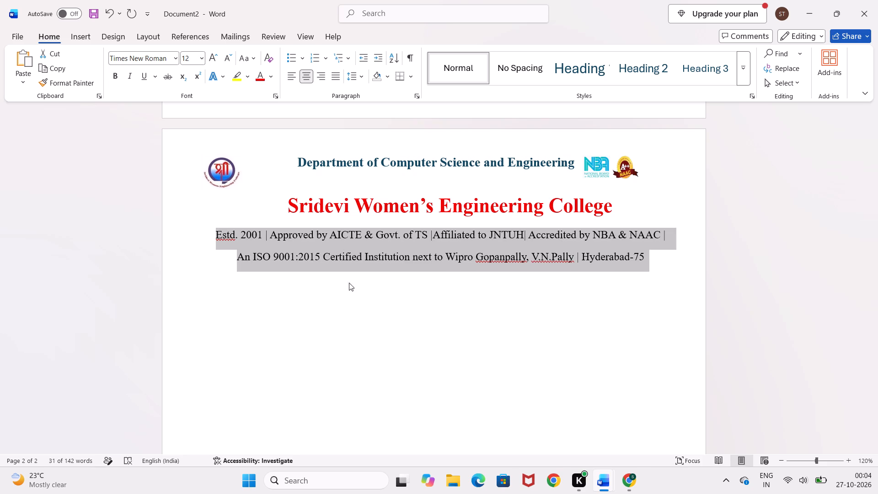
{"action": "left_click", "coordinate": [354, 303]}
{"action": "left_click", "coordinate": [354, 303]}
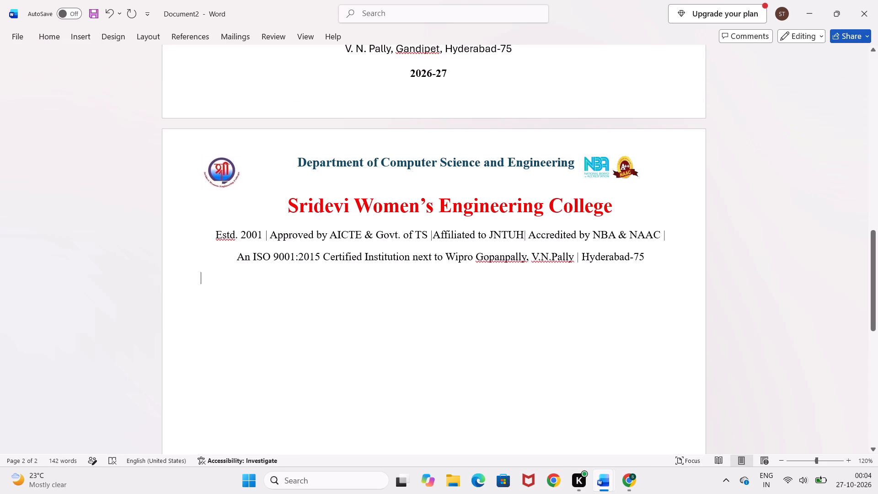
Set the paragraph spacing before and after the certificate page's two accreditation lines to 1.5 pt each.
{"action": "left_click_drag", "start_coordinate": [216, 232], "coordinate": [539, 273]}
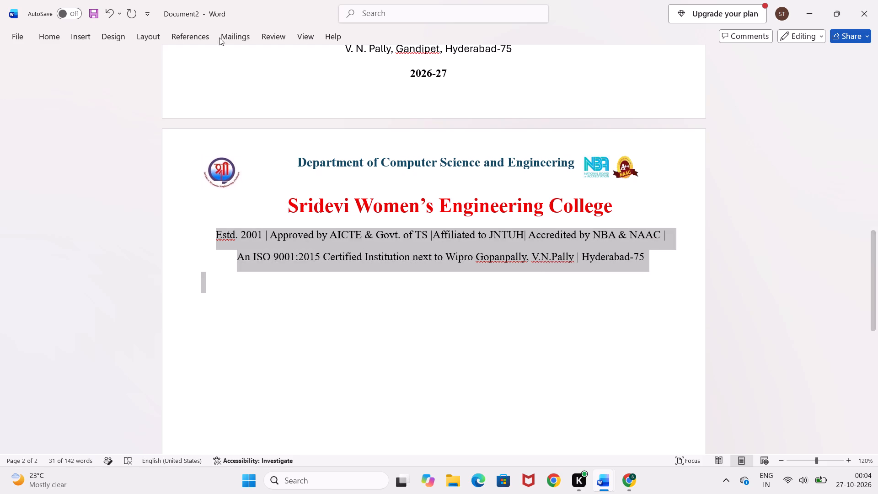
{"action": "left_click", "coordinate": [145, 32]}
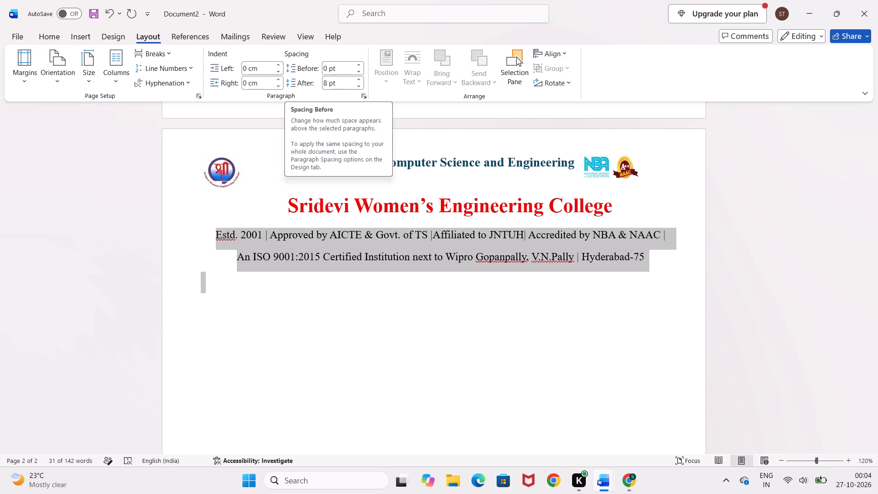
{"action": "left_click", "coordinate": [345, 68]}
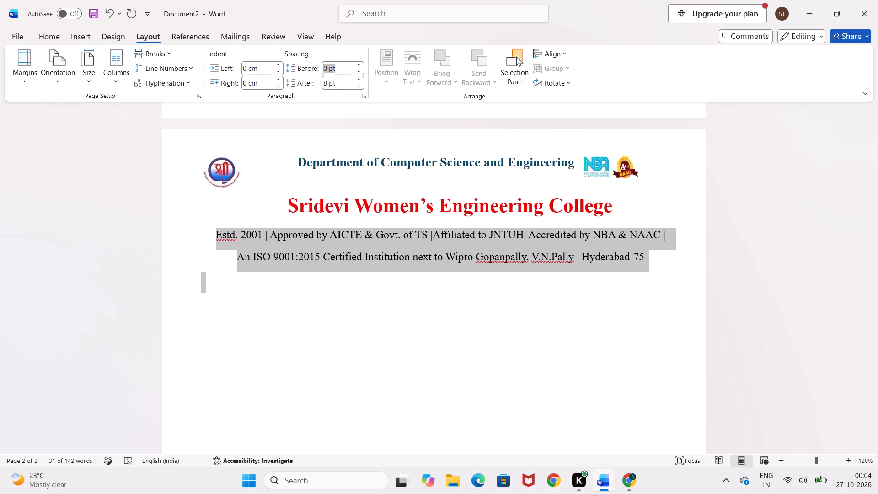
{"action": "key", "text": "BackSpace"}
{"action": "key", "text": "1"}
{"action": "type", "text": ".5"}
{"action": "left_click", "coordinate": [348, 80]}
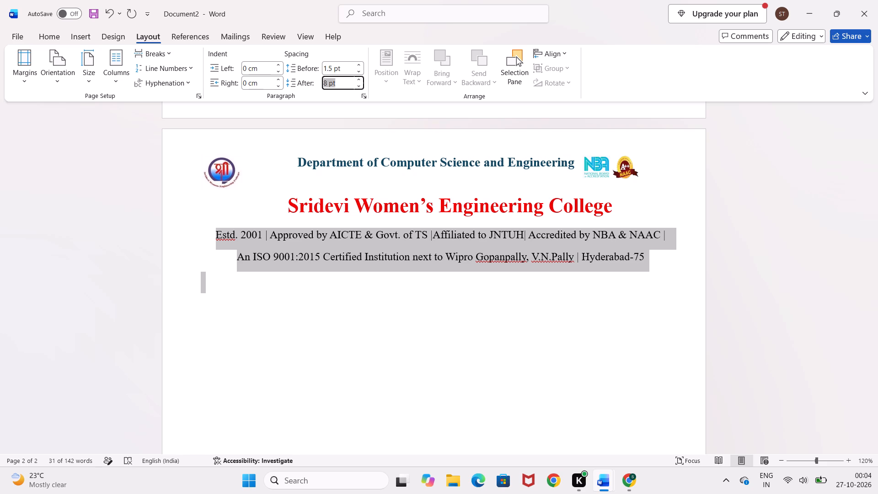
{"action": "key", "text": "BackSpace"}
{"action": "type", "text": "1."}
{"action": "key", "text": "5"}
{"action": "left_click", "coordinate": [389, 134]}
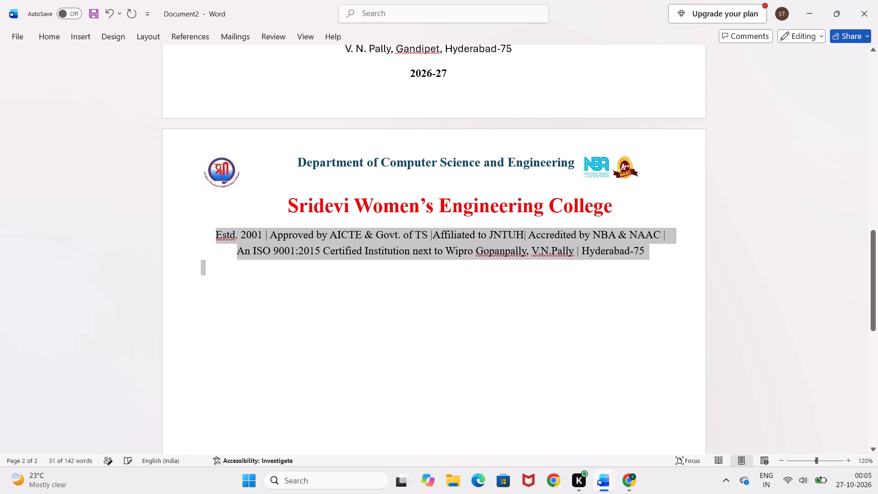
{"action": "left_click", "coordinate": [386, 143]}
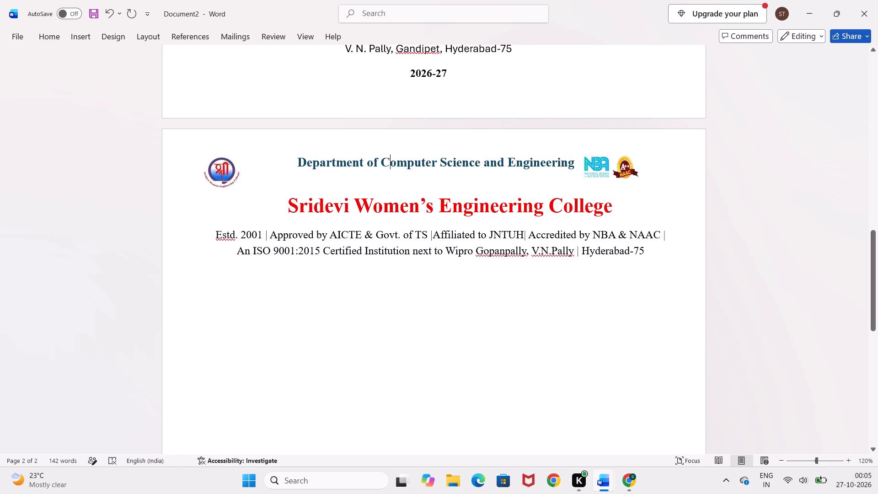
Add an empty line below the accreditation lines on the certificate page.
{"action": "left_click", "coordinate": [299, 289]}
{"action": "key", "text": "Return"}
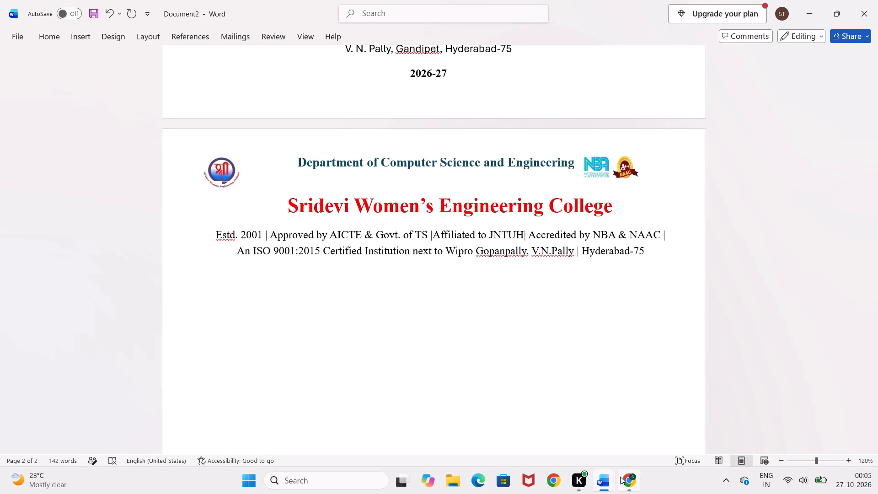
Switch to b19 final document and enable editing for it at its certificate page.
{"action": "left_click", "coordinate": [611, 433]}
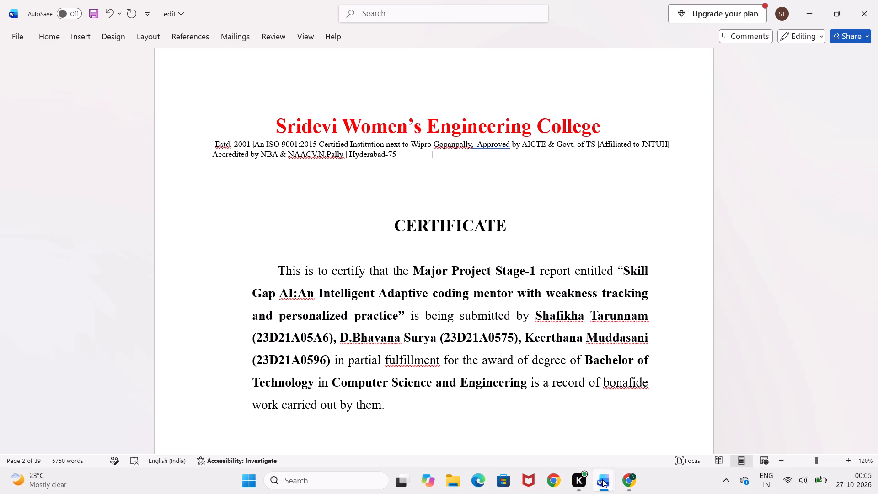
{"action": "left_click", "coordinate": [715, 435]}
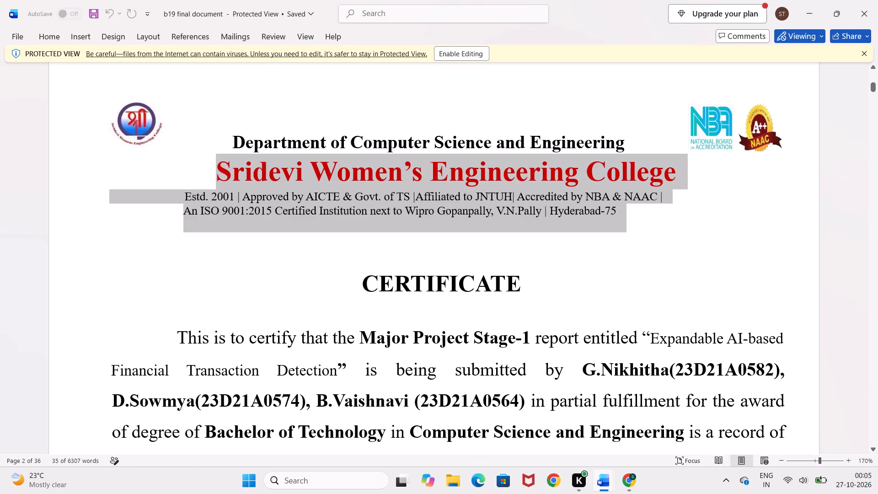
{"action": "left_click", "coordinate": [769, 285]}
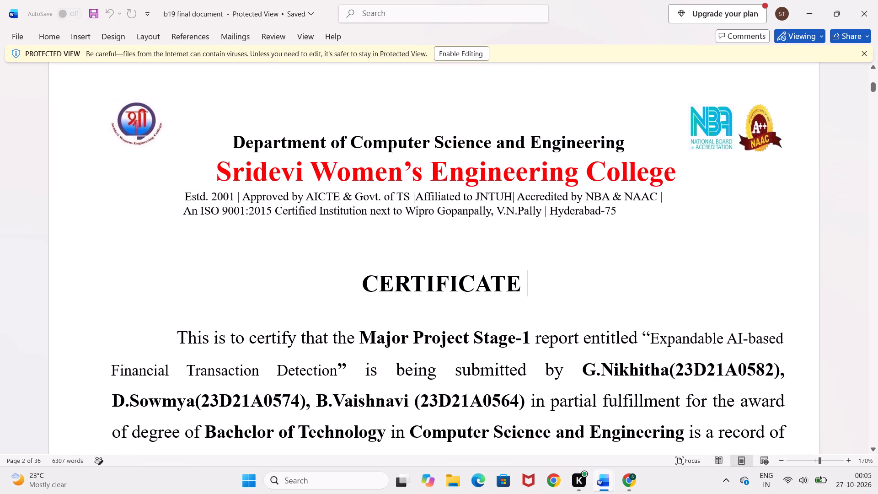
{"action": "left_click", "coordinate": [187, 195]}
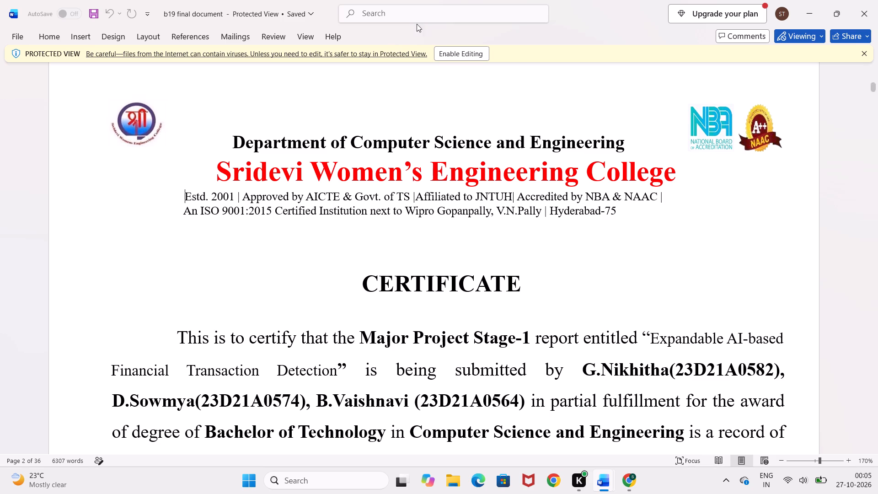
{"action": "left_click", "coordinate": [450, 54]}
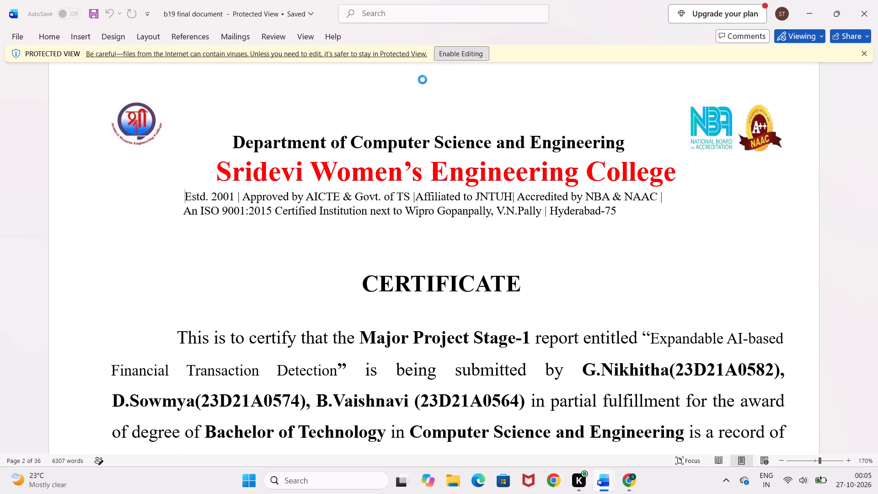
Copy the two accreditation lines, from "Estd. 2001" to "Hyderabad-75", from the certificate page of b19 final document.
{"action": "scroll", "coordinate": [360, 185], "scroll_direction": "down", "scroll_amount": 1}
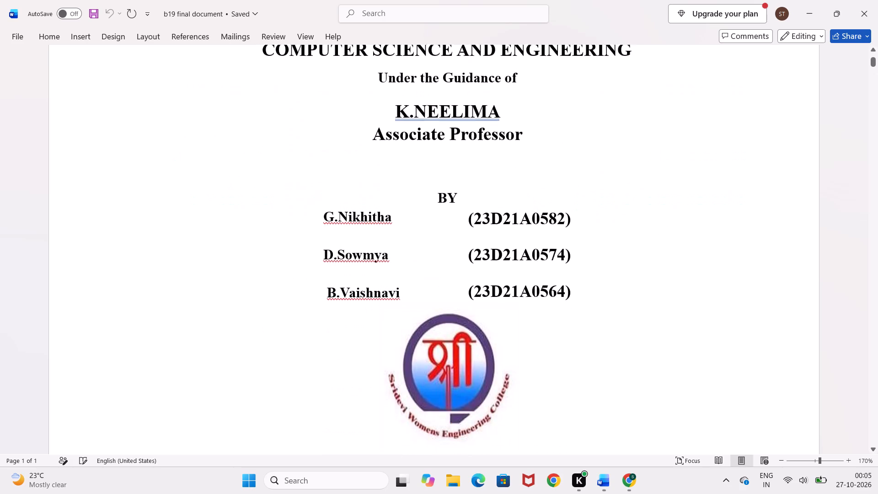
{"action": "scroll", "coordinate": [360, 185], "scroll_direction": "down", "scroll_amount": 8}
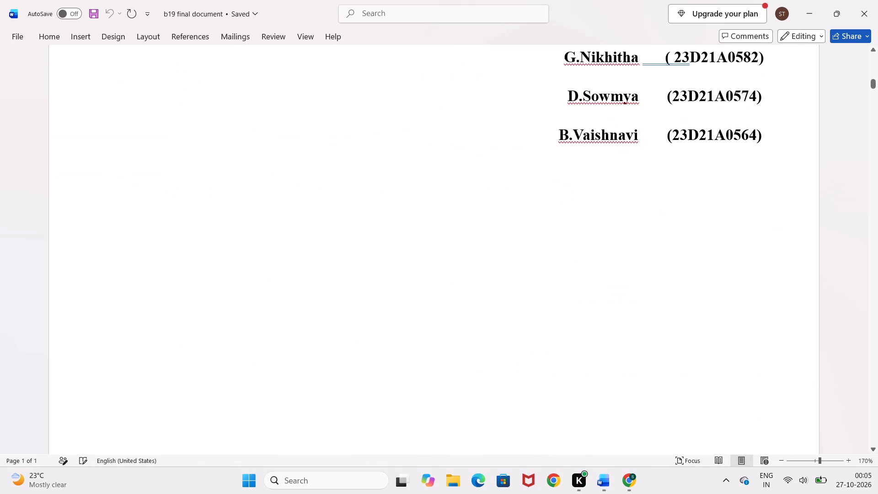
{"action": "scroll", "coordinate": [360, 185], "scroll_direction": "down", "scroll_amount": 8}
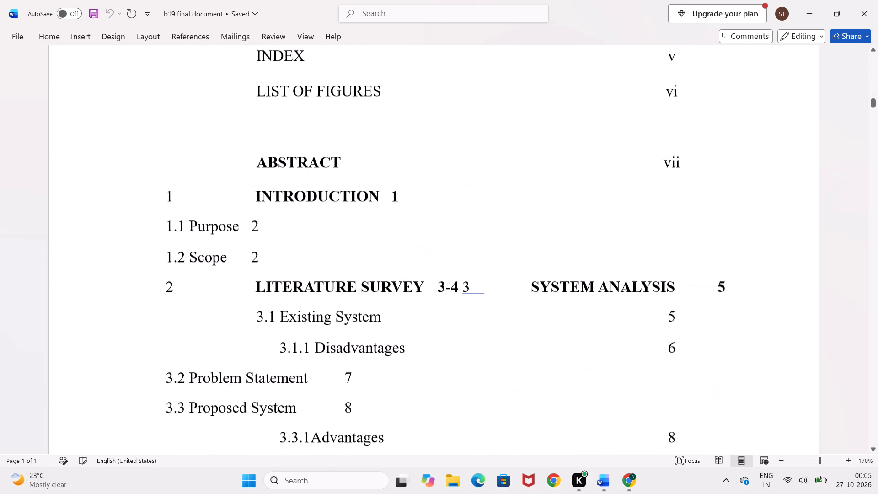
{"action": "scroll", "coordinate": [360, 185], "scroll_direction": "down", "scroll_amount": 2, "text": "ctrl"}
{"action": "scroll", "coordinate": [360, 185], "scroll_direction": "down", "scroll_amount": 9}
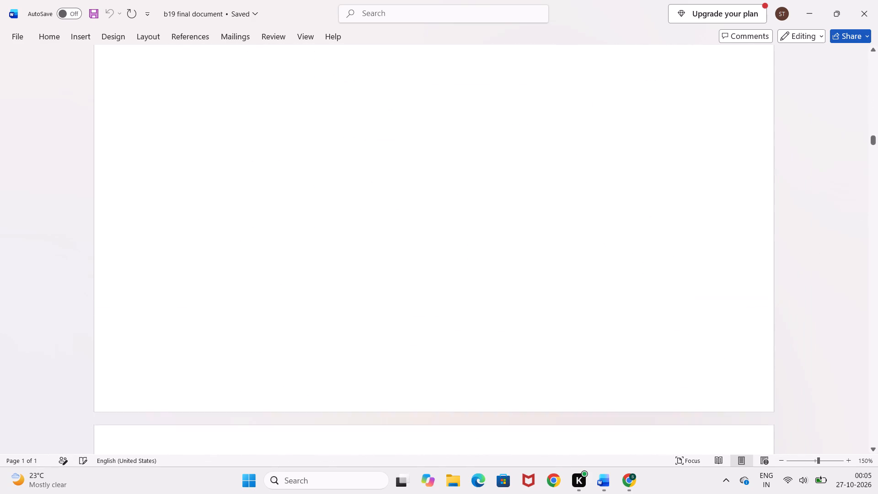
{"action": "scroll", "coordinate": [360, 185], "scroll_direction": "down", "scroll_amount": 10}
{"action": "scroll", "coordinate": [360, 185], "scroll_direction": "up", "scroll_amount": 7}
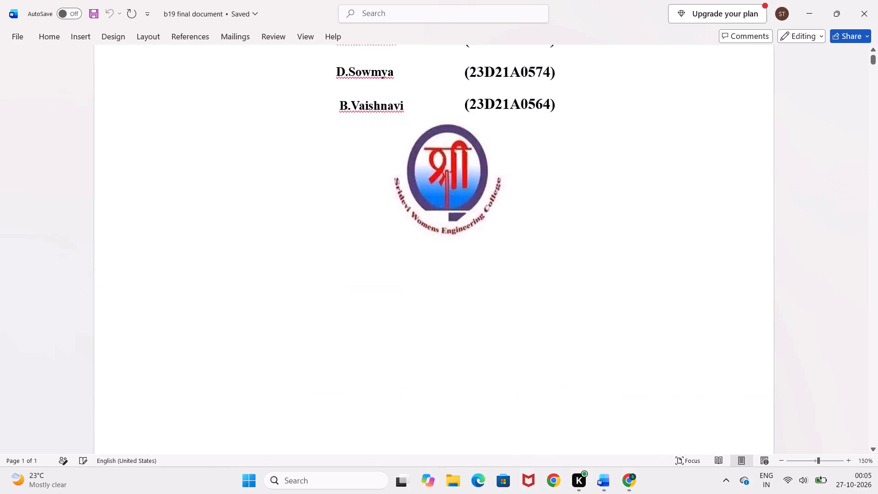
{"action": "scroll", "coordinate": [360, 185], "scroll_direction": "up", "scroll_amount": 12}
{"action": "scroll", "coordinate": [360, 185], "scroll_direction": "down", "scroll_amount": 5}
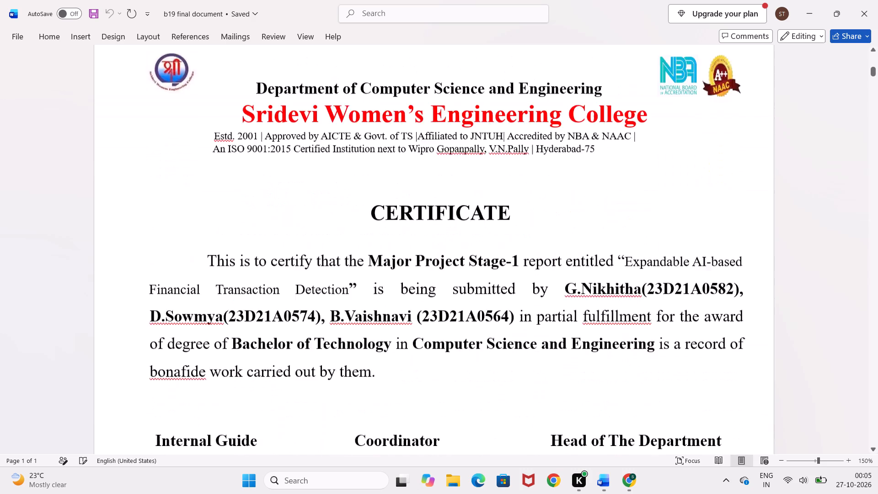
{"action": "scroll", "coordinate": [360, 185], "scroll_direction": "down", "scroll_amount": 1}
{"action": "scroll", "coordinate": [360, 185], "scroll_direction": "up", "scroll_amount": 2}
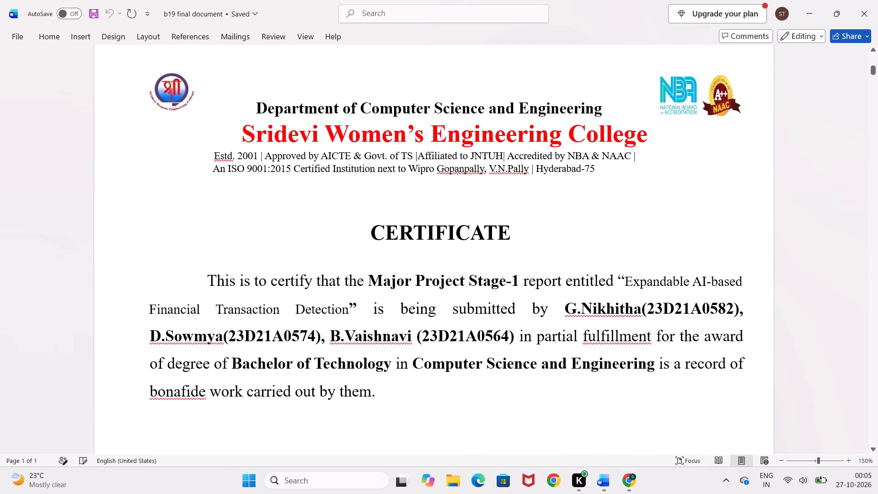
{"action": "left_click_drag", "start_coordinate": [214, 153], "coordinate": [398, 162]}
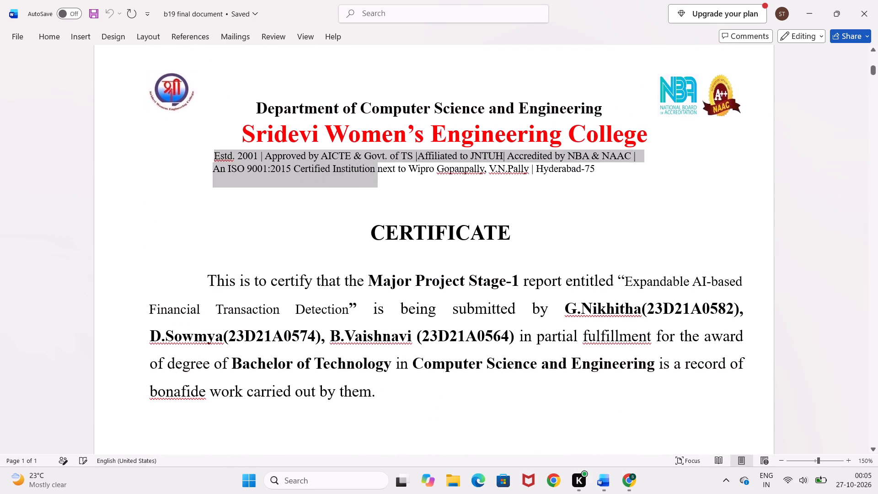
{"action": "left_click_drag", "start_coordinate": [398, 162], "coordinate": [606, 171]}
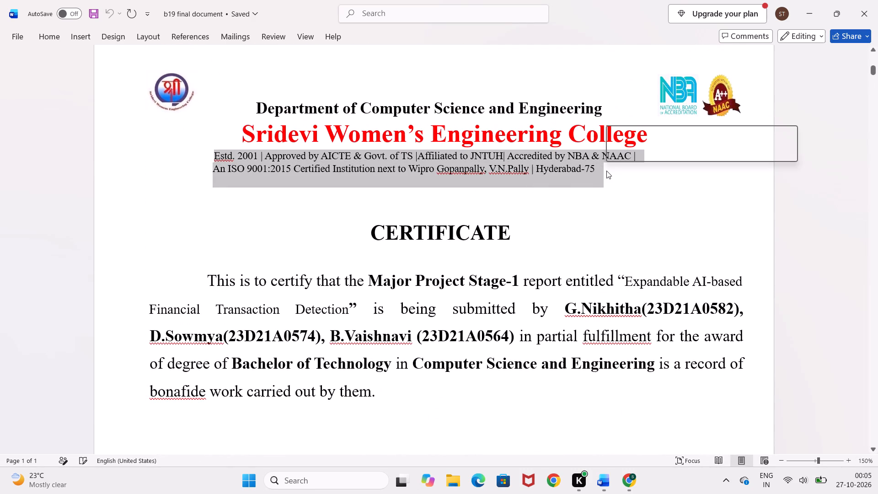
{"action": "key", "text": "ctrl+c"}
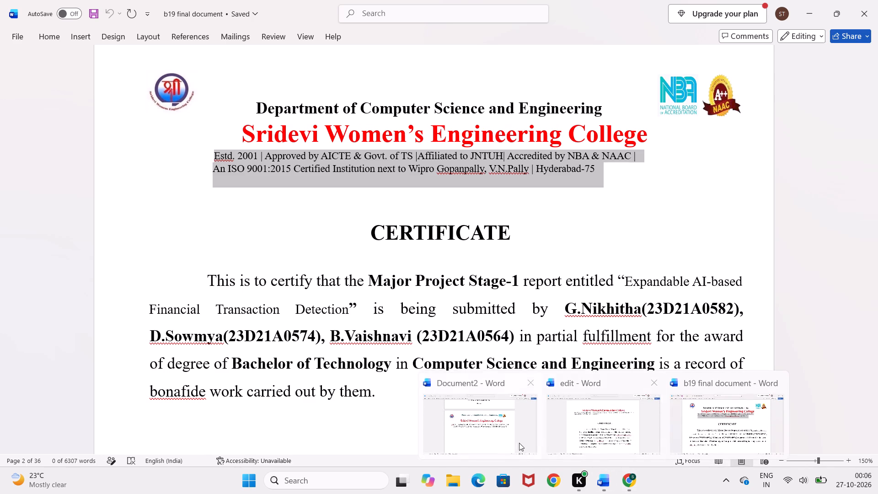
Switch to Document2 and replace the two accreditation lines below the red college name with the copied ones.
{"action": "left_click", "coordinate": [516, 442]}
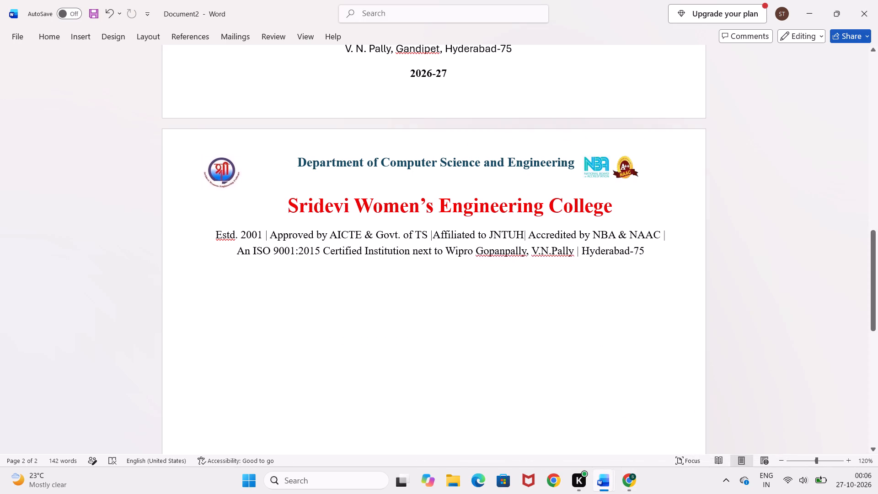
{"action": "left_click_drag", "start_coordinate": [656, 252], "coordinate": [332, 211]}
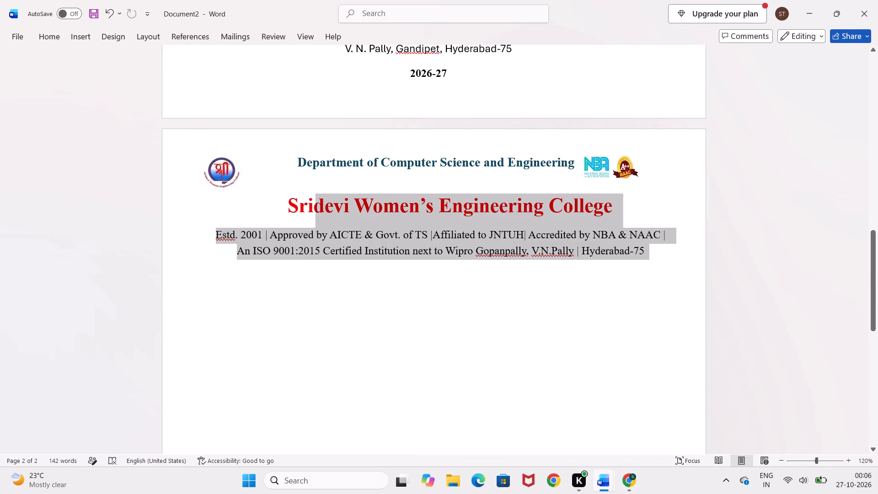
{"action": "left_click_drag", "start_coordinate": [332, 211], "coordinate": [226, 241]}
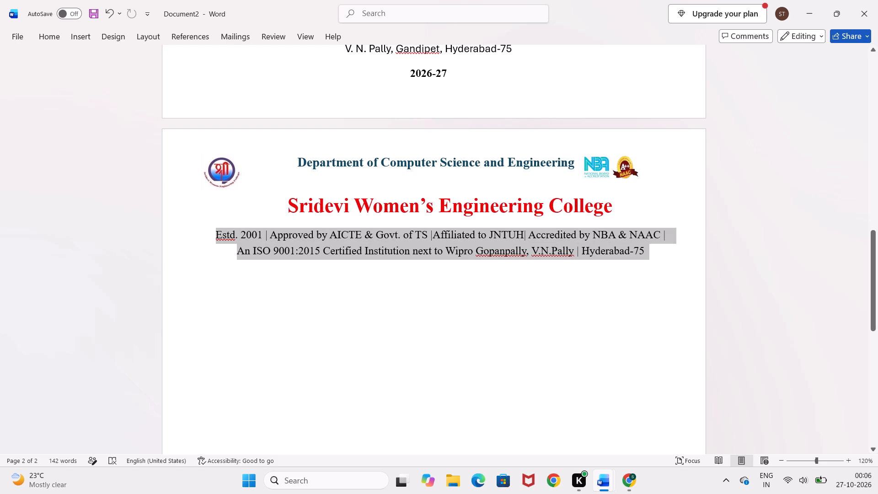
{"action": "left_click_drag", "start_coordinate": [226, 241], "coordinate": [226, 241]}
{"action": "key", "text": "BackSpace"}
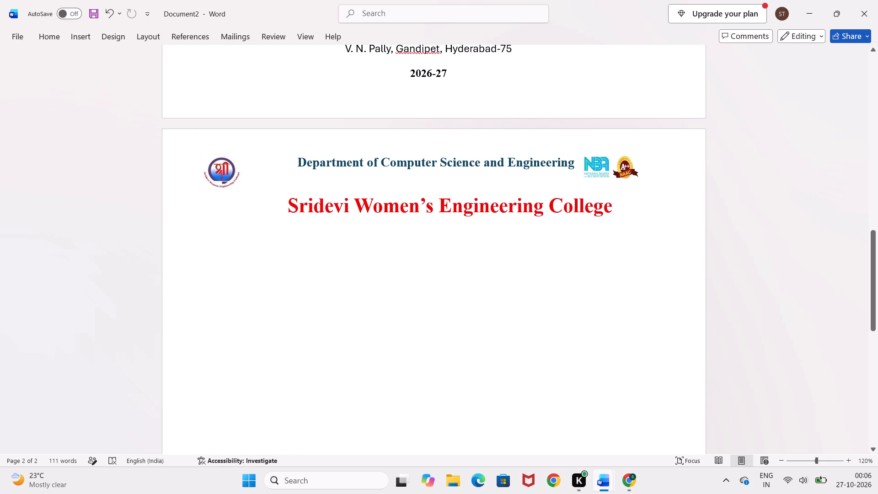
{"action": "left_click", "coordinate": [339, 224]}
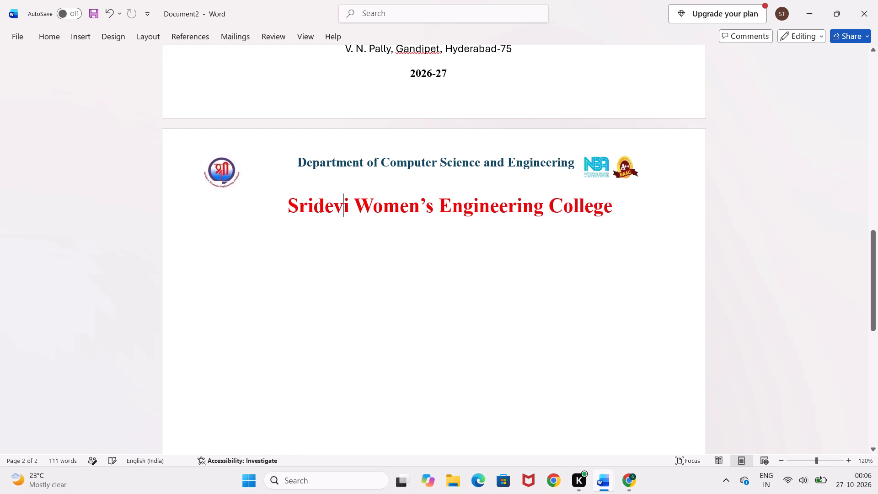
{"action": "left_click", "coordinate": [339, 224]}
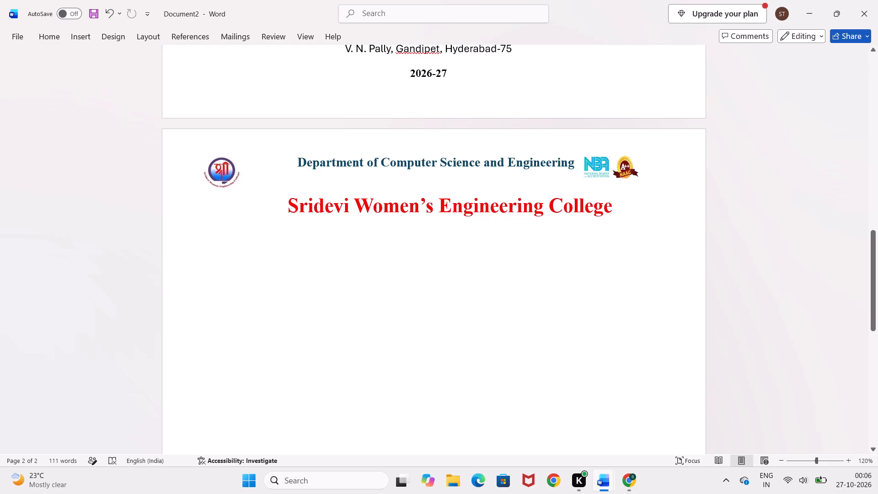
{"action": "left_click", "coordinate": [339, 231]}
{"action": "key", "text": "ctrl+v"}
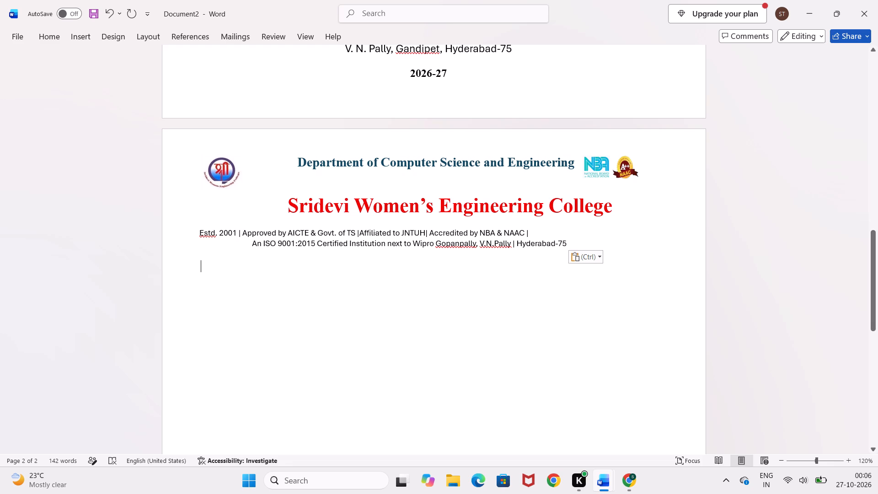
Centre the two pasted accreditation lines on Document2's certificate page.
{"action": "left_click_drag", "start_coordinate": [197, 234], "coordinate": [528, 264]}
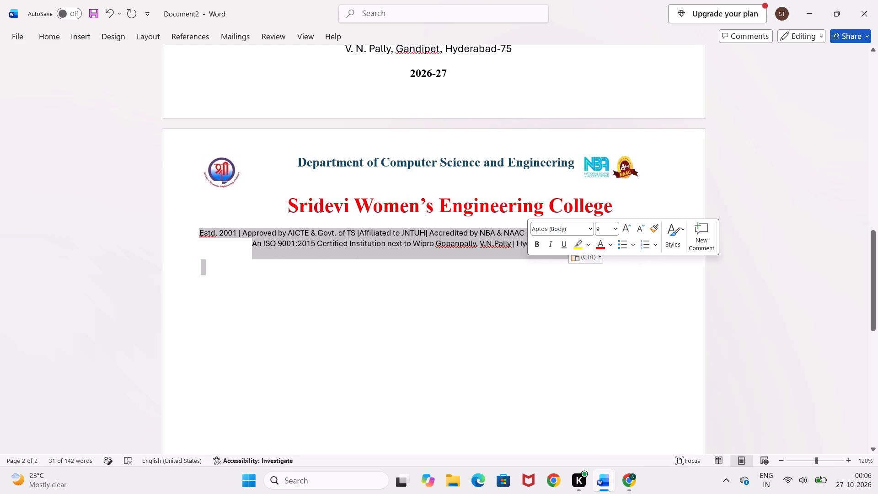
{"action": "left_click", "coordinate": [151, 33]}
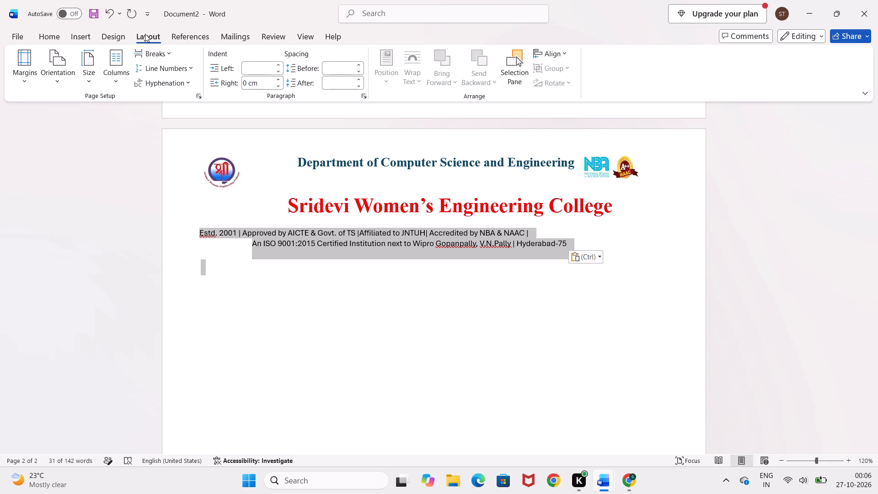
{"action": "left_click", "coordinate": [22, 35]}
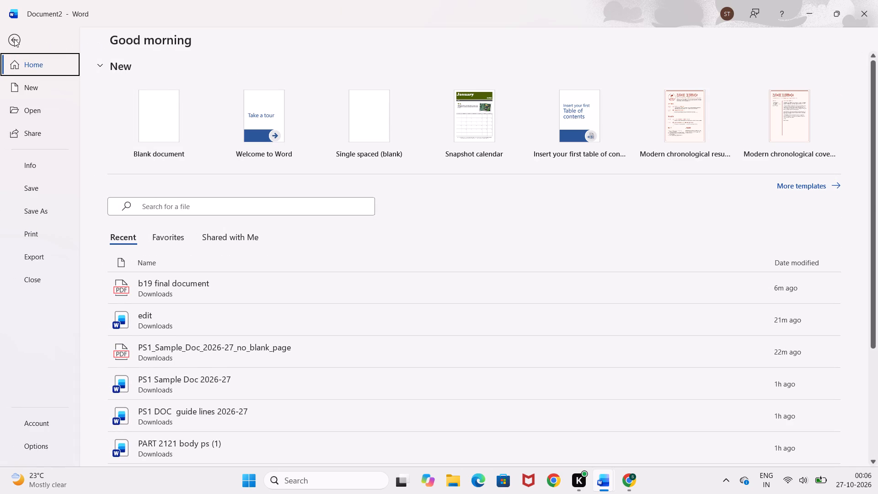
{"action": "left_click", "coordinate": [14, 39]}
{"action": "left_click", "coordinate": [57, 32]}
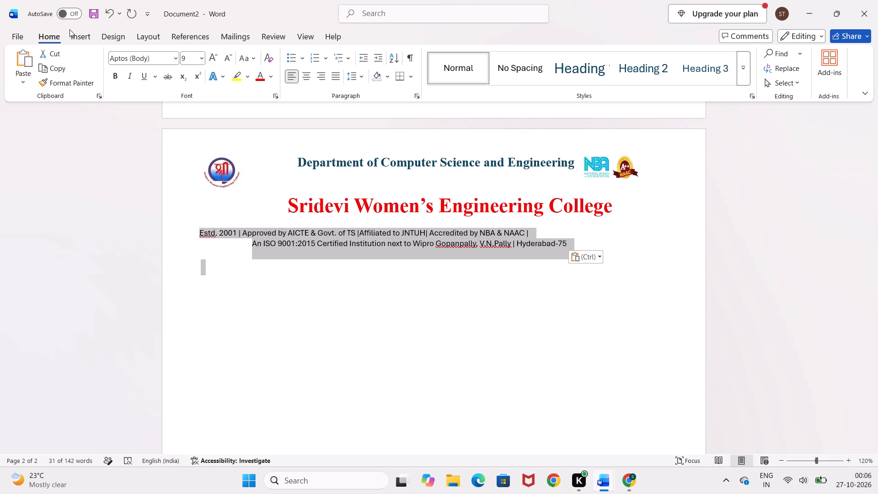
{"action": "left_click", "coordinate": [304, 81]}
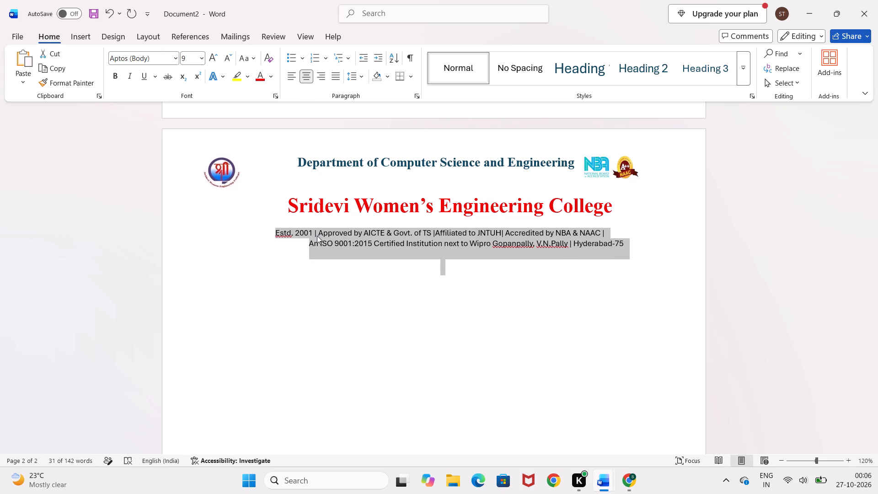
{"action": "left_click", "coordinate": [324, 275]}
{"action": "left_click", "coordinate": [324, 275]}
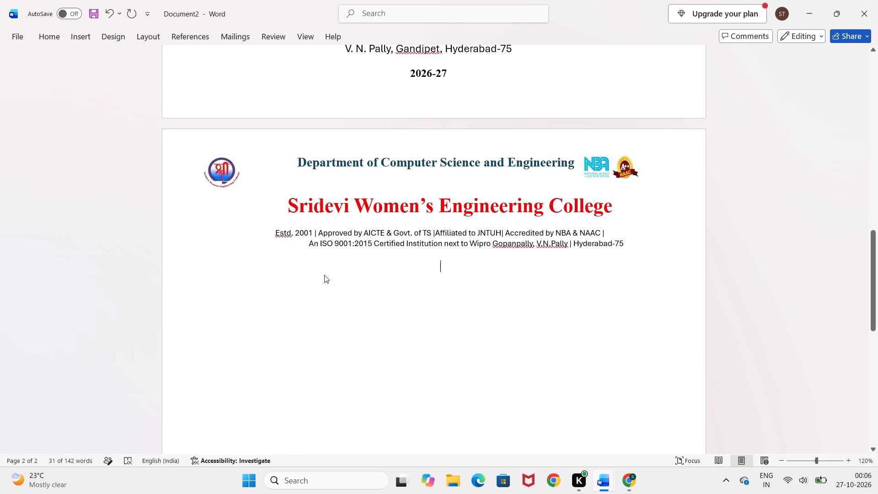
Remove the extra indent before "An ISO 9001:2015" and insert eight spaces there to align it under the line above.
{"action": "left_click", "coordinate": [307, 246]}
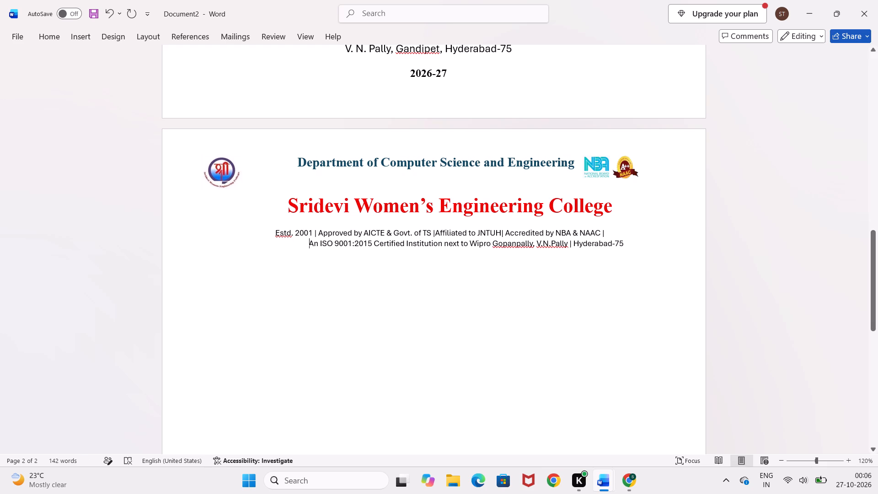
{"action": "key", "text": "BackSpace"}
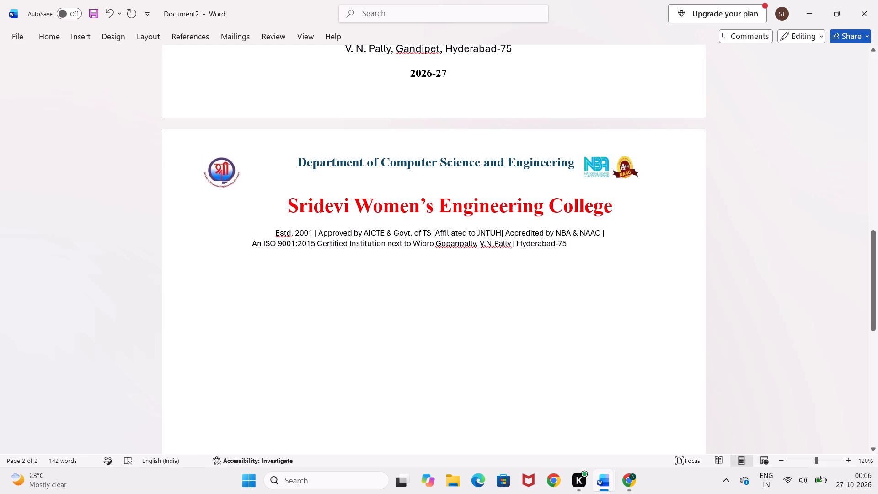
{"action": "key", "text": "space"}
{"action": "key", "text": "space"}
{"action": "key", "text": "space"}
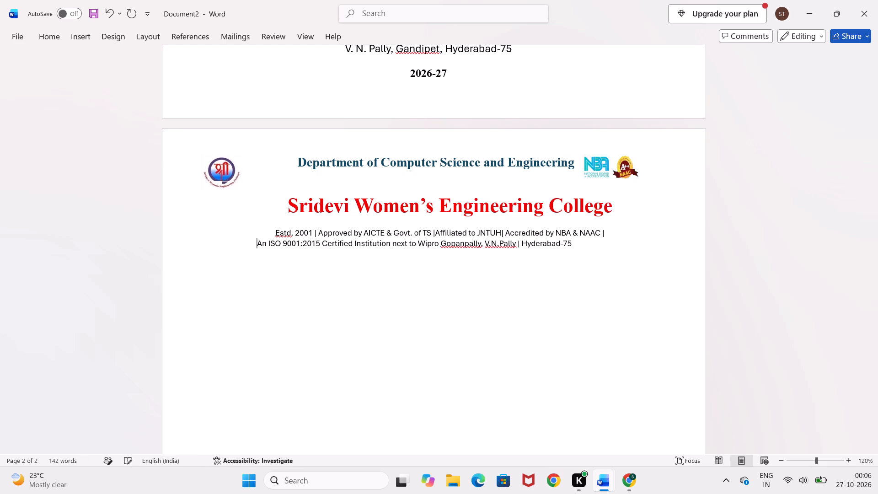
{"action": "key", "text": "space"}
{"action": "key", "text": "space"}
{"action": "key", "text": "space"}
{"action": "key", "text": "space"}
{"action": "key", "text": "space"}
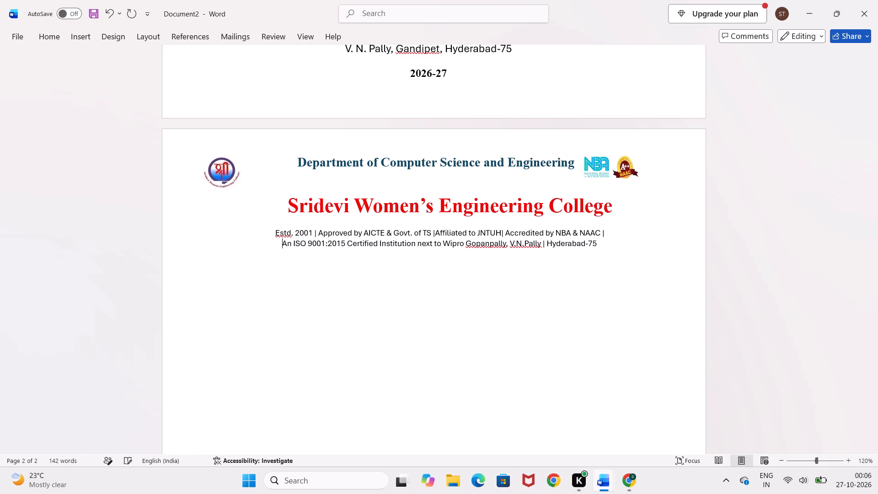
{"action": "left_click", "coordinate": [419, 303]}
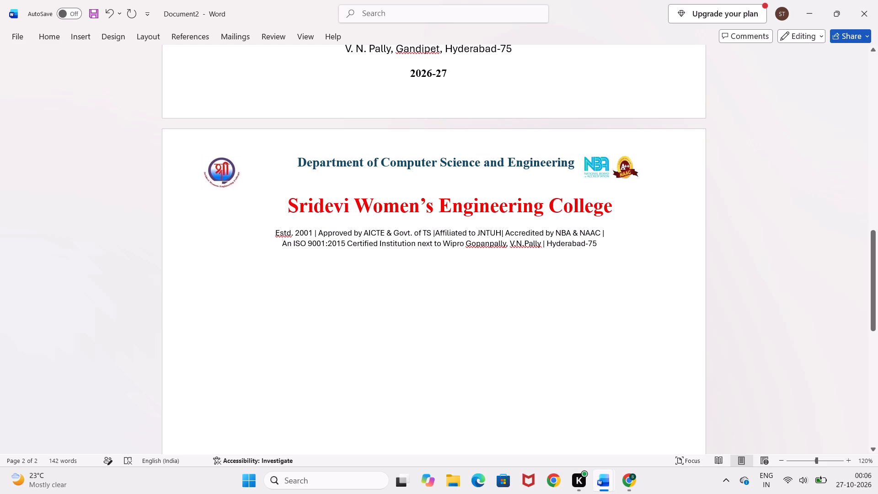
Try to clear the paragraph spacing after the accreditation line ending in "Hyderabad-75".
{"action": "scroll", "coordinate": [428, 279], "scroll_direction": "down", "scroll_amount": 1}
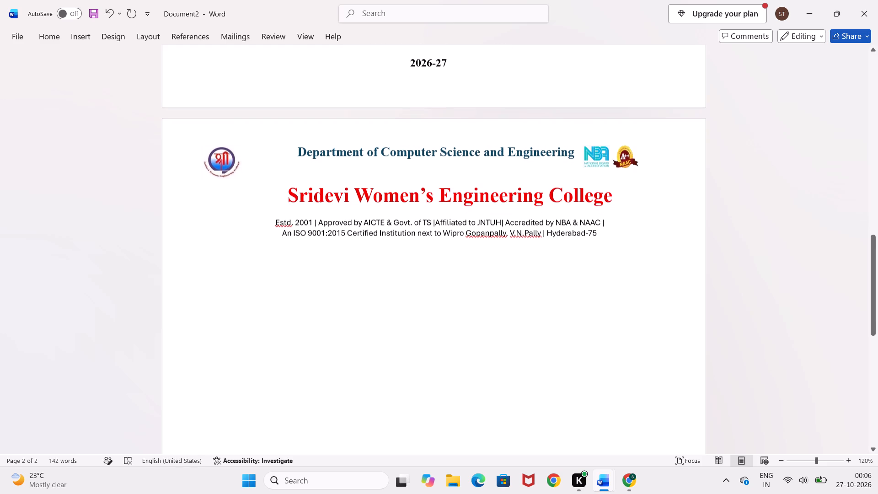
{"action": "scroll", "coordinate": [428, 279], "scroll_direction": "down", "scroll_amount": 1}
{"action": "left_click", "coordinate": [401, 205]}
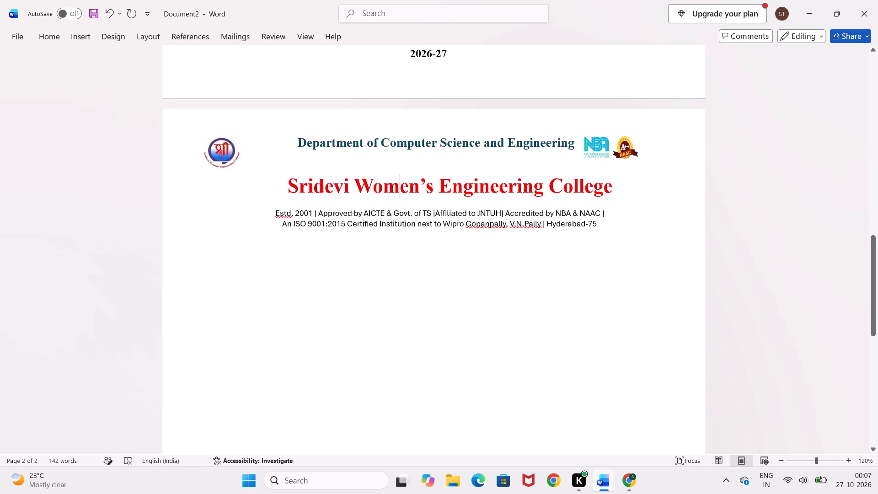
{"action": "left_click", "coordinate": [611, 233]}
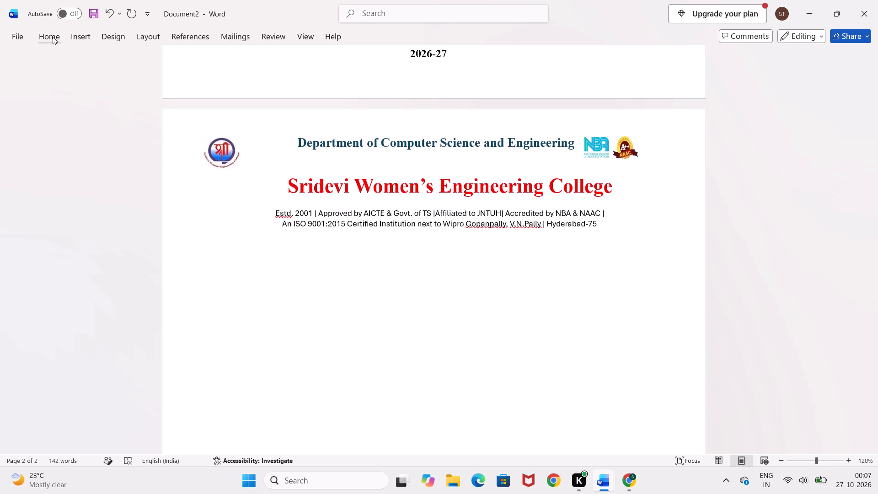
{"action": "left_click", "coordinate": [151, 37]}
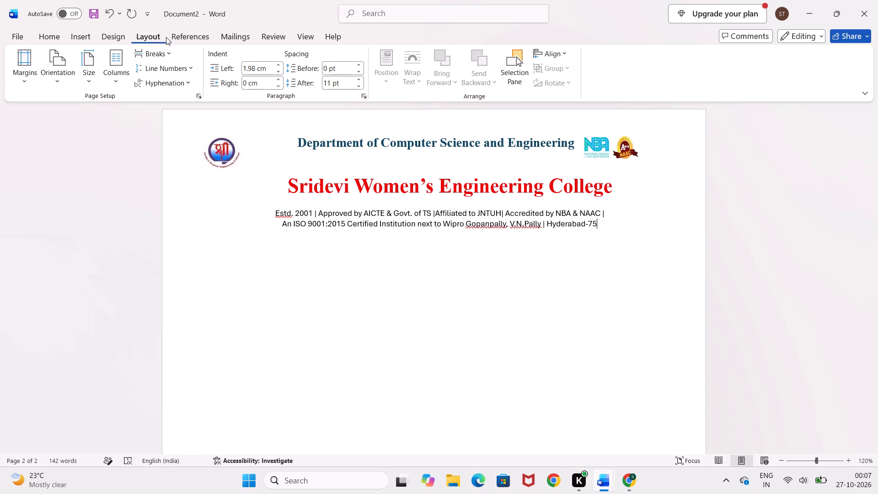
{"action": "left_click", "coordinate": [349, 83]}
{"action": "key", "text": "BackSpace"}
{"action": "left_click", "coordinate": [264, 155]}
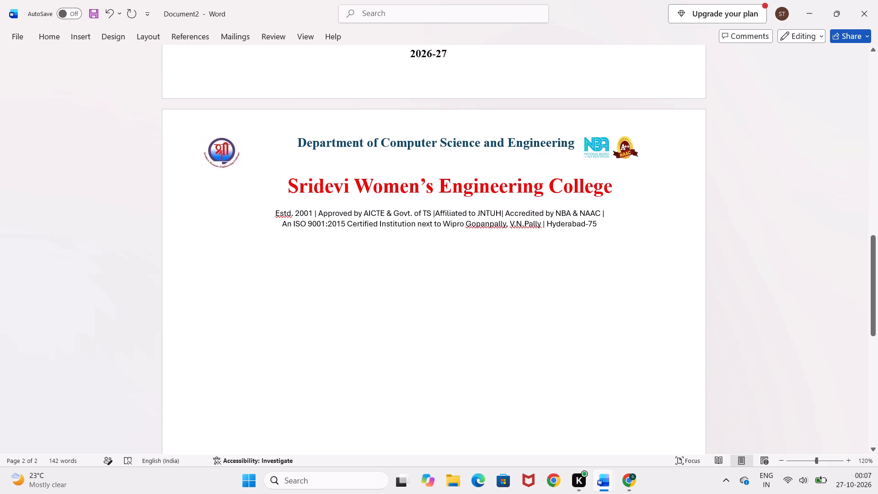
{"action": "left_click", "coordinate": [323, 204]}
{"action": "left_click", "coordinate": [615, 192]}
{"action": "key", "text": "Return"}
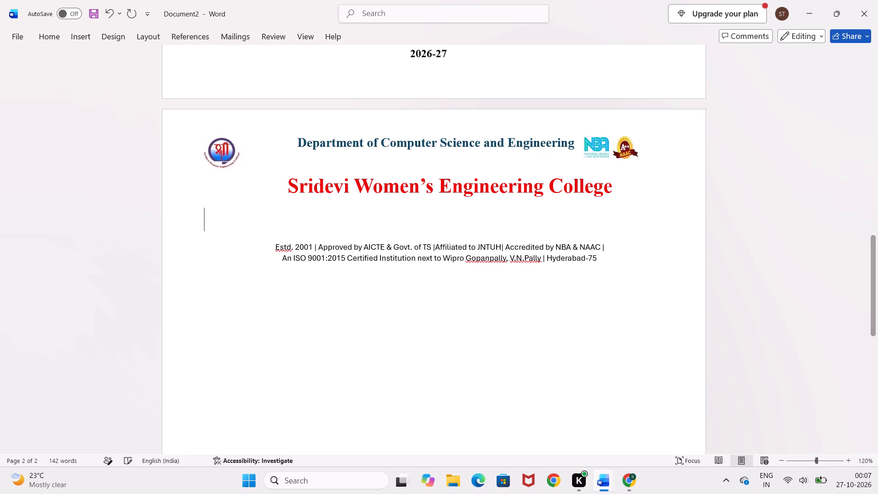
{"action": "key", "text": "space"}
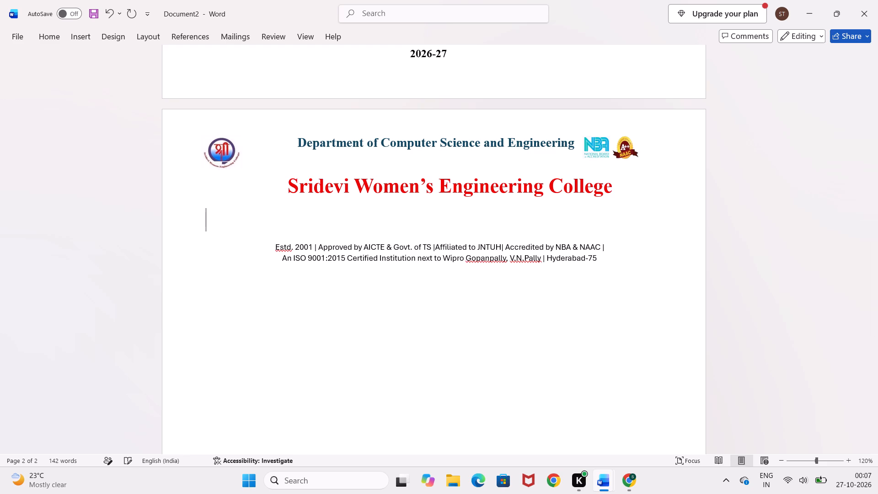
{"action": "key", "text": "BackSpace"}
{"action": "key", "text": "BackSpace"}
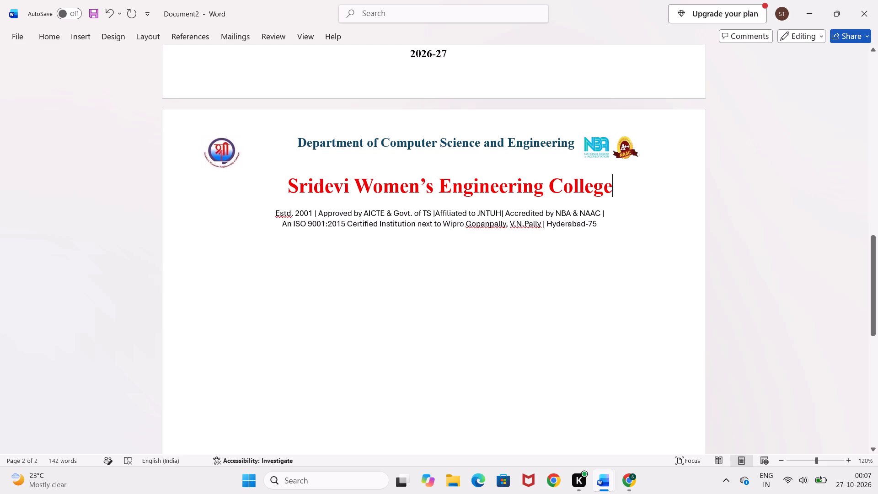
Copy the CERTIFICATE heading from b19 final document onto a new line below Document2's accreditation lines.
{"action": "left_click", "coordinate": [623, 225]}
{"action": "key", "text": "Return"}
{"action": "left_click", "coordinate": [719, 442]}
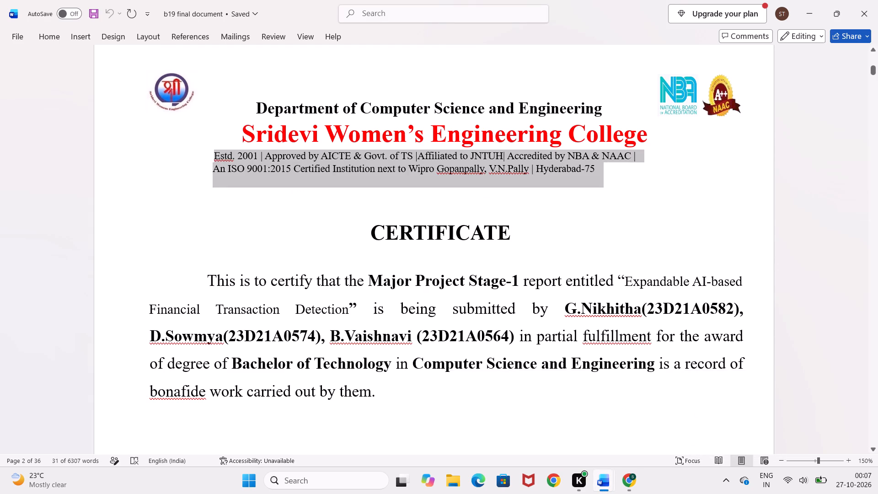
{"action": "left_click_drag", "start_coordinate": [367, 228], "coordinate": [531, 228]}
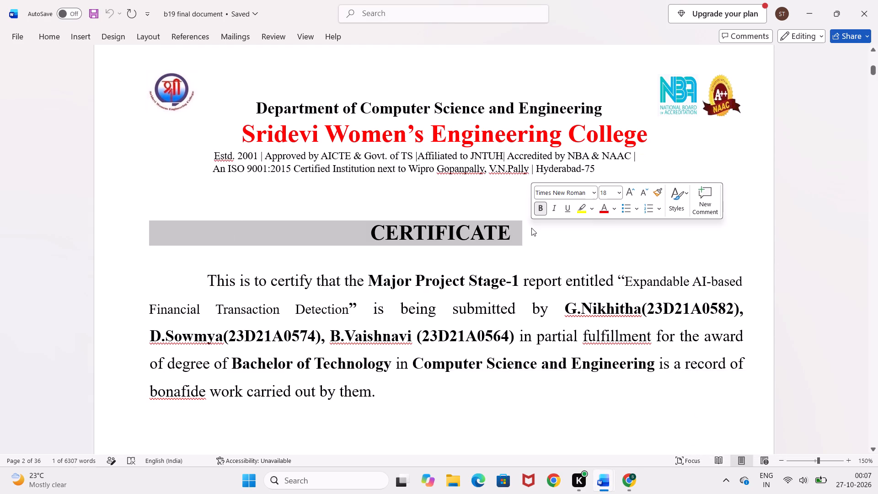
{"action": "key", "text": "ctrl+c"}
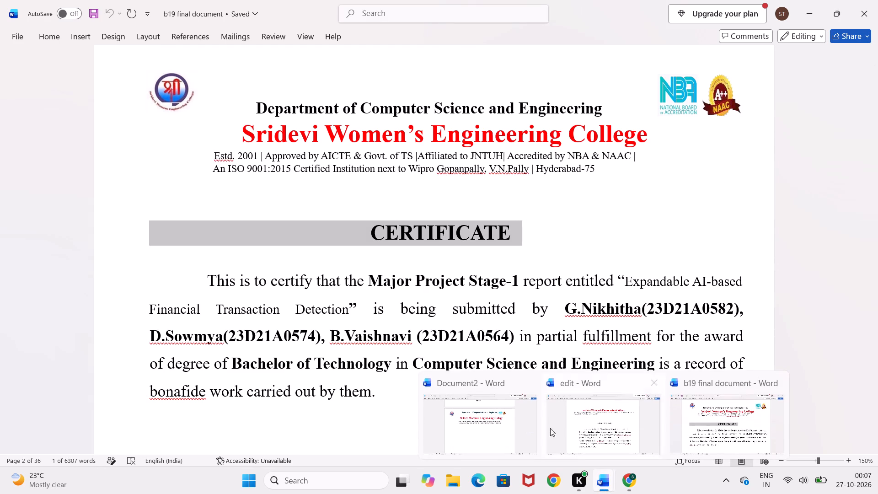
{"action": "left_click", "coordinate": [510, 409]}
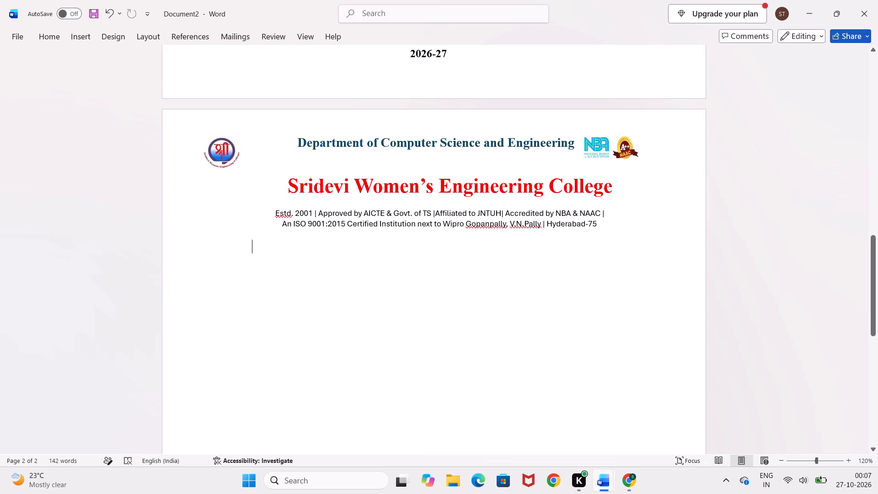
{"action": "key", "text": "ctrl+v"}
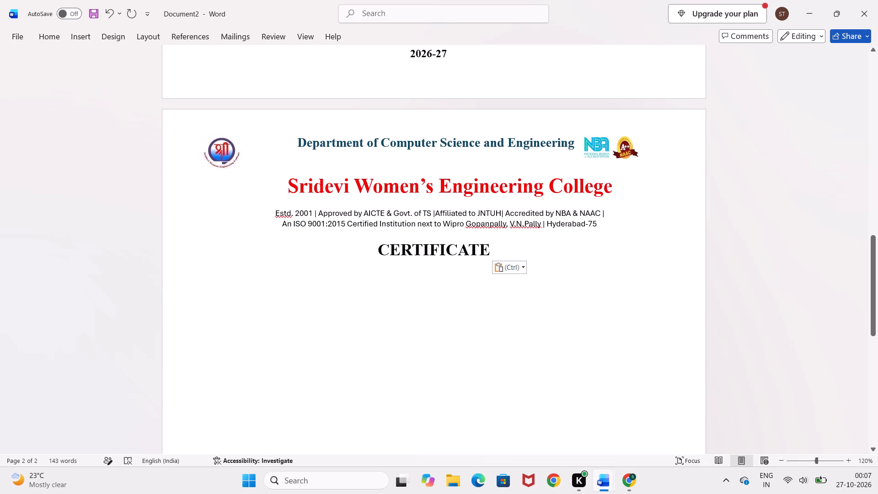
Copy the "This is to certify" paragraph from the edit document and paste it below Document2's CERTIFICATE heading.
{"action": "left_click", "coordinate": [560, 434]}
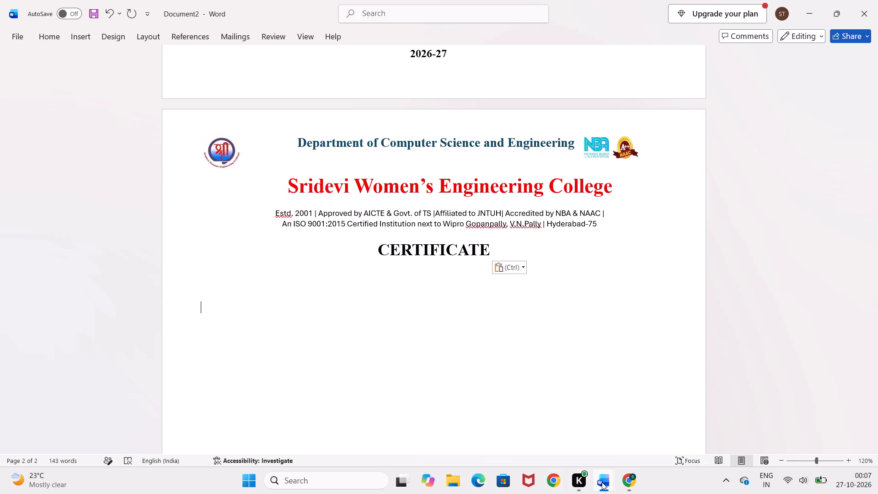
{"action": "left_click", "coordinate": [696, 423]}
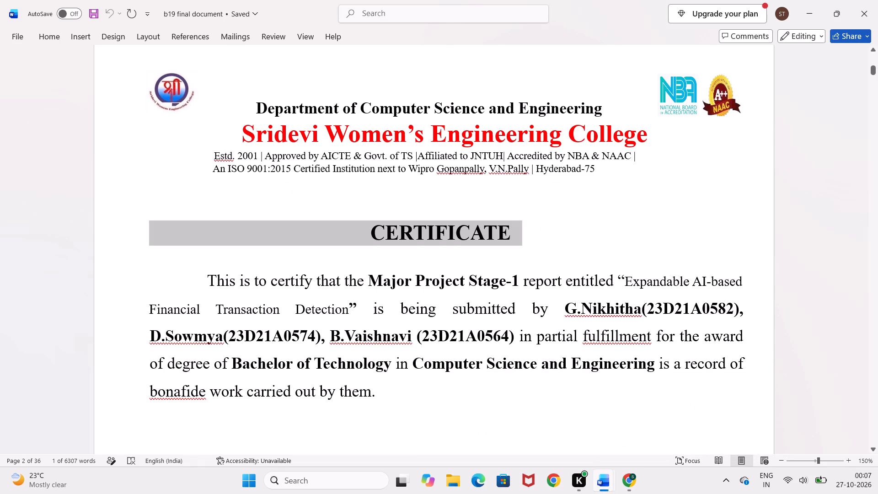
{"action": "scroll", "coordinate": [220, 277], "scroll_direction": "down", "scroll_amount": 1}
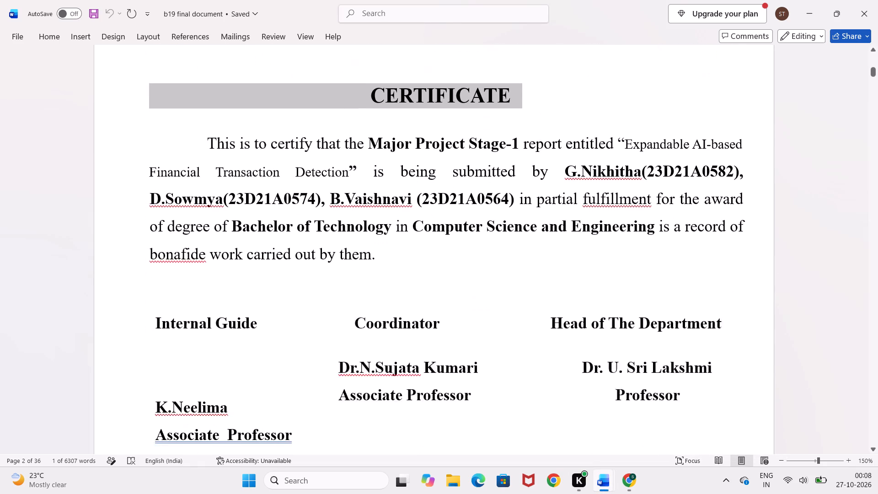
{"action": "scroll", "coordinate": [220, 277], "scroll_direction": "down", "scroll_amount": 1}
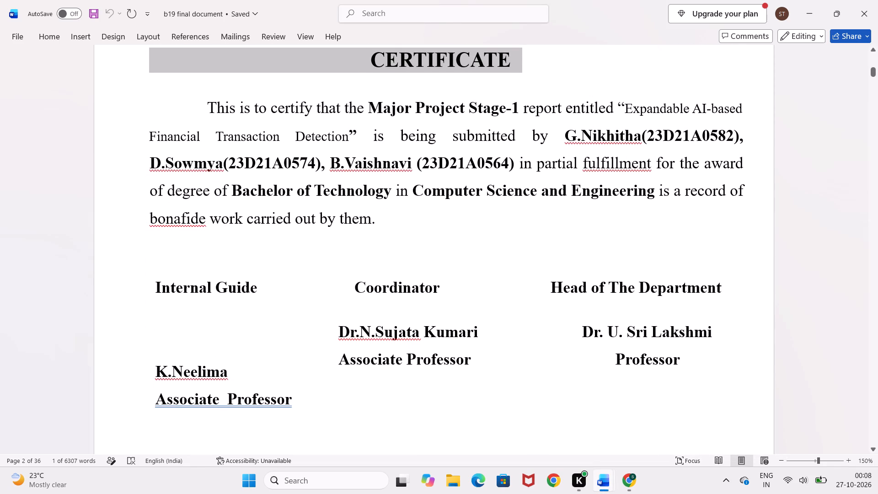
{"action": "scroll", "coordinate": [220, 277], "scroll_direction": "down", "scroll_amount": 1}
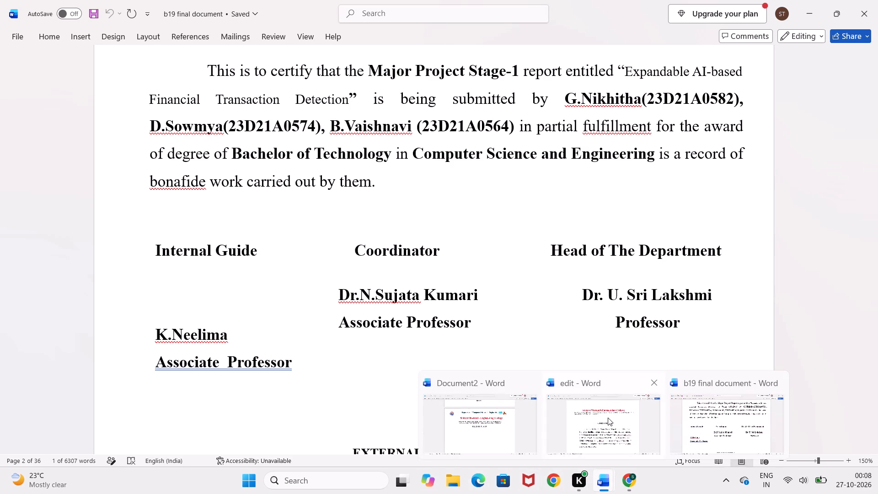
{"action": "left_click", "coordinate": [607, 413]}
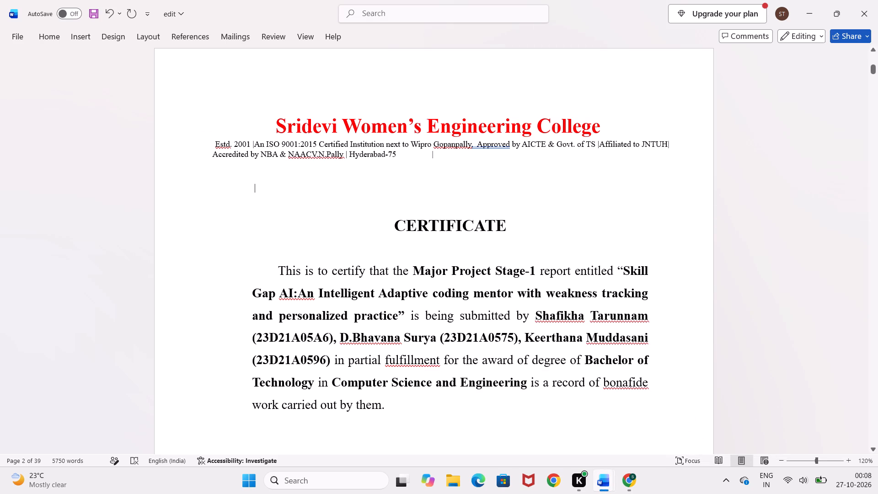
{"action": "left_click_drag", "start_coordinate": [280, 269], "coordinate": [463, 375]}
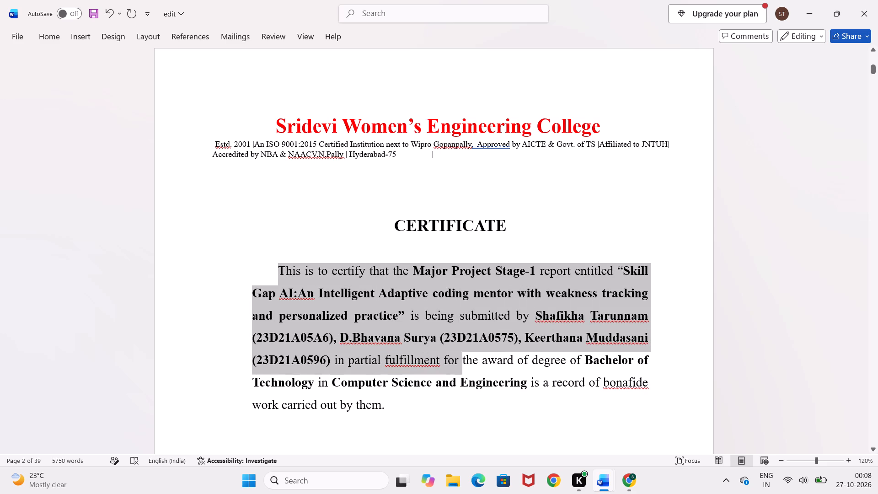
{"action": "left_click_drag", "start_coordinate": [463, 375], "coordinate": [476, 404]}
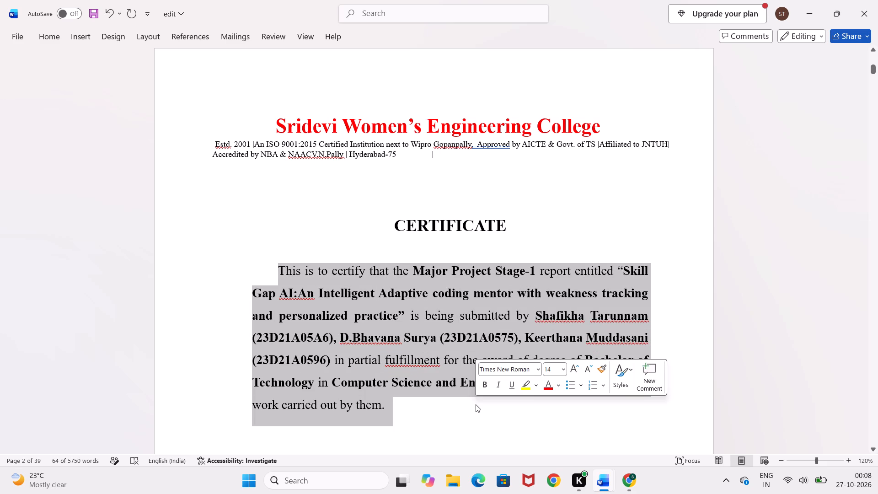
{"action": "key", "text": "ctrl+c"}
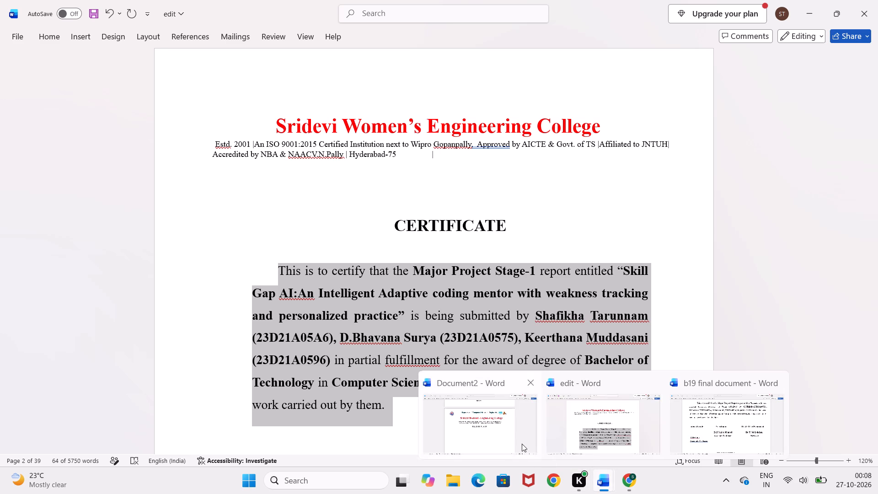
{"action": "left_click", "coordinate": [515, 441]}
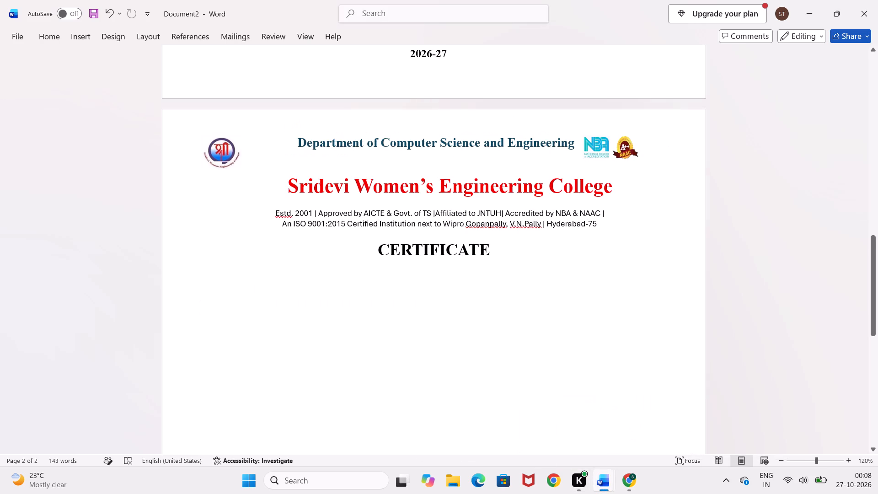
{"action": "key", "text": "ctrl+v"}
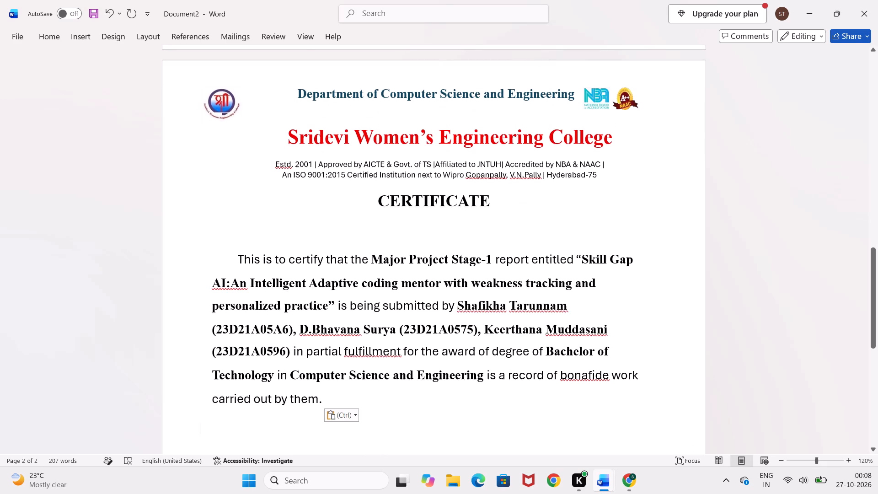
Delete the old project title between the quotation marks in Document2's certificate paragraph, keeping both quotation marks.
{"action": "left_click_drag", "start_coordinate": [584, 258], "coordinate": [650, 270]}
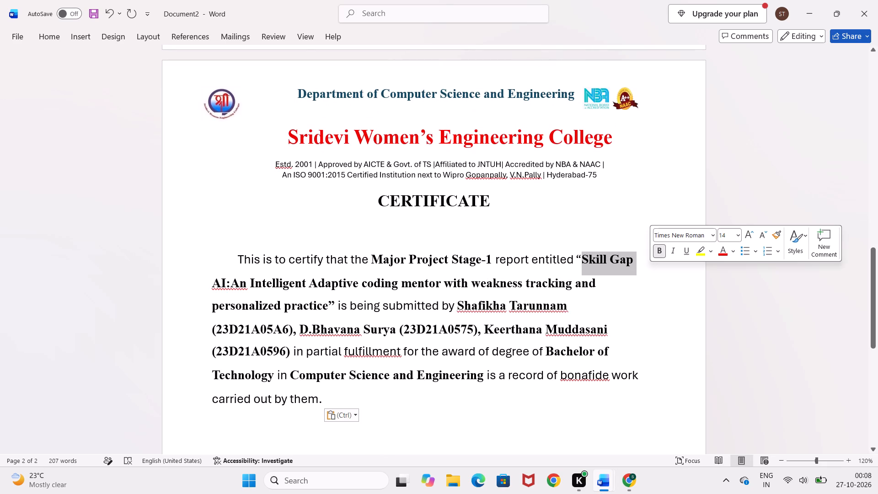
{"action": "key", "text": "BackSpace"}
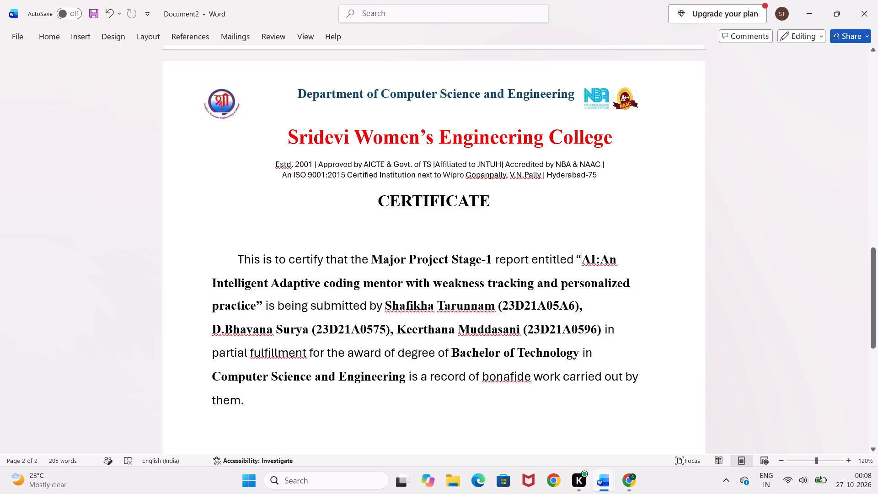
{"action": "key", "text": "Right"}
{"action": "key", "text": "Right"}
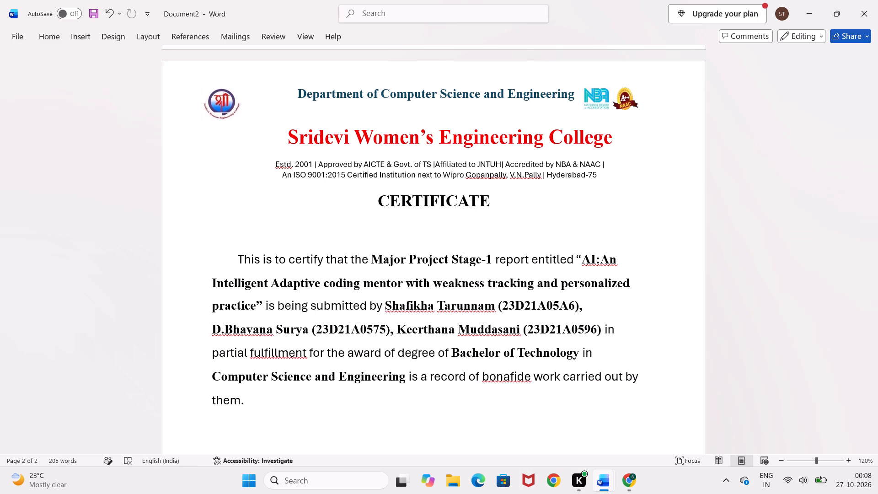
{"action": "key", "text": "BackSpace"}
{"action": "key", "text": "BackSpace"}
{"action": "key", "text": "Right"}
{"action": "key", "text": "Right"}
{"action": "key", "text": "Right"}
{"action": "key", "text": "Right"}
{"action": "key", "text": "Right"}
{"action": "key", "text": "Right"}
{"action": "key", "text": "Right"}
{"action": "key", "text": "Right"}
{"action": "key", "text": "Right"}
{"action": "key", "text": "Right"}
{"action": "key", "text": "Right"}
{"action": "key", "text": "Right"}
{"action": "key", "text": "Right"}
{"action": "key", "text": "Right"}
{"action": "key", "text": "Right"}
{"action": "key", "text": "Right"}
{"action": "key", "text": "Right"}
{"action": "key", "text": "Right"}
{"action": "key", "text": "Right"}
{"action": "key", "text": "Right"}
{"action": "key", "text": "Right"}
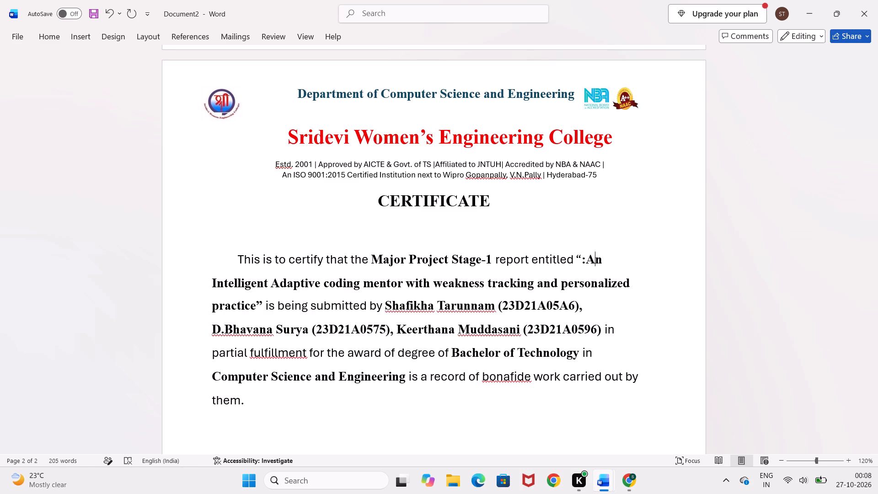
{"action": "key", "text": "Down"}
{"action": "key", "text": "Left"}
{"action": "key", "text": "Left"}
{"action": "key", "text": "Left"}
{"action": "key", "text": "Left"}
{"action": "key", "text": "Left"}
{"action": "key", "text": "Left"}
{"action": "key", "text": "Left"}
{"action": "key", "text": "Left"}
{"action": "key", "text": "Left"}
{"action": "key", "text": "Left"}
{"action": "key", "text": "Left"}
{"action": "key", "text": "Left"}
{"action": "key", "text": "Left"}
{"action": "key", "text": "Left"}
{"action": "key", "text": "Left"}
{"action": "key", "text": "Left"}
{"action": "key", "text": "Left"}
{"action": "key", "text": "Left"}
{"action": "key", "text": "Left"}
{"action": "key", "text": "Left"}
{"action": "key", "text": "Left"}
{"action": "key", "text": "Left"}
{"action": "key", "text": "Left"}
{"action": "key", "text": "BackSpace"}
{"action": "key", "text": "BackSpace"}
{"action": "key", "text": "BackSpace"}
{"action": "key", "text": "BackSpace"}
{"action": "key", "text": "BackSpace"}
{"action": "key", "text": "BackSpace"}
{"action": "key", "text": "BackSpace"}
{"action": "key", "text": "BackSpace"}
{"action": "key", "text": "BackSpace"}
{"action": "key", "text": "BackSpace"}
{"action": "key", "text": "BackSpace"}
{"action": "key", "text": "BackSpace"}
{"action": "key", "text": "BackSpace"}
{"action": "key", "text": "BackSpace"}
{"action": "key", "text": "BackSpace"}
{"action": "key", "text": "BackSpace"}
{"action": "key", "text": "BackSpace"}
{"action": "key", "text": "BackSpace"}
{"action": "key", "text": "BackSpace"}
{"action": "key", "text": "BackSpace"}
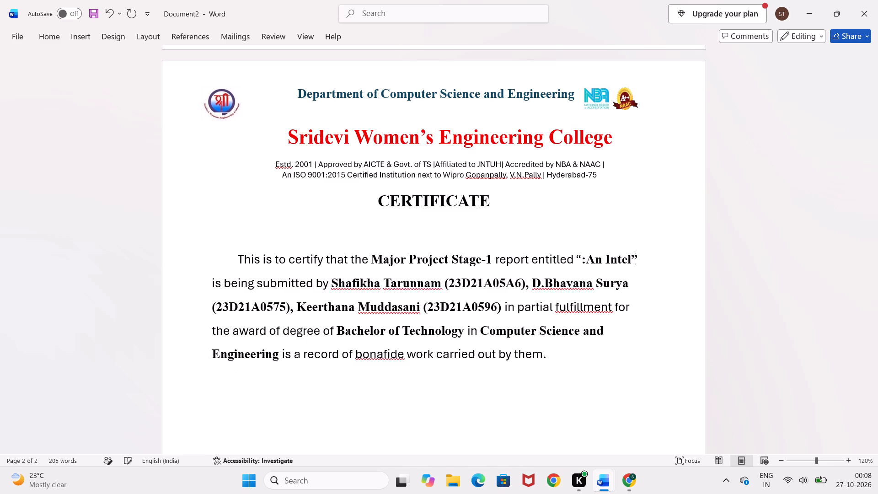
{"action": "key", "text": "BackSpace"}
{"action": "key", "text": "BackSpace"}
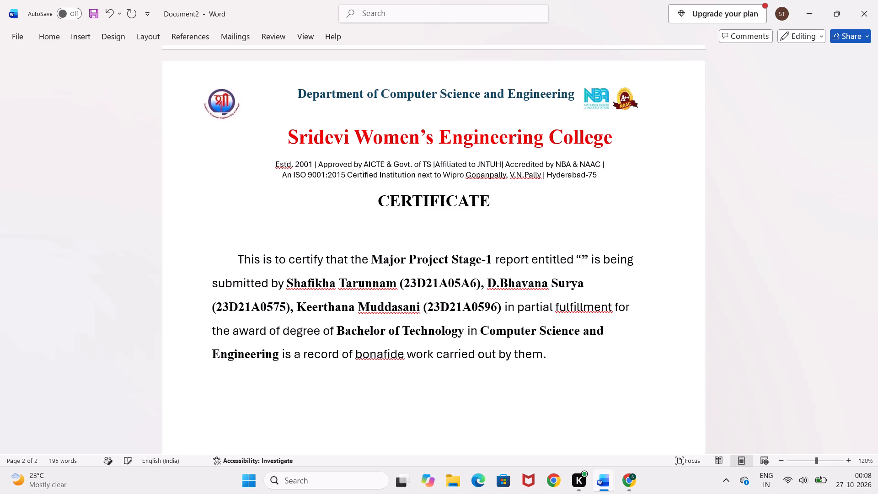
Enter "Driver Drowsiness Detection and Alert System" between the quotation marks in Document2's certificate paragraph, following the cover page title.
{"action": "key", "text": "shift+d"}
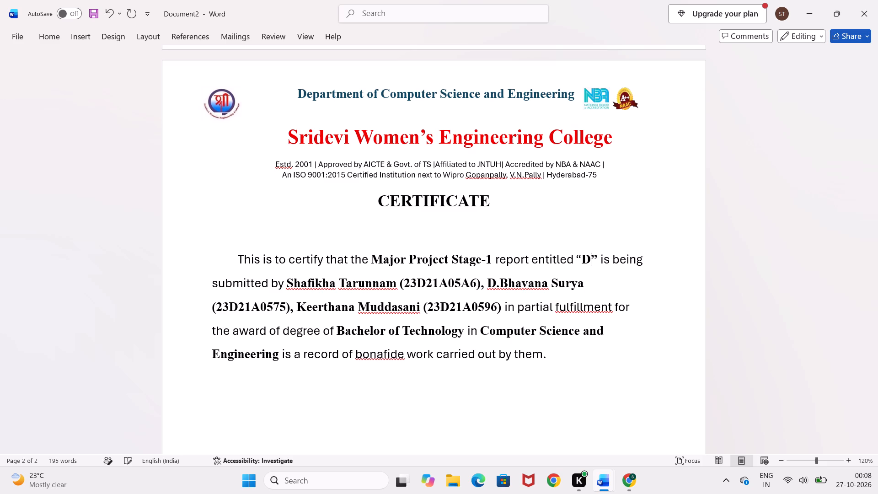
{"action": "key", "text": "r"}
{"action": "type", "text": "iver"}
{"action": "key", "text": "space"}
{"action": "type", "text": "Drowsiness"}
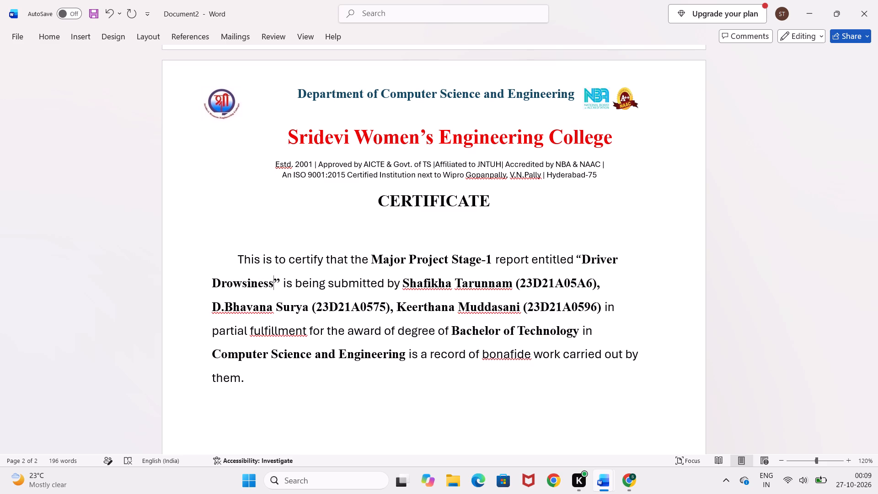
{"action": "scroll", "coordinate": [610, 204], "scroll_direction": "up", "scroll_amount": 20}
{"action": "scroll", "coordinate": [610, 204], "scroll_direction": "up", "scroll_amount": 20}
{"action": "scroll", "coordinate": [610, 204], "scroll_direction": "up", "scroll_amount": 20}
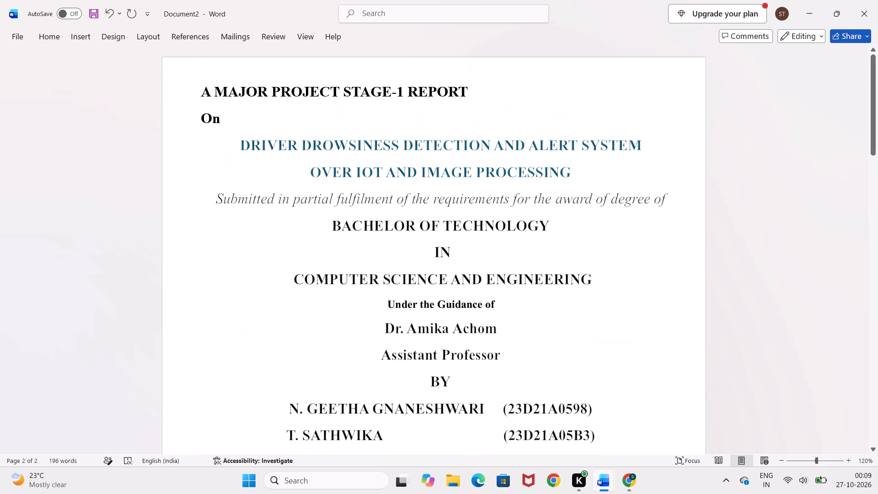
{"action": "scroll", "coordinate": [610, 204], "scroll_direction": "up", "scroll_amount": 20}
{"action": "scroll", "coordinate": [610, 204], "scroll_direction": "up", "scroll_amount": 20}
{"action": "scroll", "coordinate": [610, 204], "scroll_direction": "up", "scroll_amount": 16}
{"action": "scroll", "coordinate": [610, 204], "scroll_direction": "down", "scroll_amount": 4}
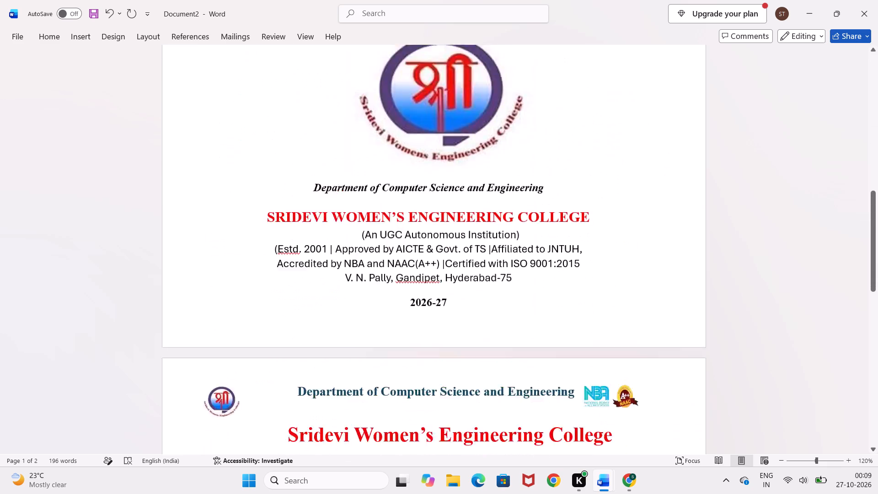
{"action": "scroll", "coordinate": [610, 204], "scroll_direction": "down", "scroll_amount": 5}
{"action": "scroll", "coordinate": [610, 204], "scroll_direction": "up", "scroll_amount": 2}
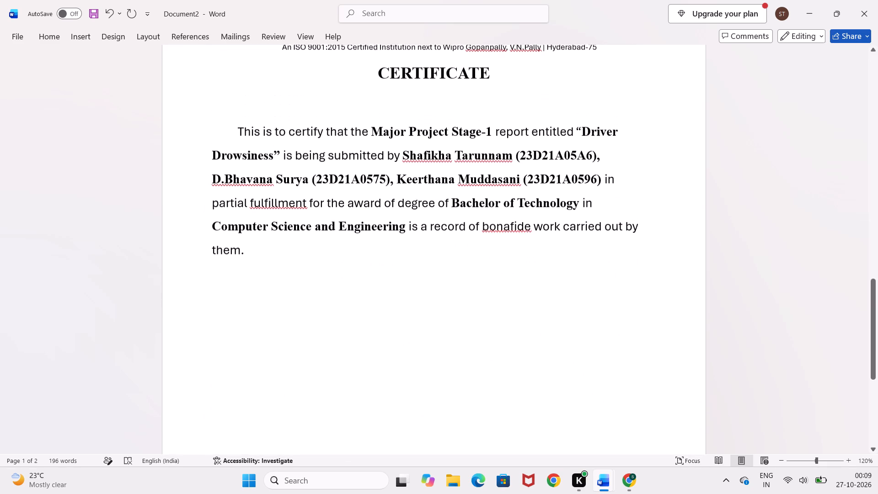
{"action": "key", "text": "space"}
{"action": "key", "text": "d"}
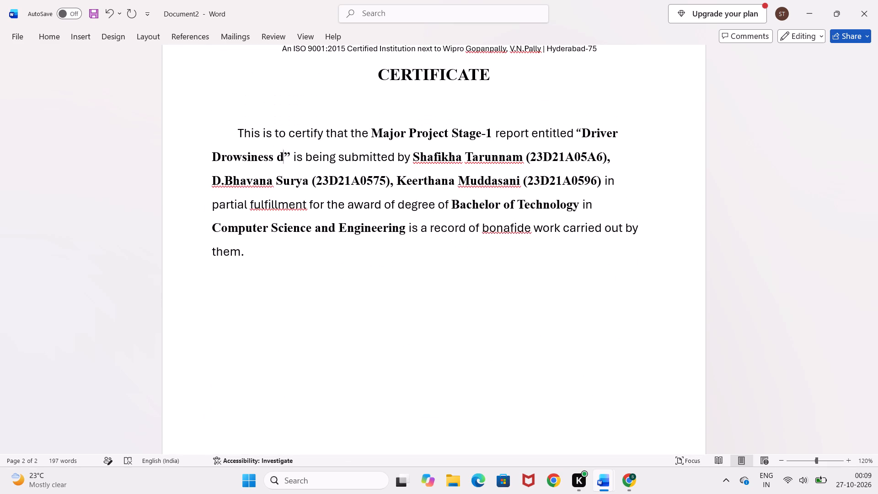
{"action": "key", "text": "BackSpace"}
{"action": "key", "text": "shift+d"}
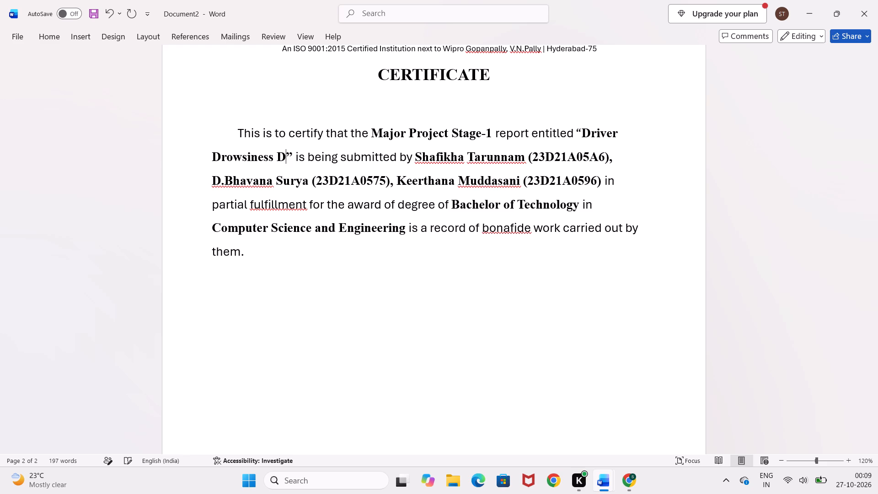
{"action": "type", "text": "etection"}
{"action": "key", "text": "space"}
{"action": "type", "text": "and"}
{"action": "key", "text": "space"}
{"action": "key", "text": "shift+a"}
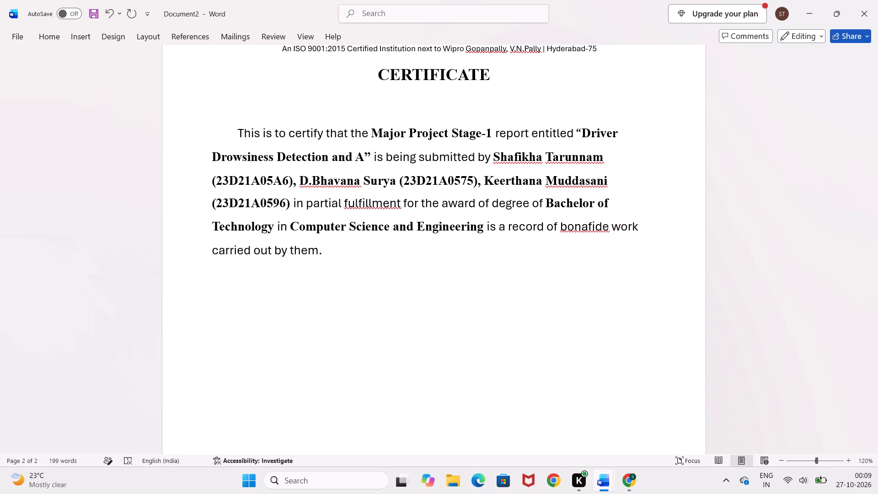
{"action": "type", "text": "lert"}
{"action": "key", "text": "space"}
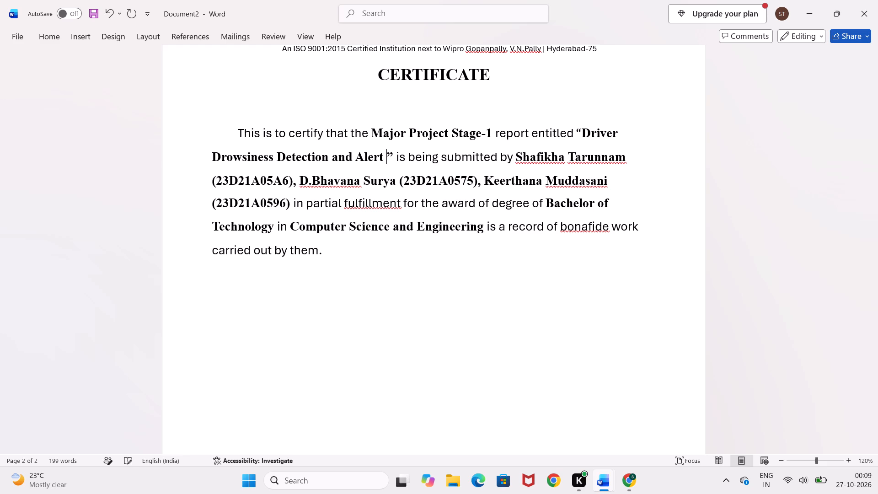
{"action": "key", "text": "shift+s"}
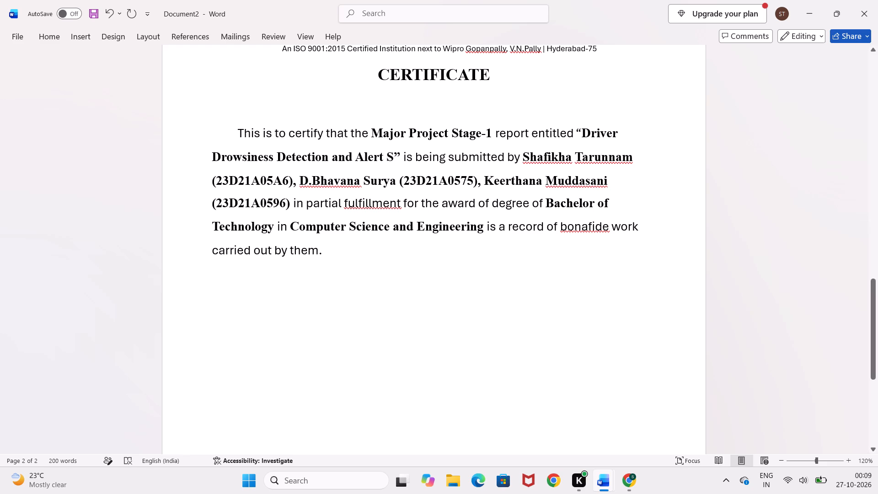
{"action": "scroll", "coordinate": [299, 148], "scroll_direction": "up", "scroll_amount": 20}
{"action": "scroll", "coordinate": [299, 148], "scroll_direction": "up", "scroll_amount": 2}
{"action": "scroll", "coordinate": [299, 148], "scroll_direction": "down", "scroll_amount": 2}
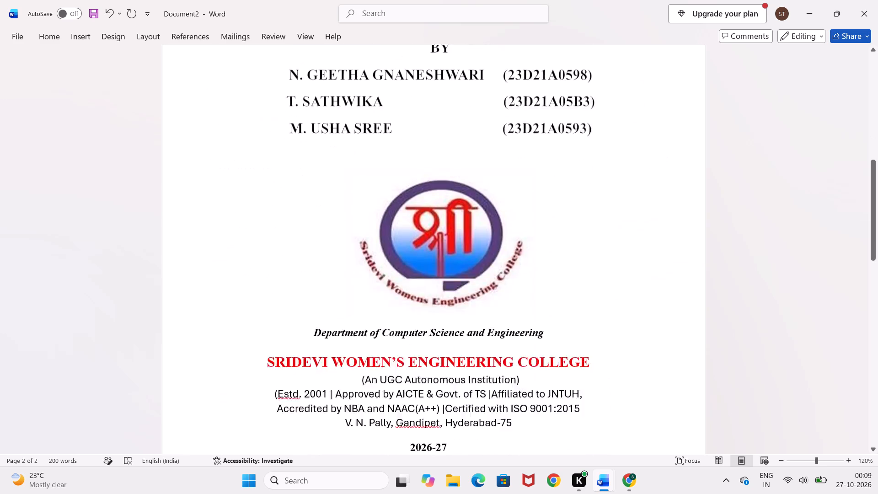
{"action": "scroll", "coordinate": [299, 148], "scroll_direction": "down", "scroll_amount": 4}
{"action": "scroll", "coordinate": [332, 213], "scroll_direction": "up", "scroll_amount": 1}
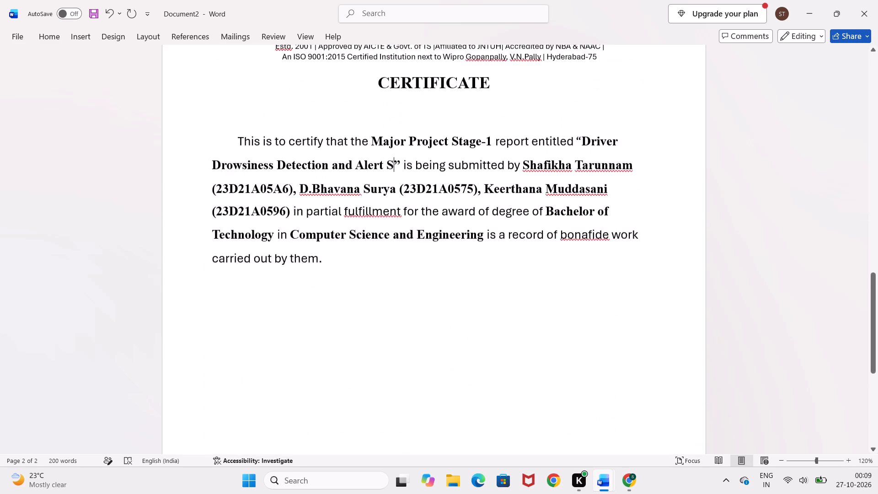
{"action": "scroll", "coordinate": [332, 213], "scroll_direction": "up", "scroll_amount": 1}
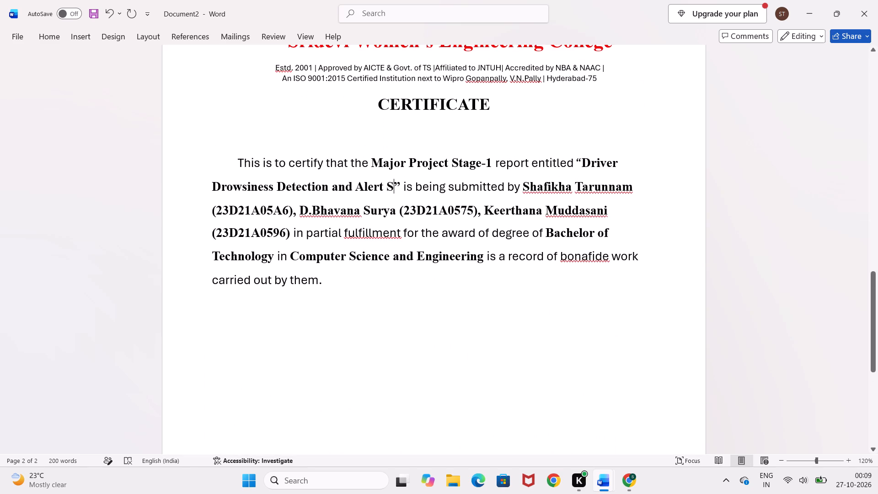
{"action": "left_click", "coordinate": [714, 442]}
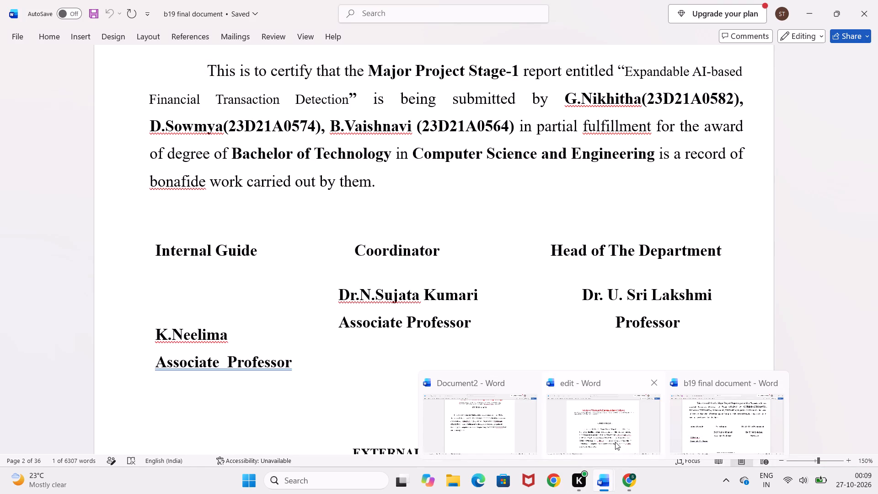
{"action": "left_click", "coordinate": [507, 428]}
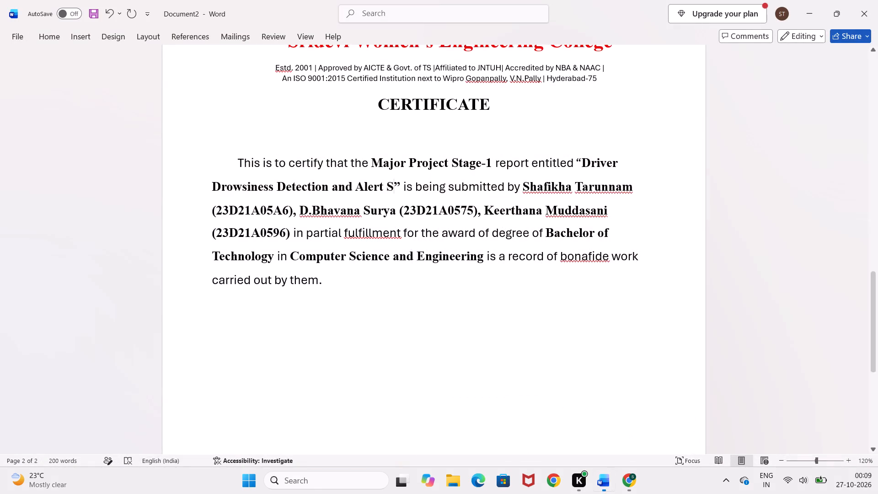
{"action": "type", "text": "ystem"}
Extend the certificate's project title after "Alert System" with "and Image processing over IOT and".
{"action": "scroll", "coordinate": [395, 250], "scroll_direction": "up", "scroll_amount": 20}
{"action": "scroll", "coordinate": [395, 250], "scroll_direction": "up", "scroll_amount": 17}
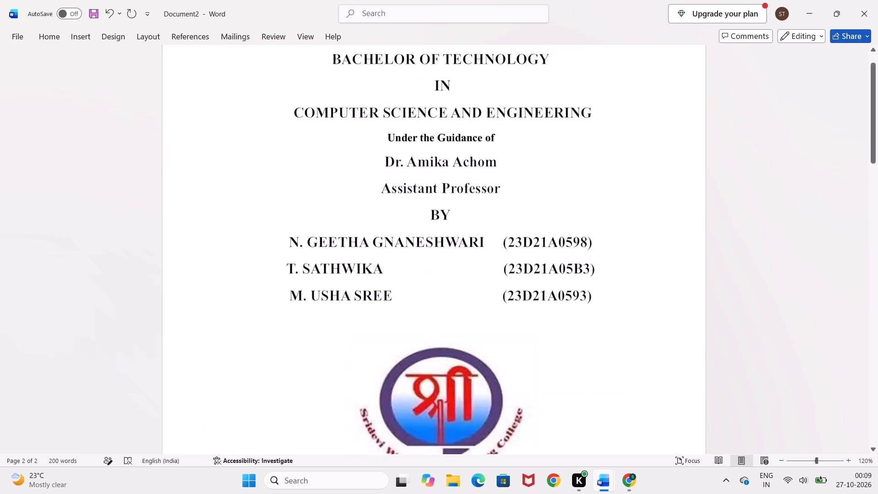
{"action": "scroll", "coordinate": [395, 250], "scroll_direction": "up", "scroll_amount": 20}
{"action": "scroll", "coordinate": [395, 250], "scroll_direction": "up", "scroll_amount": 10}
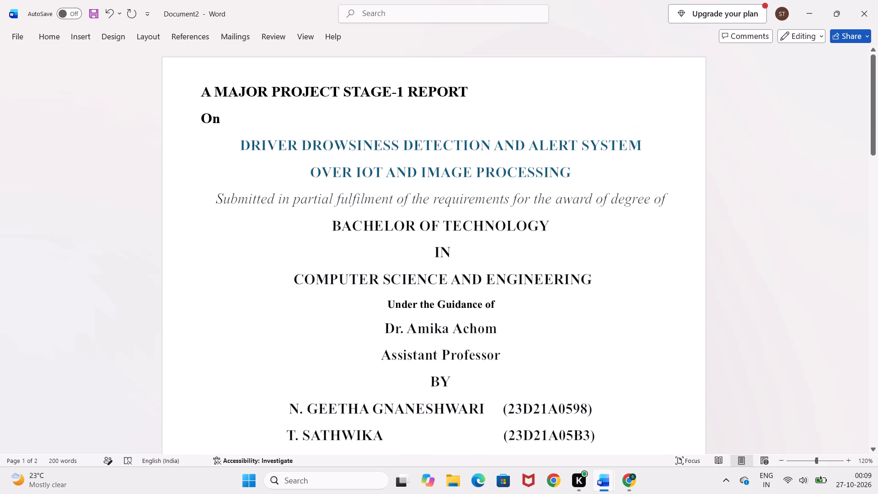
{"action": "scroll", "coordinate": [423, 207], "scroll_direction": "down", "scroll_amount": 4}
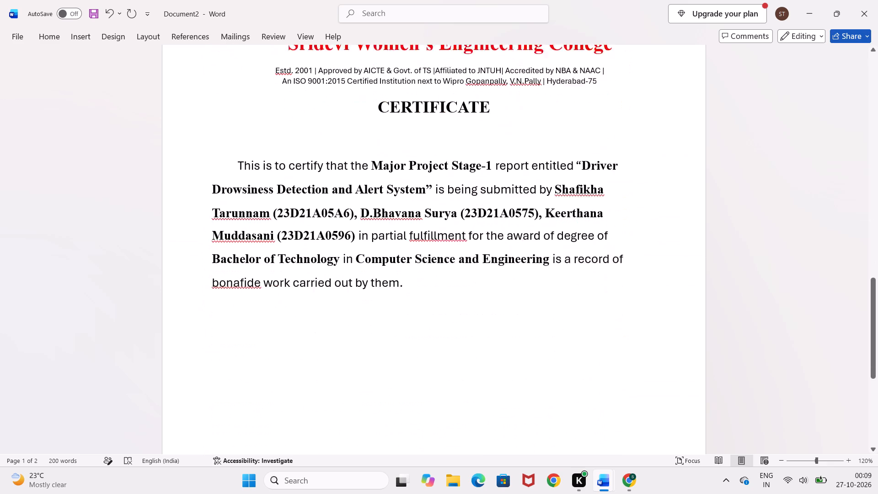
{"action": "scroll", "coordinate": [423, 207], "scroll_direction": "down", "scroll_amount": 1}
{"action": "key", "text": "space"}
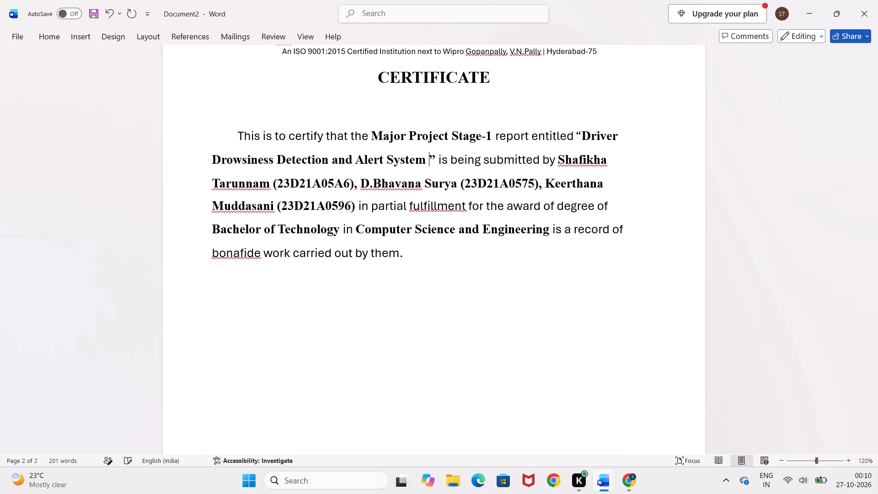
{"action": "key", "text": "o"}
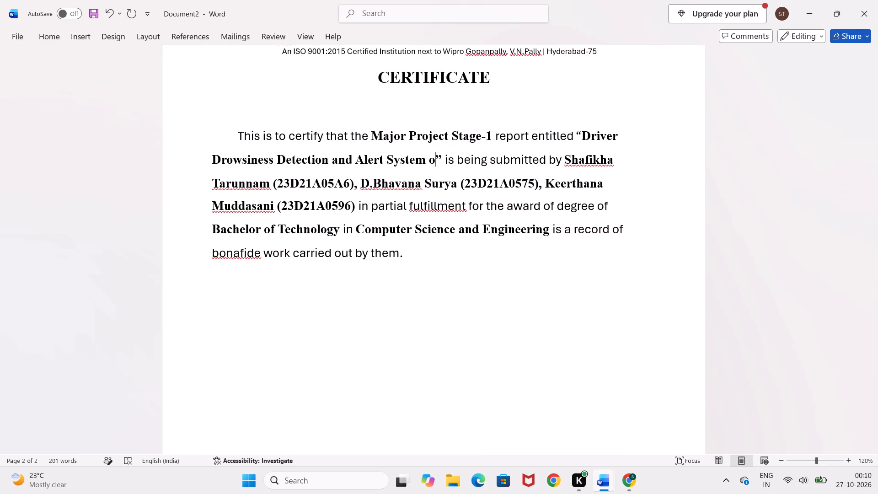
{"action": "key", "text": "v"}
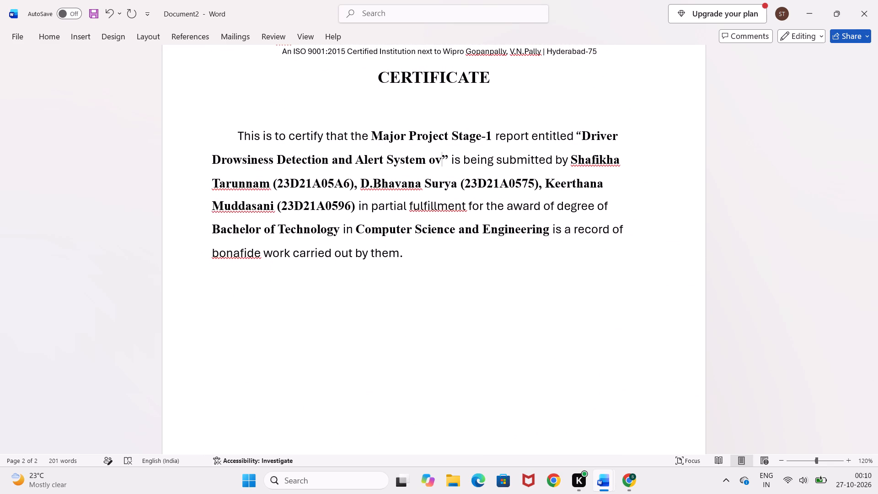
{"action": "key", "text": "BackSpace"}
{"action": "key", "text": "BackSpace"}
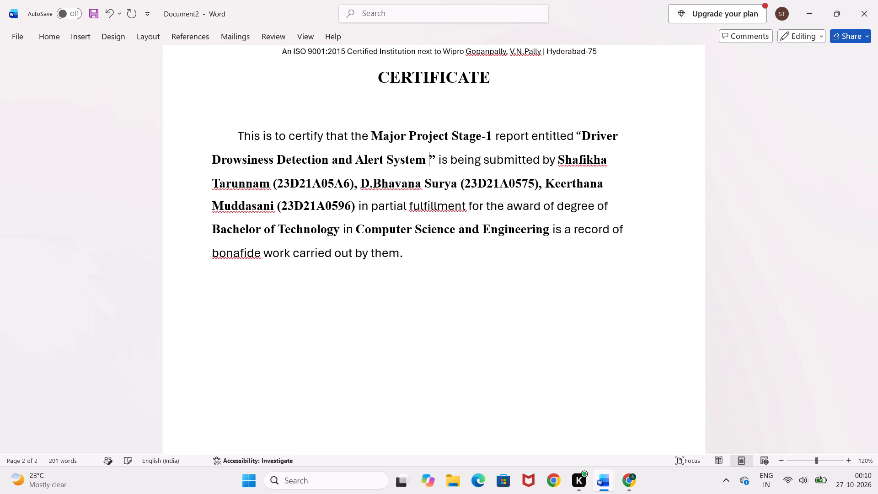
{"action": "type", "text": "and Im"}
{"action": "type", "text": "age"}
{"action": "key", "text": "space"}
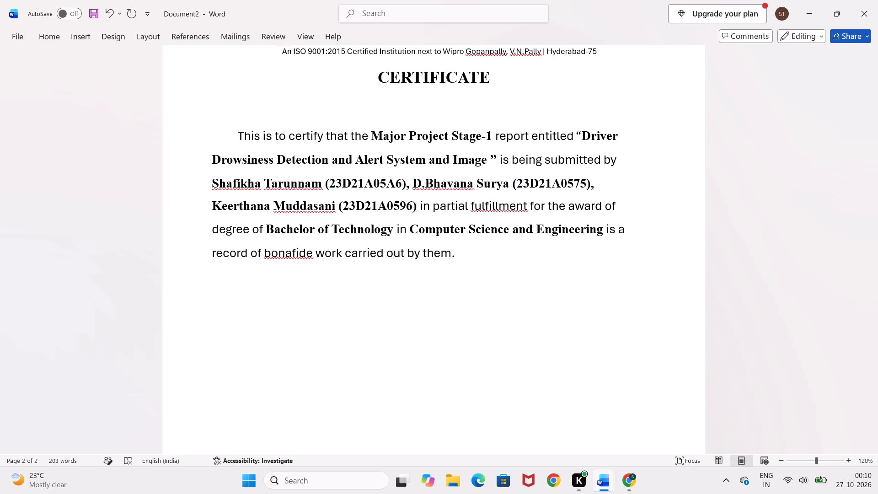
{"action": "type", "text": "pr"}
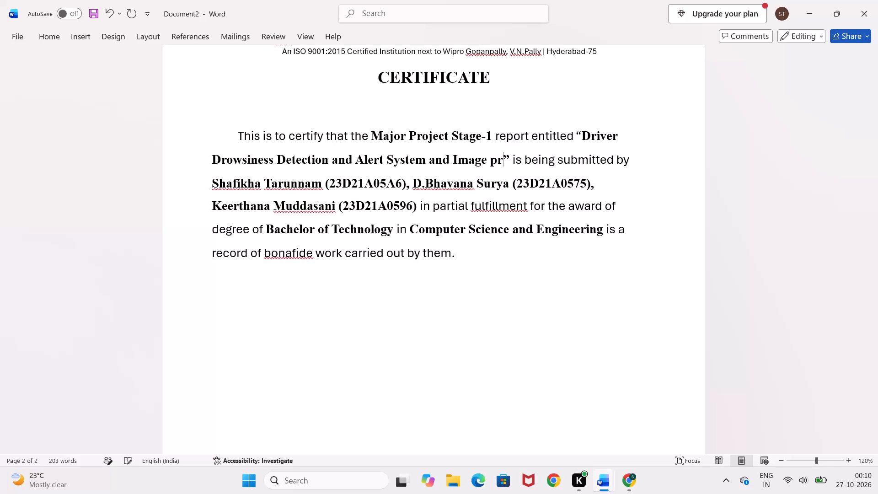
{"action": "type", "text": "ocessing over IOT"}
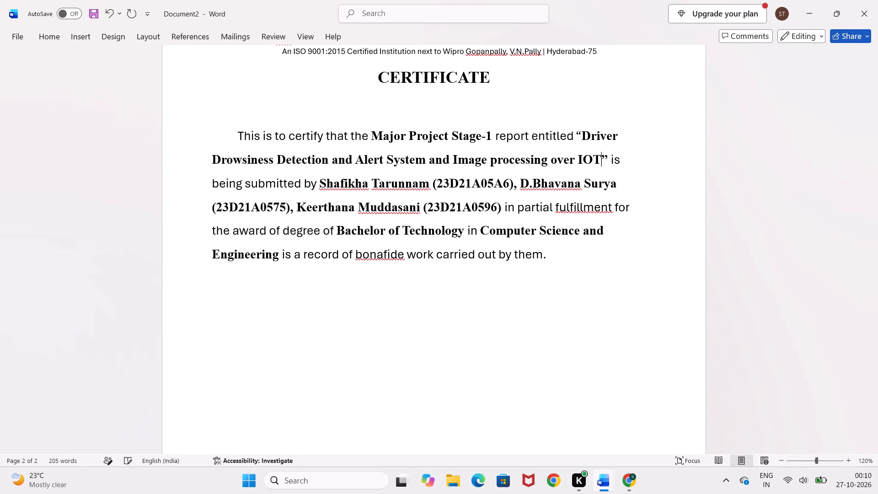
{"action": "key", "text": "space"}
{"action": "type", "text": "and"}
Check the title against the cover page and delete "and Image processing" before "over IOT" in the certificate paragraph.
{"action": "scroll", "coordinate": [423, 207], "scroll_direction": "up", "scroll_amount": 13}
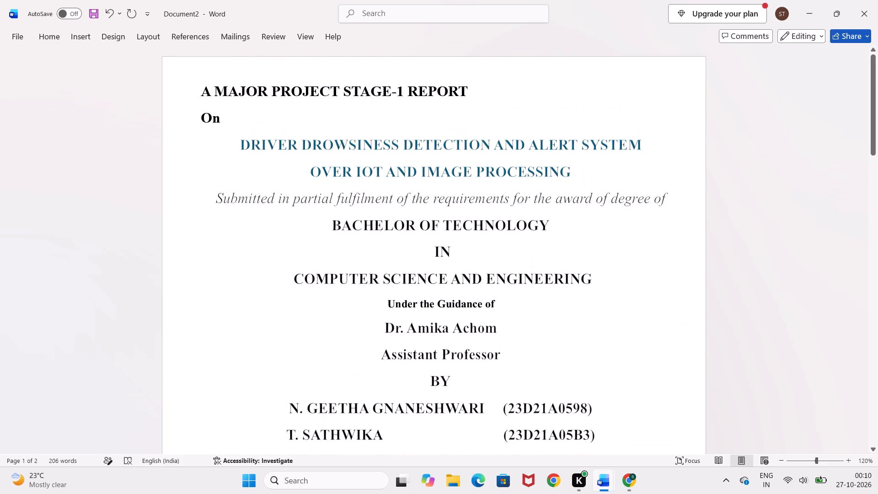
{"action": "scroll", "coordinate": [423, 207], "scroll_direction": "down", "scroll_amount": 4}
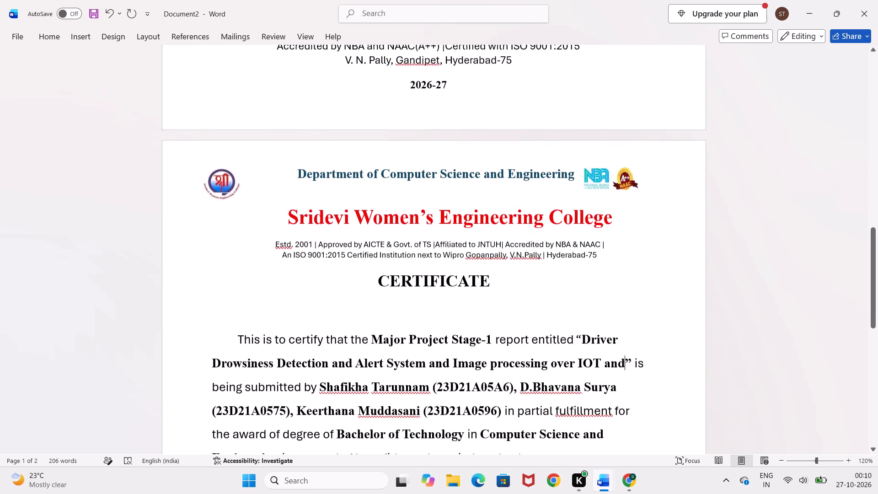
{"action": "scroll", "coordinate": [468, 261], "scroll_direction": "down", "scroll_amount": 1}
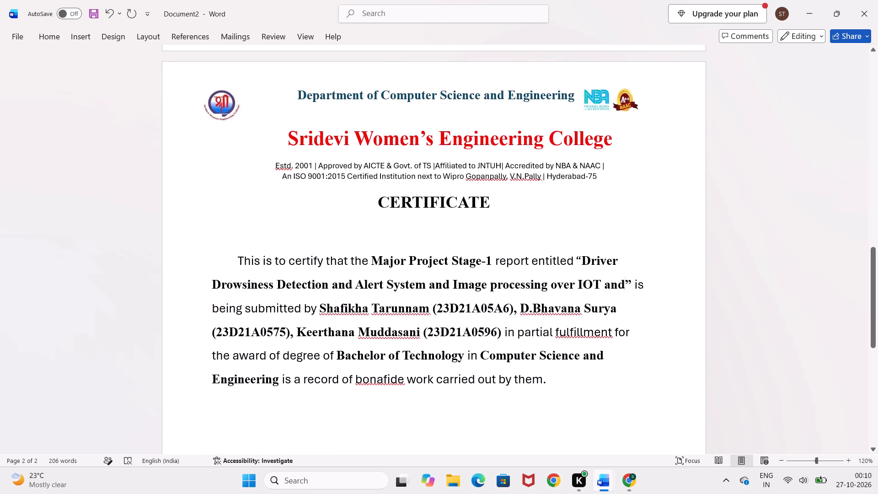
{"action": "left_click", "coordinate": [551, 284]}
{"action": "key", "text": "BackSpace"}
{"action": "key", "text": "BackSpace"}
{"action": "key", "text": "BackSpace"}
{"action": "key", "text": "BackSpace"}
{"action": "key", "text": "BackSpace"}
{"action": "key", "text": "BackSpace"}
{"action": "key", "text": "BackSpace"}
{"action": "key", "text": "BackSpace"}
{"action": "key", "text": "BackSpace"}
{"action": "key", "text": "BackSpace"}
{"action": "key", "text": "BackSpace"}
{"action": "key", "text": "BackSpace"}
{"action": "key", "text": "BackSpace"}
{"action": "key", "text": "BackSpace"}
{"action": "key", "text": "BackSpace"}
{"action": "key", "text": "BackSpace"}
{"action": "key", "text": "BackSpace"}
{"action": "key", "text": "BackSpace"}
{"action": "key", "text": "BackSpace"}
{"action": "key", "text": "BackSpace"}
{"action": "key", "text": "BackSpace"}
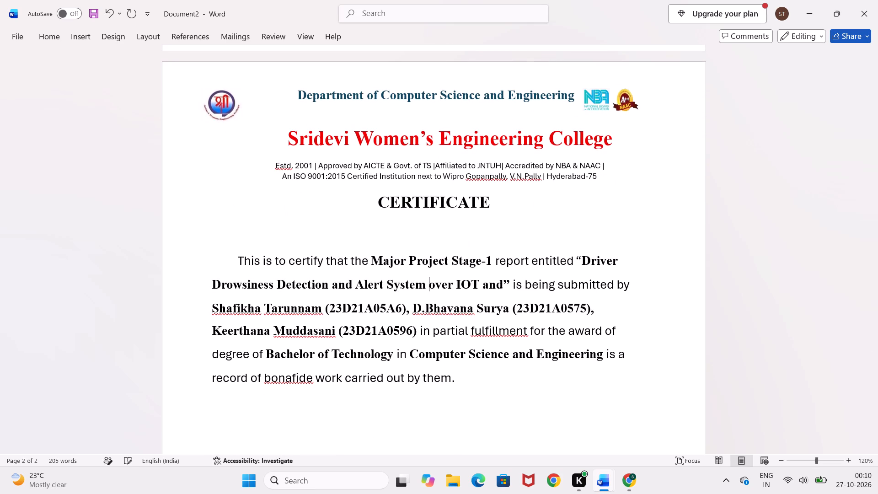
Add "Image Processing" after "over IOT and", before the closing quotation mark of the certificate's project title.
{"action": "key", "text": "Right"}
{"action": "key", "text": "Right"}
{"action": "key", "text": "Right"}
{"action": "key", "text": "Right"}
{"action": "key", "text": "Right"}
{"action": "key", "text": "Right"}
{"action": "key", "text": "Right"}
{"action": "key", "text": "Right"}
{"action": "key", "text": "Right"}
{"action": "key", "text": "Right"}
{"action": "key", "text": "Right"}
{"action": "key", "text": "Right"}
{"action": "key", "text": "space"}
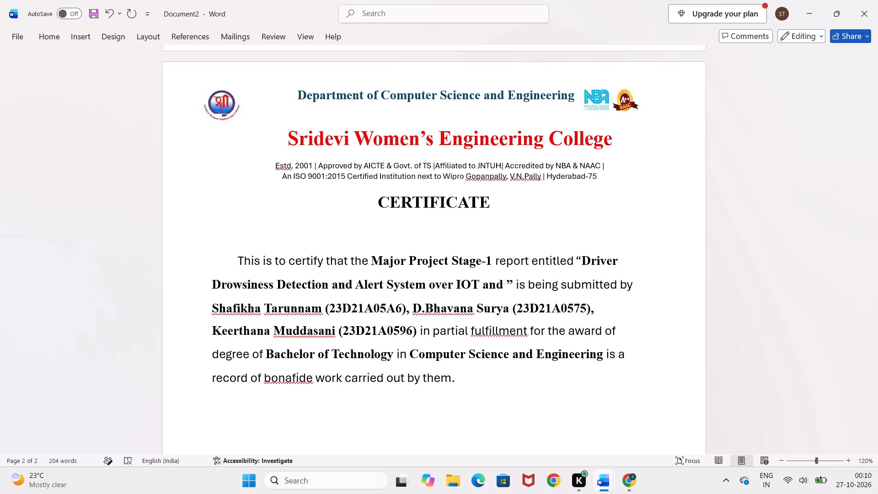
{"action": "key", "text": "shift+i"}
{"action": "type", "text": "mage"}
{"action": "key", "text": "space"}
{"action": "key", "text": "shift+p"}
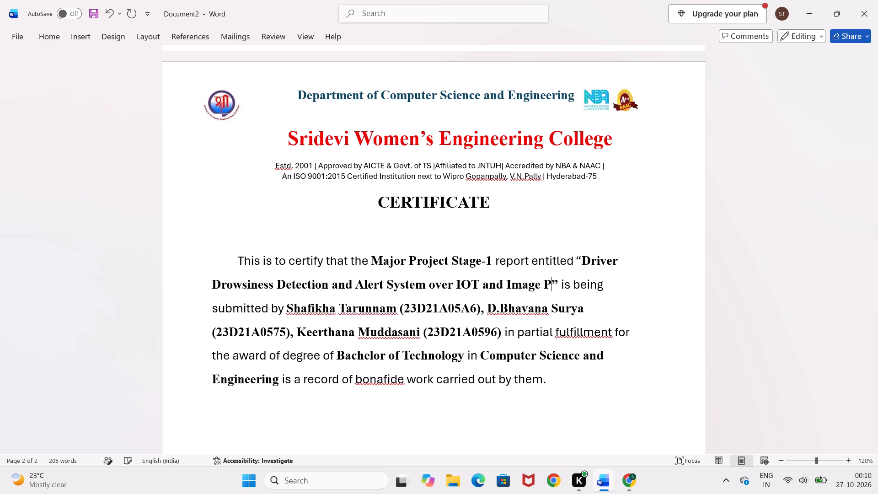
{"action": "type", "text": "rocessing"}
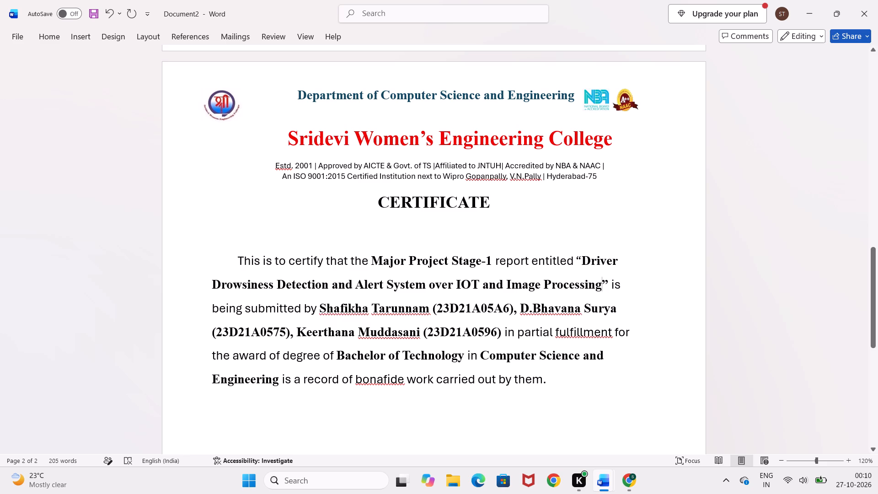
Replace the endings of the three roll numbers in the certificate paragraph with those of the project's students.
{"action": "left_click", "coordinate": [511, 309]}
{"action": "key", "text": "BackSpace"}
{"action": "key", "text": "BackSpace"}
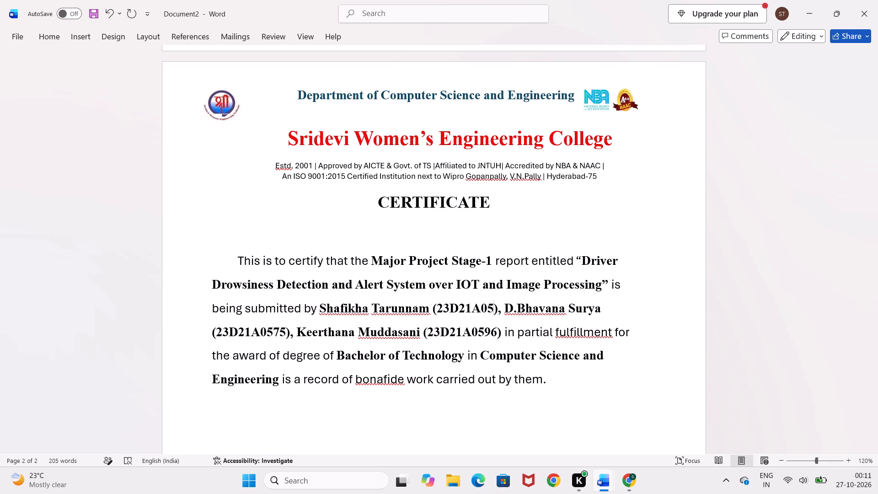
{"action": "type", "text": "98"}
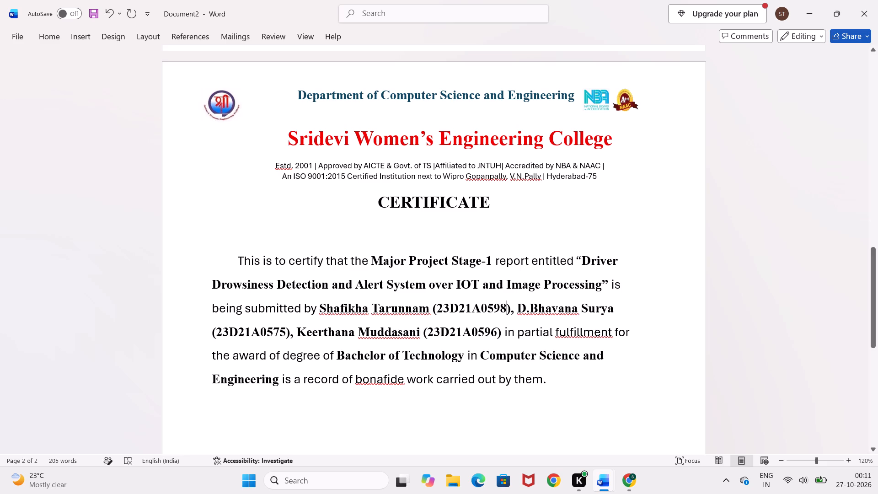
{"action": "left_click", "coordinate": [285, 330]}
{"action": "key", "text": "BackSpace"}
{"action": "key", "text": "BackSpace"}
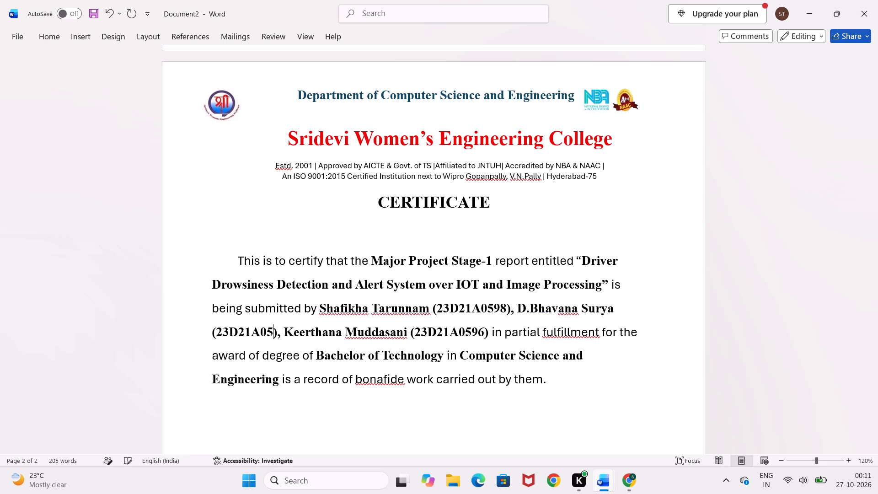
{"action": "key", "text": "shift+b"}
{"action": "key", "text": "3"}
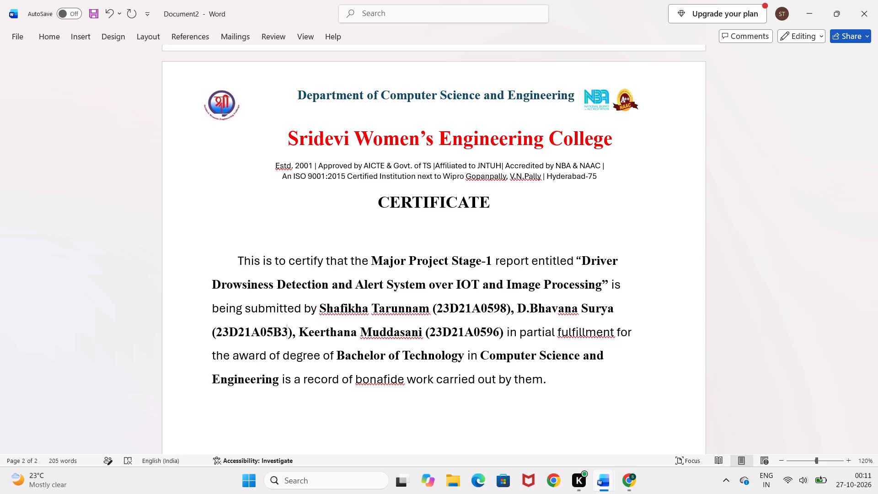
{"action": "left_click", "coordinate": [497, 333]}
{"action": "key", "text": "BackSpace"}
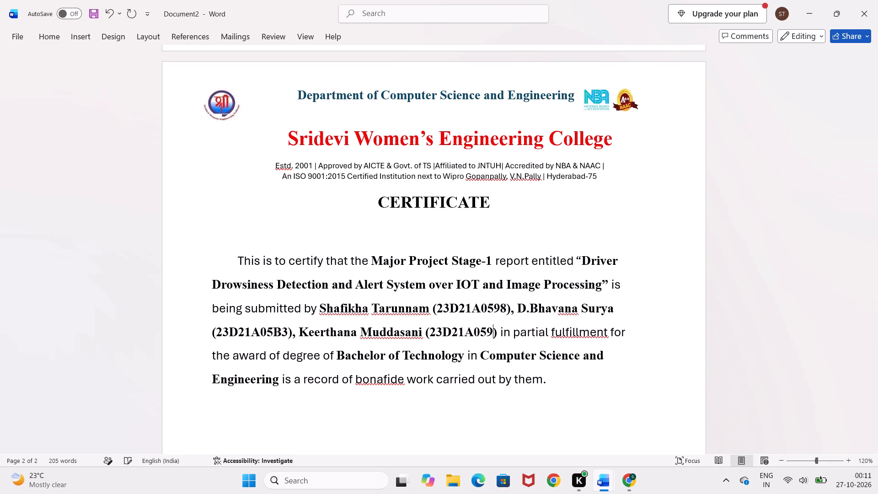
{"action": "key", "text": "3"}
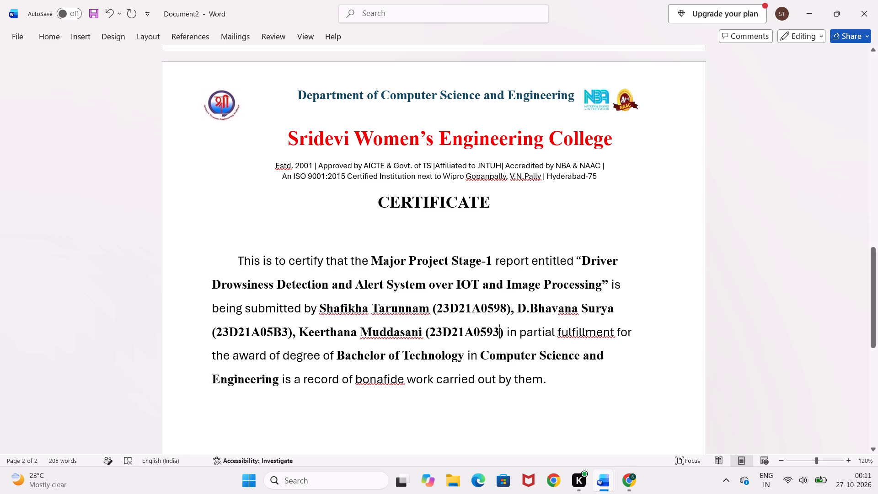
Replace the first student's name in the certificate paragraph with the first project member's initial and name.
{"action": "left_click", "coordinate": [434, 314]}
{"action": "key", "text": "BackSpace"}
{"action": "key", "text": "BackSpace"}
{"action": "key", "text": "BackSpace"}
{"action": "key", "text": "BackSpace"}
{"action": "key", "text": "BackSpace"}
{"action": "key", "text": "BackSpace"}
{"action": "key", "text": "BackSpace"}
{"action": "key", "text": "BackSpace"}
{"action": "key", "text": "BackSpace"}
{"action": "key", "text": "BackSpace"}
{"action": "key", "text": "BackSpace"}
{"action": "key", "text": "BackSpace"}
{"action": "key", "text": "BackSpace"}
{"action": "key", "text": "BackSpace"}
{"action": "key", "text": "BackSpace"}
{"action": "key", "text": "BackSpace"}
{"action": "key", "text": "BackSpace"}
{"action": "key", "text": "BackSpace"}
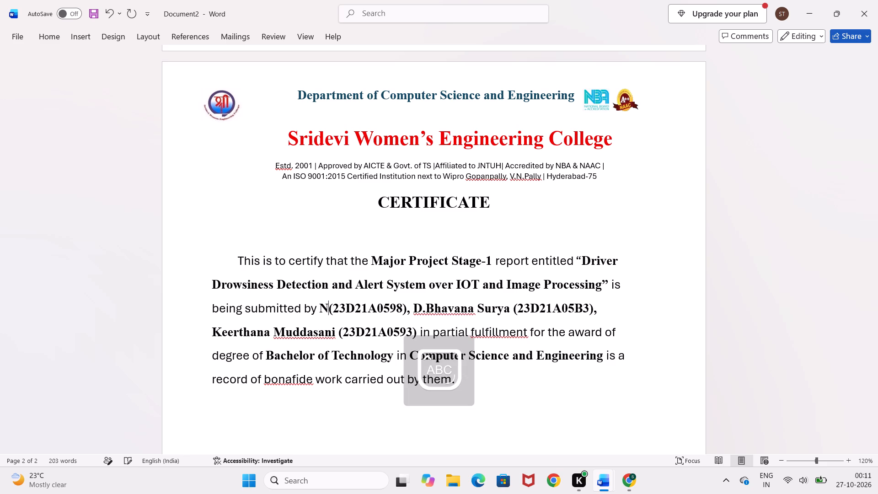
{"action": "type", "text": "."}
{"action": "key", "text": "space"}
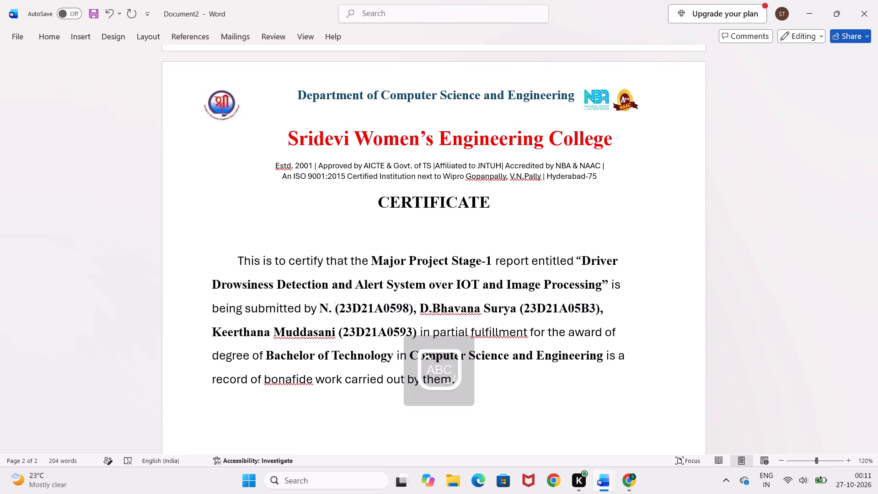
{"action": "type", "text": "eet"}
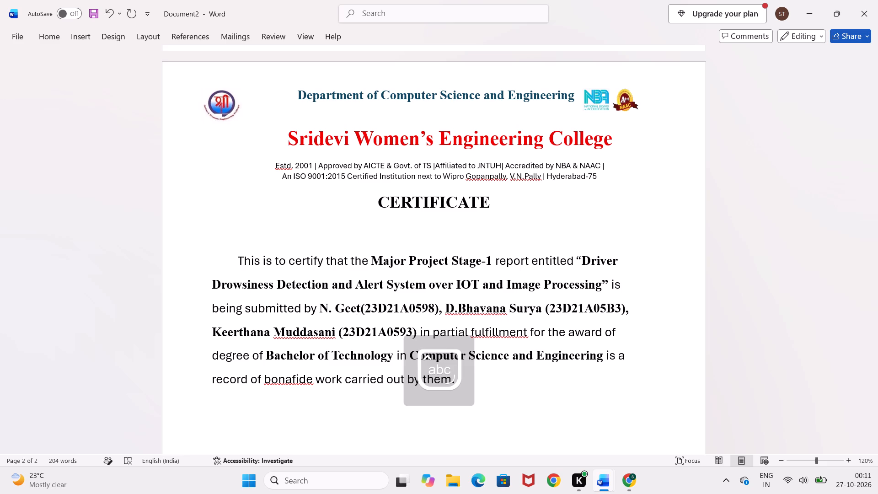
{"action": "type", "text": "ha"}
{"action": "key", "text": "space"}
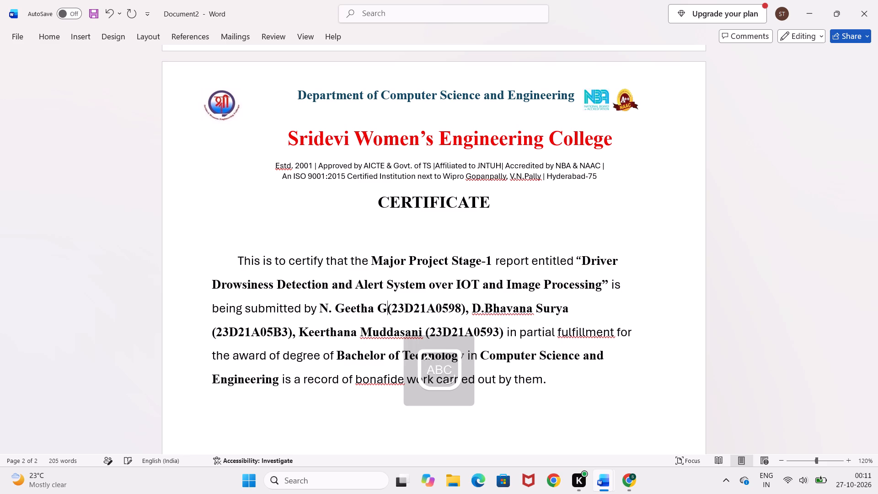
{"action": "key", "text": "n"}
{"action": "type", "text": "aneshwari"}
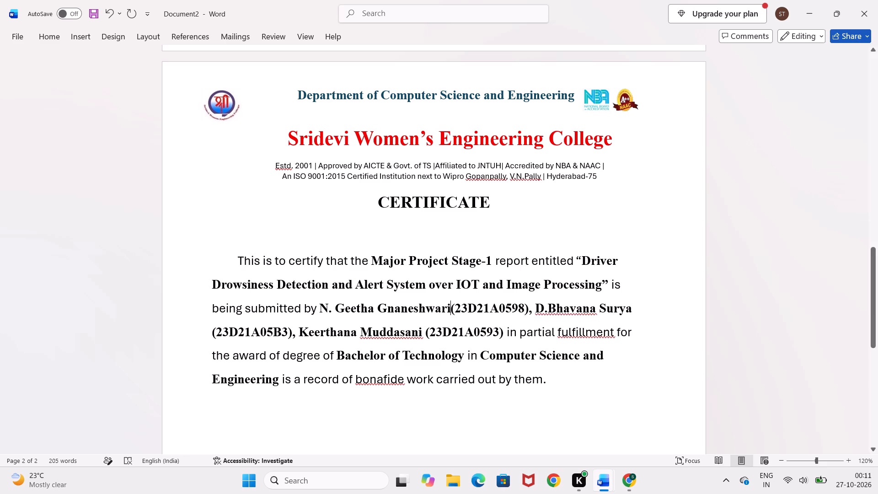
Replace the second student's name in the certificate paragraph with the second project member's initial and name.
{"action": "left_click_drag", "start_coordinate": [535, 308], "coordinate": [635, 309]}
{"action": "key", "text": "BackSpace"}
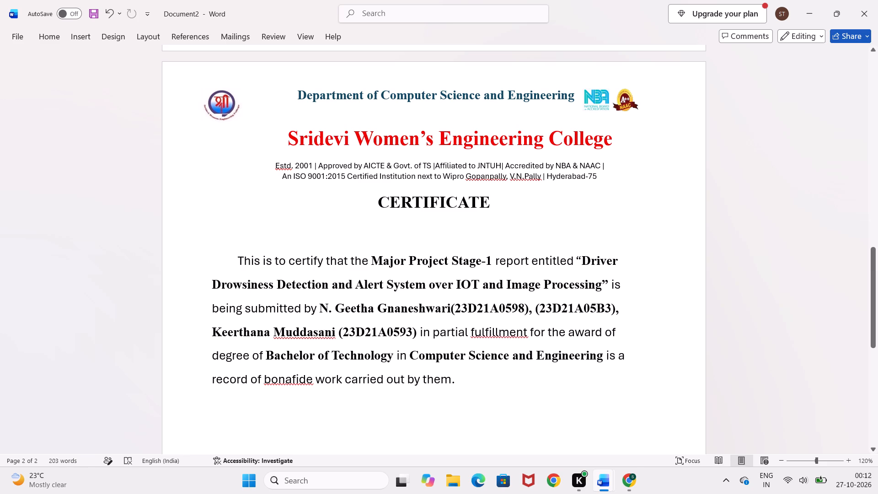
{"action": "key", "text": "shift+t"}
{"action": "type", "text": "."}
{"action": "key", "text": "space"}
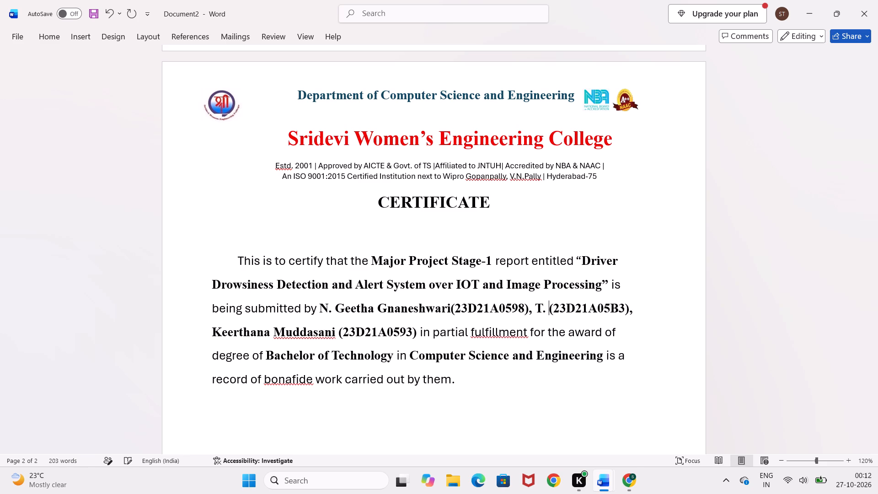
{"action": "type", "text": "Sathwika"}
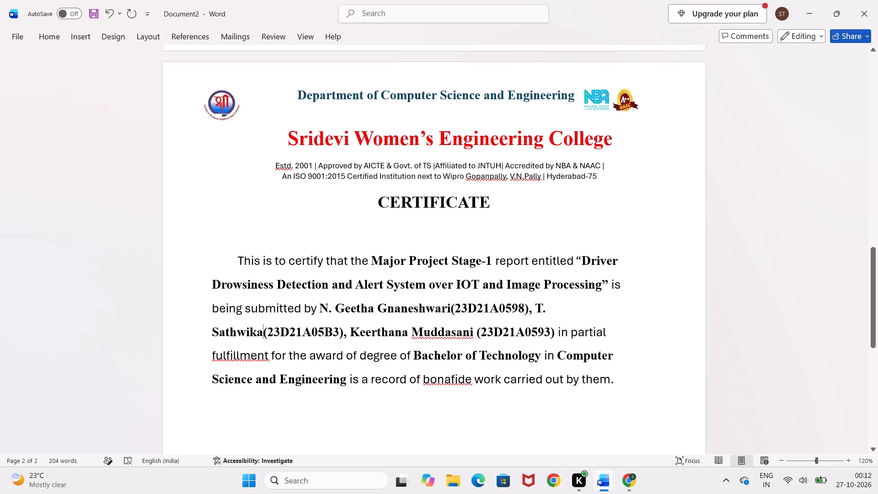
Replace the third student's name in the certificate paragraph with the third project member's initial and name.
{"action": "left_click", "coordinate": [473, 332]}
{"action": "key", "text": "BackSpace"}
{"action": "key", "text": "BackSpace"}
{"action": "key", "text": "BackSpace"}
{"action": "key", "text": "BackSpace"}
{"action": "key", "text": "BackSpace"}
{"action": "key", "text": "BackSpace"}
{"action": "key", "text": "BackSpace"}
{"action": "key", "text": "BackSpace"}
{"action": "key", "text": "BackSpace"}
{"action": "key", "text": "BackSpace"}
{"action": "key", "text": "BackSpace"}
{"action": "key", "text": "BackSpace"}
{"action": "key", "text": "BackSpace"}
{"action": "key", "text": "BackSpace"}
{"action": "key", "text": "BackSpace"}
{"action": "key", "text": "BackSpace"}
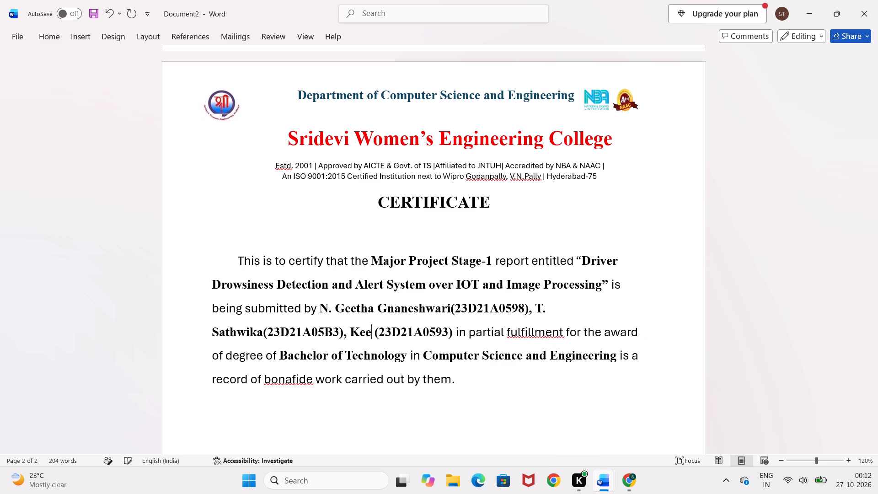
{"action": "key", "text": "BackSpace"}
{"action": "key", "text": "BackSpace"}
{"action": "key", "text": "BackSpace"}
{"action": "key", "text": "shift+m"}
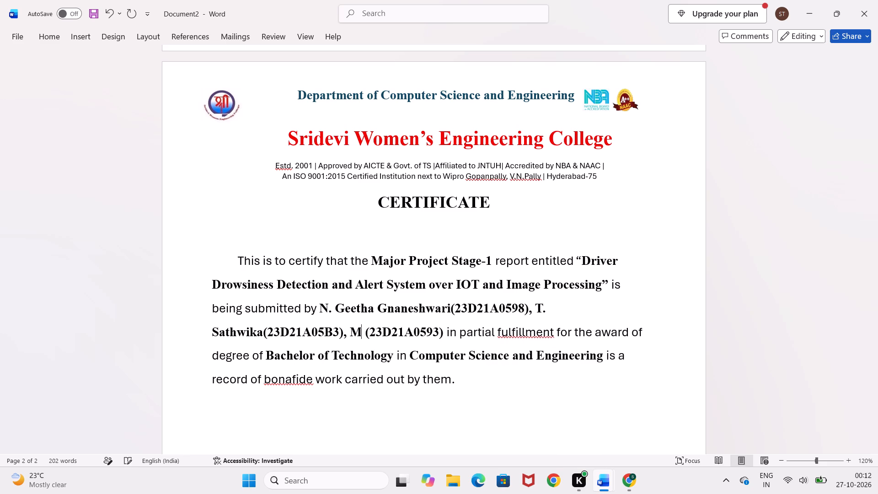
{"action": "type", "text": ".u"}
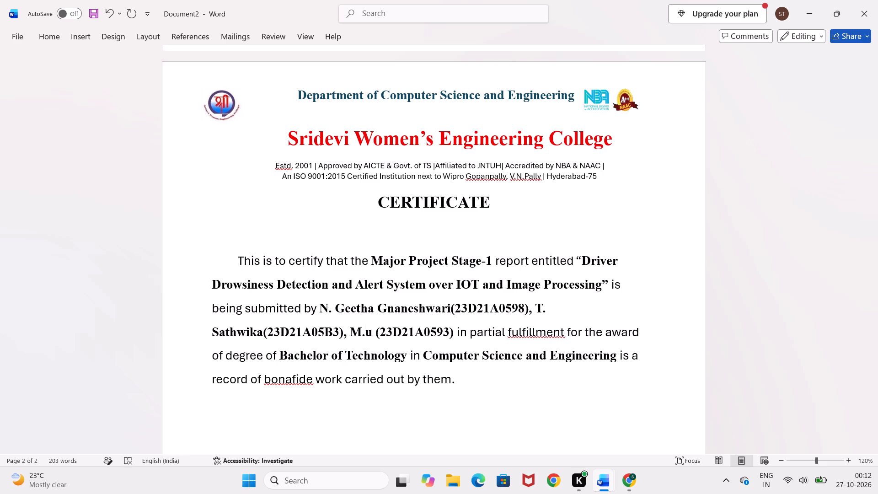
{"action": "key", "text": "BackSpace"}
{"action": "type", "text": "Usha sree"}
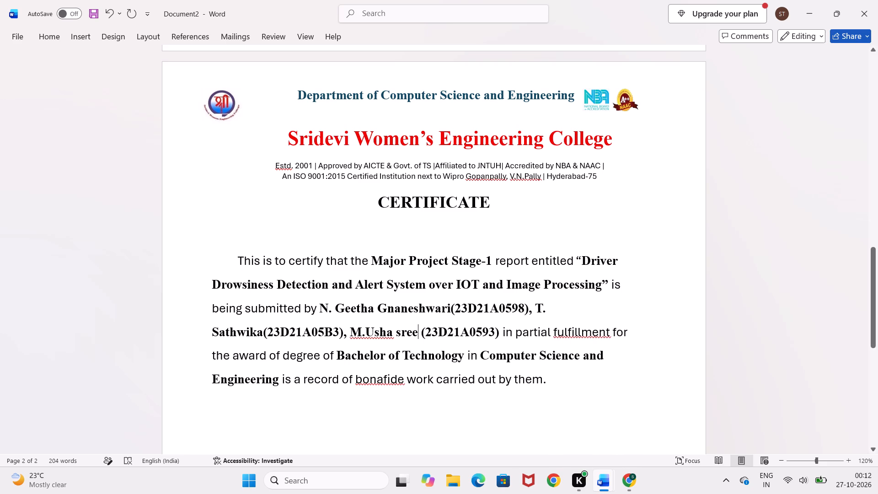
Delete the space after the second student's initial and the space between the preceding comma and that initial.
{"action": "left_click", "coordinate": [211, 333]}
{"action": "key", "text": "BackSpace"}
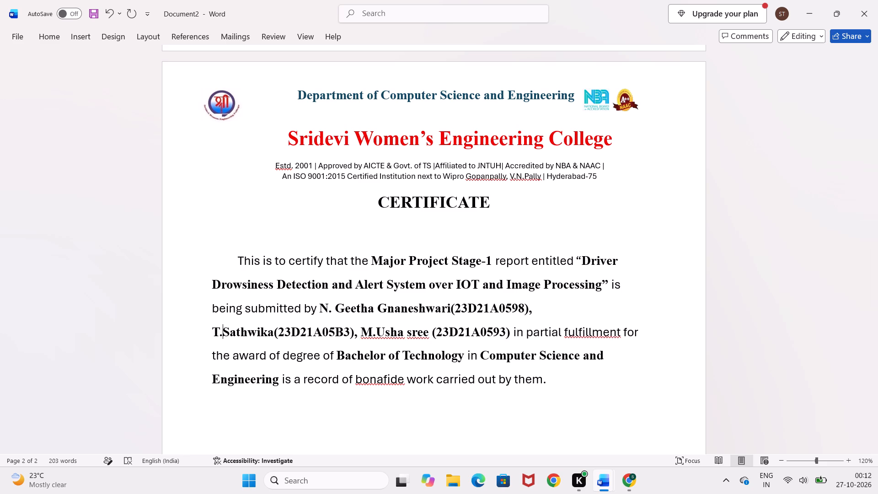
{"action": "key", "text": "Left"}
{"action": "key", "text": "Left"}
{"action": "key", "text": "BackSpace"}
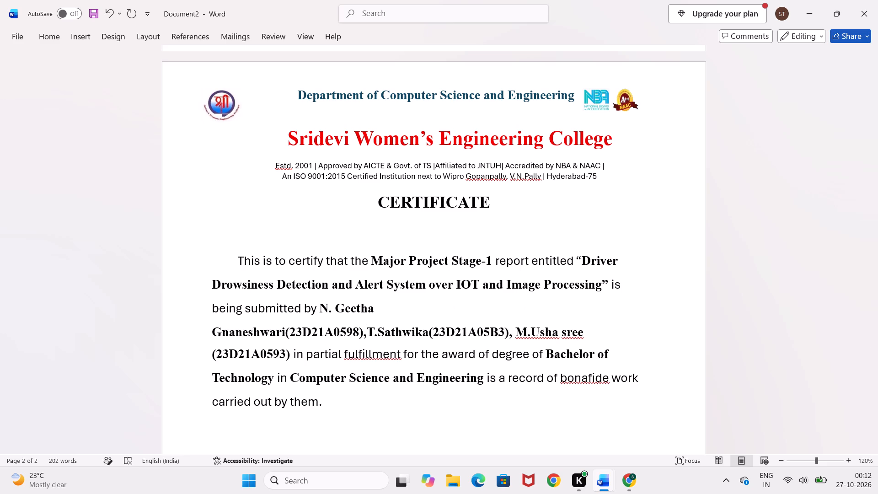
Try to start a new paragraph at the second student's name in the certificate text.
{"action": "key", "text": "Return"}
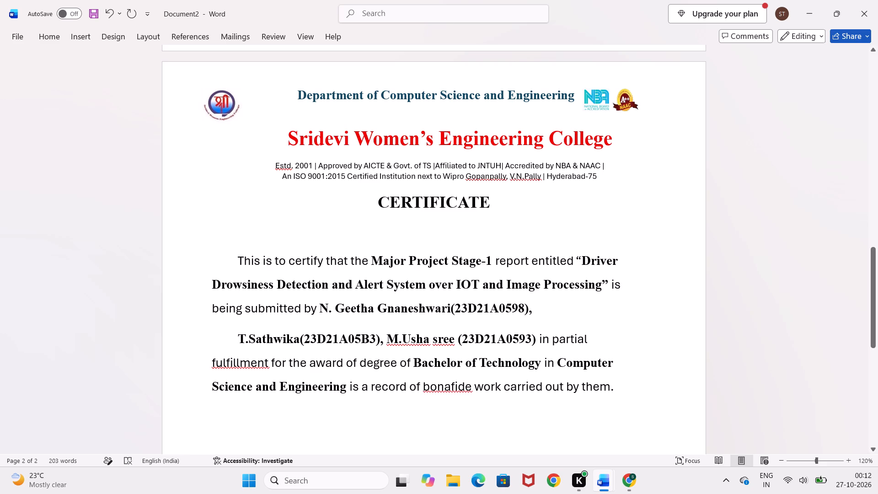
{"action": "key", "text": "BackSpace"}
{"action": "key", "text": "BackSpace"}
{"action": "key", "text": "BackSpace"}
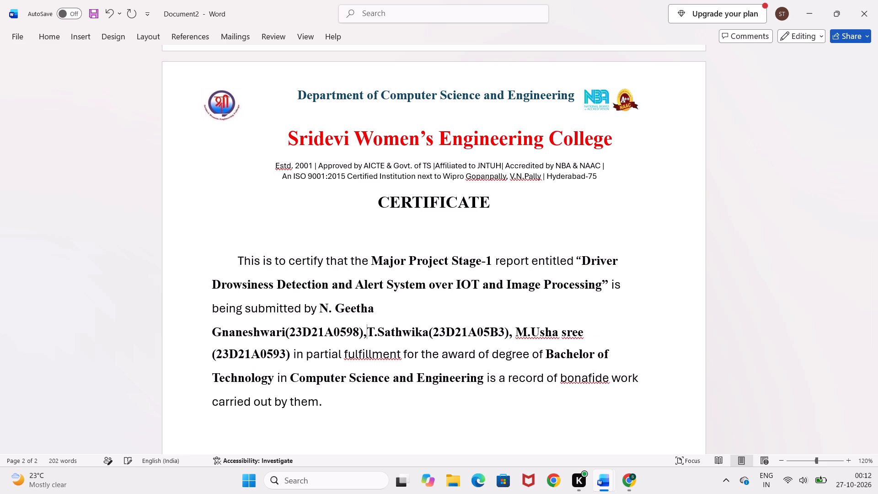
Delete the space between the two parts of the first student's name after the initial.
{"action": "left_click", "coordinate": [380, 307]}
{"action": "key", "text": "BackSpace"}
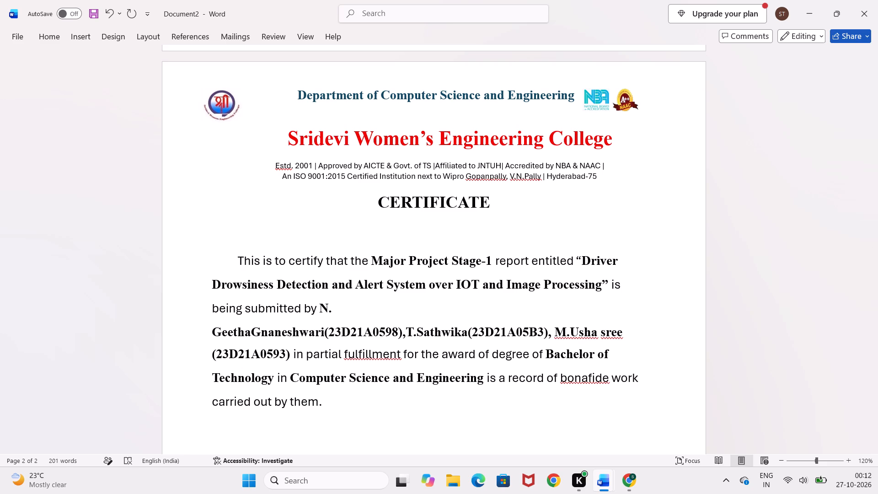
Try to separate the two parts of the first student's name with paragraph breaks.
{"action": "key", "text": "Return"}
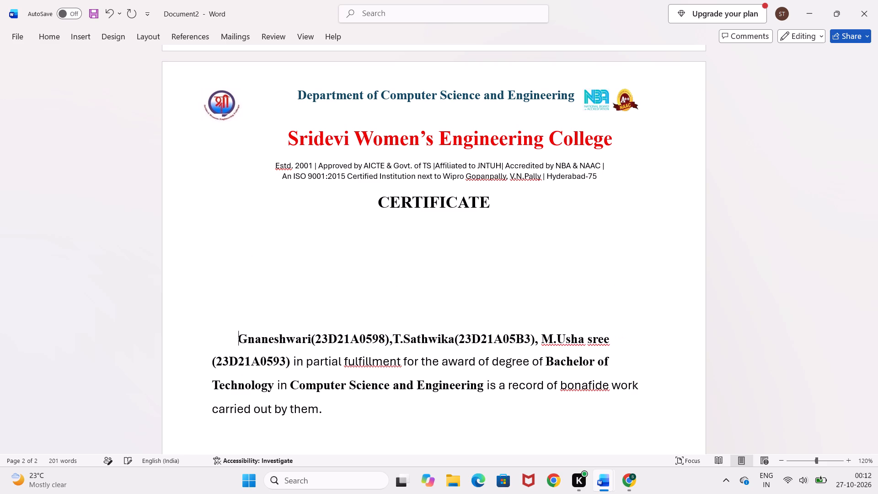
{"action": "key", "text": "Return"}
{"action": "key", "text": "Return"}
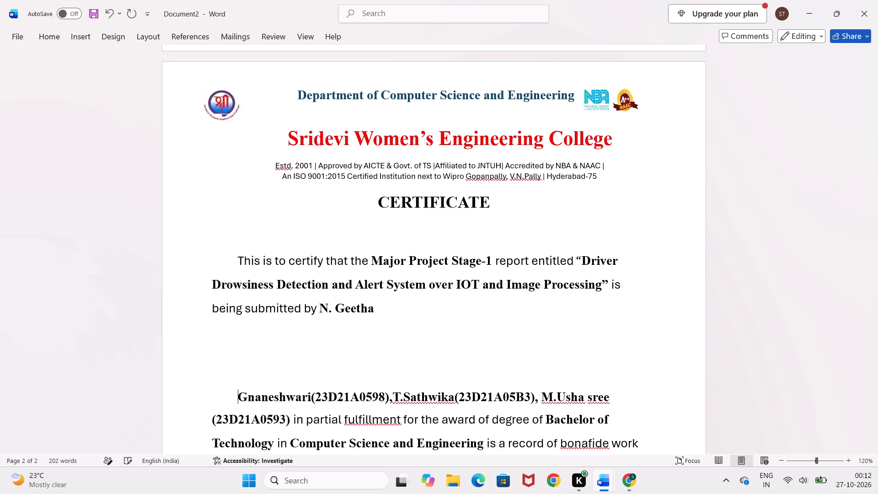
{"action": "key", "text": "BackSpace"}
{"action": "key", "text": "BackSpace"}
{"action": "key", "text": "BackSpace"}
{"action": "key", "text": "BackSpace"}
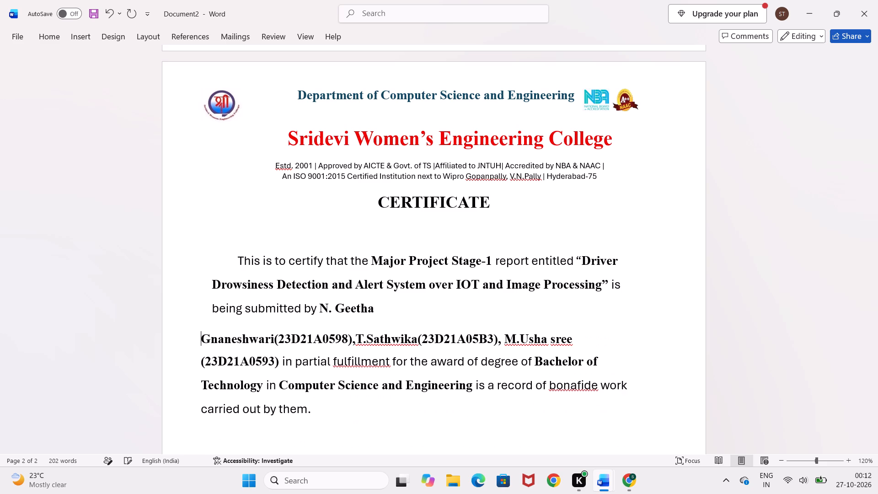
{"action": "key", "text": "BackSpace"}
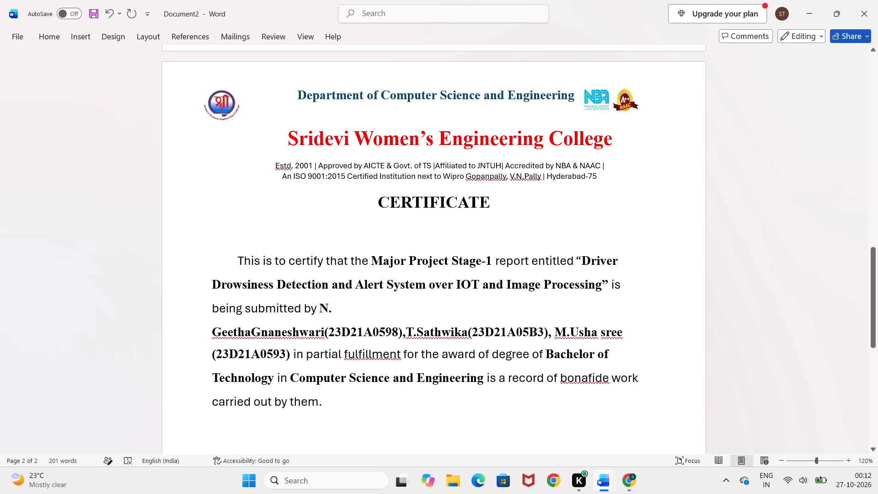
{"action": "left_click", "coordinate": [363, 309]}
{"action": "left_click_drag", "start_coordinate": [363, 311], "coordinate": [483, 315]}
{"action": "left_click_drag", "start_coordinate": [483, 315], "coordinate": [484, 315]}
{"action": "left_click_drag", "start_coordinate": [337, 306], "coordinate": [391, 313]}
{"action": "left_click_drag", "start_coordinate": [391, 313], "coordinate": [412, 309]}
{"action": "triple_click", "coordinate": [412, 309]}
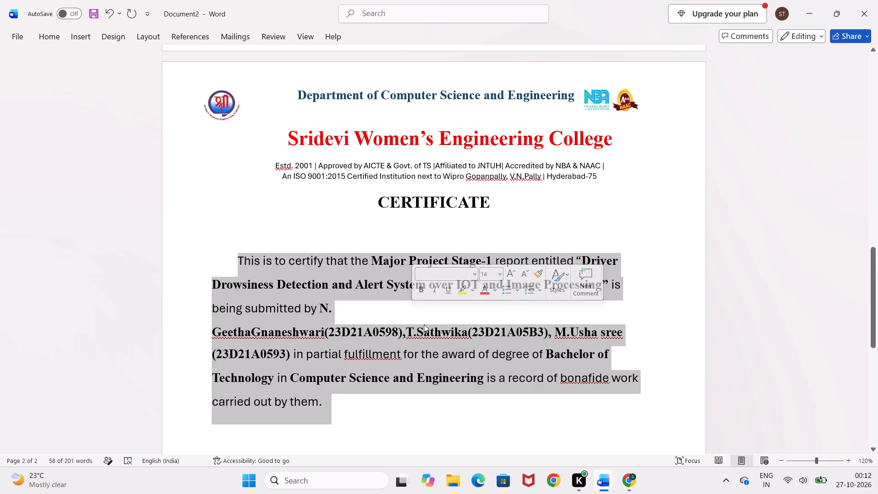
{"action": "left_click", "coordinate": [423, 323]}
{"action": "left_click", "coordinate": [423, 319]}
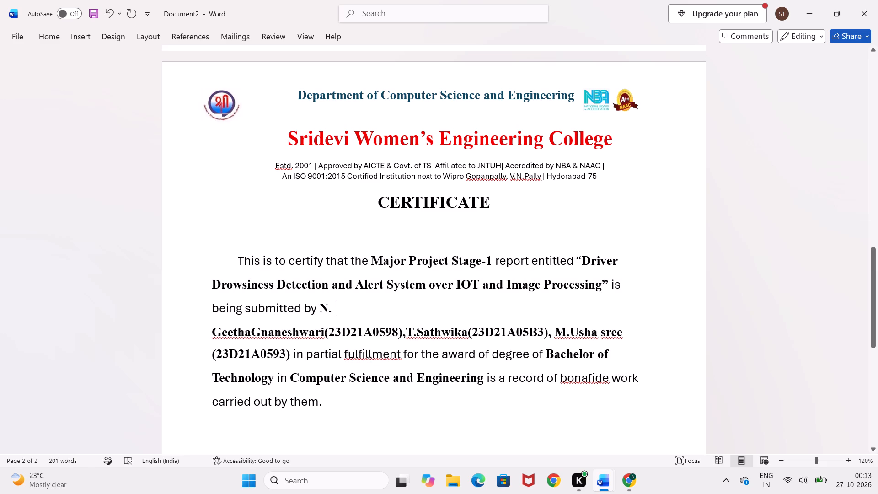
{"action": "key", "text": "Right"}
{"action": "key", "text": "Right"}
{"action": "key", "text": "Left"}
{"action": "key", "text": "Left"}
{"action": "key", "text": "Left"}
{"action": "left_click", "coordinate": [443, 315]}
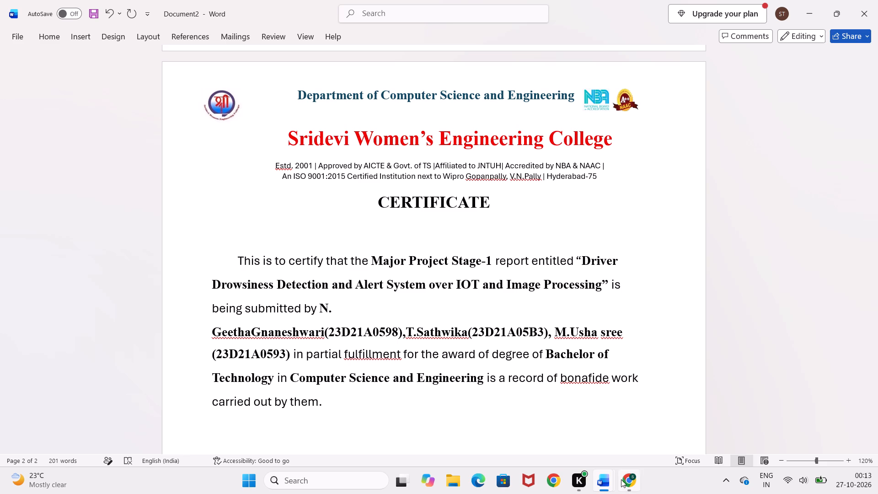
Examine the certificate wording and signatory block in the b19 final document for reference and return to Document2.
{"action": "left_click", "coordinate": [708, 457]}
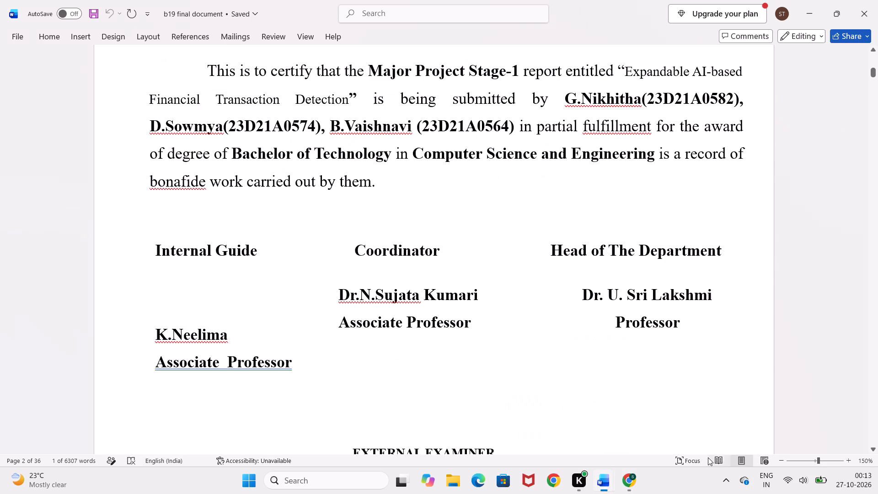
{"action": "scroll", "coordinate": [646, 381], "scroll_direction": "up", "scroll_amount": 1}
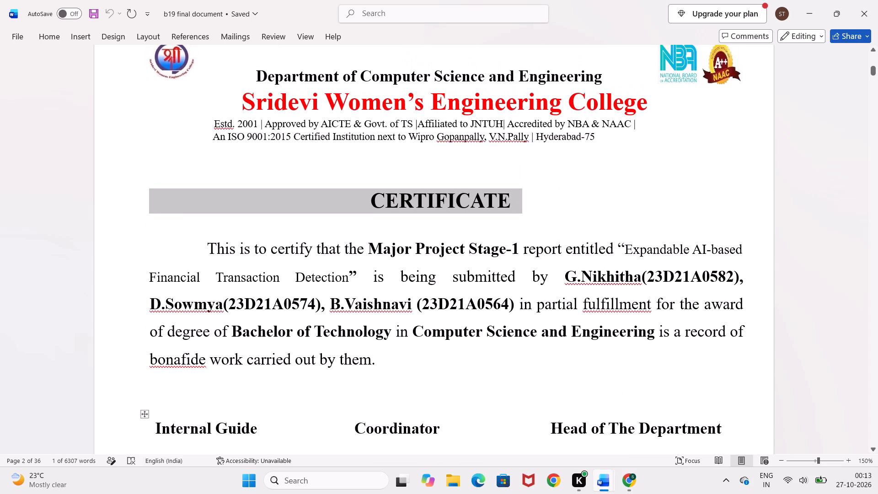
{"action": "scroll", "coordinate": [594, 350], "scroll_direction": "down", "scroll_amount": 1}
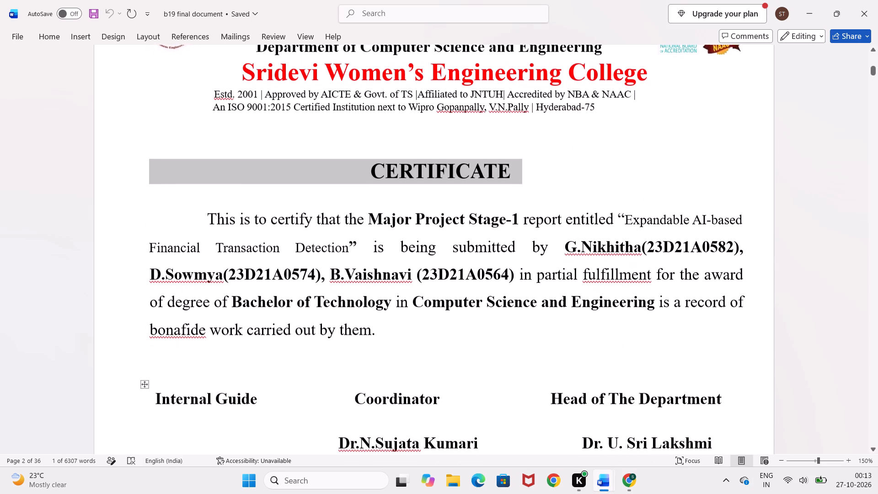
{"action": "scroll", "coordinate": [598, 362], "scroll_direction": "down", "scroll_amount": 1}
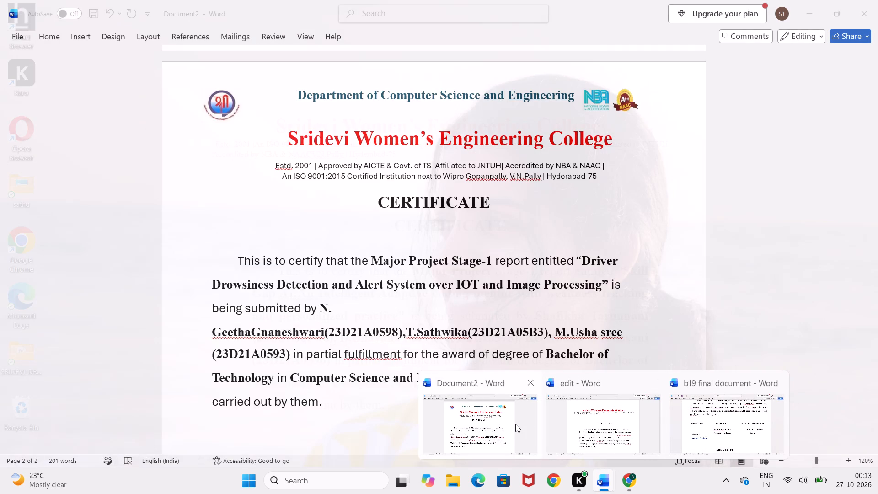
{"action": "left_click", "coordinate": [515, 424]}
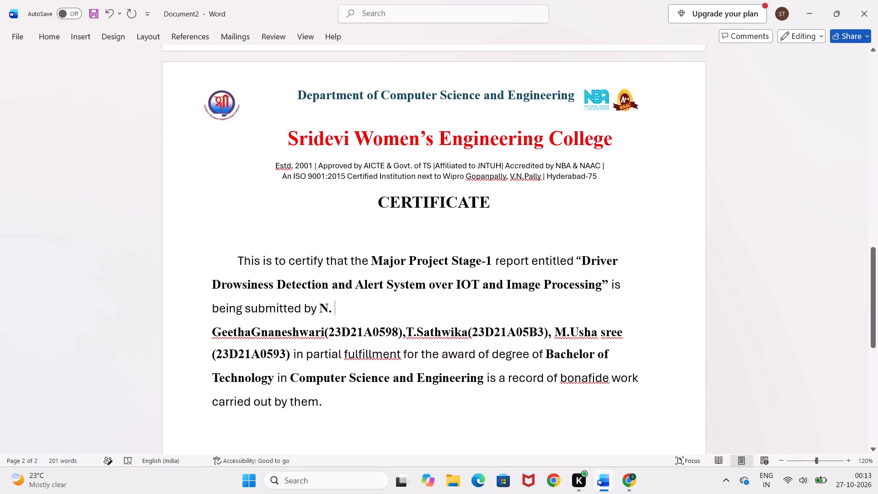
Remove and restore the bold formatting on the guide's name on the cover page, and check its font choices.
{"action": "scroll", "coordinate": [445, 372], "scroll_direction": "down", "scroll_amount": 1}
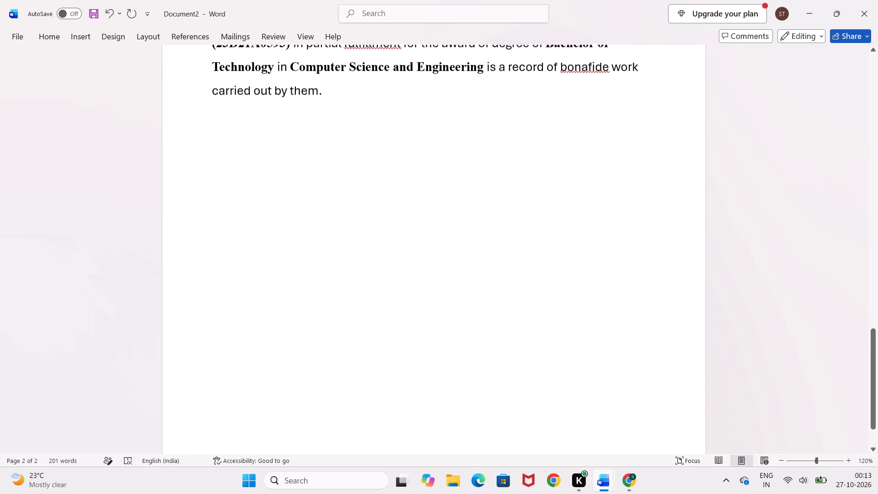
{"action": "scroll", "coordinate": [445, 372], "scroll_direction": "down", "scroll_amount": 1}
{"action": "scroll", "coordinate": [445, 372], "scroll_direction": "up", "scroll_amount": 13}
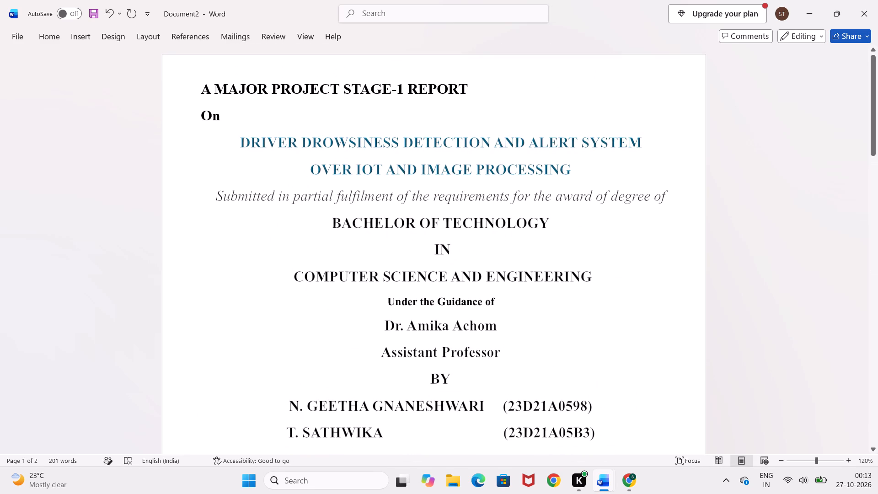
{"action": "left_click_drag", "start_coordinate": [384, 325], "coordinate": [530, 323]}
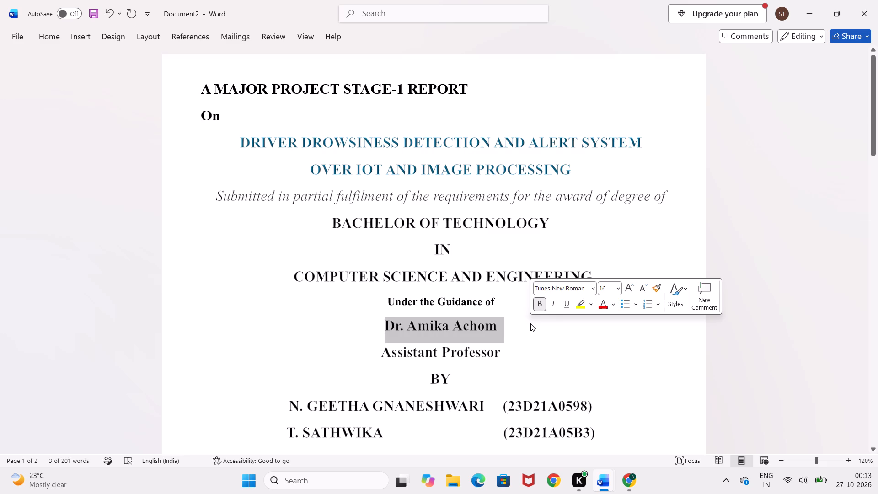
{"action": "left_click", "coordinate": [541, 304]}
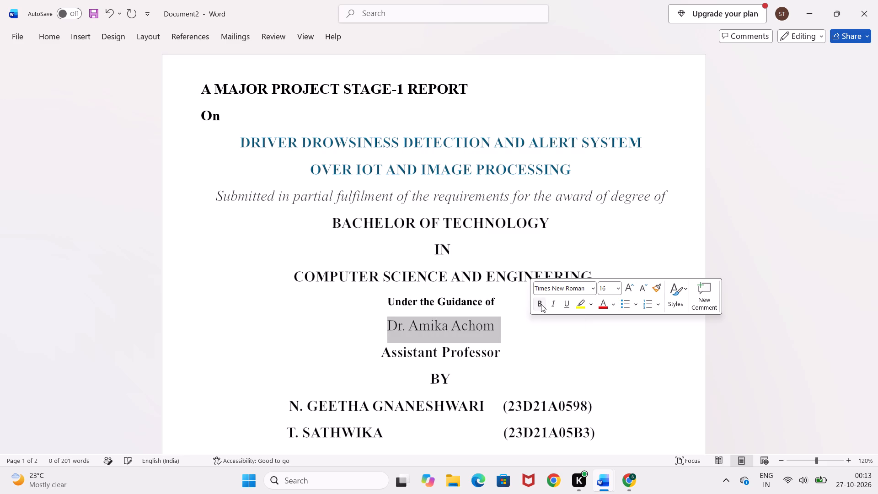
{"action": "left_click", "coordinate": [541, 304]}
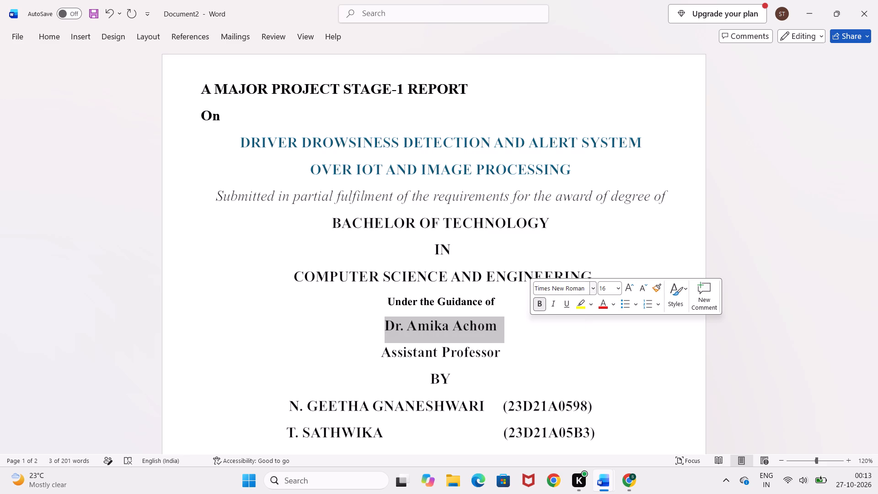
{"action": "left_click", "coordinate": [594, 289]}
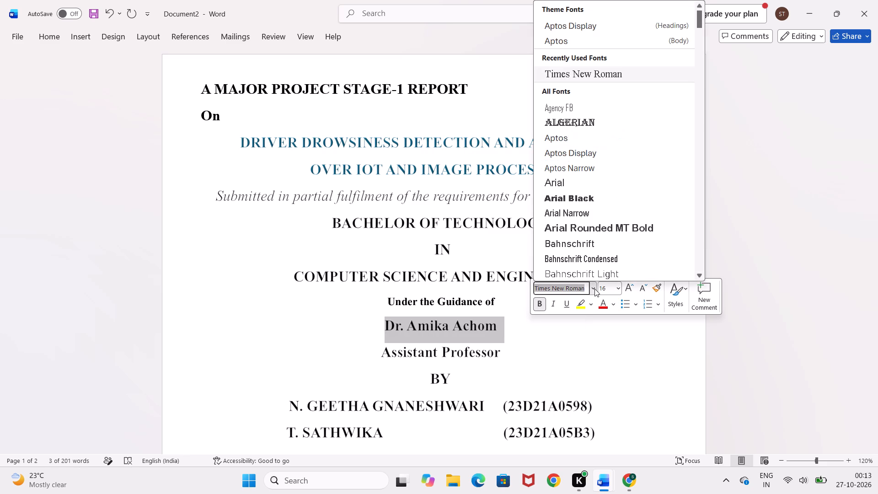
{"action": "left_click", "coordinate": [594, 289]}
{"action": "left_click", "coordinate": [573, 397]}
Review the cover page's guide and student details and the certificate page's heading and body text.
{"action": "scroll", "coordinate": [573, 397], "scroll_direction": "up", "scroll_amount": 3, "text": "ctrl"}
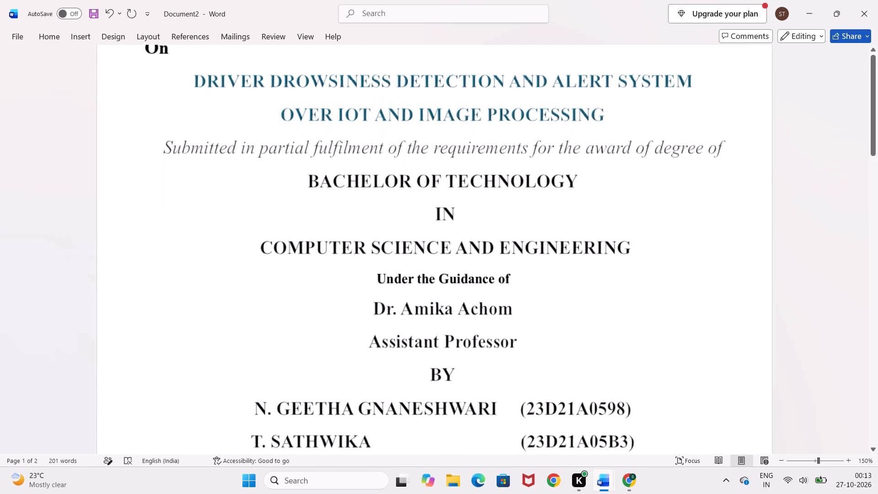
{"action": "scroll", "coordinate": [573, 397], "scroll_direction": "up", "scroll_amount": 4, "text": "ctrl"}
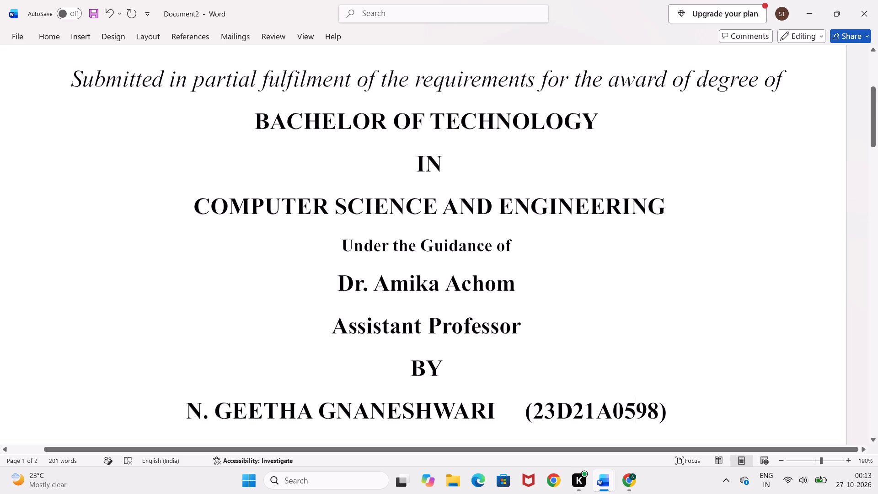
{"action": "scroll", "coordinate": [541, 345], "scroll_direction": "down", "scroll_amount": 2}
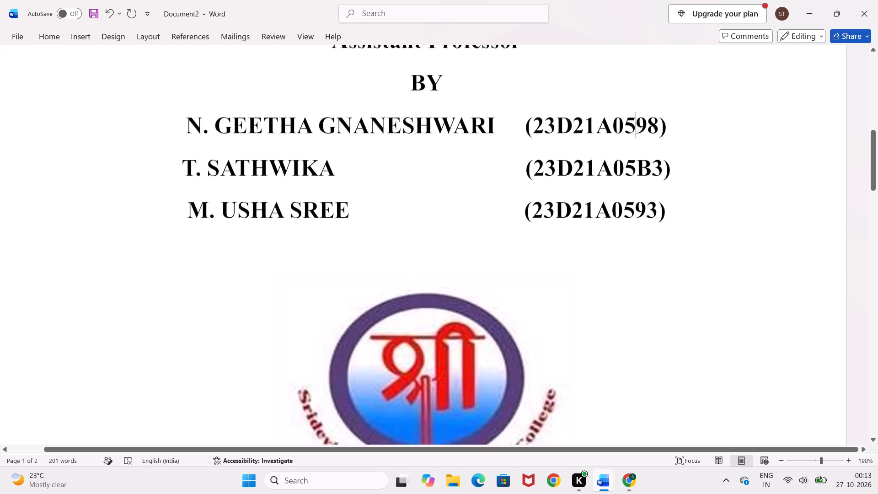
{"action": "scroll", "coordinate": [541, 345], "scroll_direction": "down", "scroll_amount": 3}
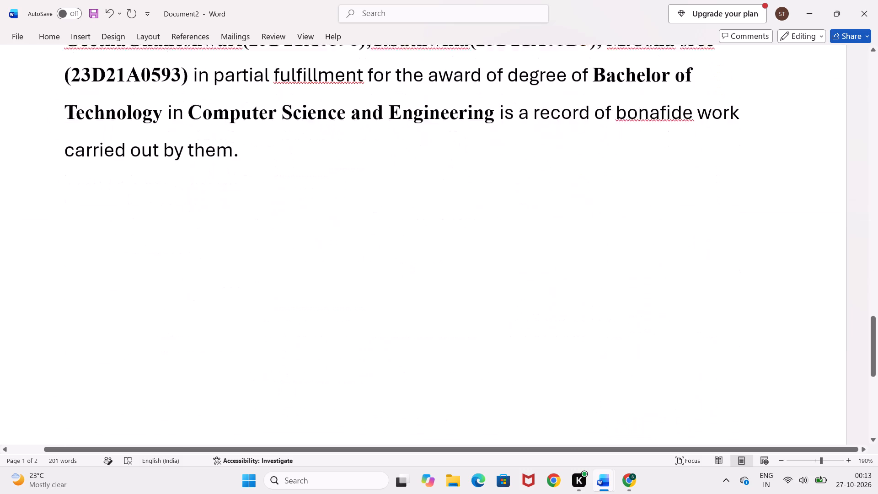
{"action": "scroll", "coordinate": [541, 345], "scroll_direction": "down", "scroll_amount": 1}
{"action": "scroll", "coordinate": [541, 345], "scroll_direction": "up", "scroll_amount": 2}
{"action": "scroll", "coordinate": [541, 345], "scroll_direction": "down", "scroll_amount": 2}
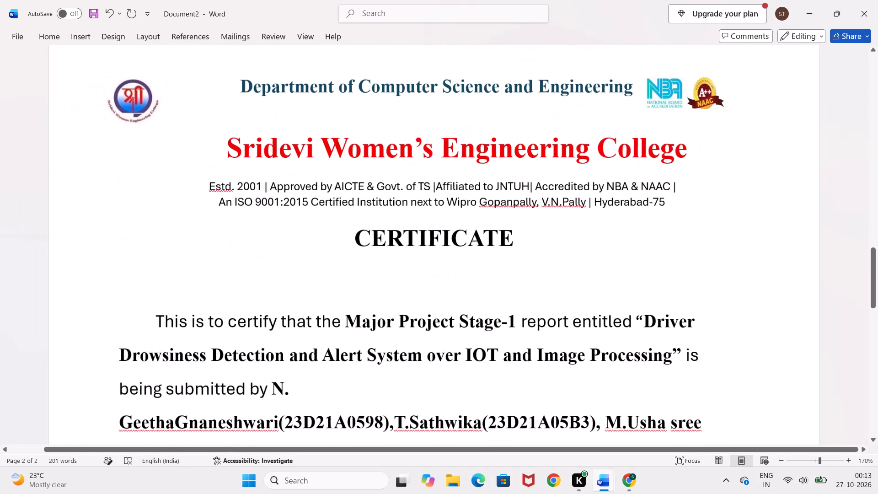
{"action": "scroll", "coordinate": [541, 345], "scroll_direction": "down", "scroll_amount": 1}
{"action": "scroll", "coordinate": [541, 345], "scroll_direction": "down", "scroll_amount": 4, "text": "ctrl"}
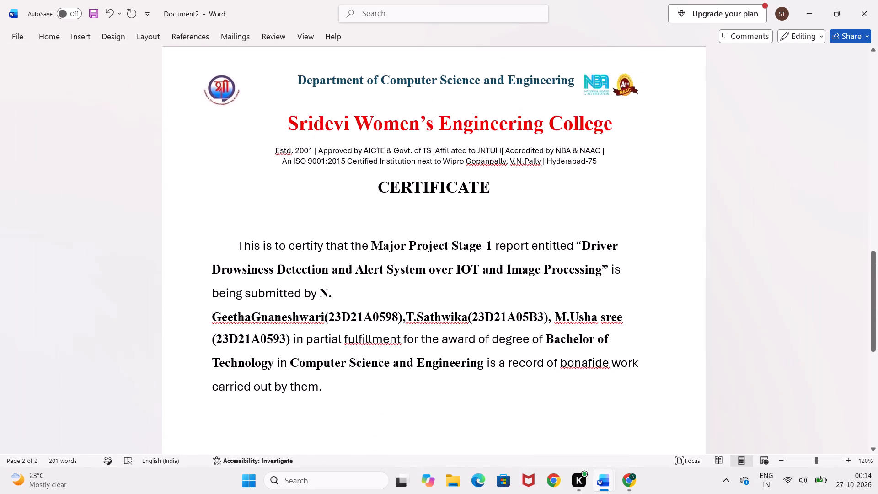
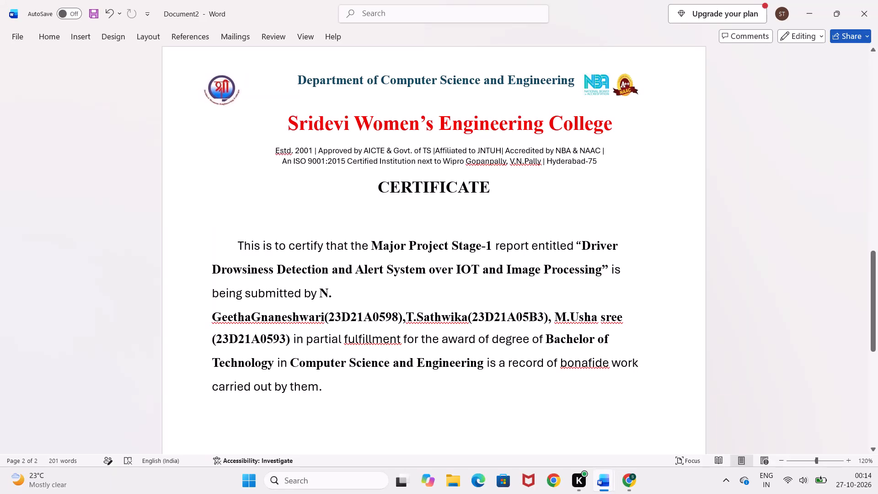
Reduce the gap between the CERTIFICATE heading and the certification paragraph to a single empty line.
{"action": "left_click", "coordinate": [462, 225]}
{"action": "key", "text": "BackSpace"}
{"action": "key", "text": "BackSpace"}
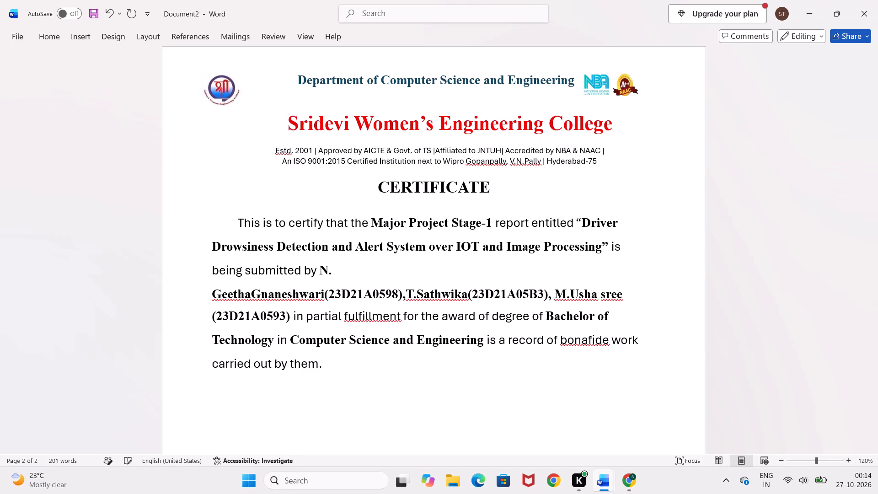
{"action": "key", "text": "BackSpace"}
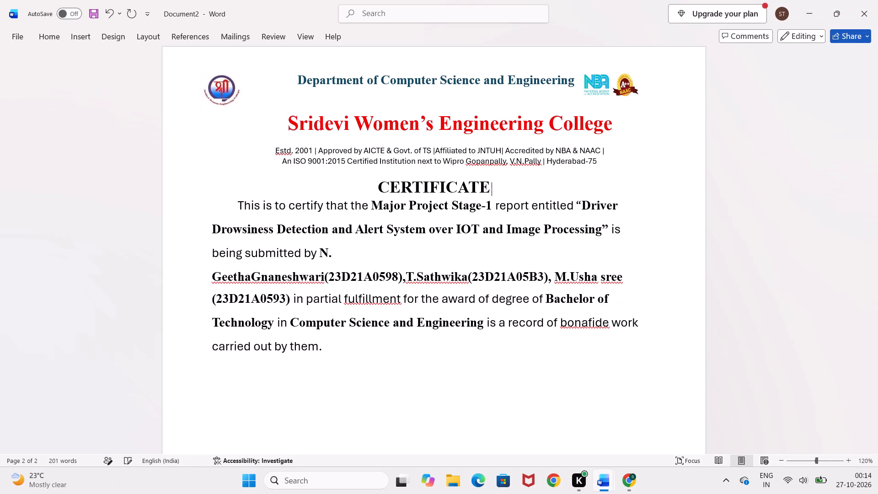
{"action": "key", "text": "Return"}
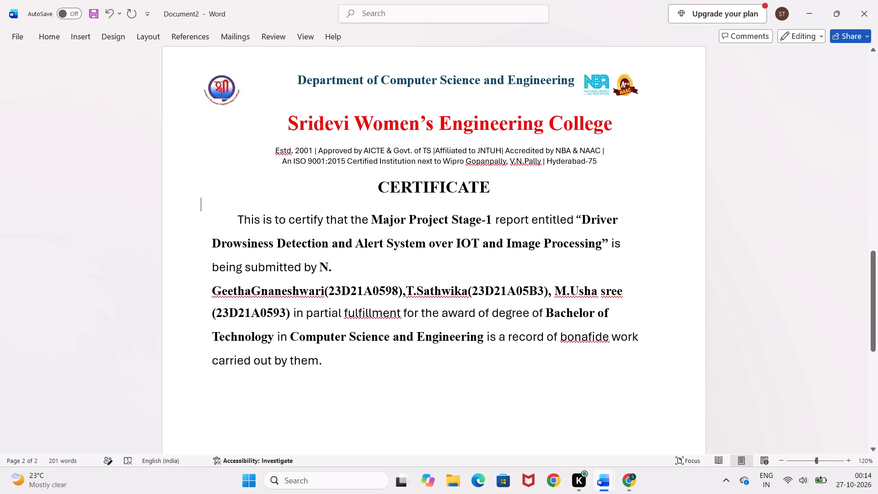
Apply a bottom border to the CERTIFICATE heading so a line separates it from the certification paragraph.
{"action": "left_click_drag", "start_coordinate": [381, 185], "coordinate": [518, 188]}
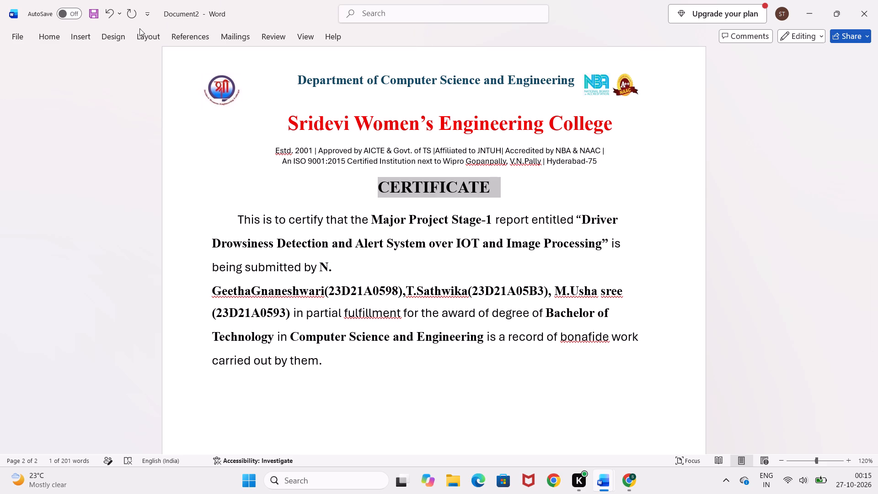
{"action": "left_click", "coordinate": [55, 36]}
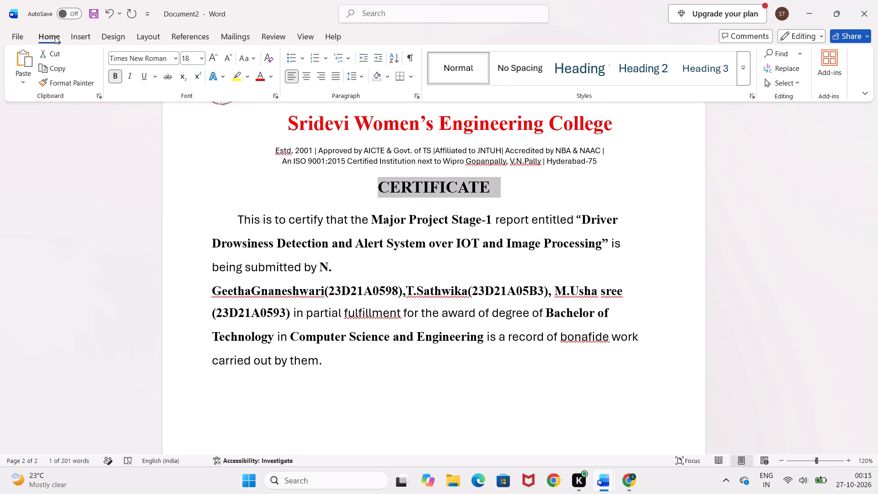
{"action": "left_click", "coordinate": [407, 69]}
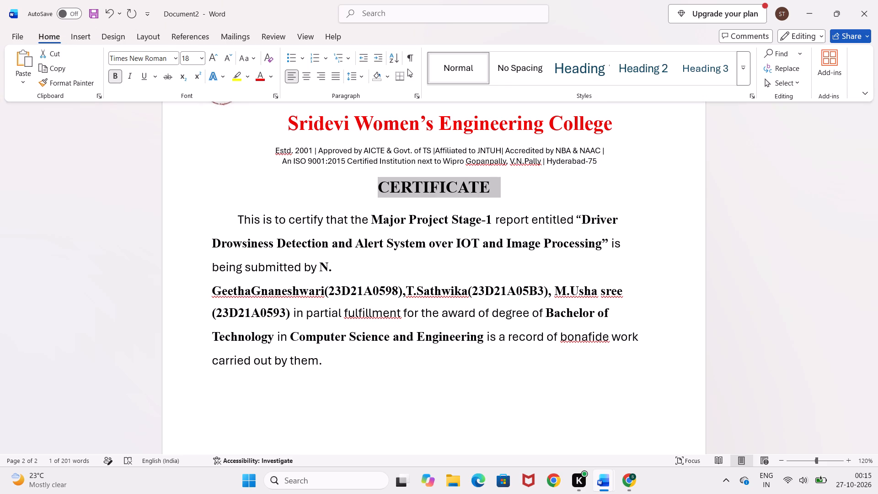
{"action": "left_click", "coordinate": [409, 73]}
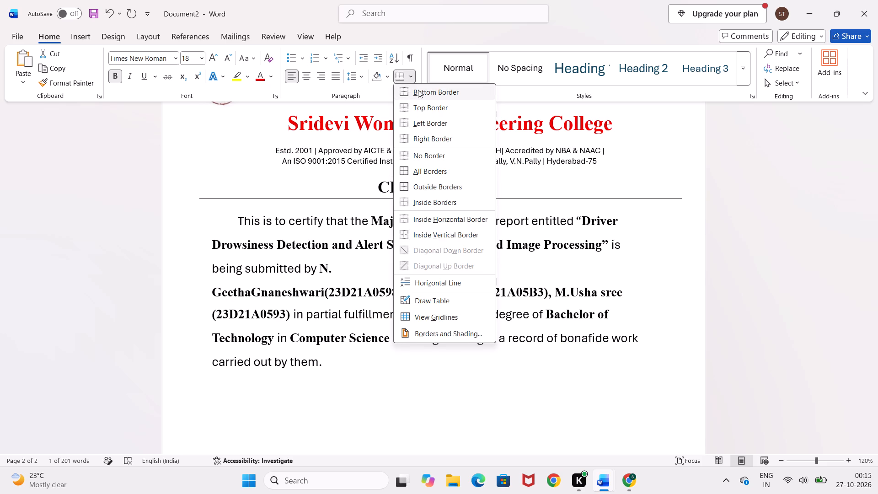
{"action": "left_click", "coordinate": [418, 90]}
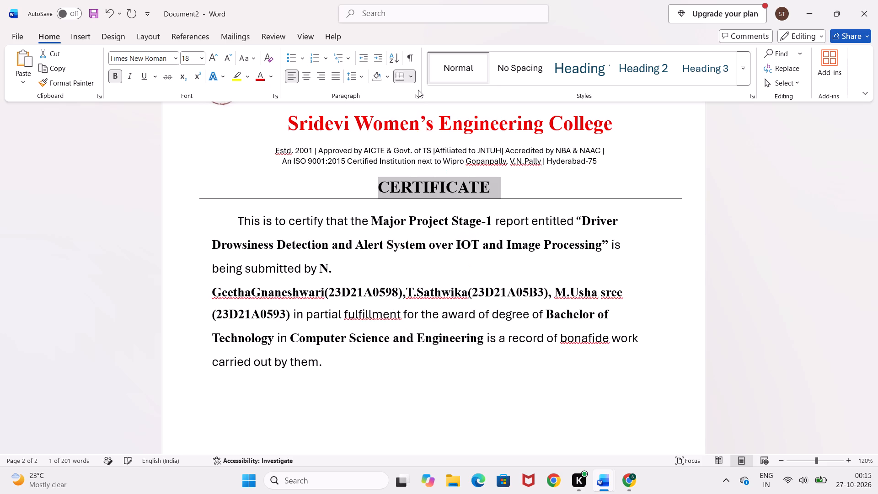
{"action": "left_click", "coordinate": [457, 355]}
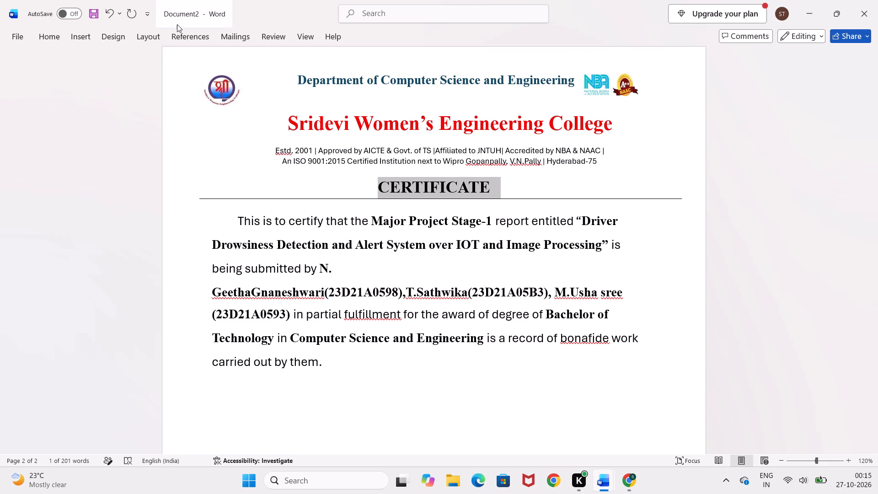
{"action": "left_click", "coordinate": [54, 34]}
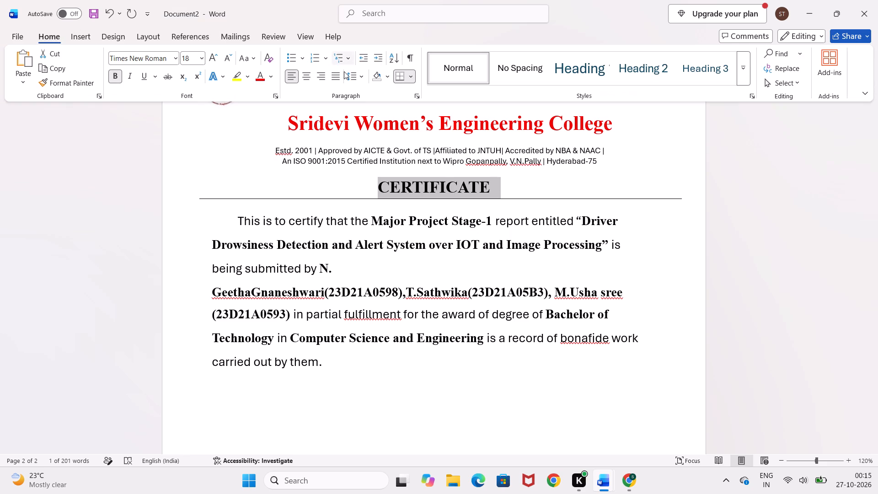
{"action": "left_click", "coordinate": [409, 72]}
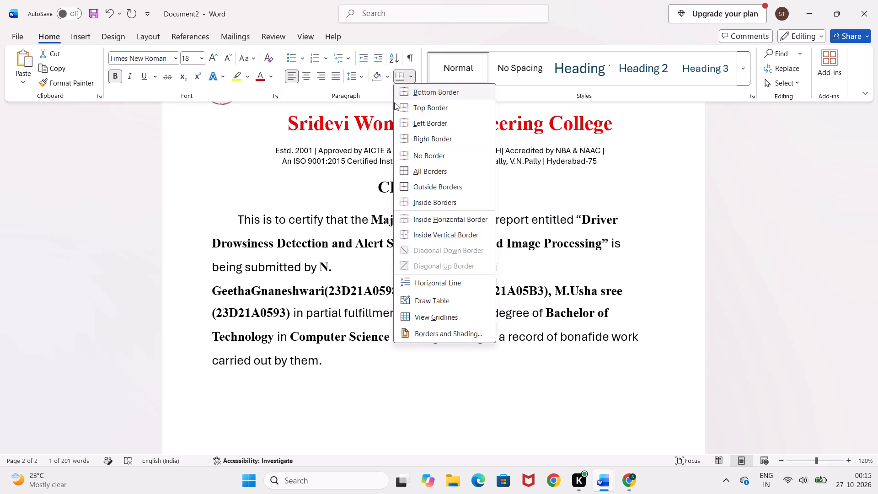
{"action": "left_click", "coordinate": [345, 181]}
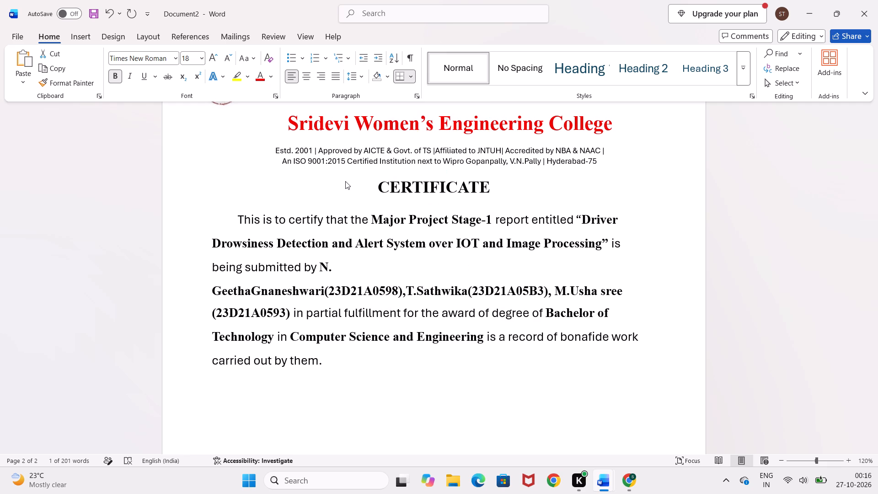
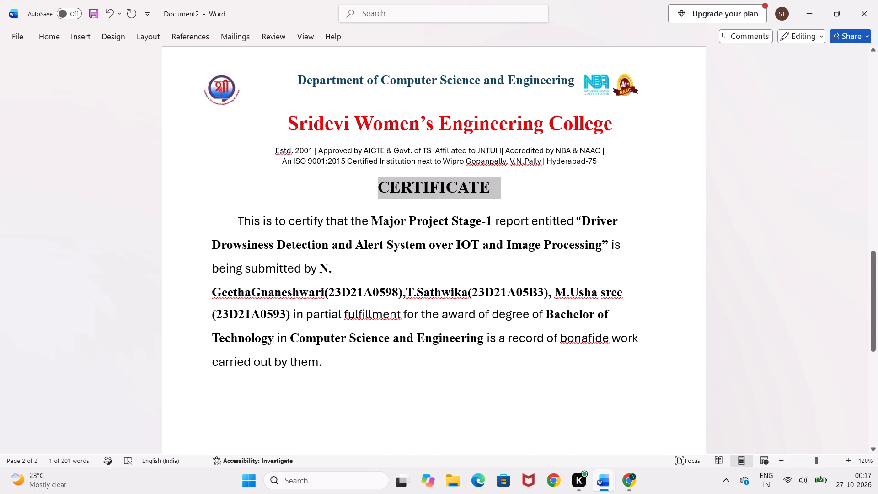
Centre-align the college name and the two small accreditation and address lines beneath it.
{"action": "left_click_drag", "start_coordinate": [286, 120], "coordinate": [424, 127]}
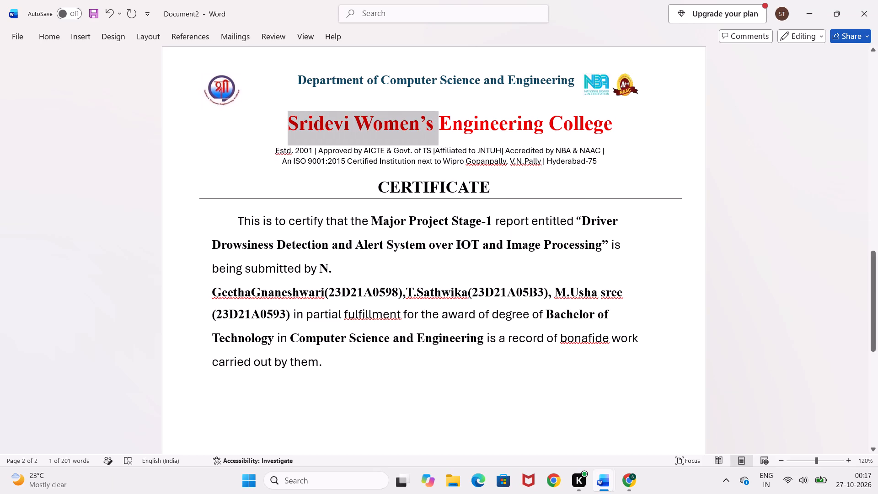
{"action": "left_click_drag", "start_coordinate": [424, 127], "coordinate": [601, 164]}
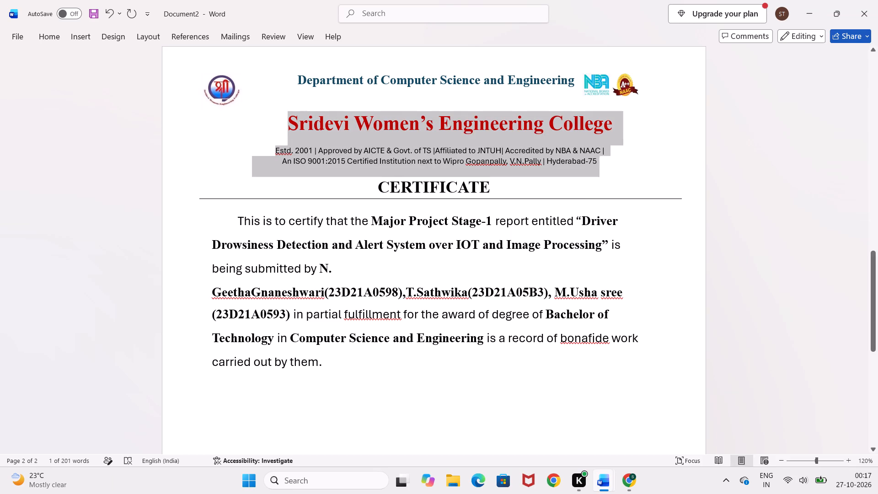
{"action": "left_click_drag", "start_coordinate": [601, 164], "coordinate": [602, 165]}
{"action": "key", "text": "ctrl+e"}
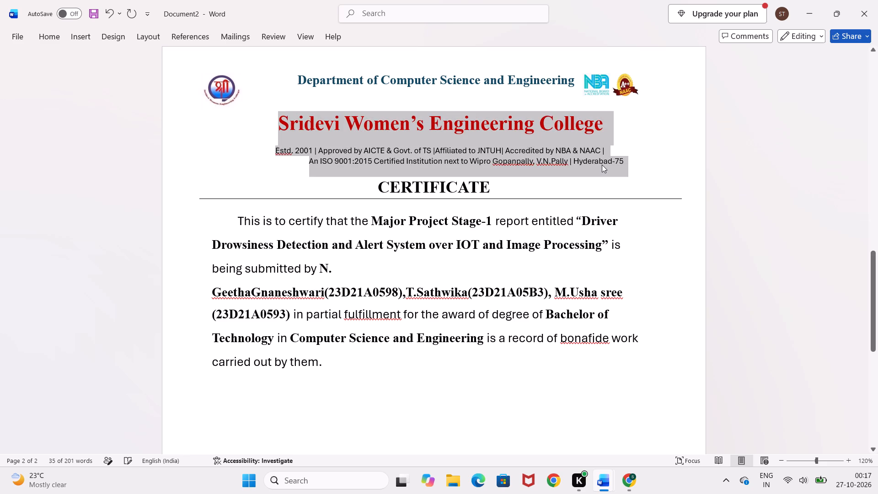
{"action": "key", "text": "ctrl+e"}
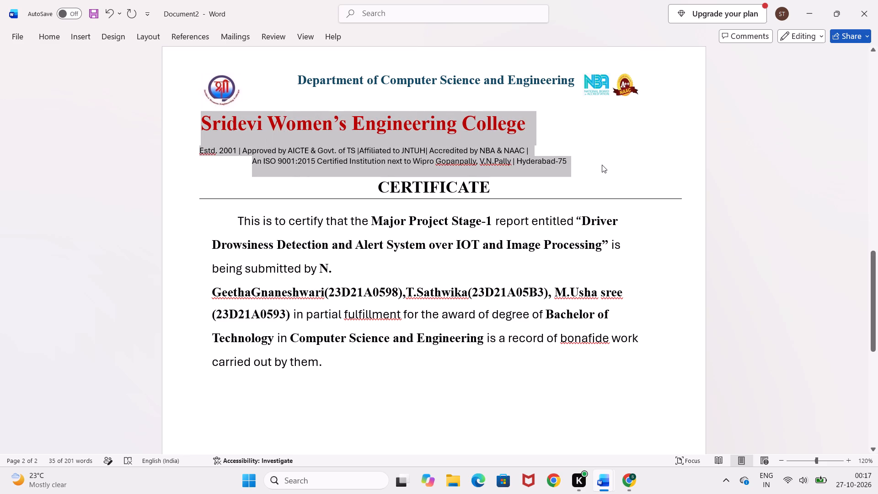
{"action": "key", "text": "ctrl+e"}
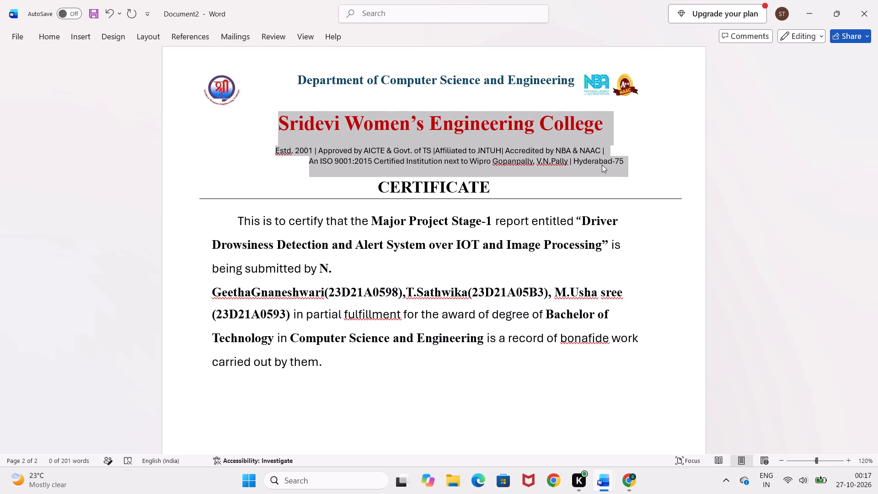
{"action": "key", "text": "ctrl+e"}
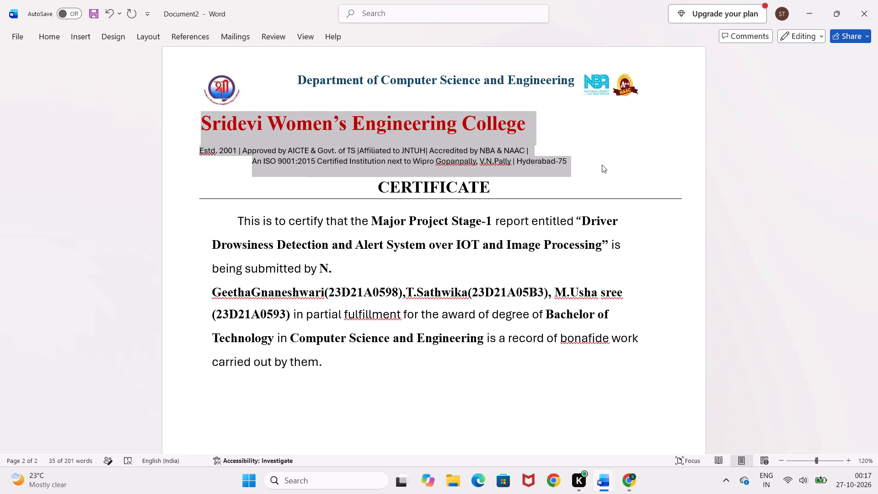
{"action": "key", "text": "ctrl+e"}
{"action": "left_click", "coordinate": [645, 141]}
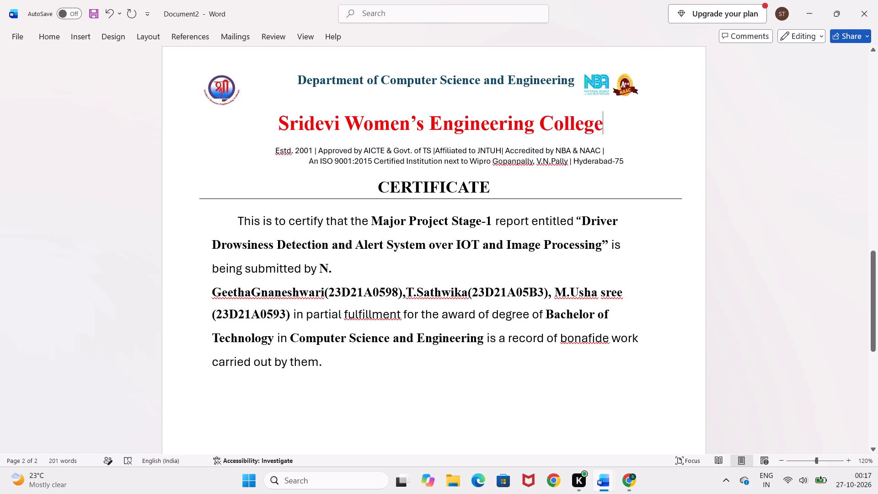
Remove the centre alignment from the "An ISO 9001:2015" line and the "Estd. 2001" line below the college name.
{"action": "left_click", "coordinate": [635, 156]}
{"action": "left_click", "coordinate": [302, 163]}
{"action": "key", "text": "BackSpace"}
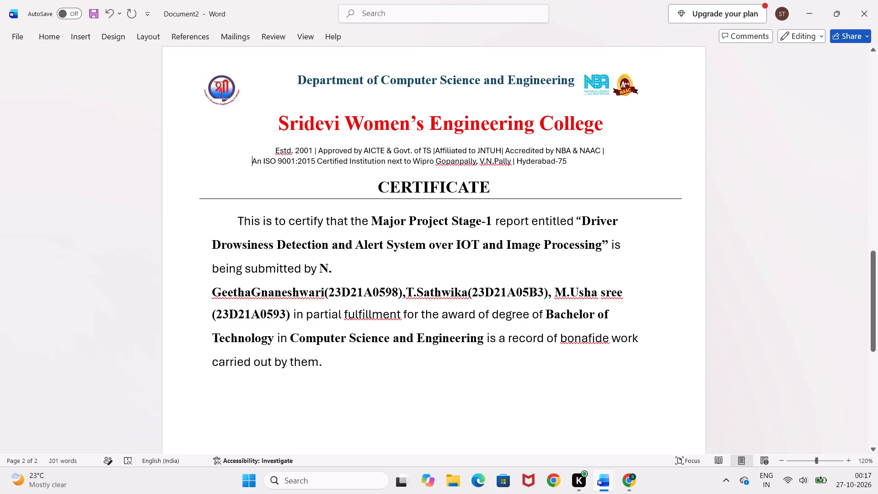
{"action": "left_click", "coordinate": [274, 150]}
{"action": "key", "text": "BackSpace"}
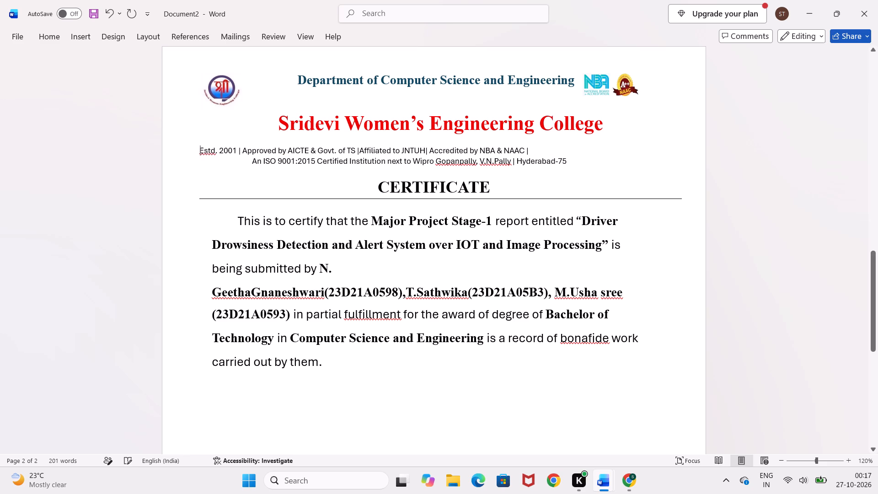
Shift the "Estd. 2001" line toward the page centre with 20 leading spaces.
{"action": "key", "text": "space"}
{"action": "key", "text": "space"}
{"action": "key", "text": "space"}
{"action": "key", "text": "space"}
{"action": "key", "text": "space"}
{"action": "key", "text": "space"}
{"action": "key", "text": "space"}
{"action": "key", "text": "space"}
{"action": "key", "text": "space"}
{"action": "key", "text": "space"}
{"action": "key", "text": "space"}
{"action": "key", "text": "space"}
{"action": "key", "text": "space"}
{"action": "key", "text": "space"}
{"action": "key", "text": "space"}
{"action": "key", "text": "space"}
{"action": "key", "text": "space"}
{"action": "key", "text": "space"}
{"action": "key", "text": "space"}
{"action": "key", "text": "space"}
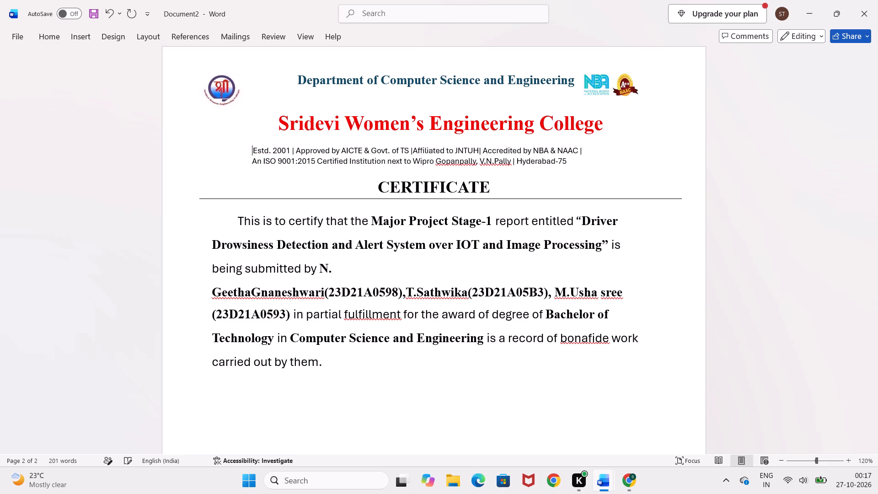
Shift the "An ISO 9001:2015" line with seven leading spaces to sit centred beneath the "Estd. 2001" line.
{"action": "left_click", "coordinate": [253, 162]}
{"action": "key", "text": "space"}
{"action": "key", "text": "space"}
{"action": "key", "text": "space"}
{"action": "key", "text": "space"}
{"action": "key", "text": "space"}
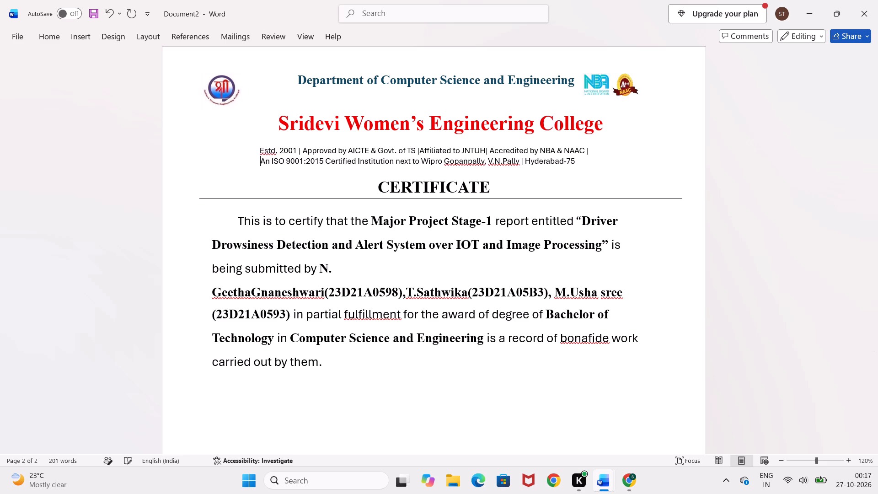
{"action": "key", "text": "space"}
{"action": "key", "text": "space"}
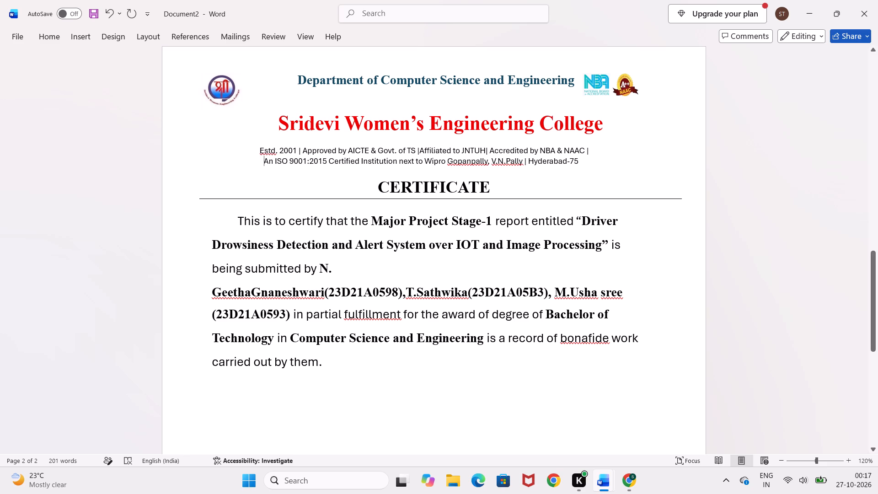
{"action": "left_click", "coordinate": [269, 135]}
{"action": "left_click", "coordinate": [273, 138]}
{"action": "left_click", "coordinate": [403, 144]}
Fine-tune the alignment under the college name by adding four spaces before "Estd. 2001" and five before "An ISO 9001:2015".
{"action": "left_click", "coordinate": [257, 154]}
{"action": "key", "text": "space"}
{"action": "key", "text": "space"}
{"action": "key", "text": "space"}
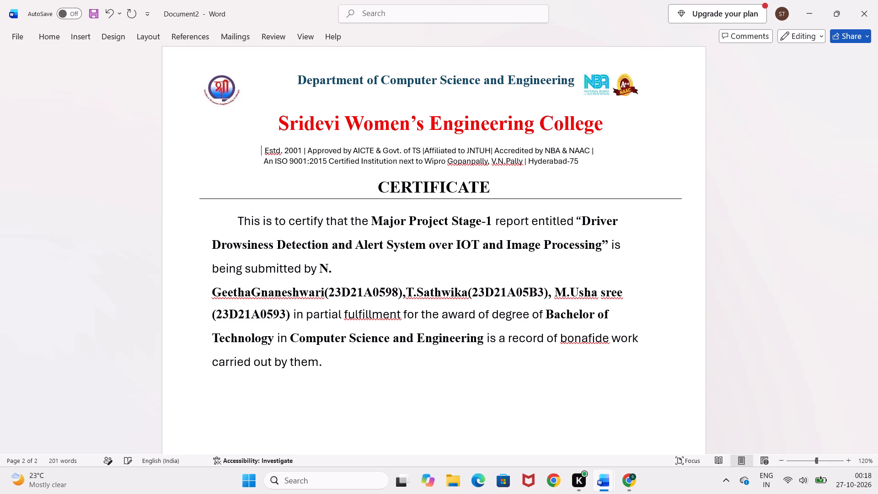
{"action": "key", "text": "space"}
{"action": "left_click", "coordinate": [262, 157]}
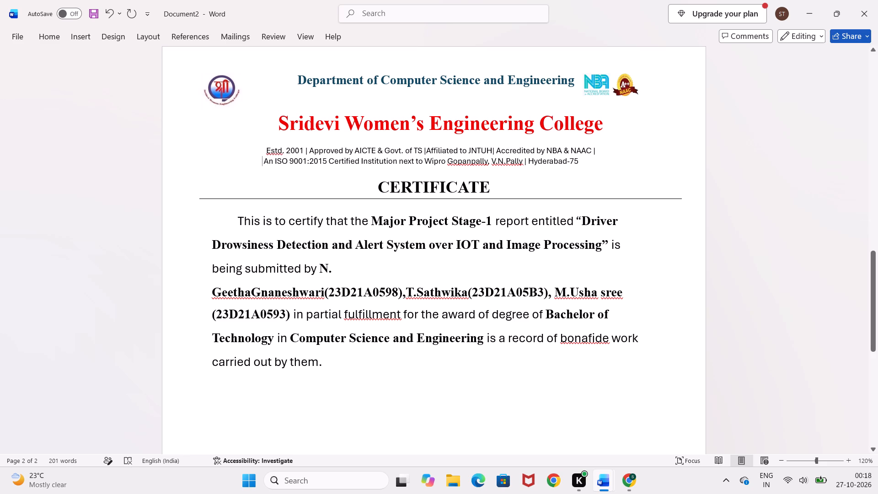
{"action": "key", "text": "space"}
{"action": "key", "text": "space"}
{"action": "key", "text": "space"}
{"action": "key", "text": "space"}
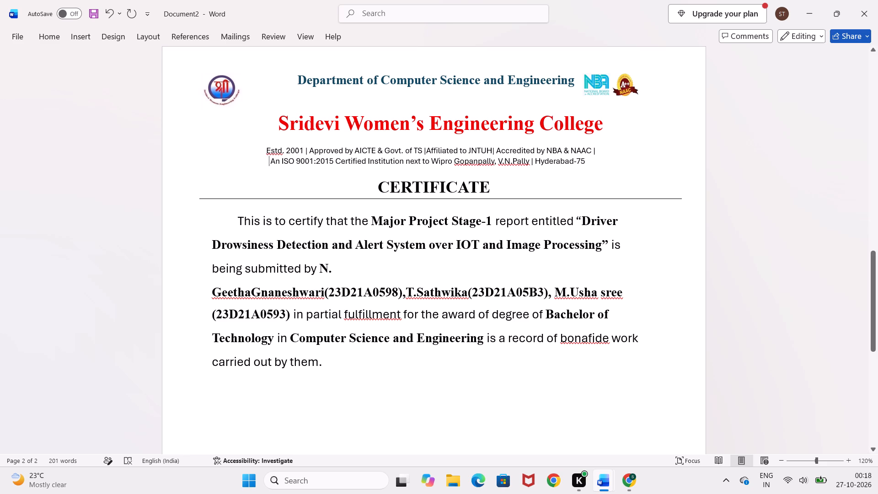
{"action": "key", "text": "space"}
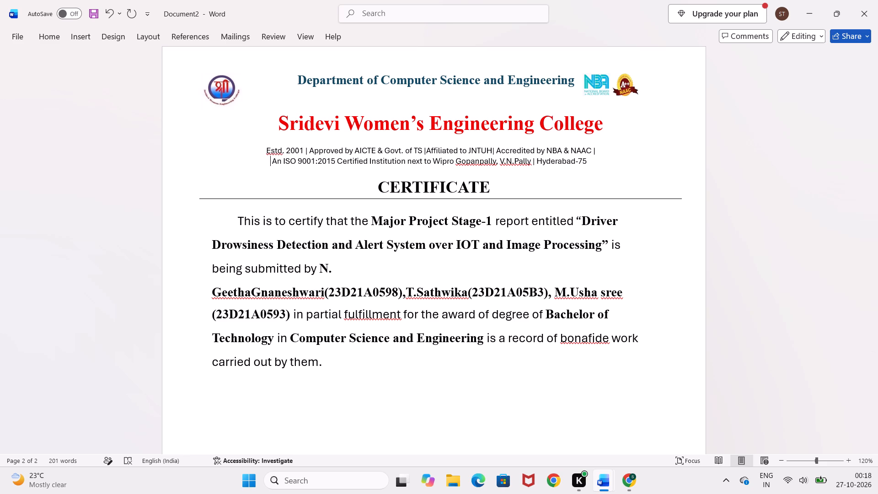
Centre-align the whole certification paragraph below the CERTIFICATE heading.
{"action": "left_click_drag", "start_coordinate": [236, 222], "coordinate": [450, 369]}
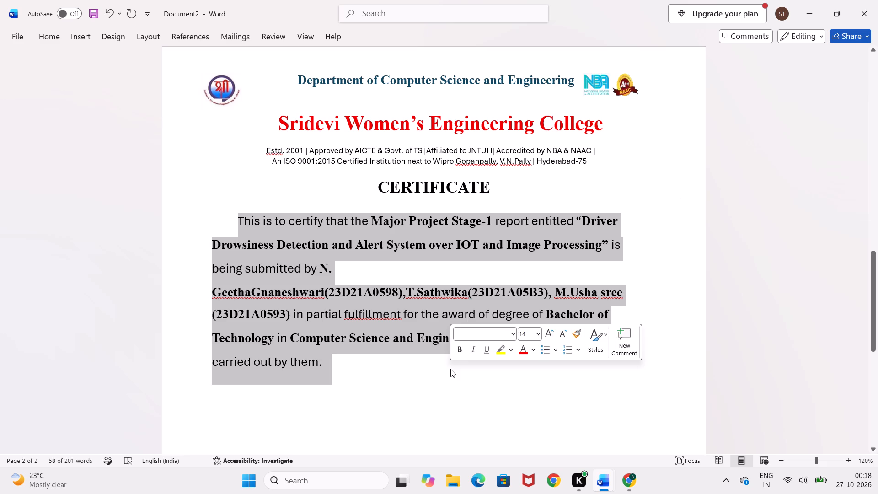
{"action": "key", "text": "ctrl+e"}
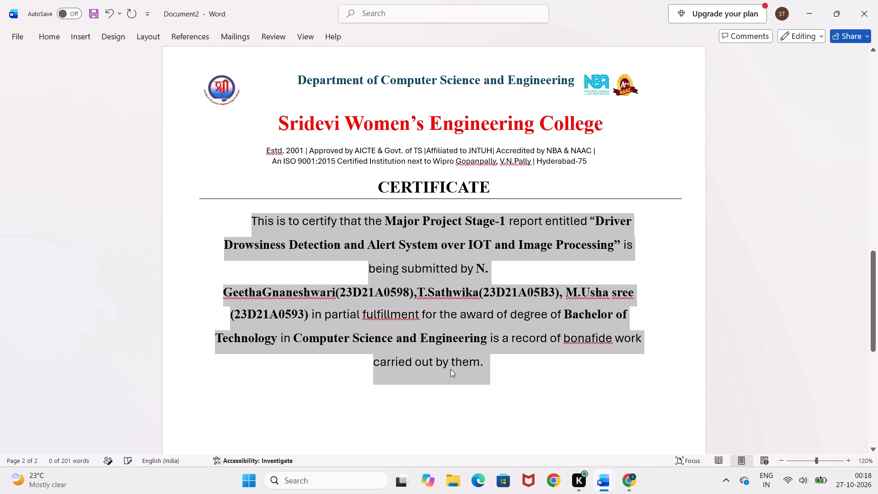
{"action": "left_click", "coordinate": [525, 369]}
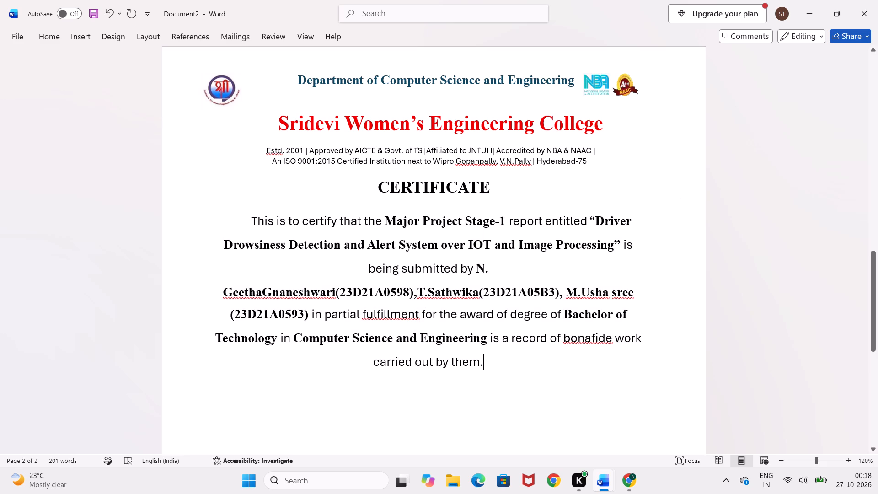
Justify the whole certification paragraph, from "This is to certify" to "carried out by them.".
{"action": "left_click_drag", "start_coordinate": [252, 215], "coordinate": [440, 311]}
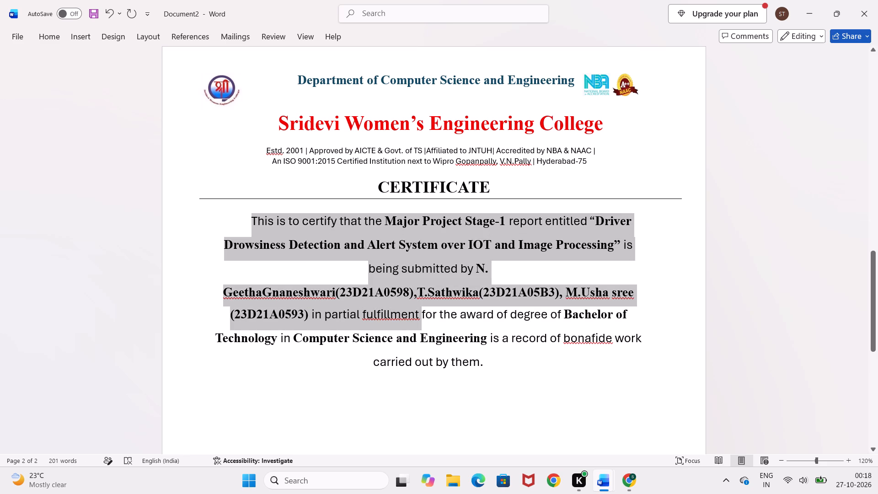
{"action": "left_click_drag", "start_coordinate": [440, 311], "coordinate": [604, 377]}
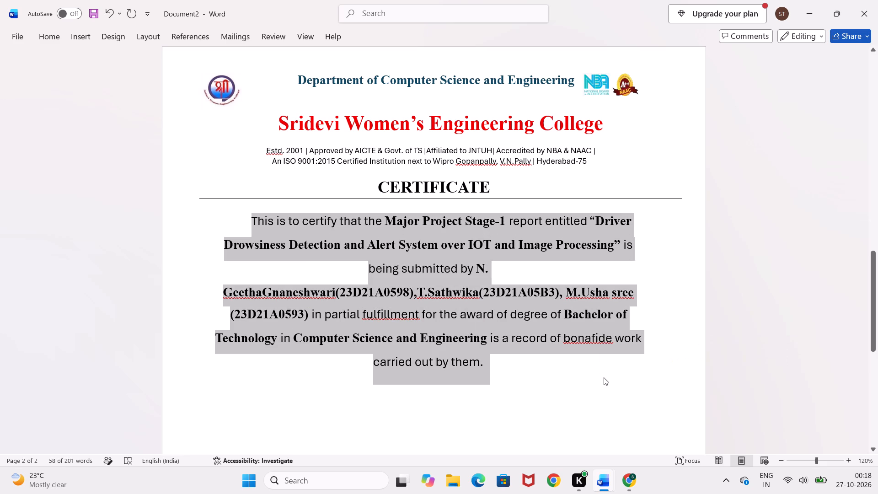
{"action": "key", "text": "ctrl+j"}
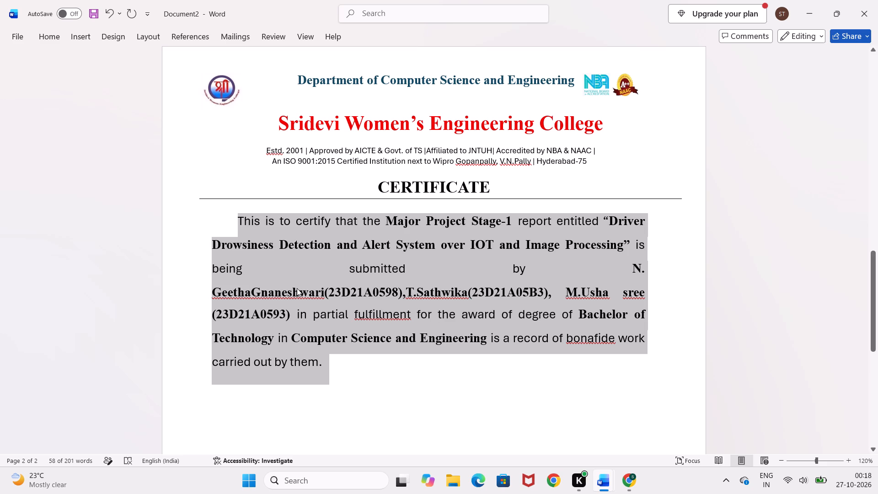
{"action": "left_click", "coordinate": [426, 392]}
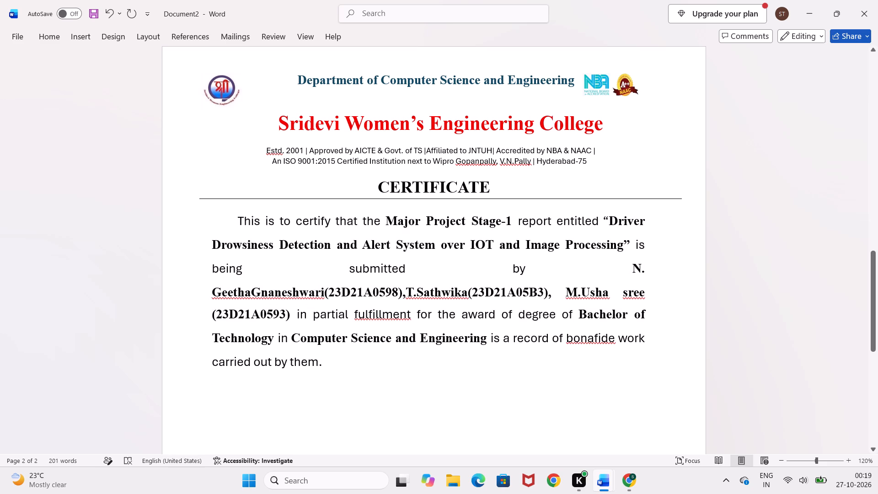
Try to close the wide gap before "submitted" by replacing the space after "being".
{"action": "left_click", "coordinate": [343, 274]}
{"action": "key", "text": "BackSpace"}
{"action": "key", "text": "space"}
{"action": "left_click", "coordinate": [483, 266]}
Delete the space after the initial "N." so it joins the rest of the first student's name.
{"action": "left_click", "coordinate": [327, 292]}
{"action": "left_click", "coordinate": [212, 292]}
{"action": "key", "text": "BackSpace"}
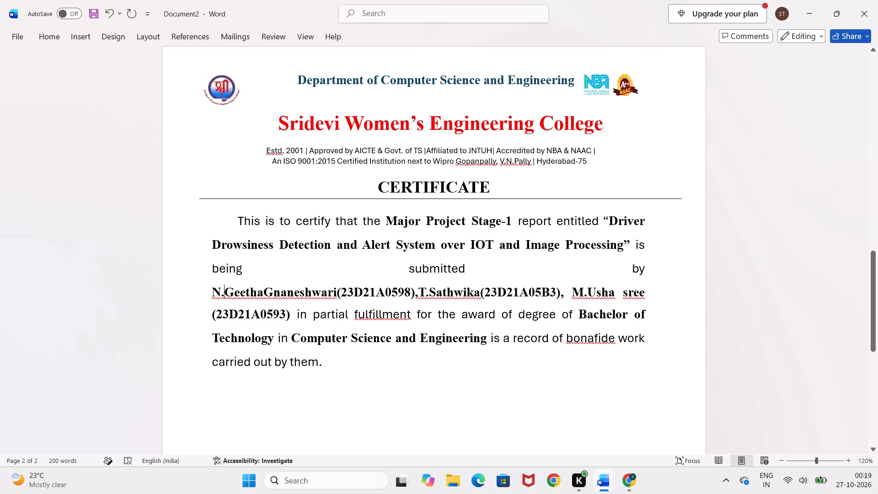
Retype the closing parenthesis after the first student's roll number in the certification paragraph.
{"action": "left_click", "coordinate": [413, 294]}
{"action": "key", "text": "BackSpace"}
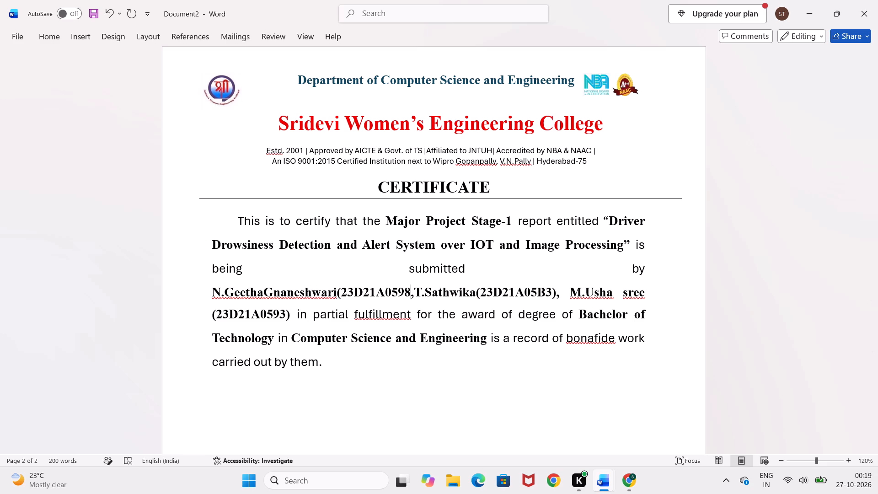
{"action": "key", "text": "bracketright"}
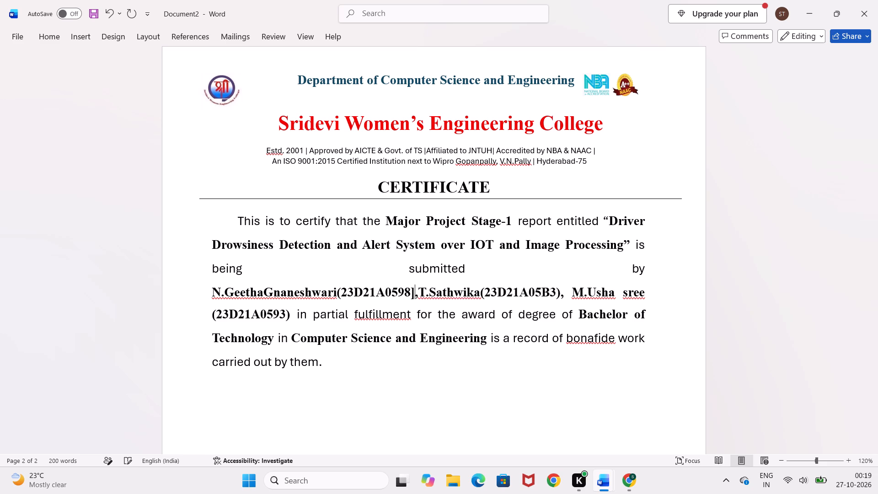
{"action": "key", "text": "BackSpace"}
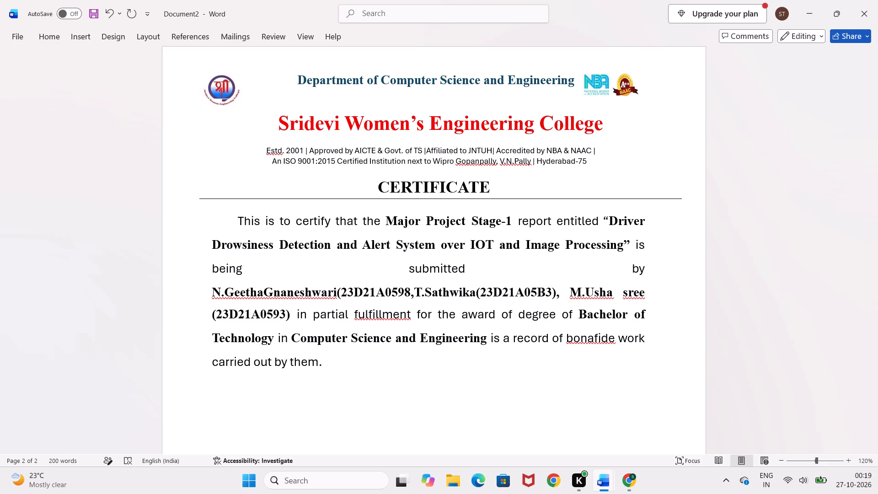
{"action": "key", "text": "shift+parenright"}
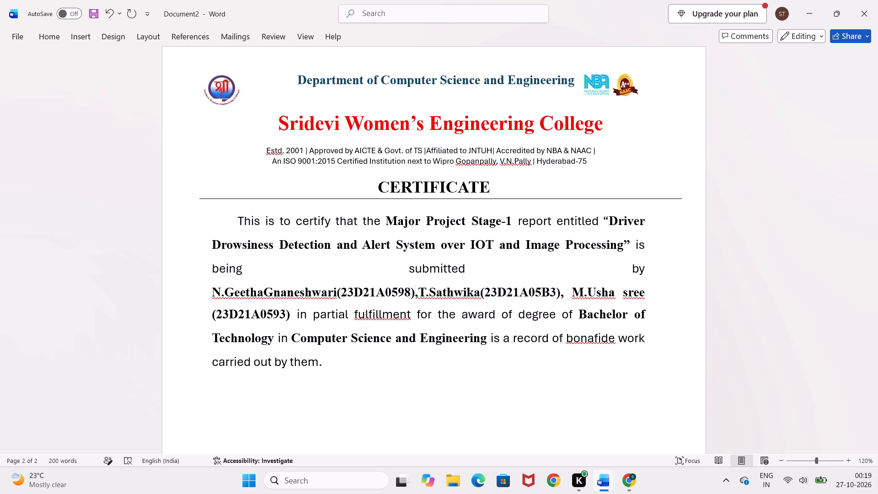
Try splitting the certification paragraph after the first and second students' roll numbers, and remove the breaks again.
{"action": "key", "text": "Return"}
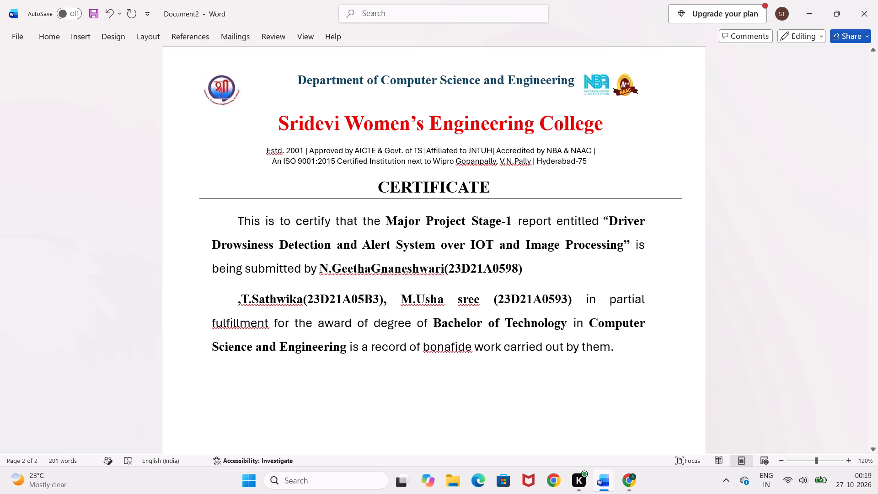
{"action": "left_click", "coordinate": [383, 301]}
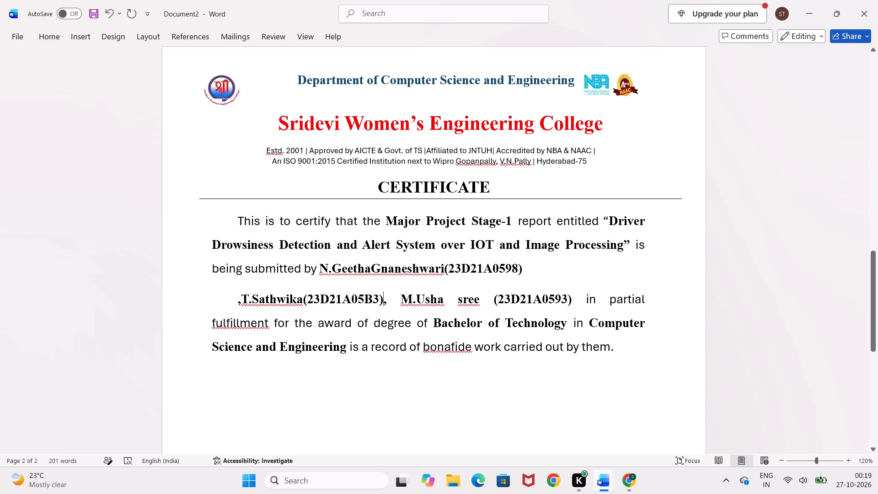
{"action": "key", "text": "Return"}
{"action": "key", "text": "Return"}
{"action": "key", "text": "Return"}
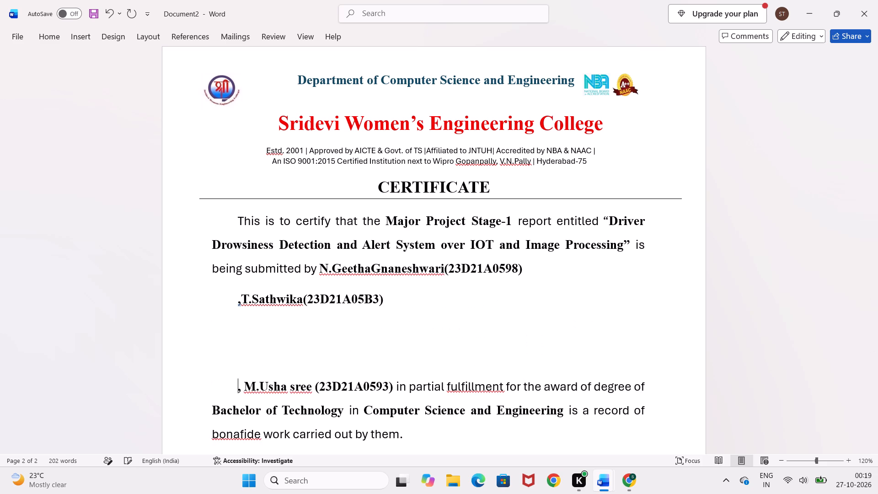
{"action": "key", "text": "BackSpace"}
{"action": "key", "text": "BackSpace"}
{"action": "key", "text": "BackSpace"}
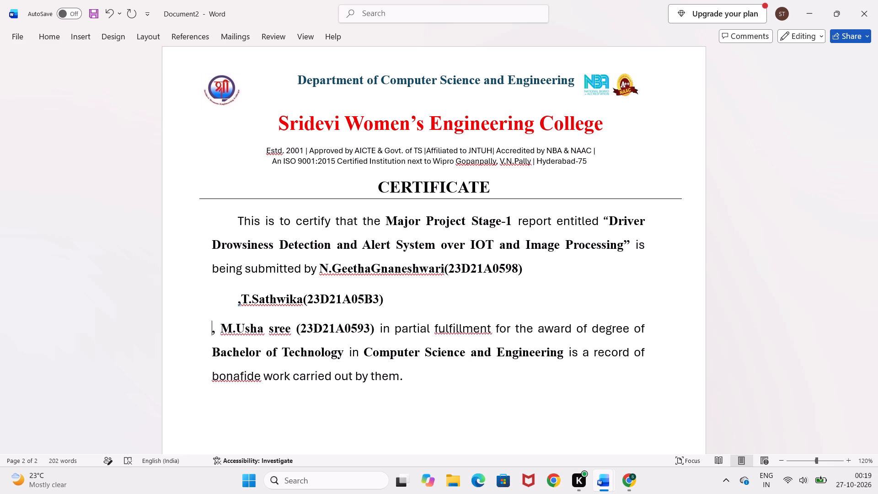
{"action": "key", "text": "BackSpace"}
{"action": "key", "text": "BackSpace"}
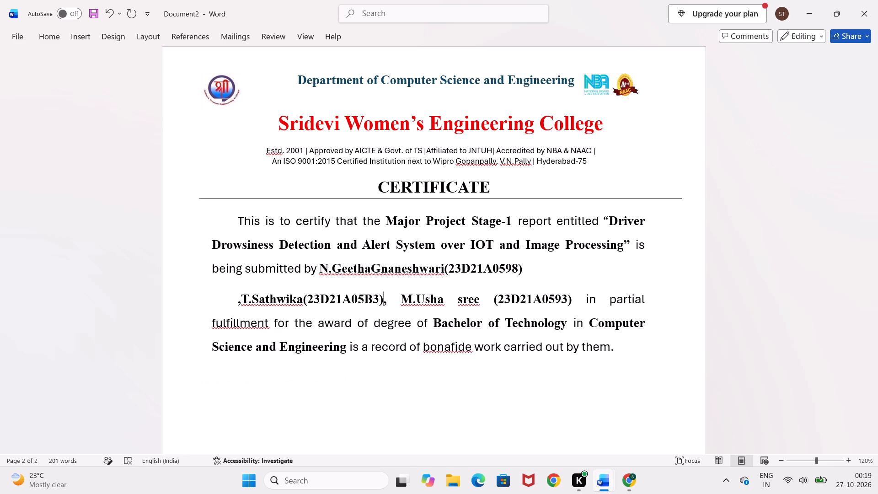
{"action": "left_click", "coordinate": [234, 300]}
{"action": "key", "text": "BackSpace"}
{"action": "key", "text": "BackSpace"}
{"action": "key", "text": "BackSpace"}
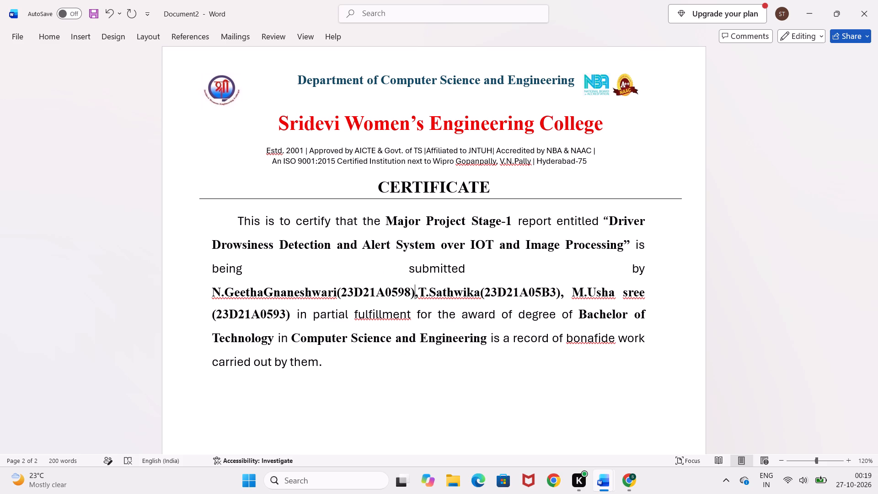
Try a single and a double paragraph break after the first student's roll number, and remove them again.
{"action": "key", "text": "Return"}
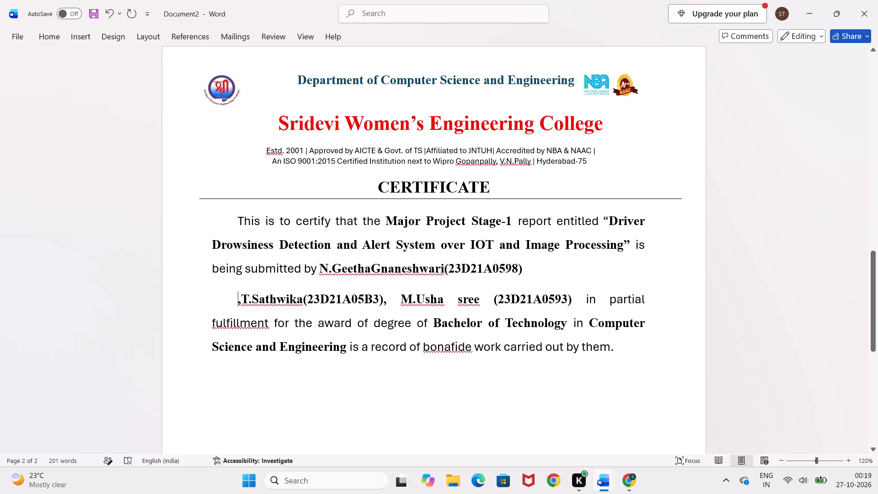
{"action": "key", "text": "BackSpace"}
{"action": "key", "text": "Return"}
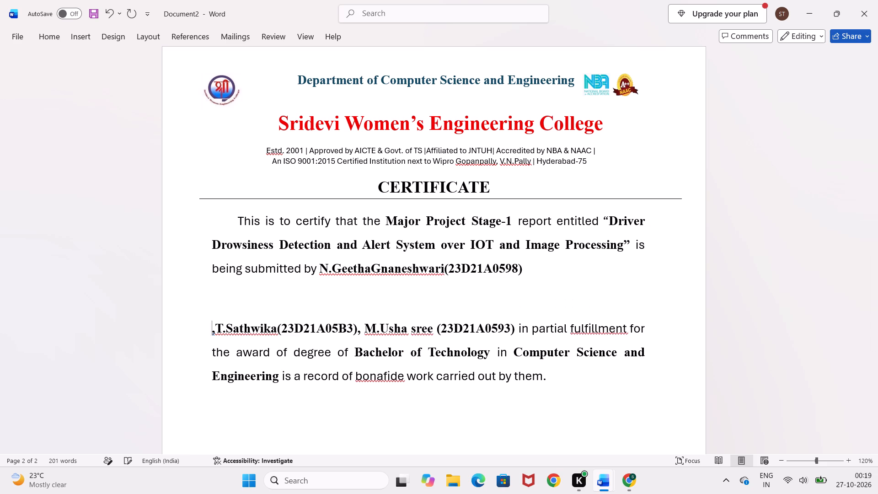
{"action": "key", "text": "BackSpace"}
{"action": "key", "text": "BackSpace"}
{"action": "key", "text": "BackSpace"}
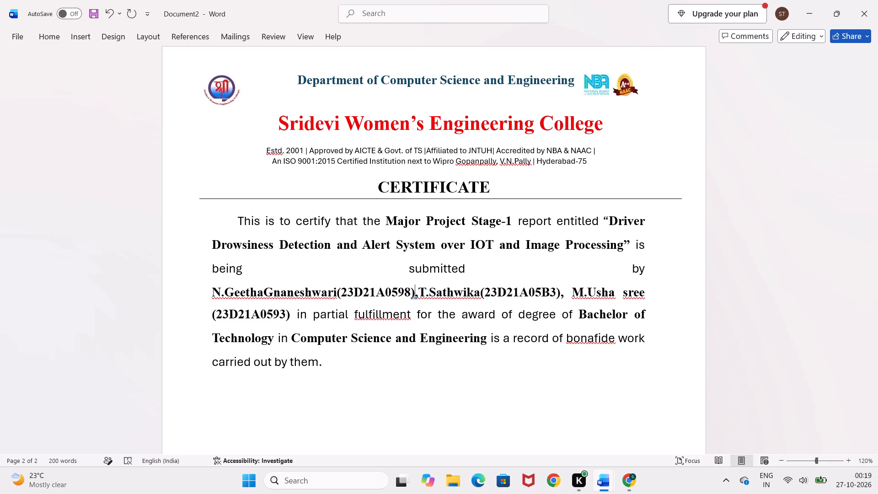
Reduce the font size of the red "Sridevi Women's Engineering College" heading on the certificate page.
{"action": "scroll", "coordinate": [230, 296], "scroll_direction": "up", "scroll_amount": 1}
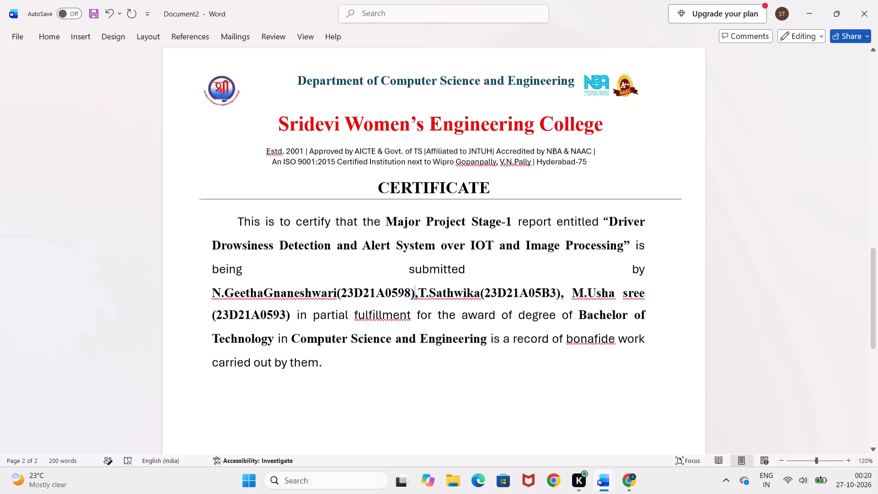
{"action": "scroll", "coordinate": [230, 296], "scroll_direction": "up", "scroll_amount": 1}
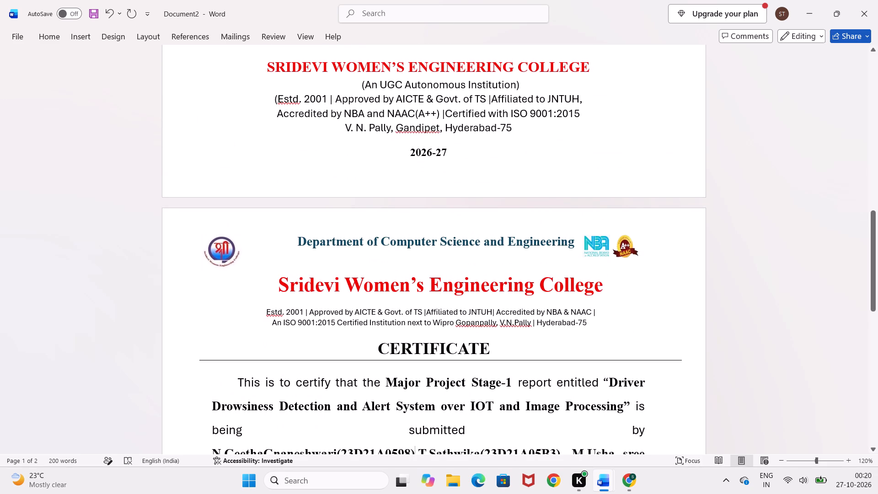
{"action": "left_click_drag", "start_coordinate": [282, 284], "coordinate": [350, 282]}
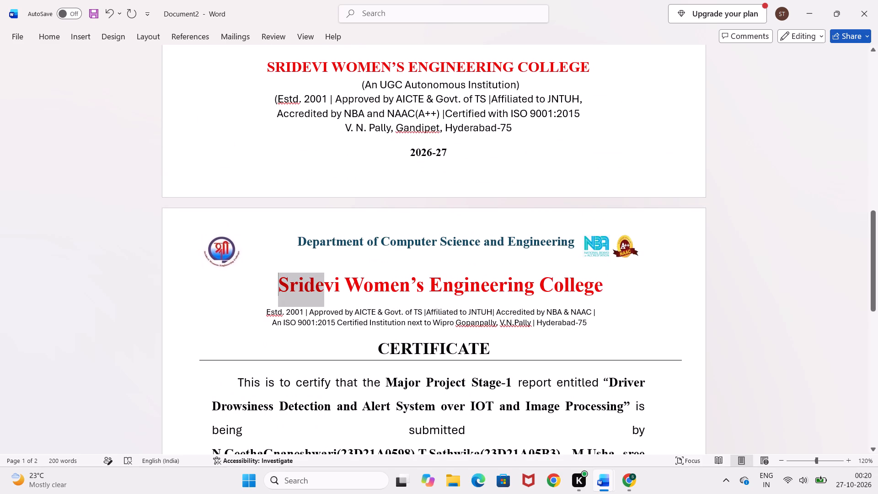
{"action": "left_click_drag", "start_coordinate": [350, 282], "coordinate": [575, 299]}
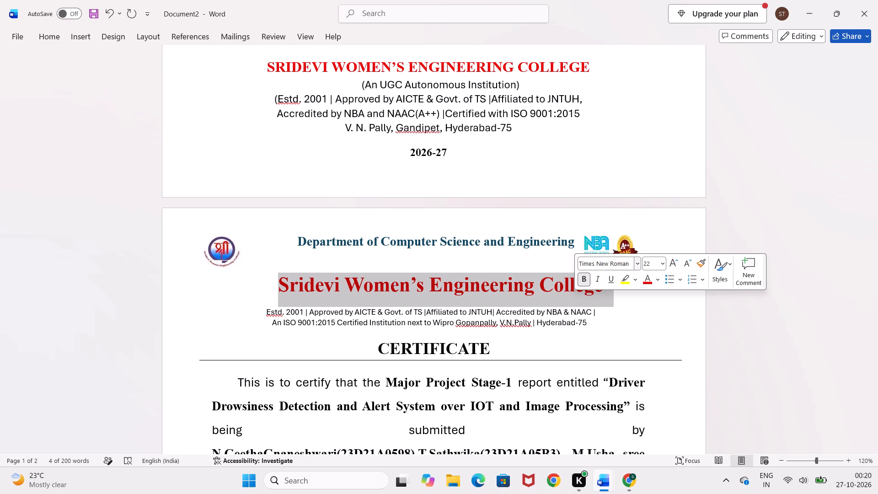
{"action": "left_click", "coordinate": [661, 261]}
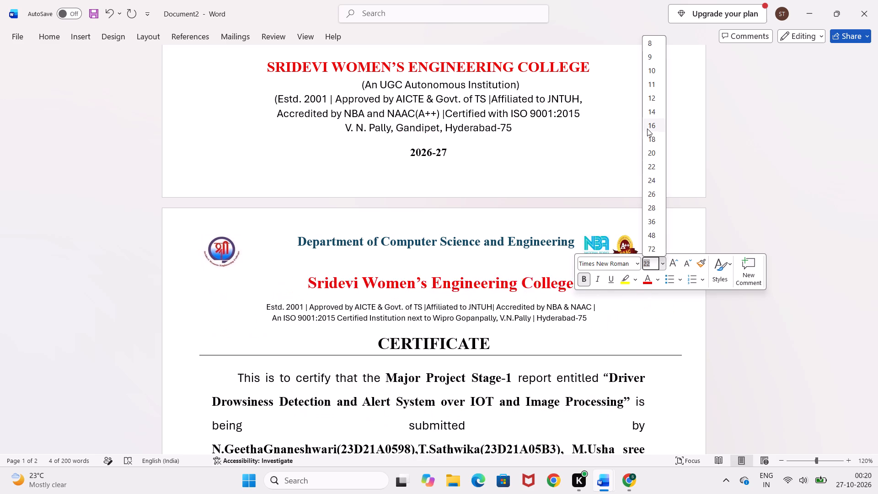
Set the font size of the red "Sridevi Women's Engineering College" heading on the certificate page to 20.
{"action": "left_click", "coordinate": [654, 151]}
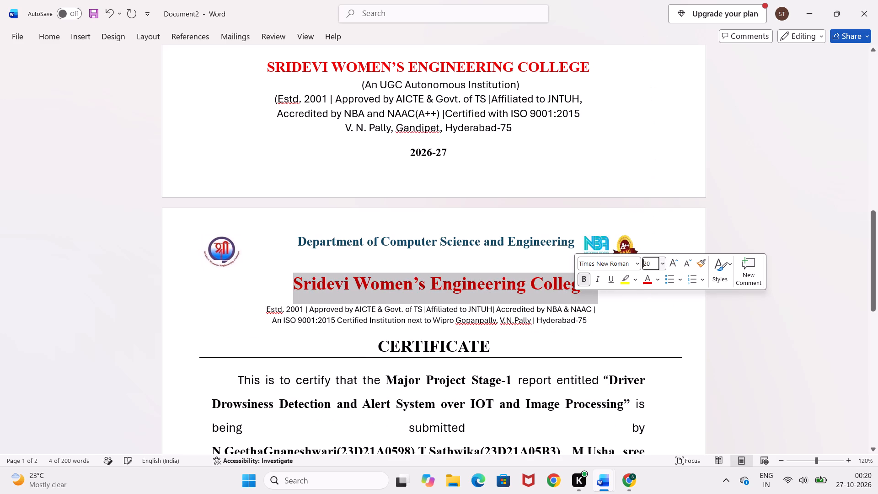
{"action": "left_click", "coordinate": [558, 227]}
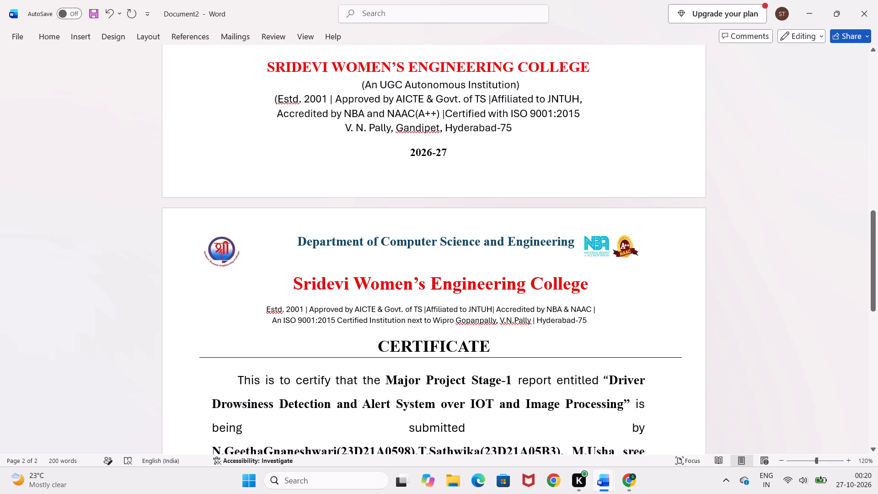
Set the font size of the two accreditation and address lines above the "CERTIFICATE" heading to 10.
{"action": "left_click_drag", "start_coordinate": [266, 308], "coordinate": [636, 328]}
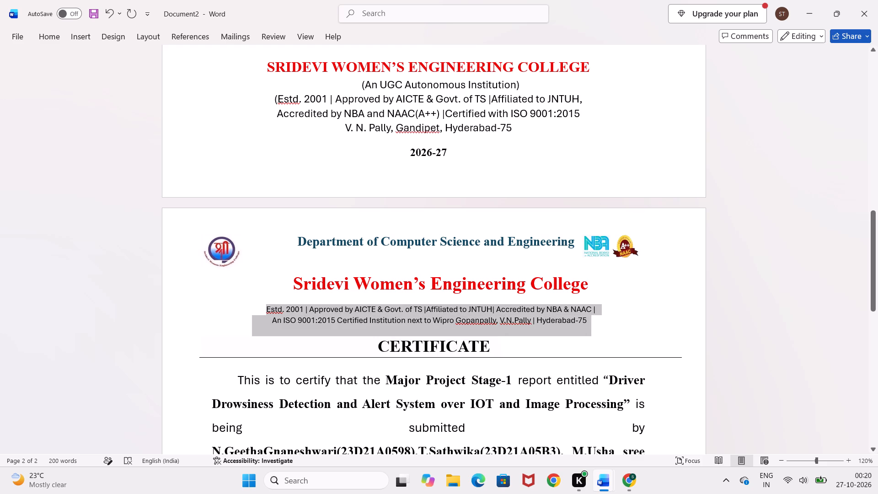
{"action": "left_click_drag", "start_coordinate": [636, 328], "coordinate": [635, 326]}
{"action": "left_click", "coordinate": [721, 290]}
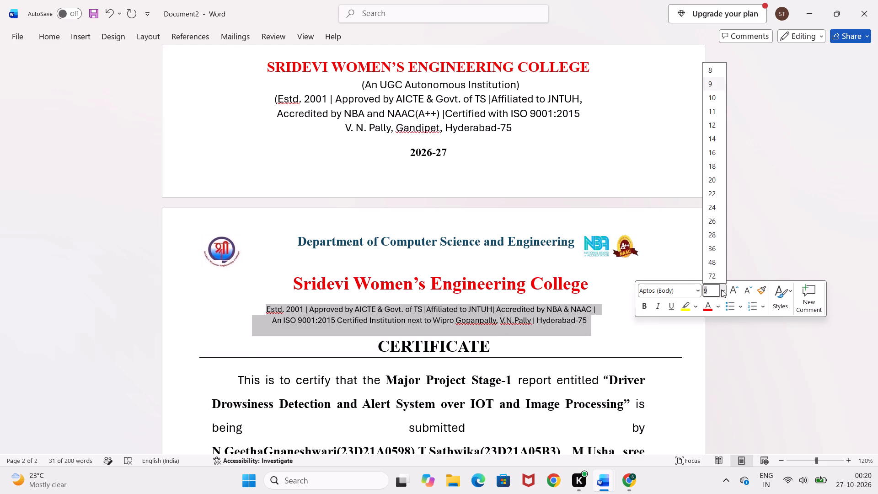
{"action": "left_click", "coordinate": [715, 101]}
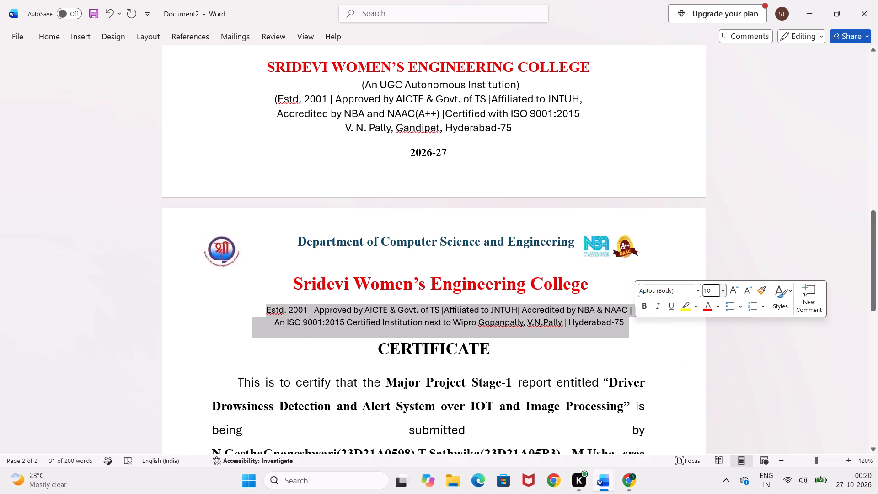
{"action": "left_click", "coordinate": [619, 356]}
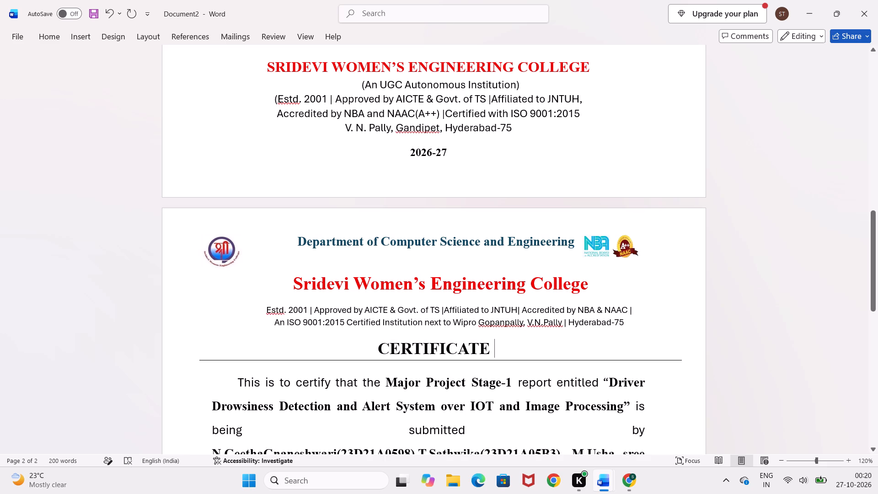
Set the CERTIFICATE heading's font size to 16.
{"action": "left_click_drag", "start_coordinate": [488, 347], "coordinate": [372, 338]}
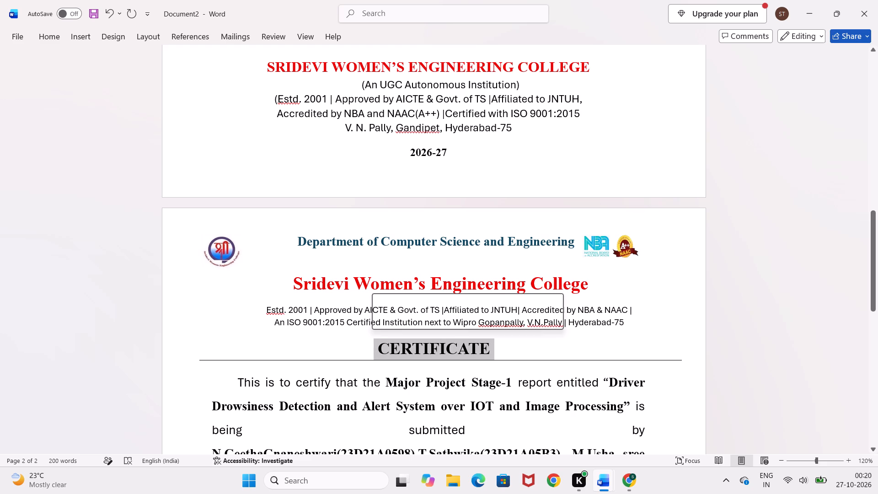
{"action": "left_click", "coordinate": [458, 306]}
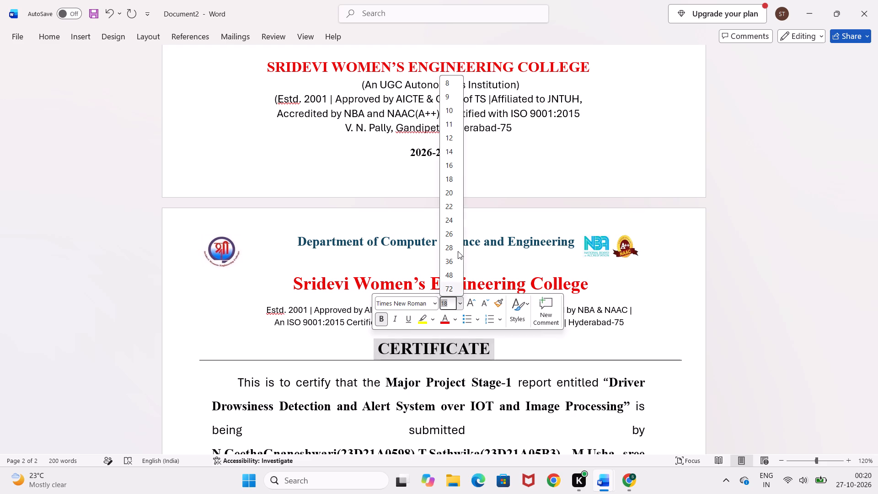
{"action": "left_click", "coordinate": [458, 164]}
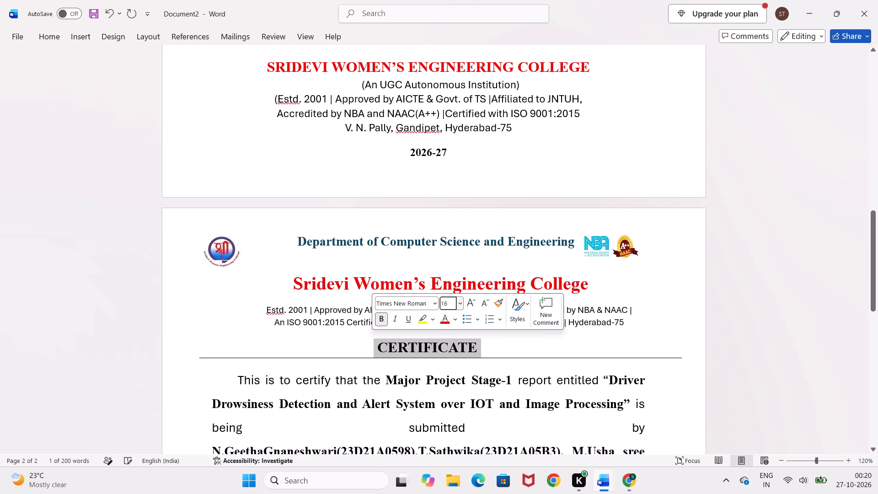
{"action": "left_click", "coordinate": [605, 339]}
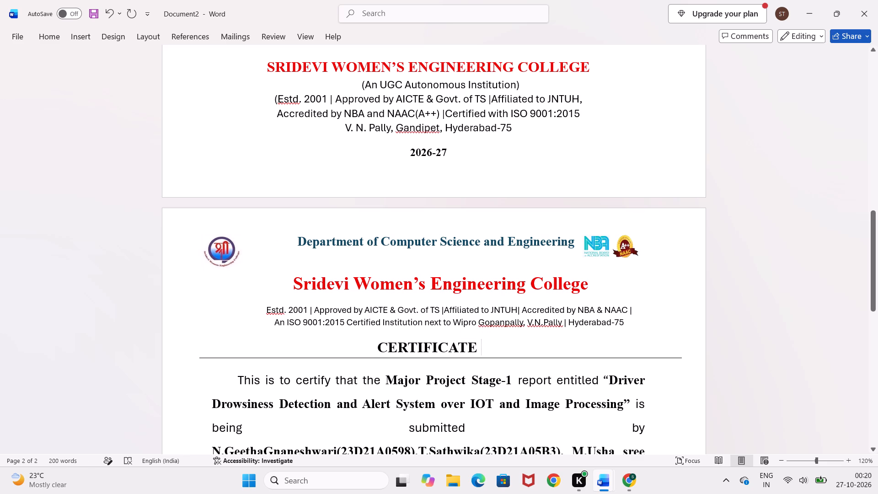
{"action": "left_click", "coordinate": [592, 356]}
Set the font size of the whole certification paragraph, from "This is to certify" to "carried out by them.", to 12.
{"action": "scroll", "coordinate": [605, 349], "scroll_direction": "down", "scroll_amount": 1}
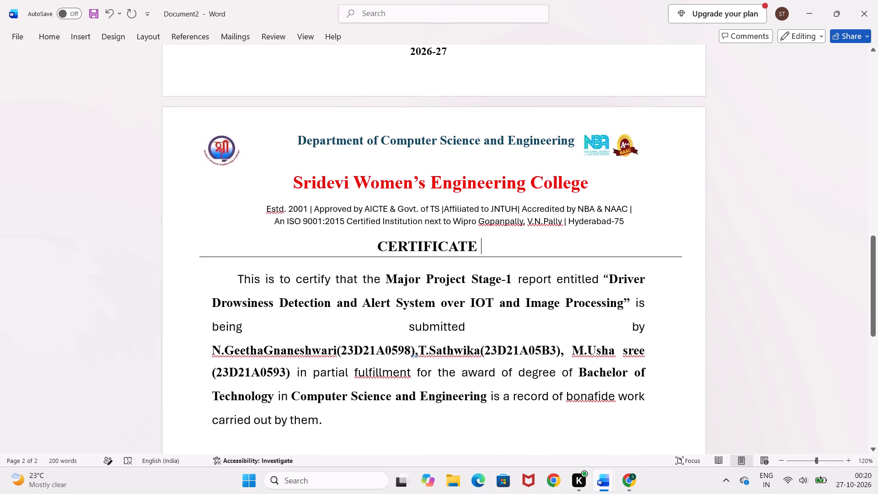
{"action": "left_click_drag", "start_coordinate": [240, 275], "coordinate": [420, 417]}
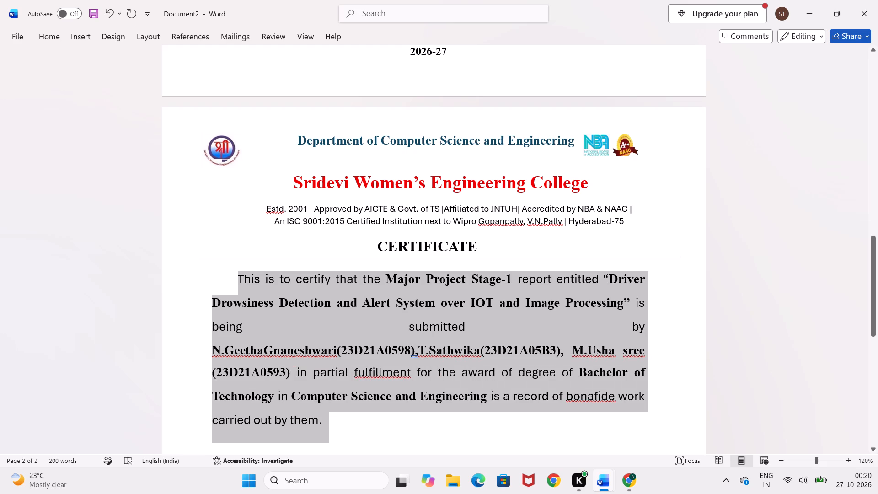
{"action": "left_click_drag", "start_coordinate": [420, 417], "coordinate": [419, 414]}
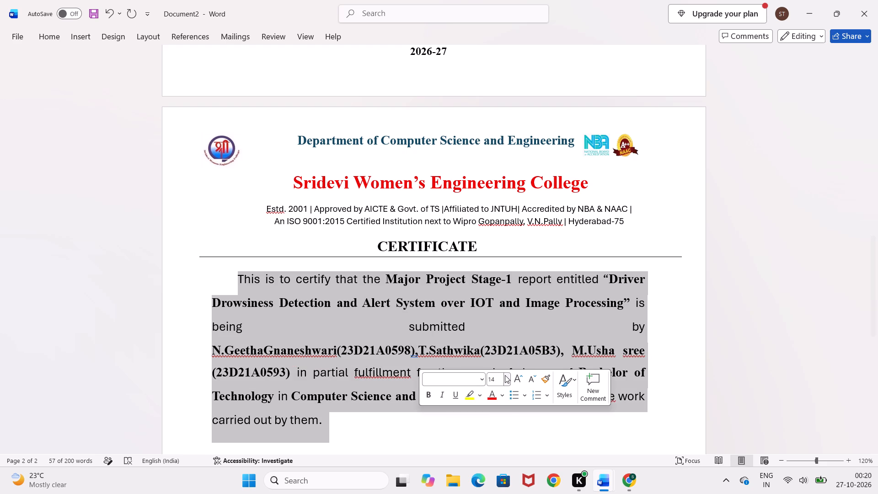
{"action": "left_click", "coordinate": [505, 375]}
{"action": "left_click", "coordinate": [497, 211]}
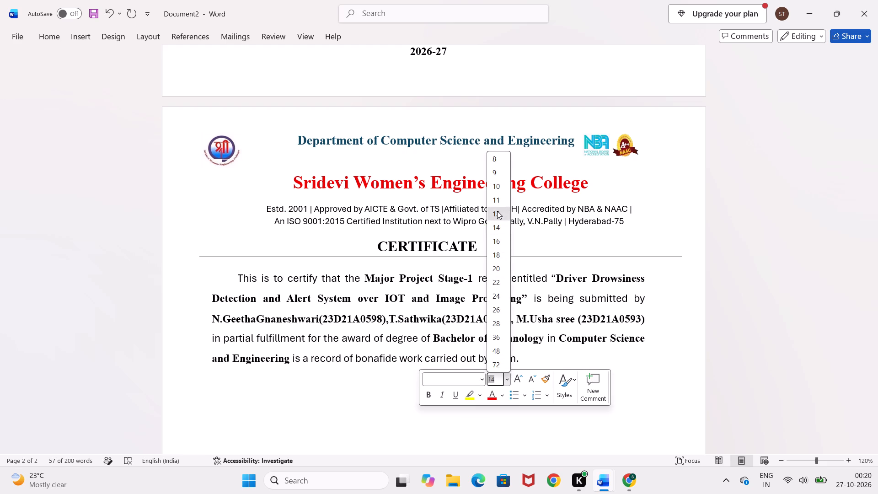
{"action": "left_click", "coordinate": [376, 416]}
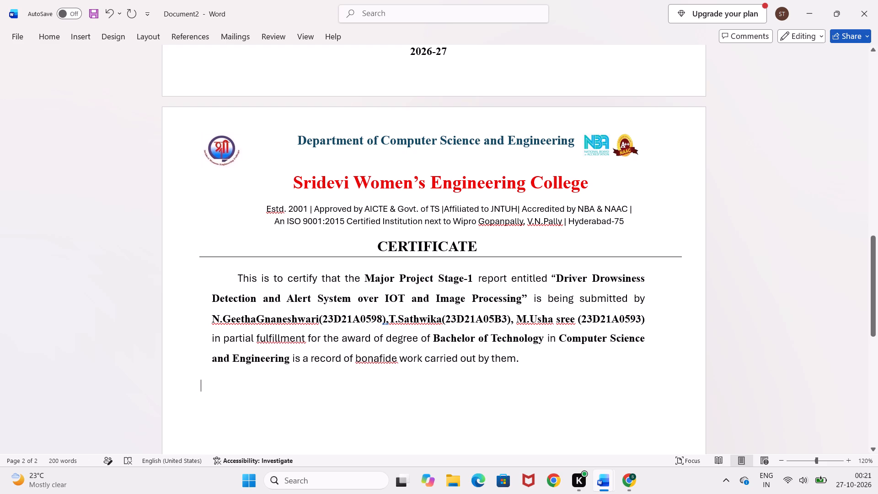
Set the line spacing of the whole certification paragraph, from "This is to certify" to "carried out by them.", to 1.5 lines.
{"action": "left_click_drag", "start_coordinate": [525, 359], "coordinate": [424, 334]}
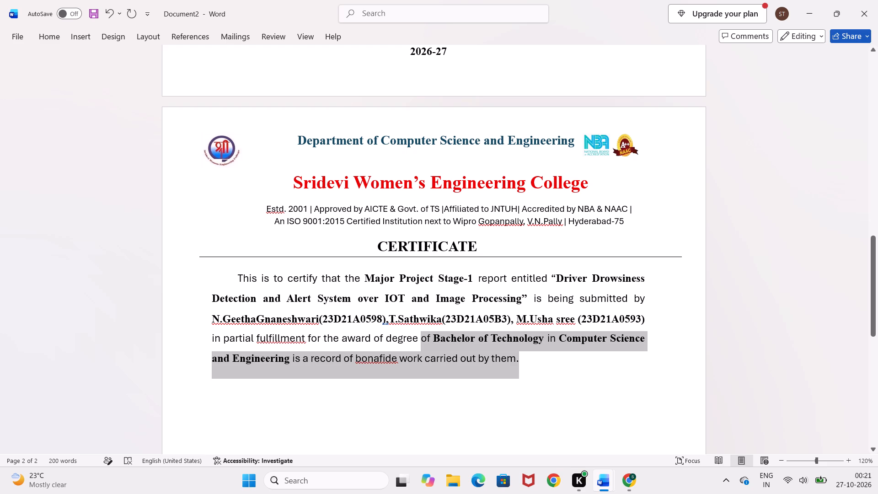
{"action": "left_click_drag", "start_coordinate": [424, 334], "coordinate": [297, 274]}
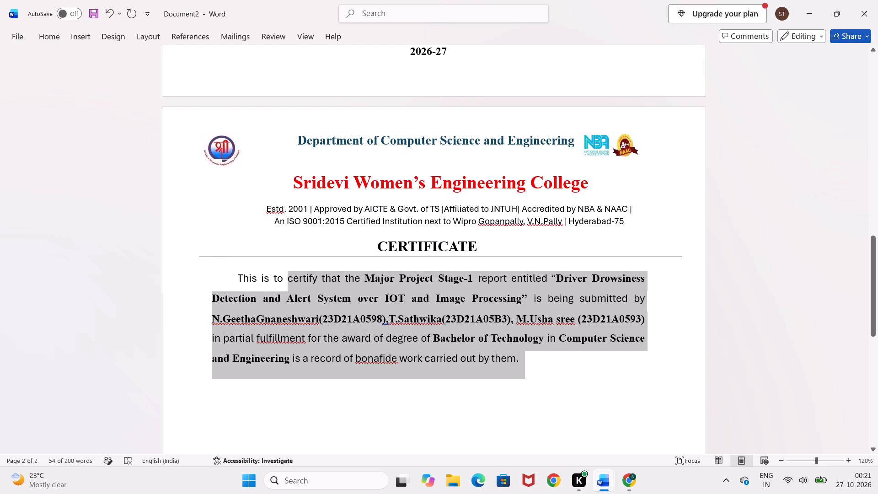
{"action": "left_click_drag", "start_coordinate": [239, 274], "coordinate": [520, 376]}
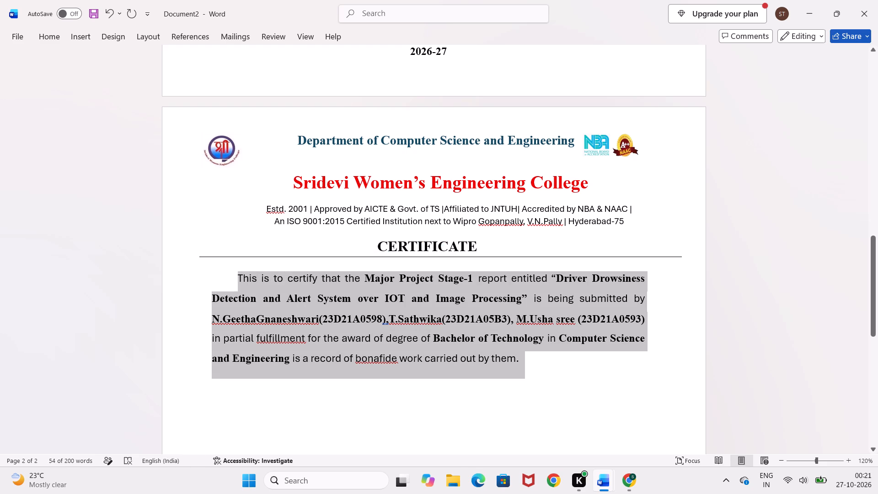
{"action": "left_click_drag", "start_coordinate": [520, 376], "coordinate": [525, 376]}
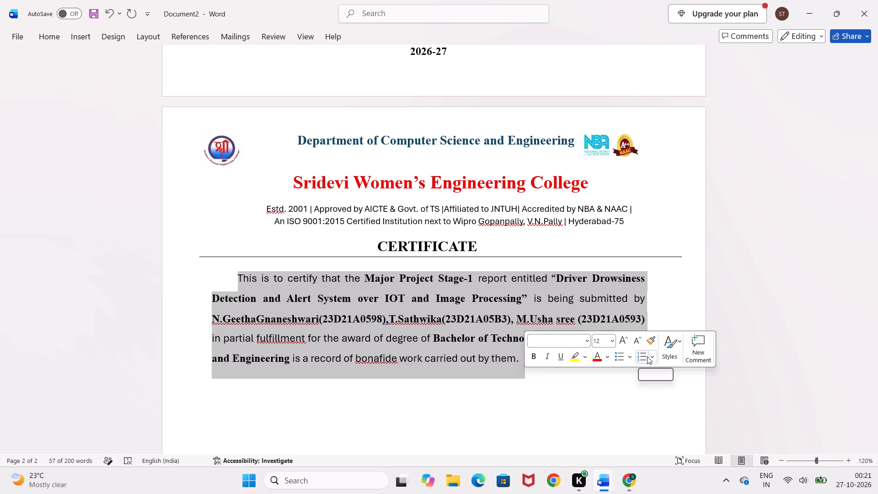
{"action": "left_click", "coordinate": [53, 39]}
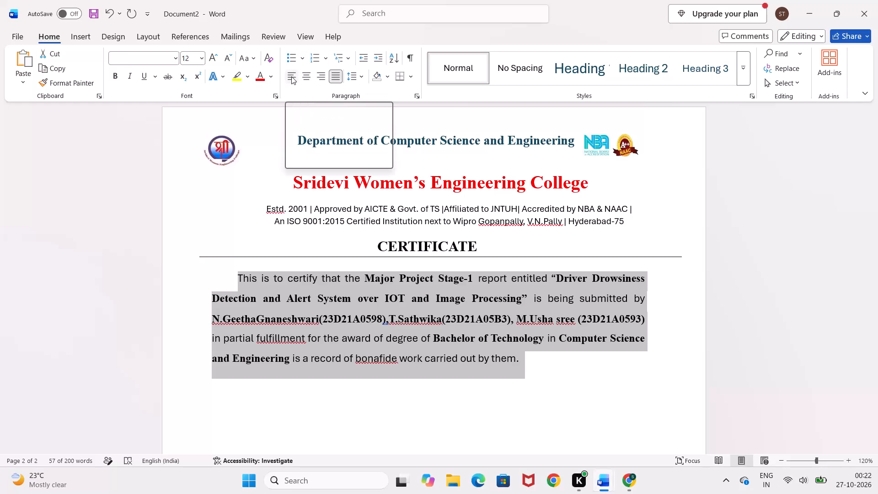
{"action": "left_click", "coordinate": [413, 96]}
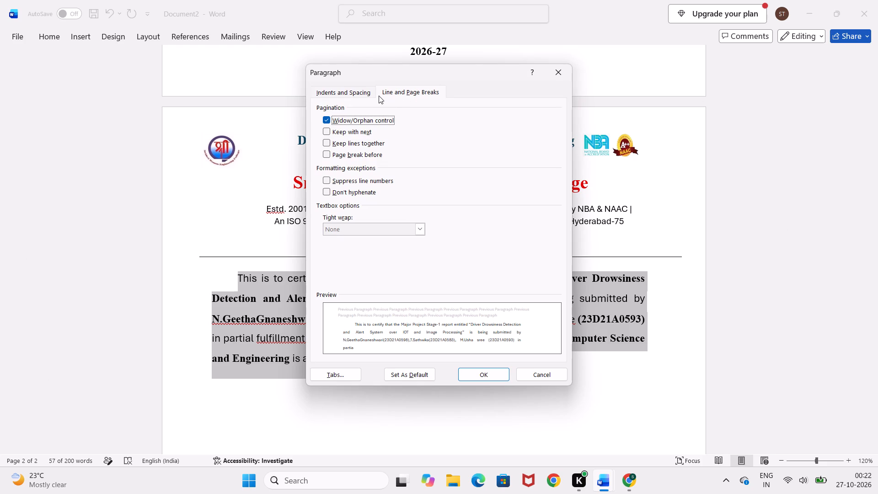
{"action": "left_click", "coordinate": [364, 94]}
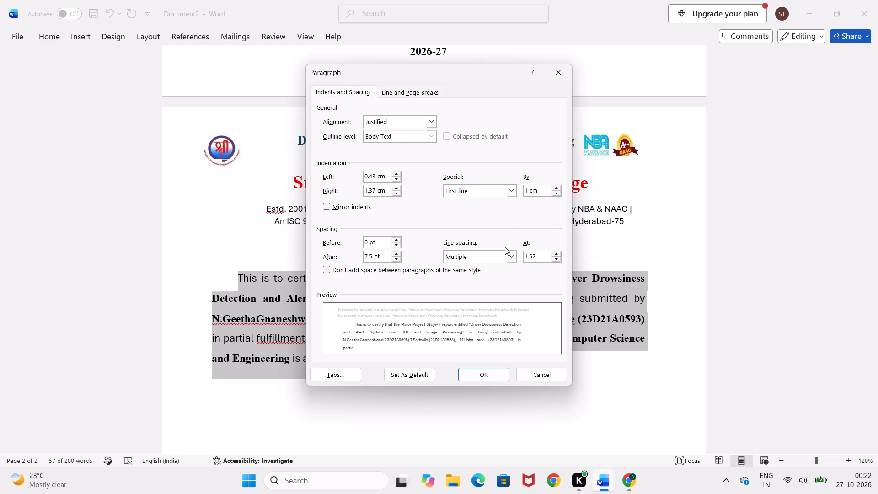
{"action": "left_click", "coordinate": [493, 253]}
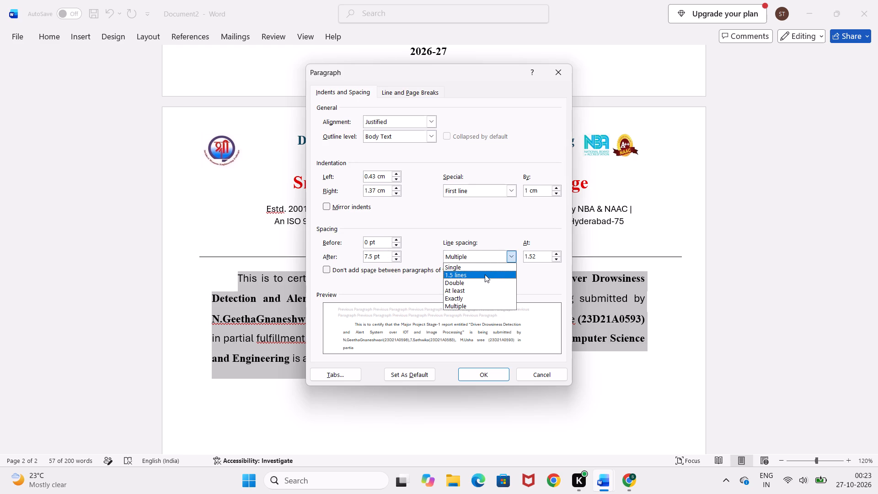
{"action": "left_click", "coordinate": [485, 274]}
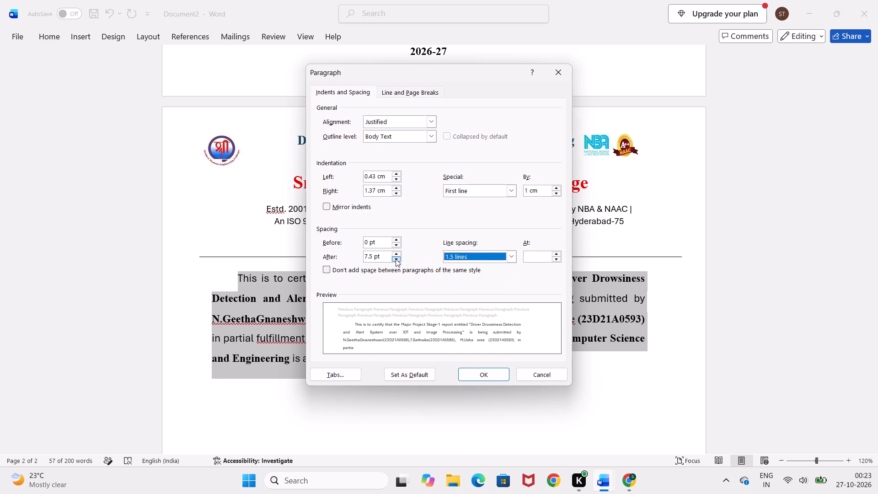
Set the certification paragraph's spacing after to 0.
{"action": "triple_click", "coordinate": [397, 256]}
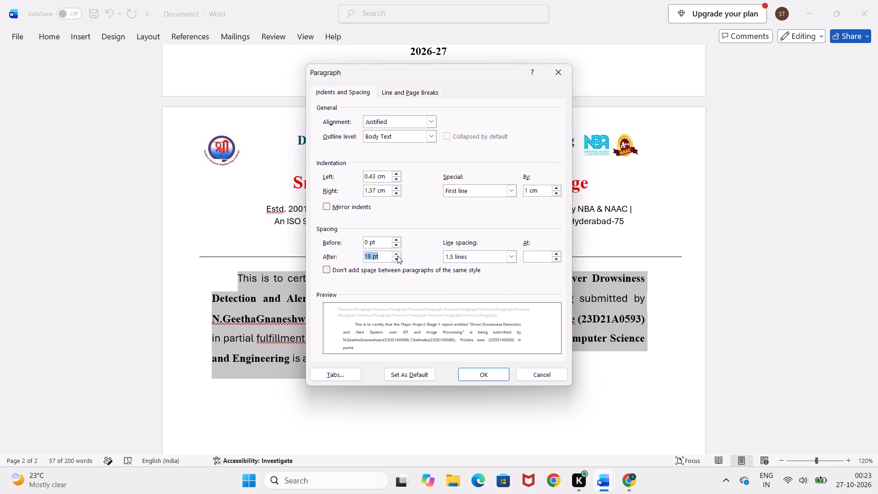
{"action": "triple_click", "coordinate": [397, 256]}
{"action": "left_click", "coordinate": [397, 256]}
{"action": "left_click", "coordinate": [397, 263]}
{"action": "left_click_drag", "start_coordinate": [397, 263], "coordinate": [384, 258]}
{"action": "left_click", "coordinate": [384, 258]}
{"action": "key", "text": "BackSpace"}
{"action": "key", "text": "BackSpace"}
{"action": "key", "text": "BackSpace"}
{"action": "key", "text": "BackSpace"}
{"action": "key", "text": "BackSpace"}
{"action": "key", "text": "BackSpace"}
{"action": "key", "text": "BackSpace"}
{"action": "key", "text": "BackSpace"}
{"action": "key", "text": "BackSpace"}
{"action": "key", "text": "BackSpace"}
{"action": "key", "text": "BackSpace"}
{"action": "key", "text": "BackSpace"}
{"action": "key", "text": "0"}
Set the certification paragraph's left and right indents to 0.
{"action": "left_click", "coordinate": [387, 175]}
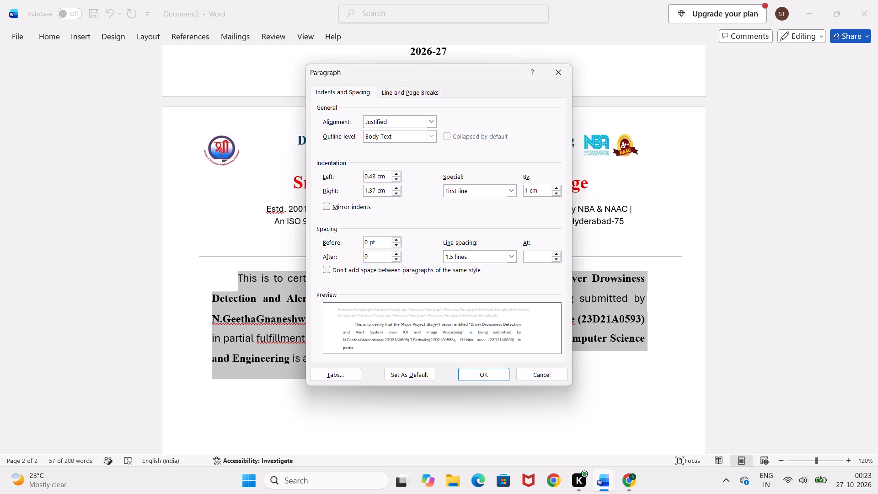
{"action": "key", "text": "BackSpace"}
{"action": "key", "text": "BackSpace"}
{"action": "key", "text": "BackSpace"}
{"action": "key", "text": "BackSpace"}
{"action": "key", "text": "BackSpace"}
{"action": "key", "text": "BackSpace"}
{"action": "key", "text": "BackSpace"}
{"action": "key", "text": "BackSpace"}
{"action": "key", "text": "BackSpace"}
{"action": "key", "text": "BackSpace"}
{"action": "key", "text": "BackSpace"}
{"action": "key", "text": "BackSpace"}
{"action": "key", "text": "BackSpace"}
{"action": "key", "text": "0"}
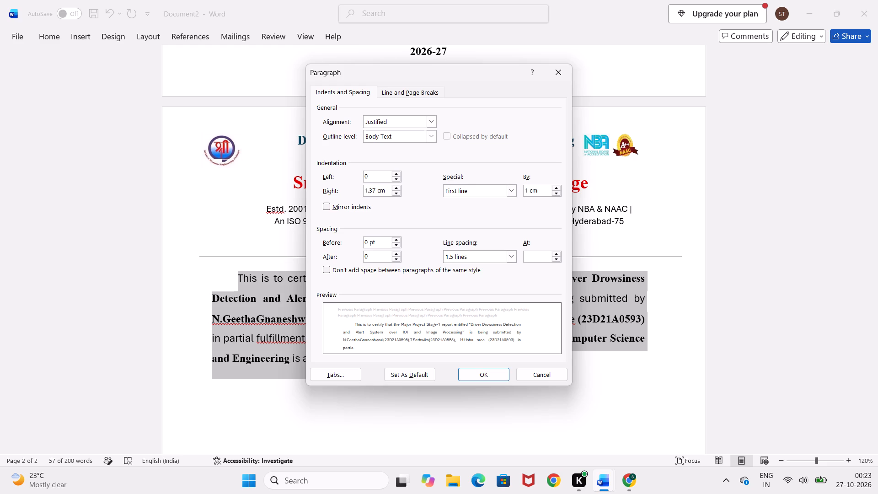
{"action": "left_click", "coordinate": [384, 190]}
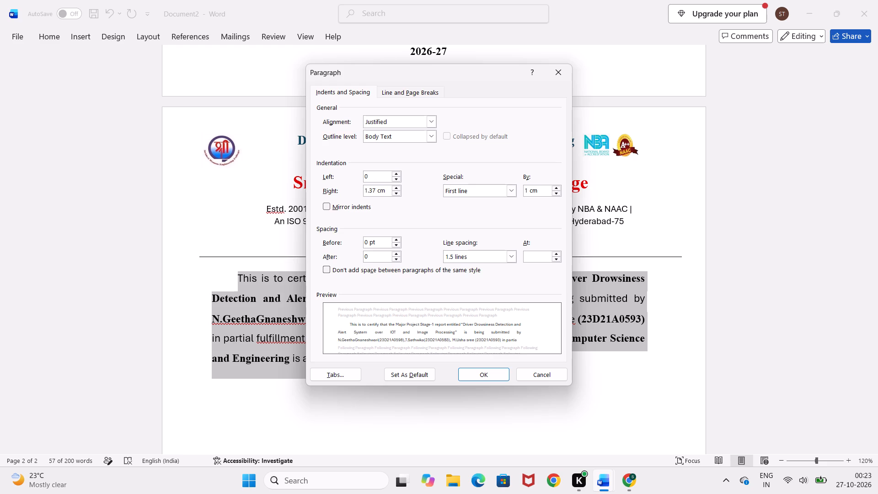
{"action": "key", "text": "BackSpace"}
{"action": "key", "text": "BackSpace"}
{"action": "key", "text": "BackSpace"}
{"action": "key", "text": "BackSpace"}
{"action": "key", "text": "BackSpace"}
{"action": "key", "text": "BackSpace"}
{"action": "key", "text": "BackSpace"}
{"action": "key", "text": "BackSpace"}
{"action": "key", "text": "BackSpace"}
{"action": "key", "text": "BackSpace"}
{"action": "key", "text": "BackSpace"}
{"action": "key", "text": "BackSpace"}
{"action": "key", "text": "0"}
Set the certification paragraph's special indentation to none and apply the paragraph settings.
{"action": "left_click", "coordinate": [510, 193]}
{"action": "left_click", "coordinate": [500, 197]}
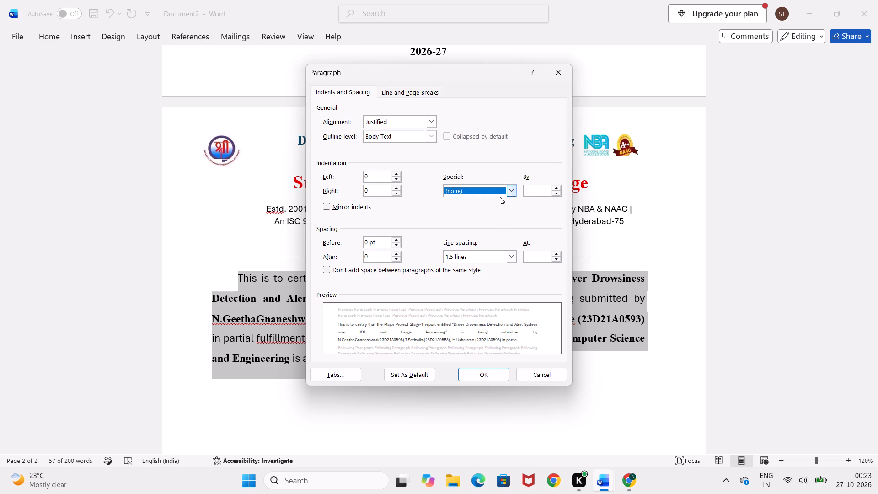
{"action": "left_click", "coordinate": [535, 191]}
{"action": "key", "text": "1"}
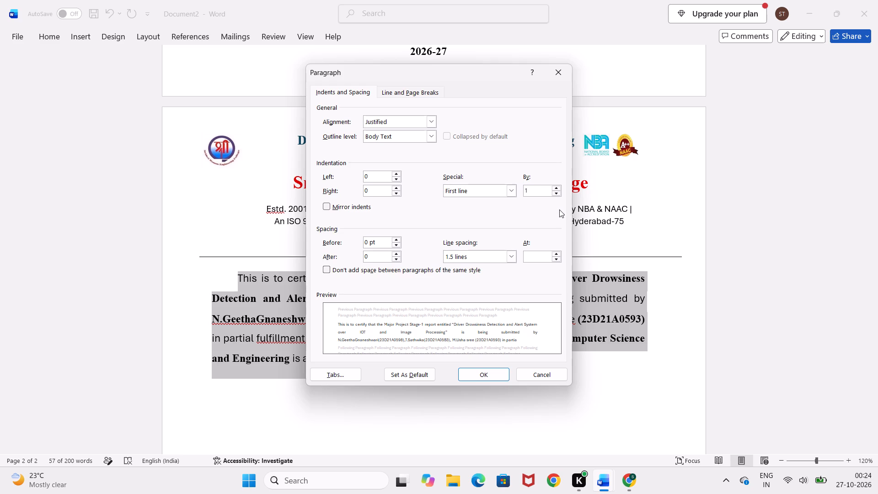
{"action": "key", "text": "BackSpace"}
{"action": "left_click", "coordinate": [490, 372]}
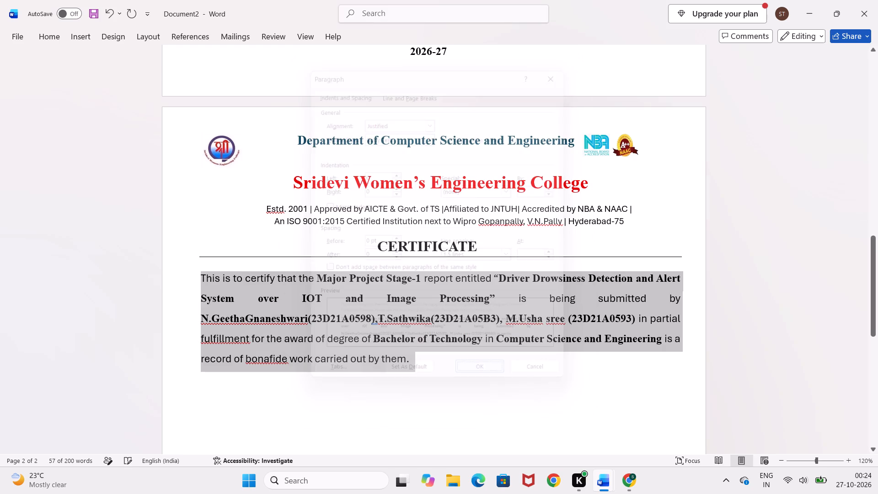
{"action": "left_click", "coordinate": [492, 379]}
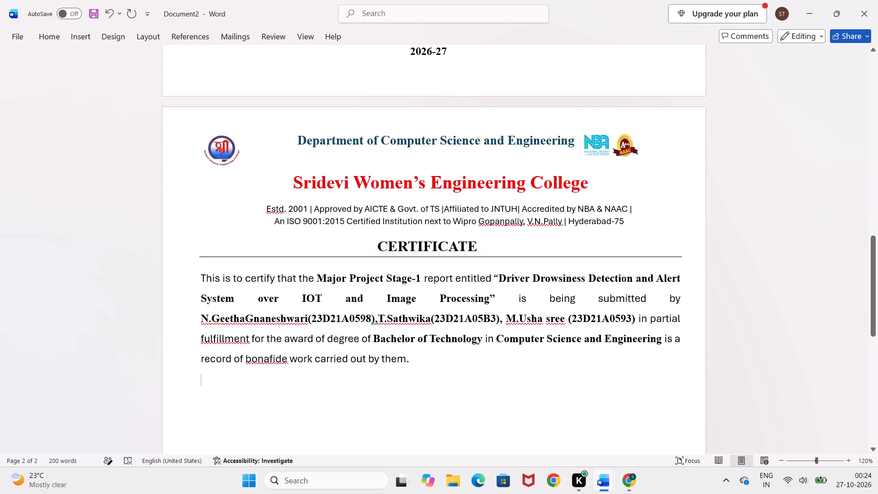
Change the font of the whole certification paragraph to Times New Roman.
{"action": "left_click_drag", "start_coordinate": [200, 278], "coordinate": [423, 322]}
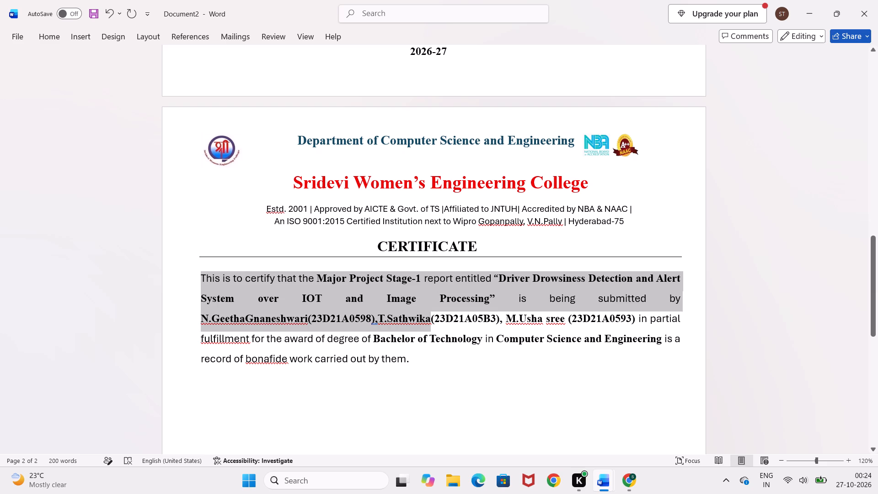
{"action": "left_click_drag", "start_coordinate": [423, 322], "coordinate": [435, 360]}
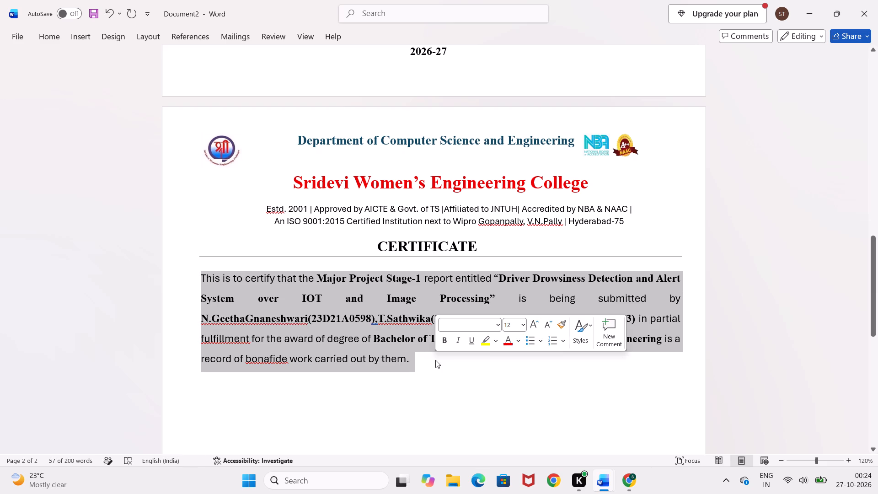
{"action": "left_click", "coordinate": [495, 327]}
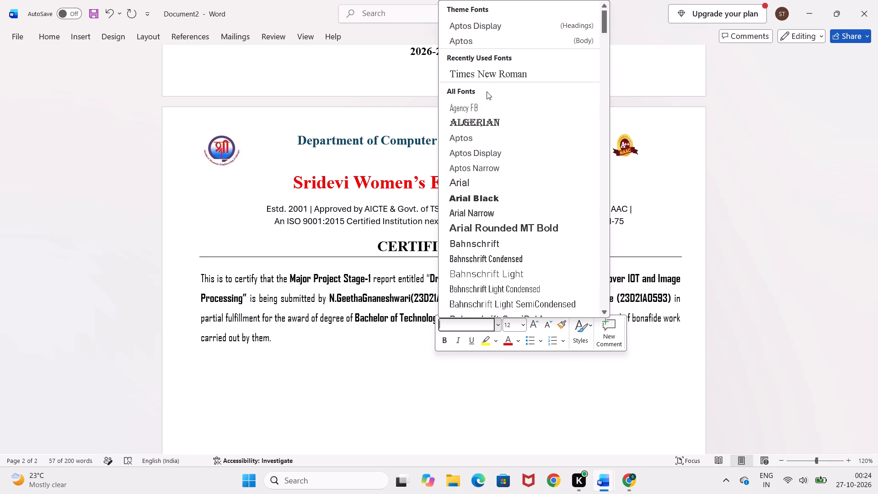
{"action": "left_click", "coordinate": [492, 74]}
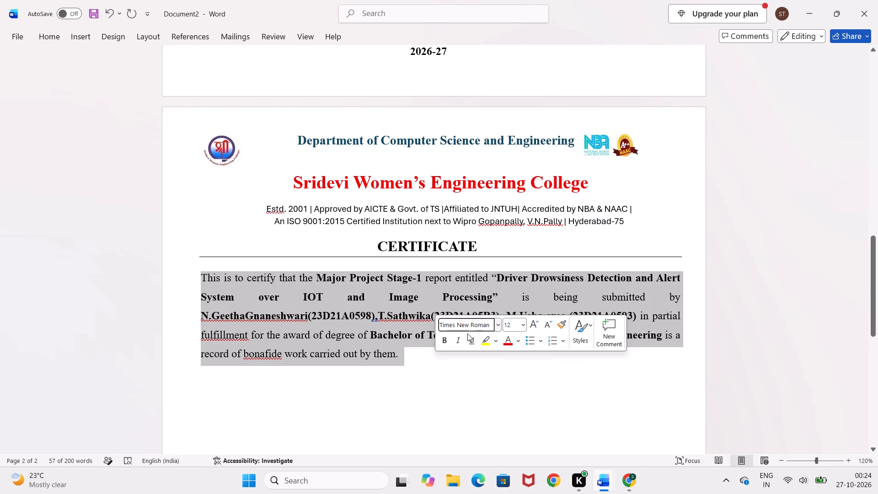
{"action": "left_click", "coordinate": [474, 387]}
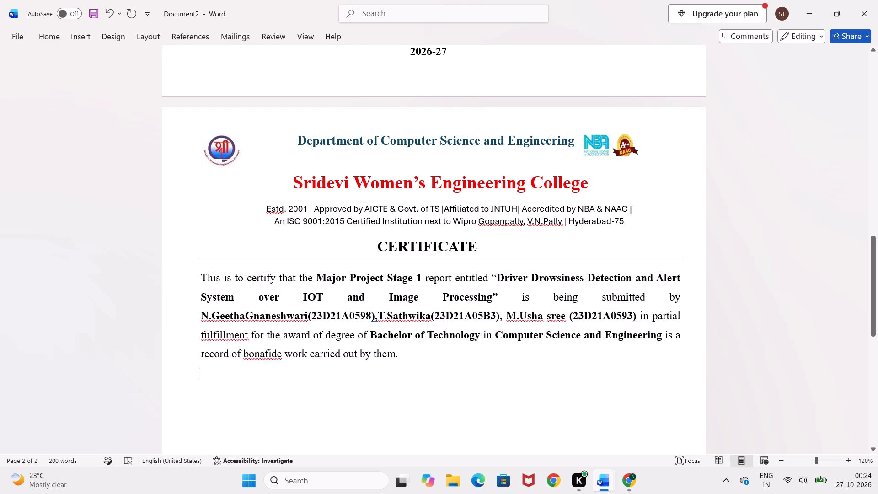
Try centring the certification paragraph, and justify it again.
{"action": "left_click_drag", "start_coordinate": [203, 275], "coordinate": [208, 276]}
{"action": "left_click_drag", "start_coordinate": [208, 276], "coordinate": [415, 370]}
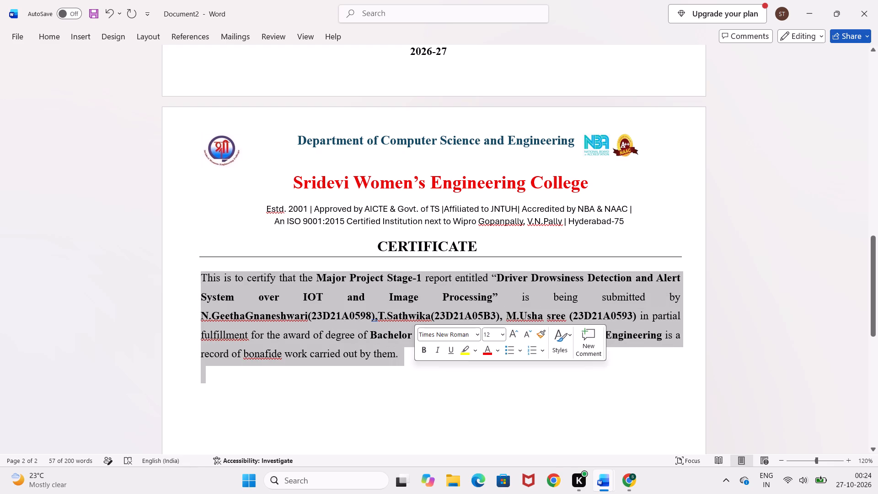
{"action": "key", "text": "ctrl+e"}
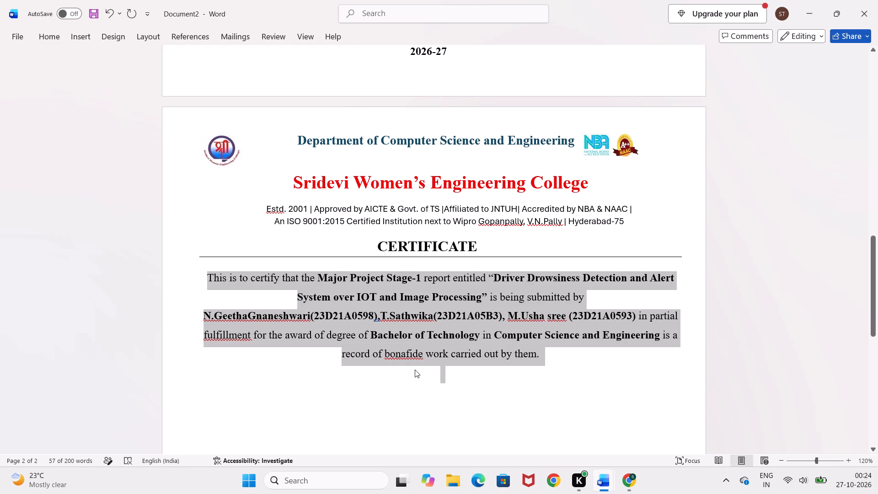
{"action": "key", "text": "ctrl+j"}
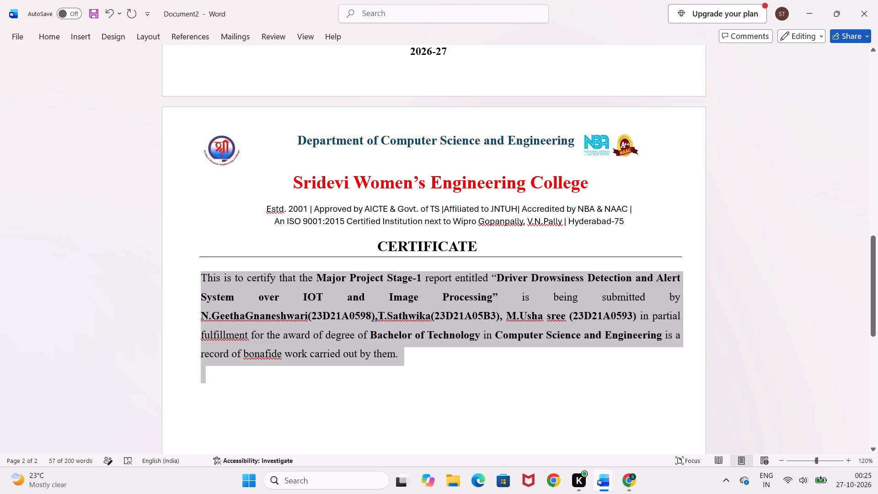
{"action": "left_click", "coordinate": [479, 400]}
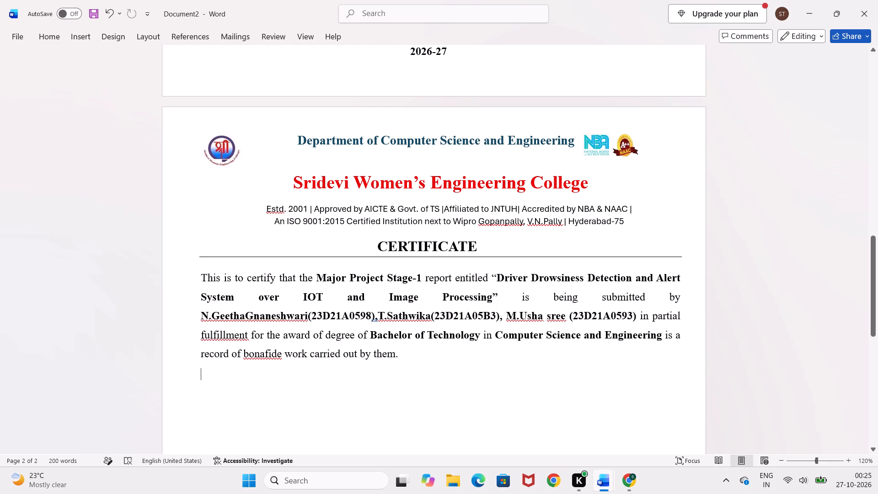
Left-align the whole certification paragraph on the certificate page.
{"action": "left_click_drag", "start_coordinate": [199, 277], "coordinate": [400, 372]}
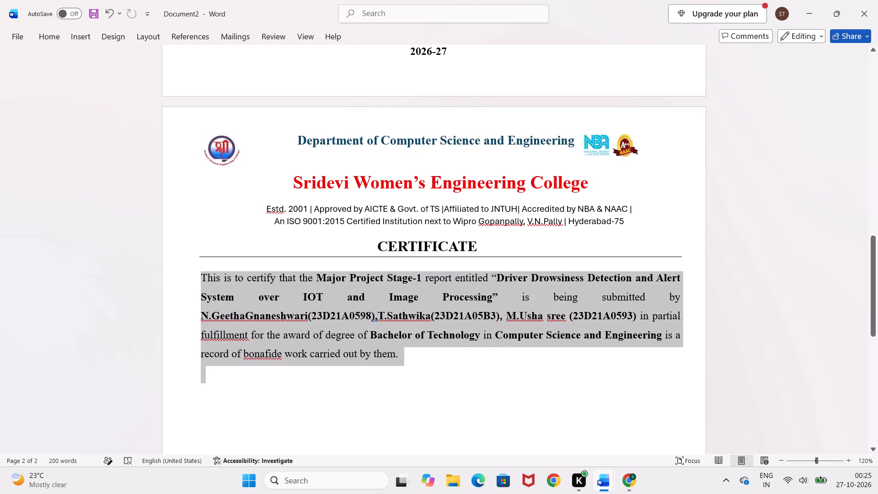
{"action": "left_click_drag", "start_coordinate": [400, 372], "coordinate": [401, 372]}
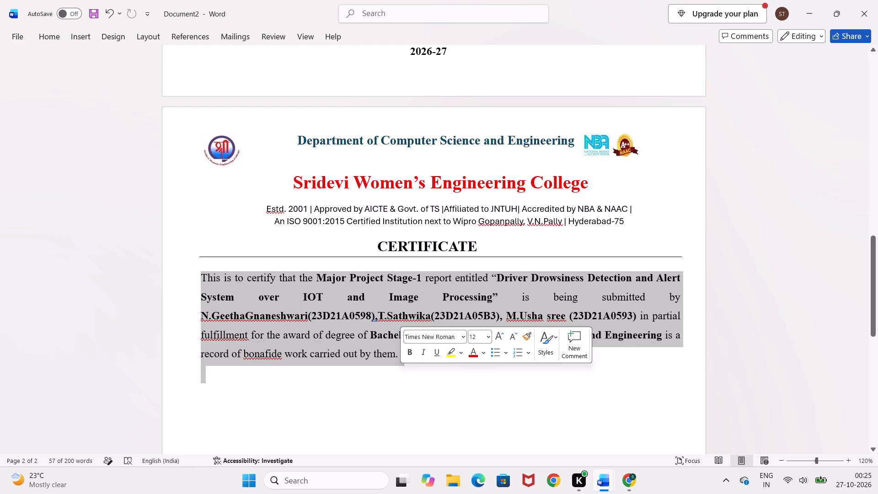
{"action": "key", "text": "ctrl+l"}
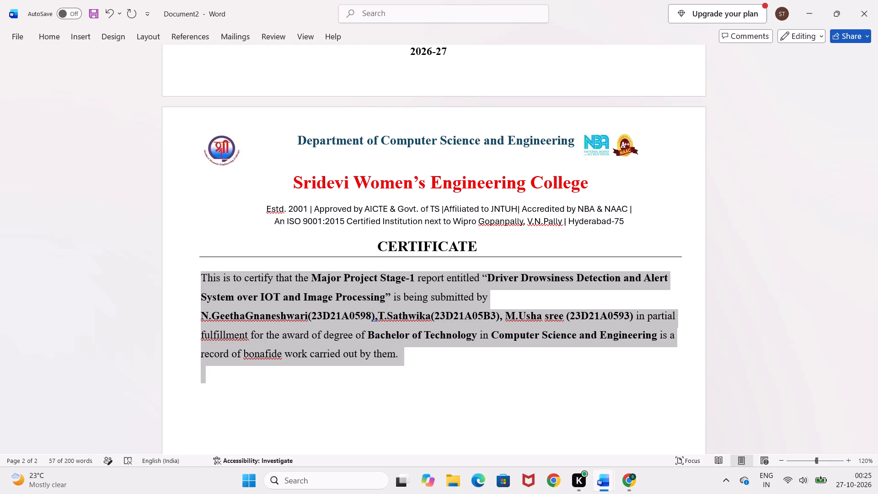
{"action": "left_click", "coordinate": [430, 387]}
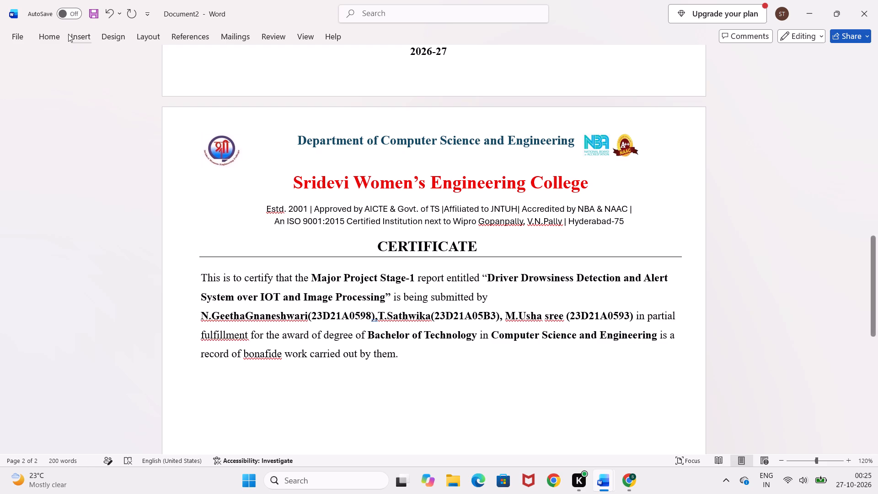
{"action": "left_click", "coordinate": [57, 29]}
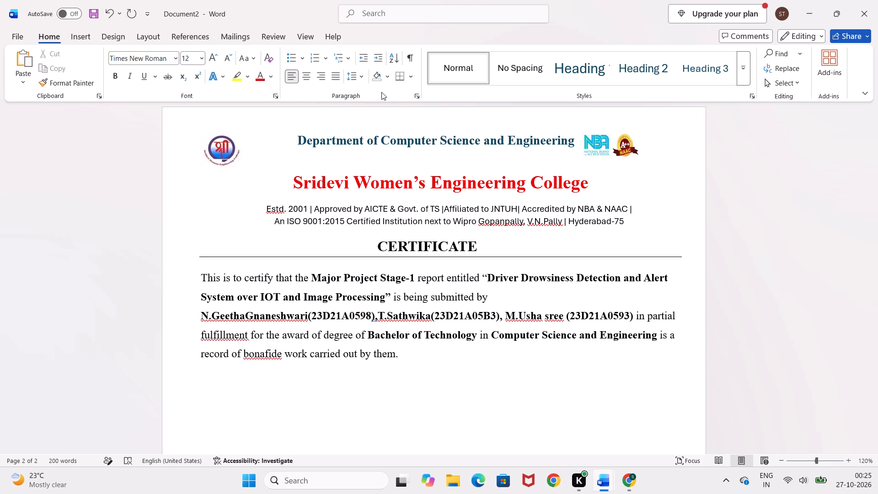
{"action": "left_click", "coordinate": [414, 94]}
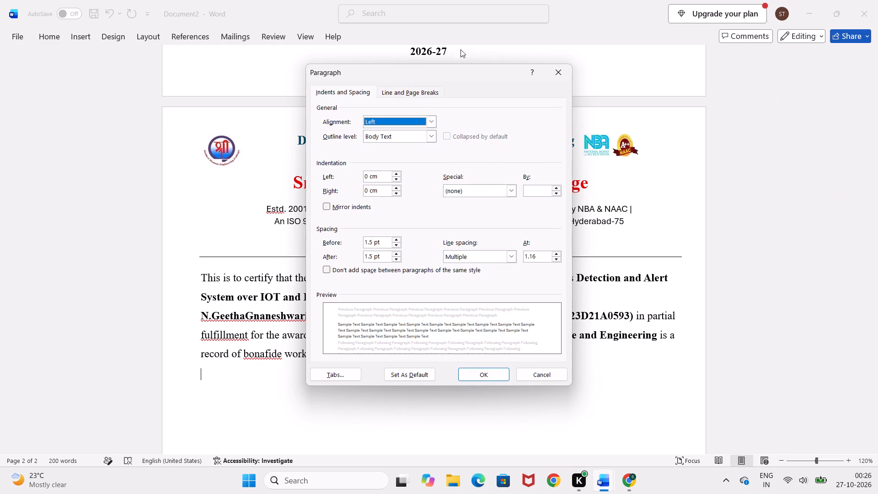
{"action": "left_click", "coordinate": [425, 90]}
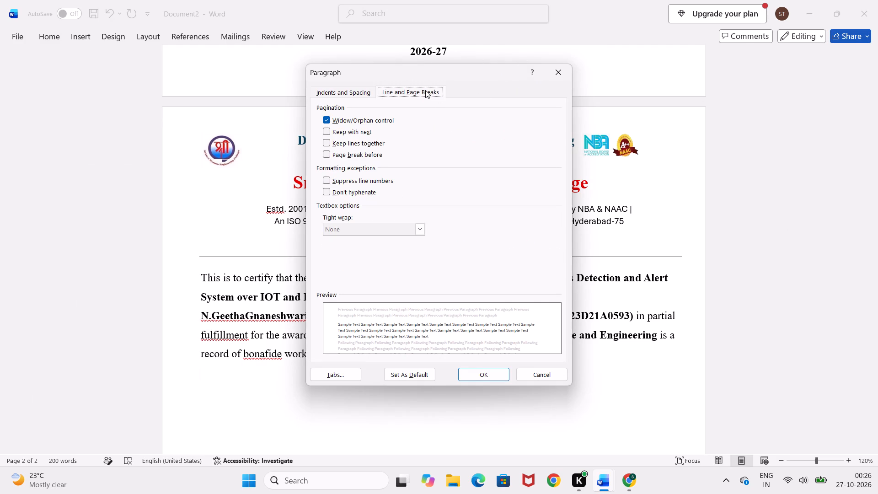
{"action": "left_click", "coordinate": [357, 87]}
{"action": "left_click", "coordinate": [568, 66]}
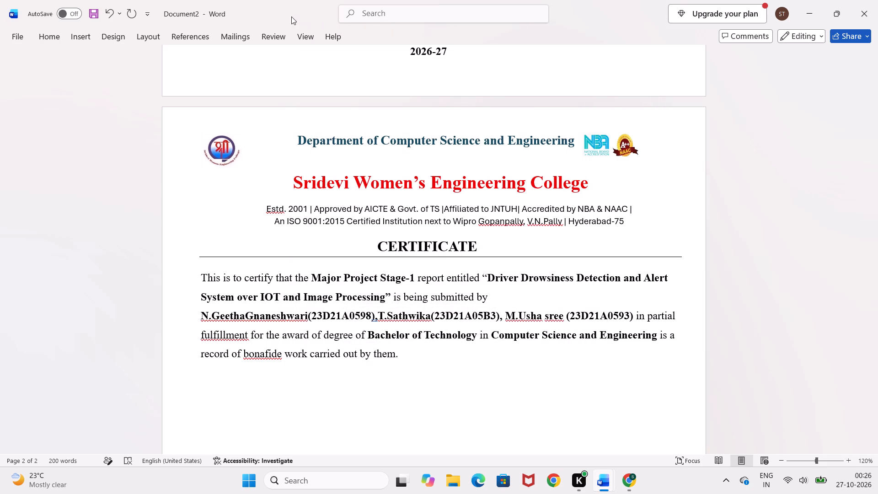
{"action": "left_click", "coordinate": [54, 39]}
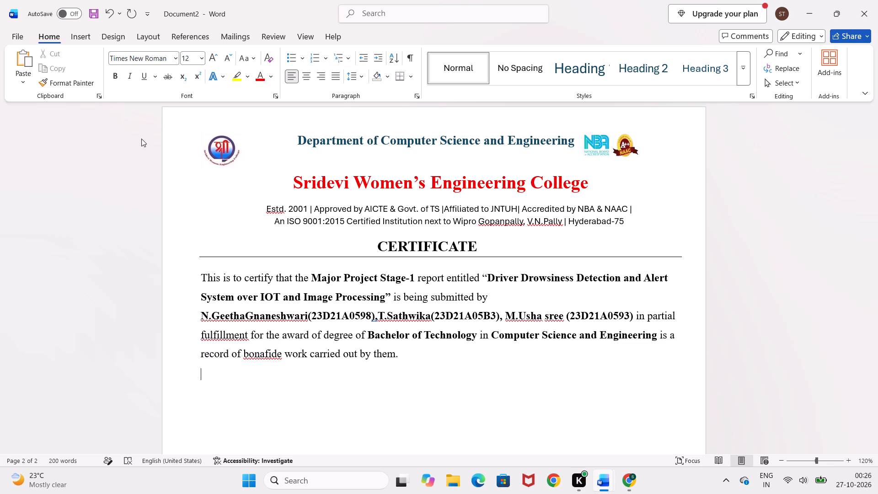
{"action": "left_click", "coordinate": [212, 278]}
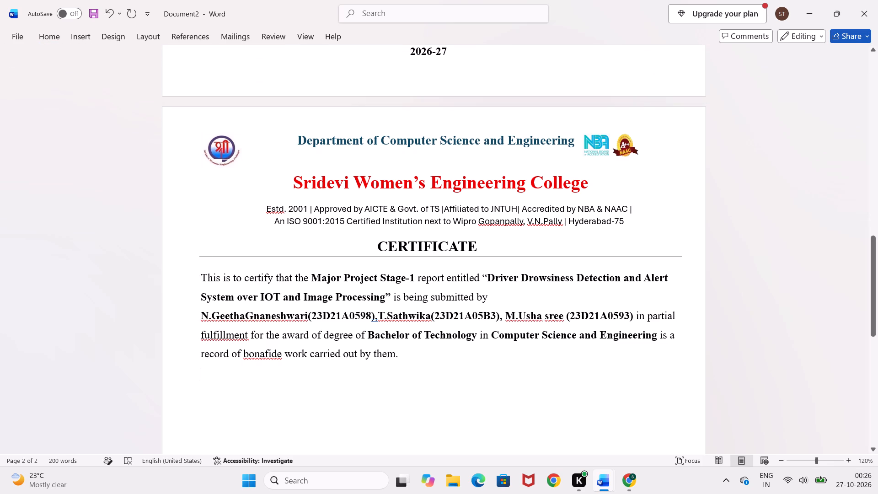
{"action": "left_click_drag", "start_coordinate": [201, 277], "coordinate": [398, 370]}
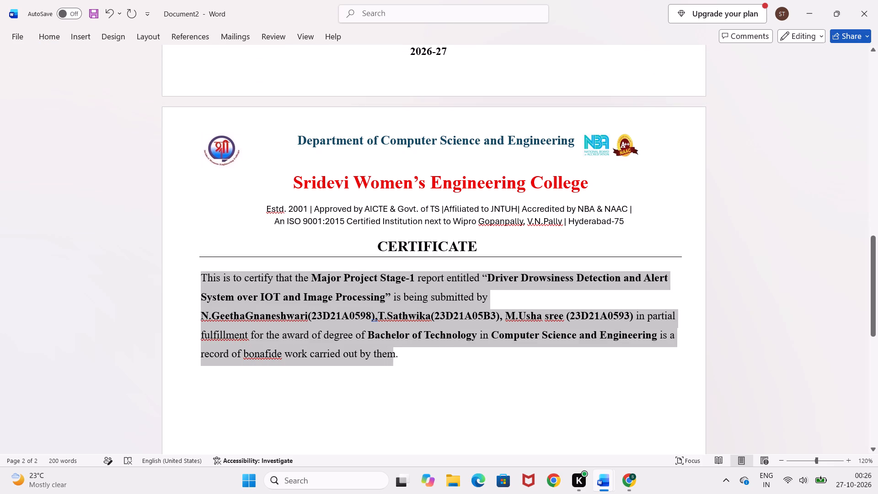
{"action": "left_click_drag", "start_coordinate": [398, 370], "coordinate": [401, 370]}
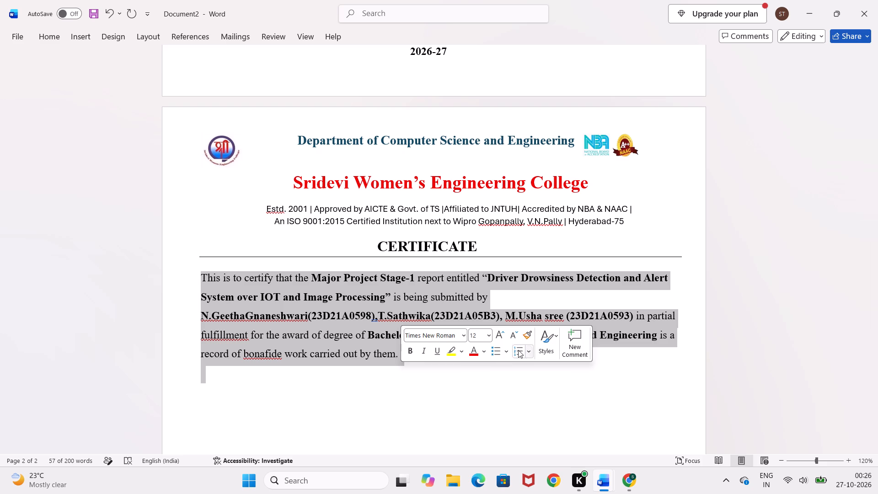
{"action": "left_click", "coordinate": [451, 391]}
Ignore all spelling flags on the second student's name in the certification paragraph.
{"action": "left_click", "coordinate": [422, 320]}
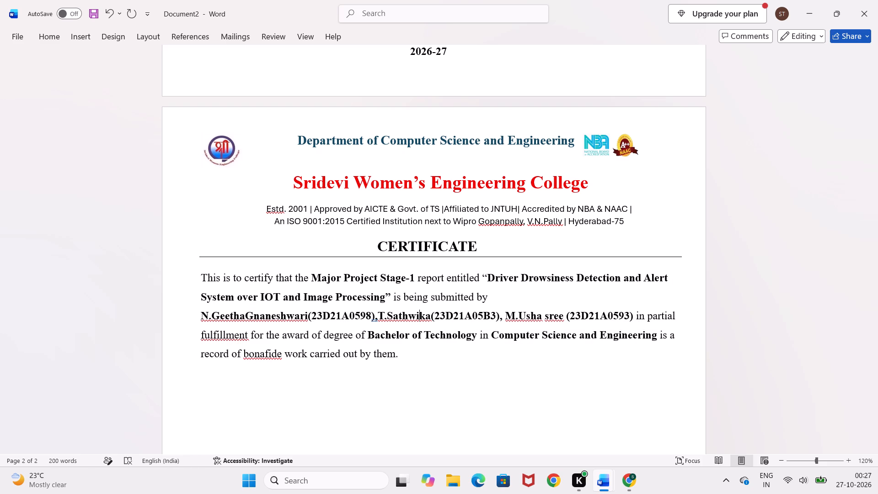
{"action": "right_click", "coordinate": [422, 320]}
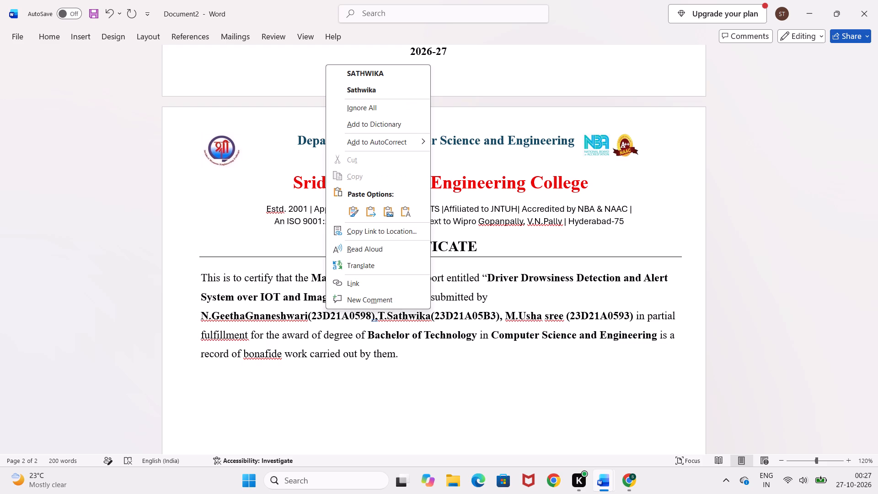
{"action": "left_click", "coordinate": [391, 105]}
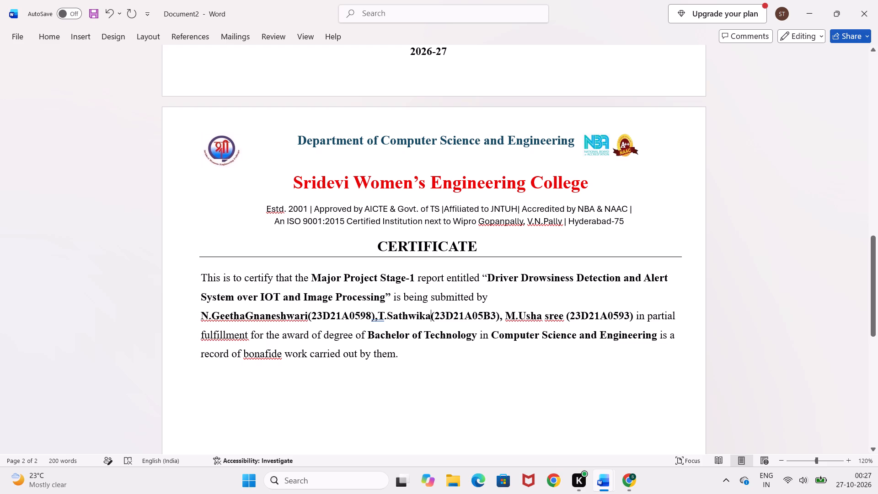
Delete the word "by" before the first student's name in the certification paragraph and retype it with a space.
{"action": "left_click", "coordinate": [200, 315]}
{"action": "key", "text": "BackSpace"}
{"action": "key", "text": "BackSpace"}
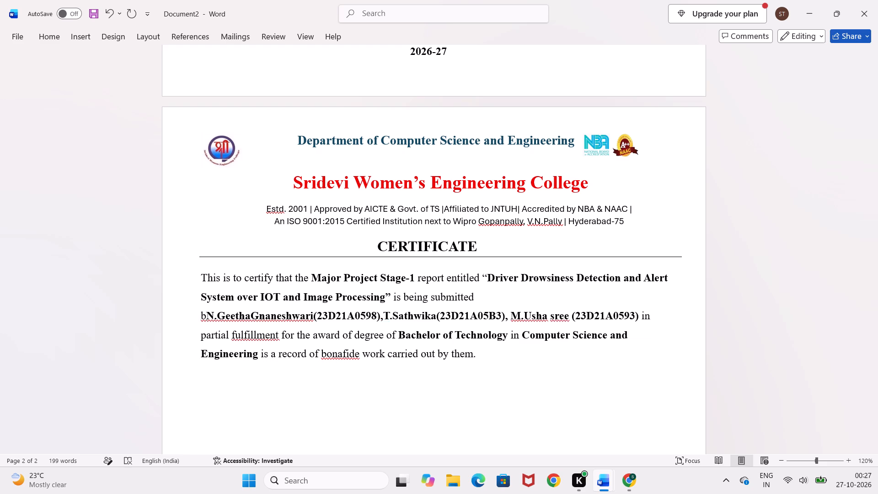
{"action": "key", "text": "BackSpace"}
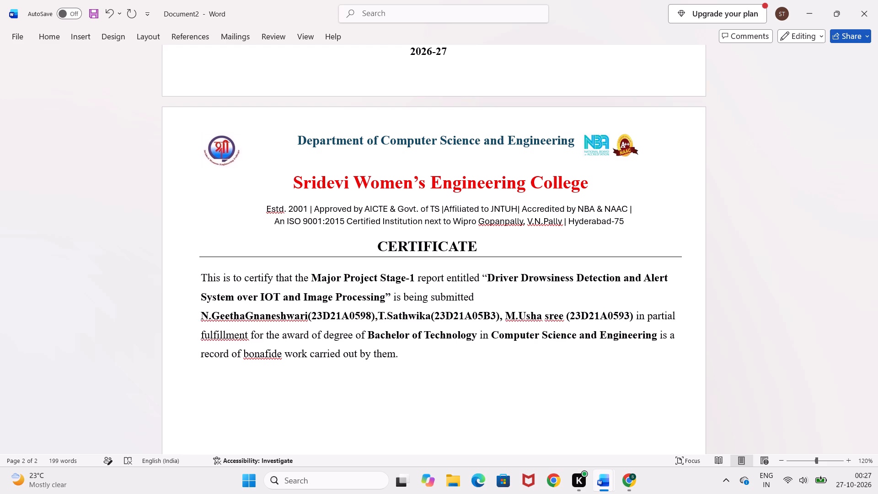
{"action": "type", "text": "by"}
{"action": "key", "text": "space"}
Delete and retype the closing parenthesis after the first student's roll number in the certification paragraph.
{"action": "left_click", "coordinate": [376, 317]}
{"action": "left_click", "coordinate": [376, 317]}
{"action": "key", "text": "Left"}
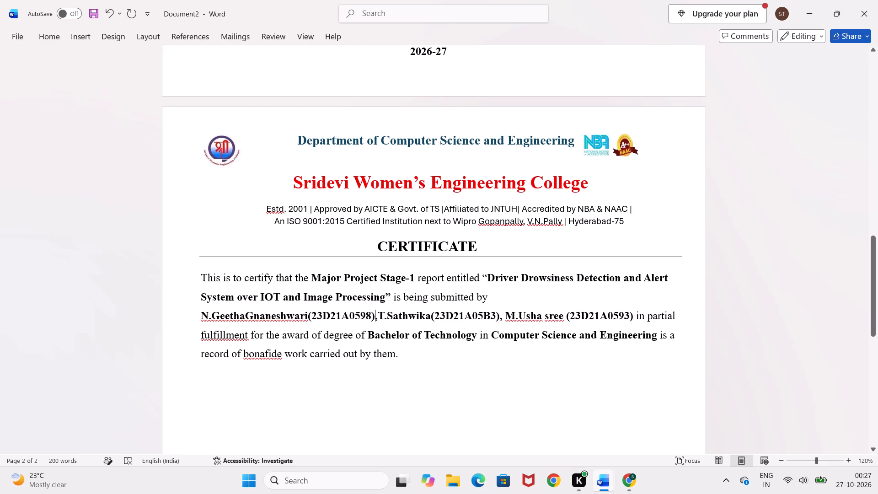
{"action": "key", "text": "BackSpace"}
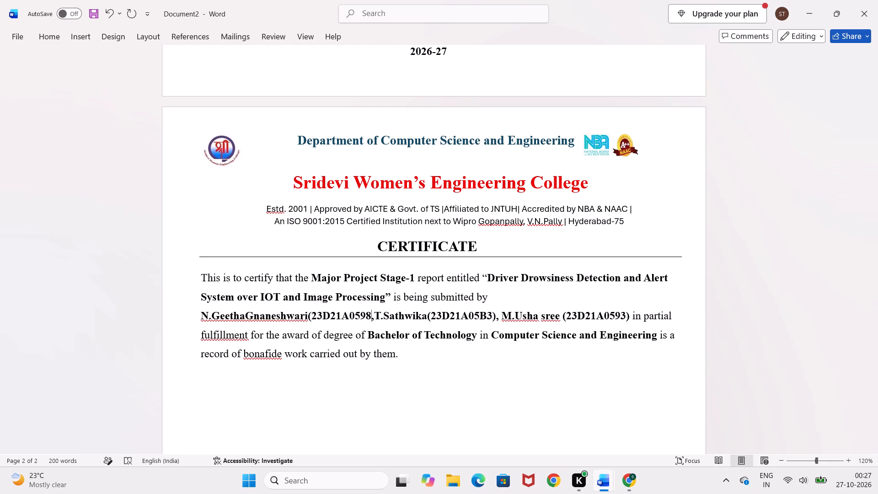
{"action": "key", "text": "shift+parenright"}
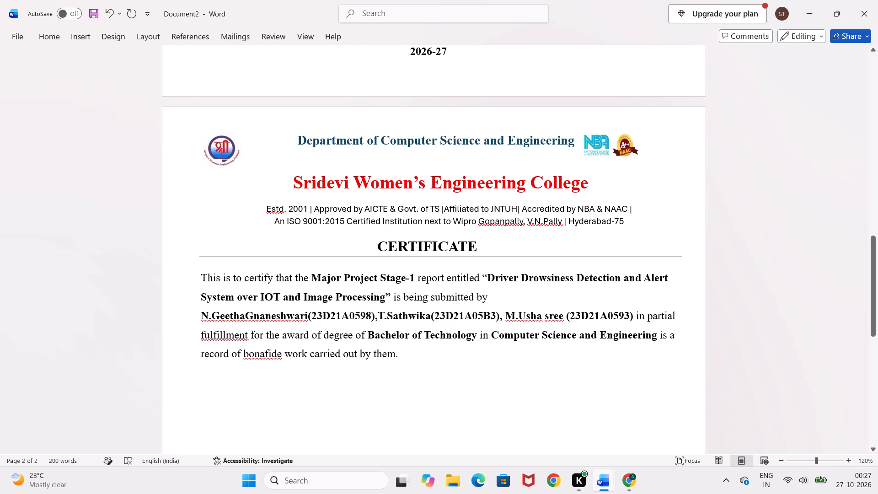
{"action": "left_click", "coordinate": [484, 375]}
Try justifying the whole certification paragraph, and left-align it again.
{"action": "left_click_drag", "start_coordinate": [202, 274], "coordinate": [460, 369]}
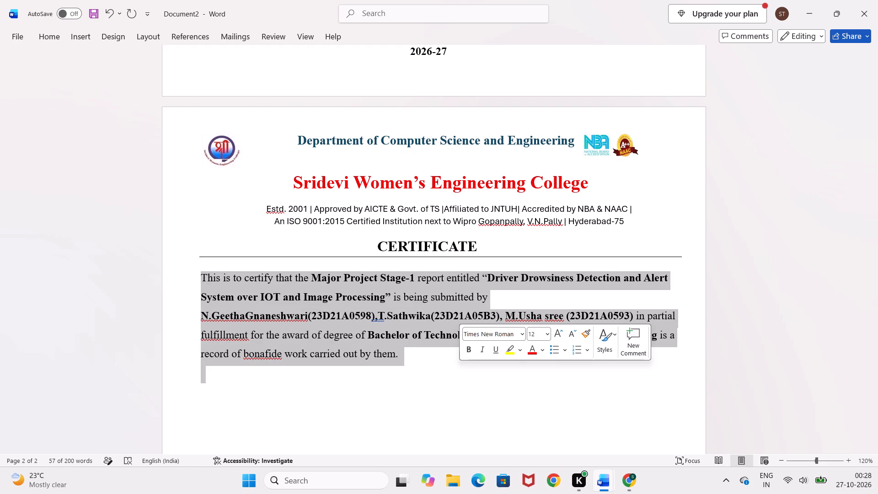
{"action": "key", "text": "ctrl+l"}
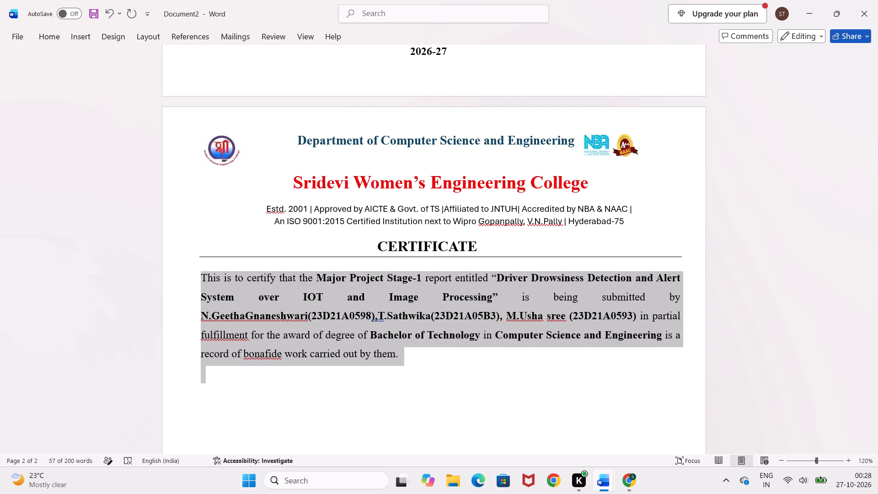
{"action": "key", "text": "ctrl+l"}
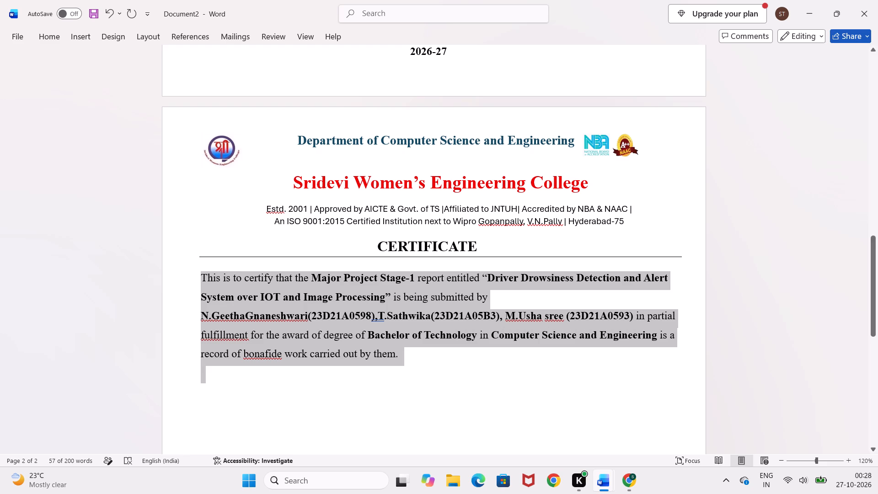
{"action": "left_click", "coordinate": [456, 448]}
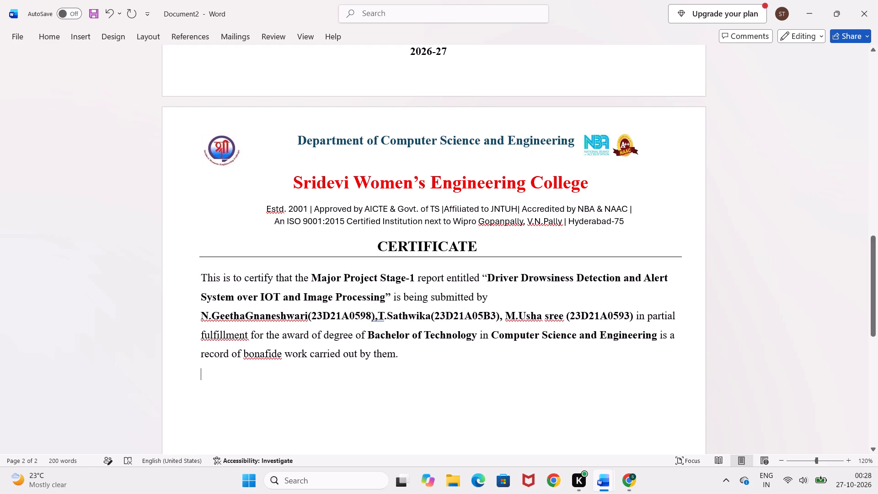
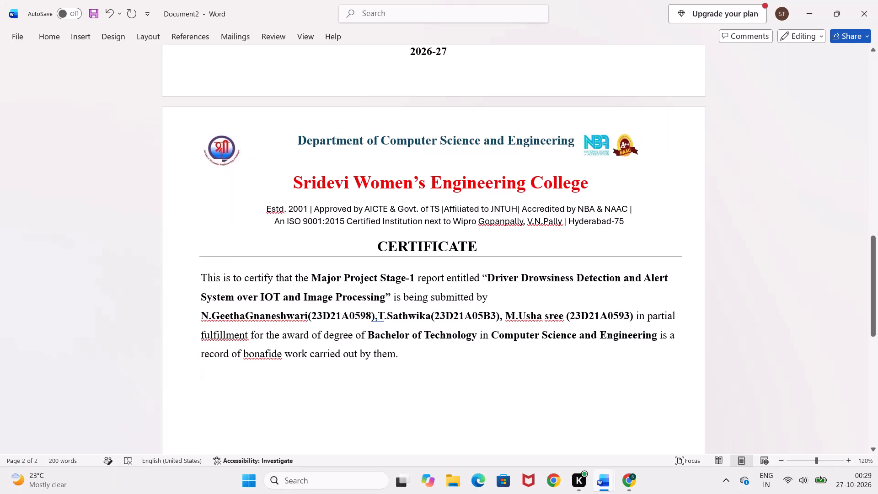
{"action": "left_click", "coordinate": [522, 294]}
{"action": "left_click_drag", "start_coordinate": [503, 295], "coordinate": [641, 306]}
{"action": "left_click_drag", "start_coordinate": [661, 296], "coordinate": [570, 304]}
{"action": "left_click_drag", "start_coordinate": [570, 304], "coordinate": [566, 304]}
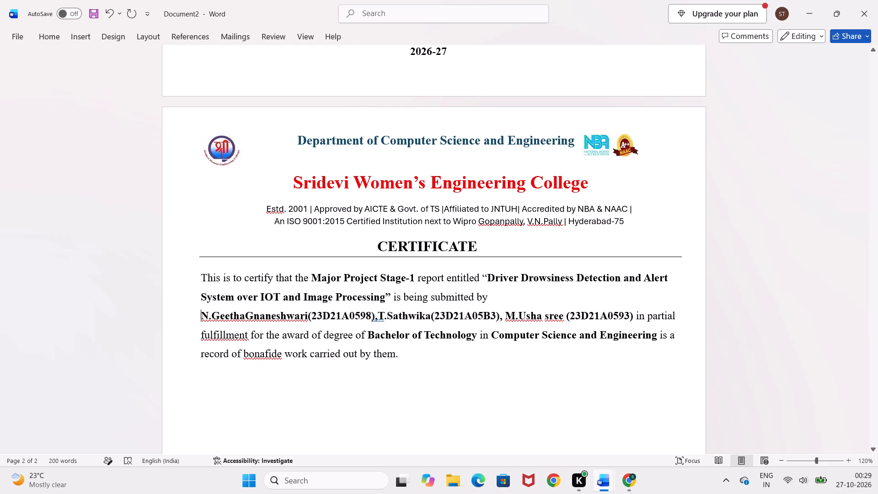
Set the whole certification paragraph to single line spacing.
{"action": "left_click_drag", "start_coordinate": [203, 278], "coordinate": [413, 367]}
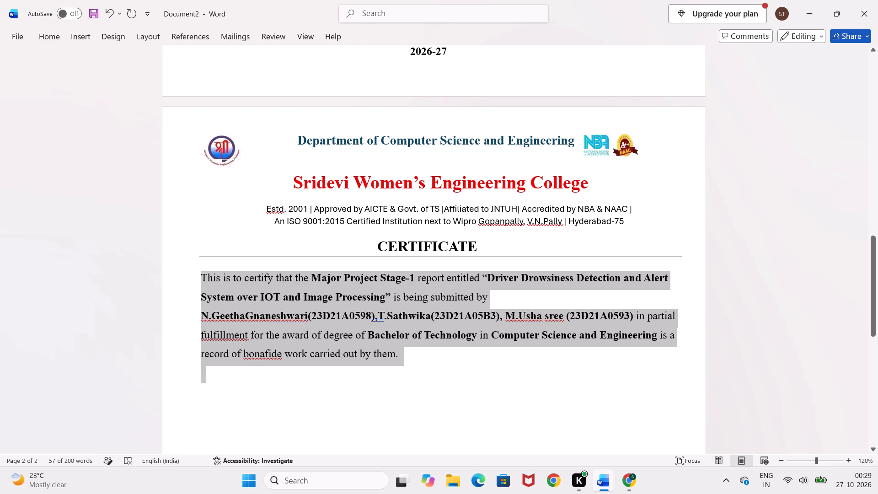
{"action": "key", "text": "ctrl+1"}
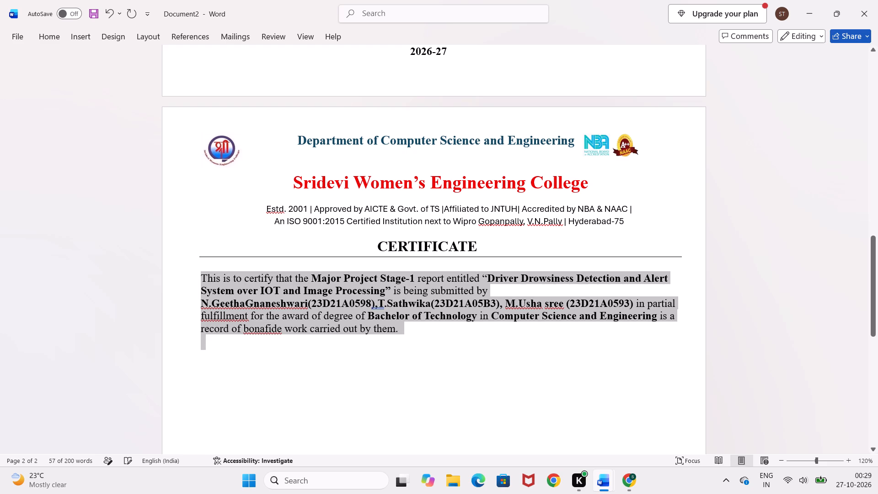
{"action": "key", "text": "ctrl+1"}
{"action": "key", "text": "ctrl+1"}
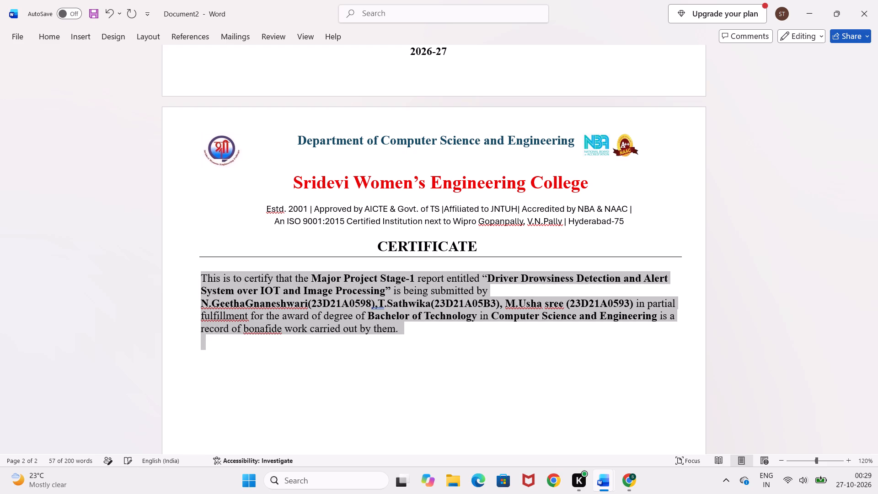
{"action": "left_click", "coordinate": [491, 403]}
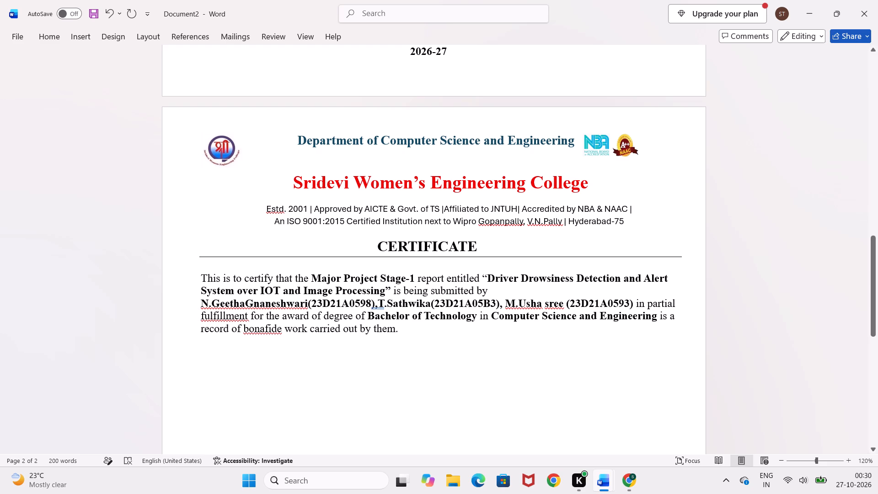
Set the certification paragraph's spacing before and after to 0 and its alignment to Justified.
{"action": "left_click_drag", "start_coordinate": [201, 277], "coordinate": [454, 356]}
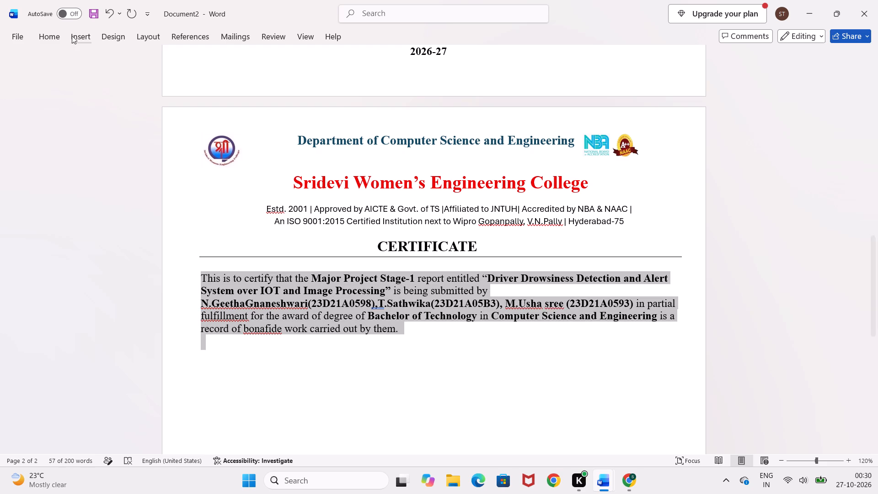
{"action": "left_click_drag", "start_coordinate": [47, 28], "coordinate": [306, 91]}
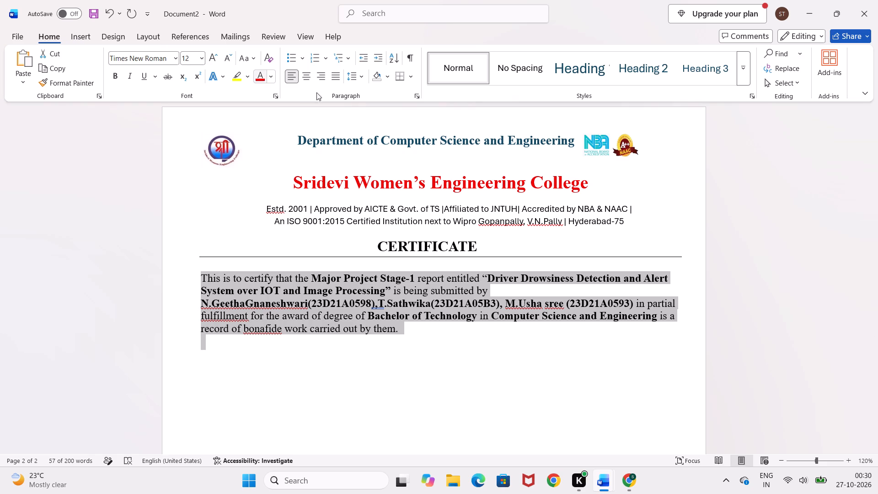
{"action": "left_click", "coordinate": [420, 94]}
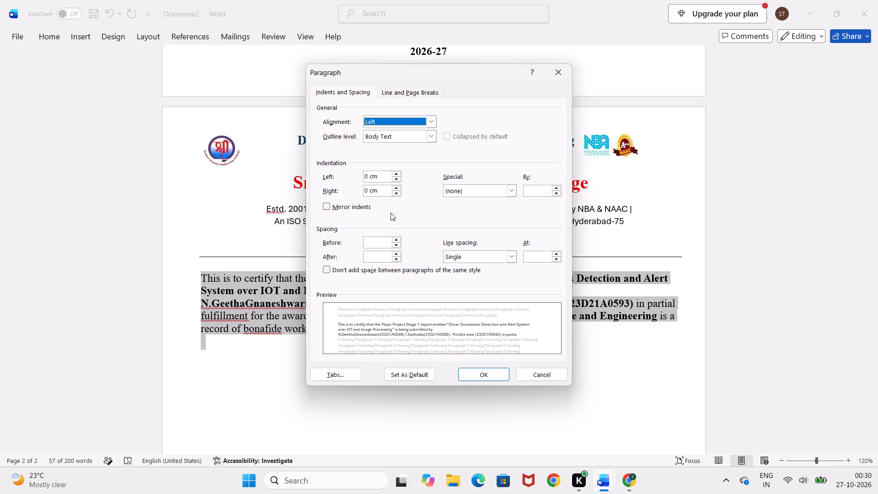
{"action": "left_click", "coordinate": [386, 237]}
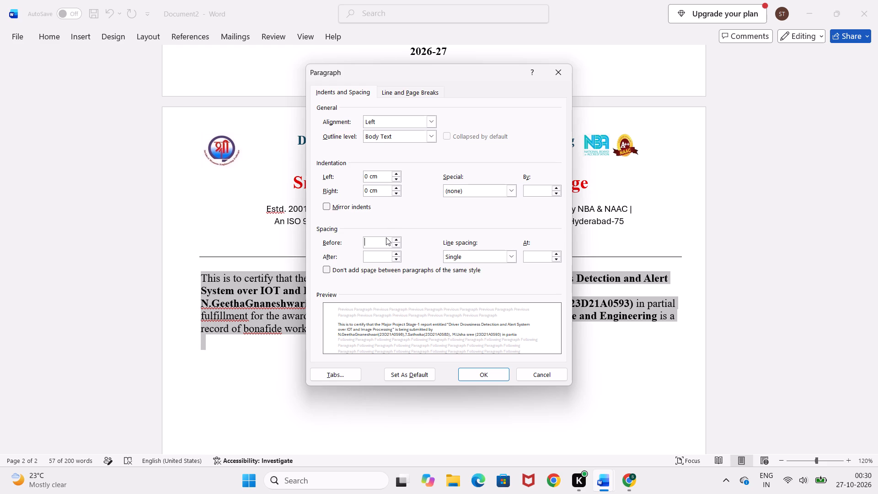
{"action": "key", "text": "0"}
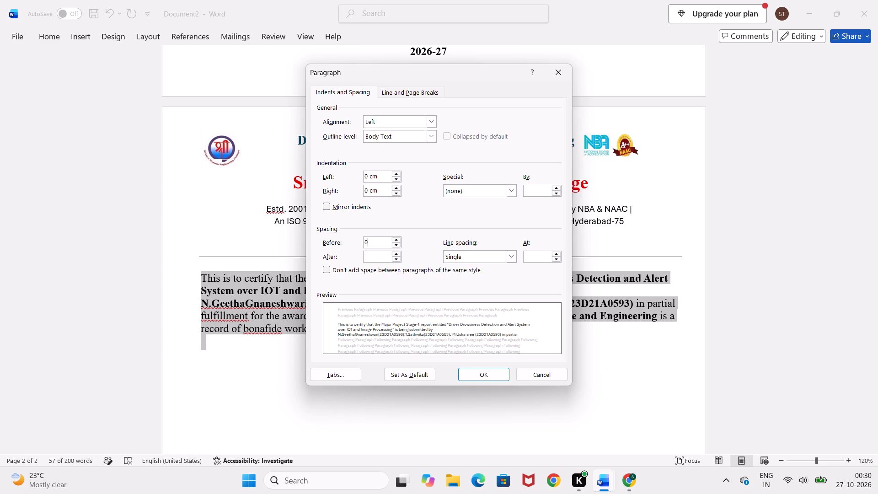
{"action": "left_click", "coordinate": [377, 260]}
{"action": "key", "text": "0"}
{"action": "left_click", "coordinate": [428, 117]}
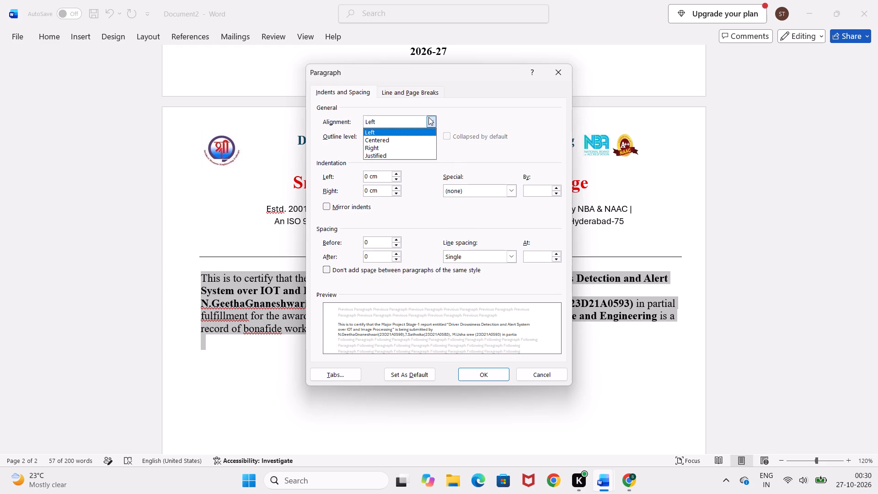
{"action": "left_click", "coordinate": [418, 158]}
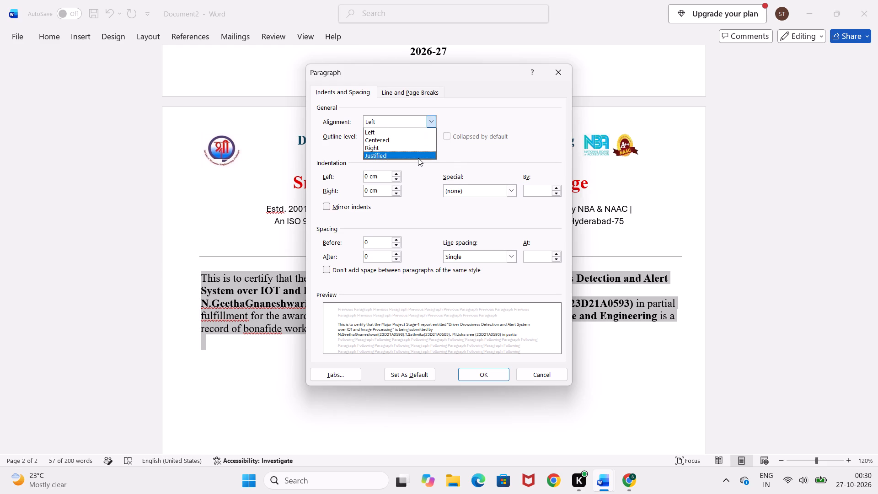
{"action": "left_click", "coordinate": [498, 370]}
{"action": "double_click", "coordinate": [498, 370]}
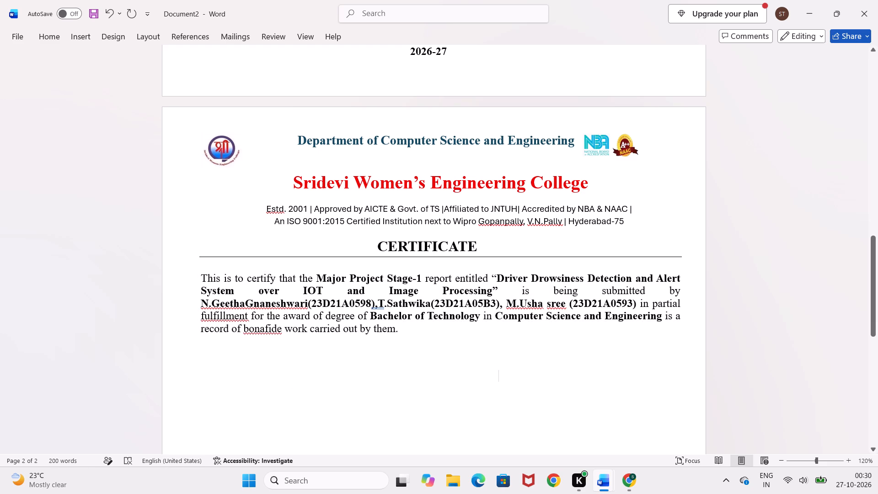
Insert a space after the comma that precedes the second student's name in the certification paragraph.
{"action": "left_click", "coordinate": [378, 308]}
{"action": "key", "text": "space"}
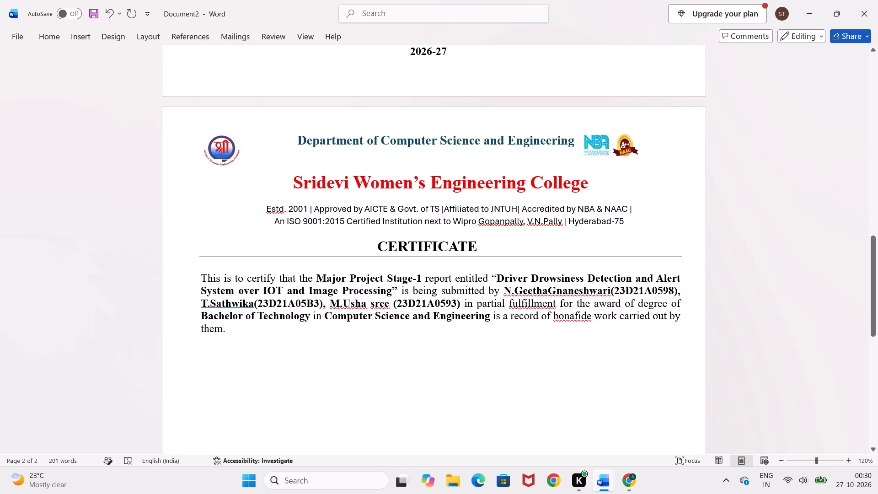
{"action": "left_click", "coordinate": [285, 324]}
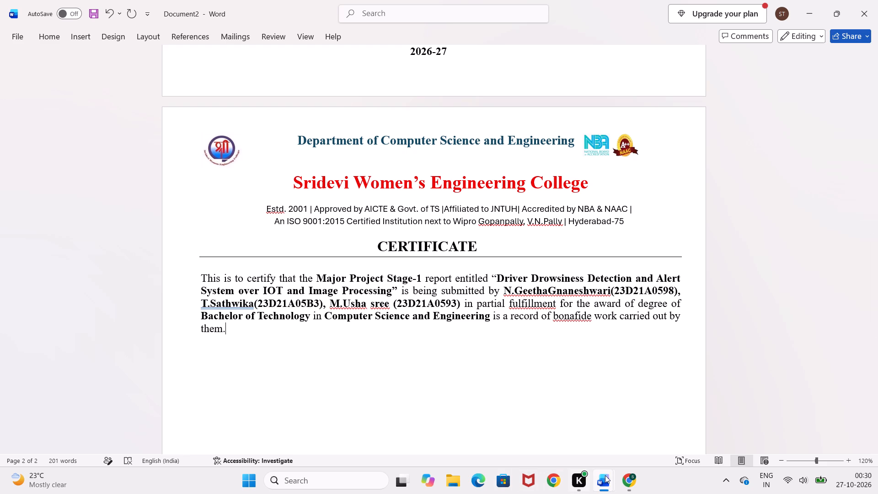
Examine the certificate page in the b19 final document for reference, and return to Document2.
{"action": "left_click", "coordinate": [705, 430]}
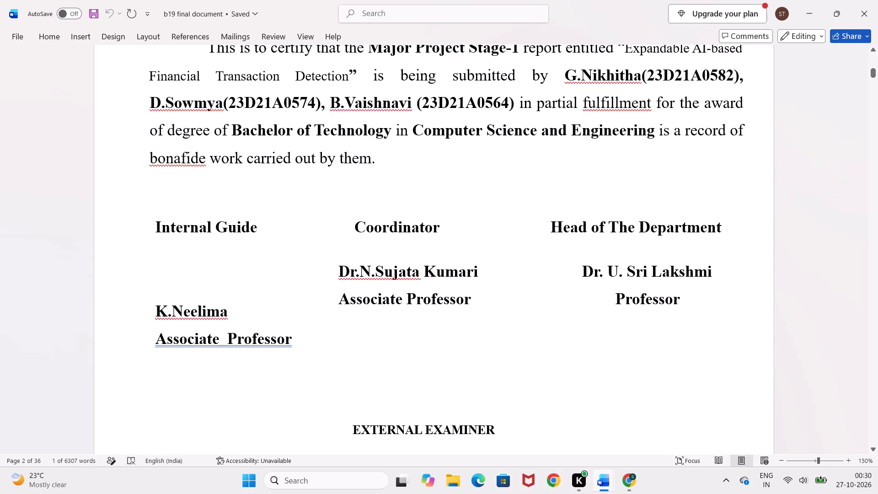
{"action": "scroll", "coordinate": [622, 346], "scroll_direction": "right", "scroll_amount": 1}
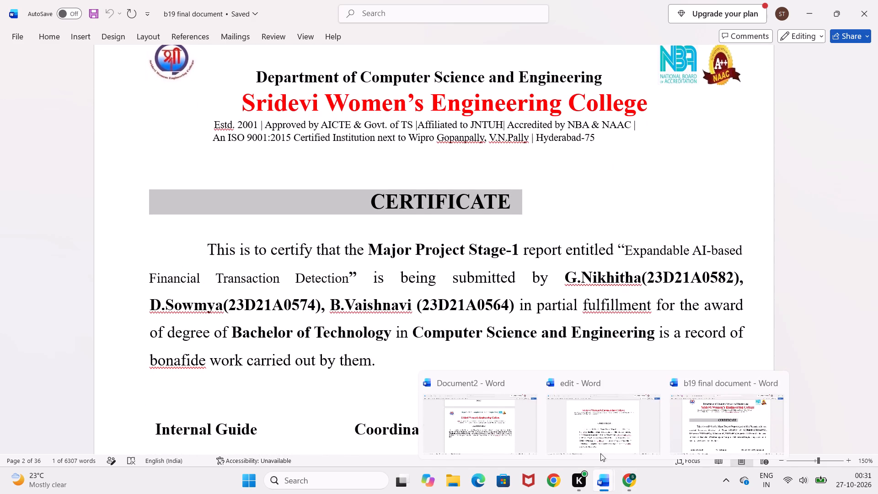
{"action": "left_click", "coordinate": [600, 438]}
{"action": "left_click", "coordinate": [600, 438]}
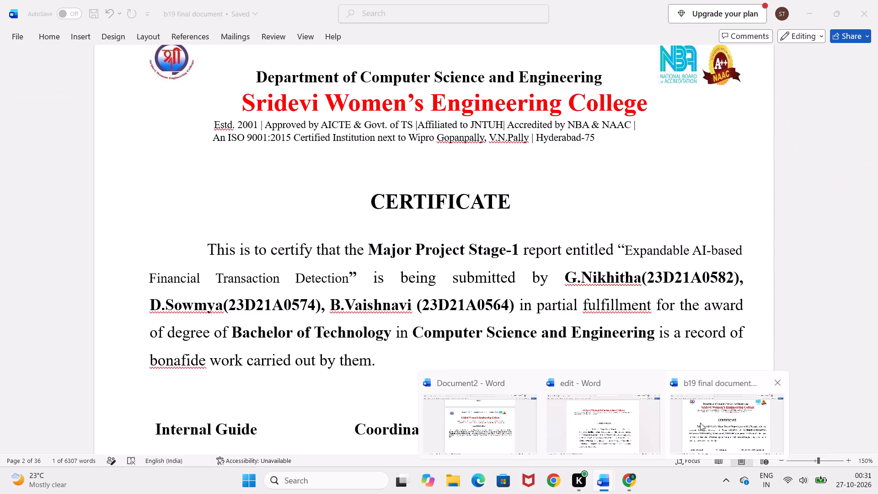
{"action": "left_click", "coordinate": [700, 423]}
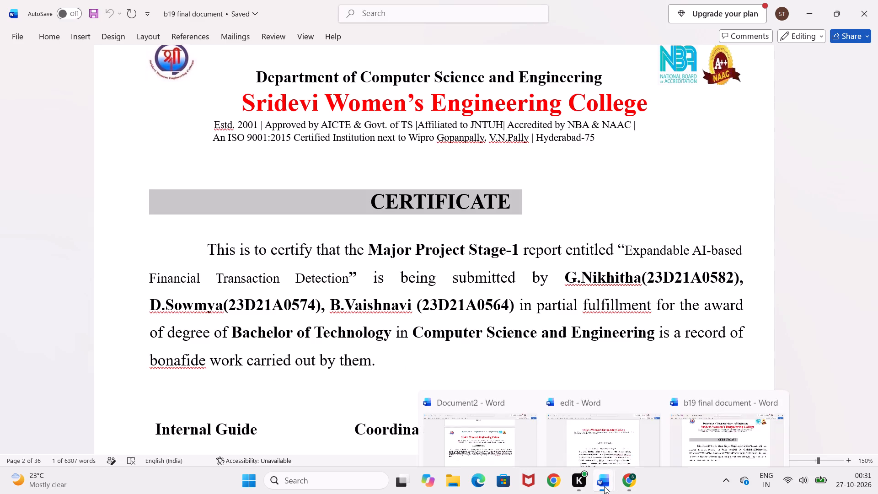
{"action": "left_click", "coordinate": [512, 449]}
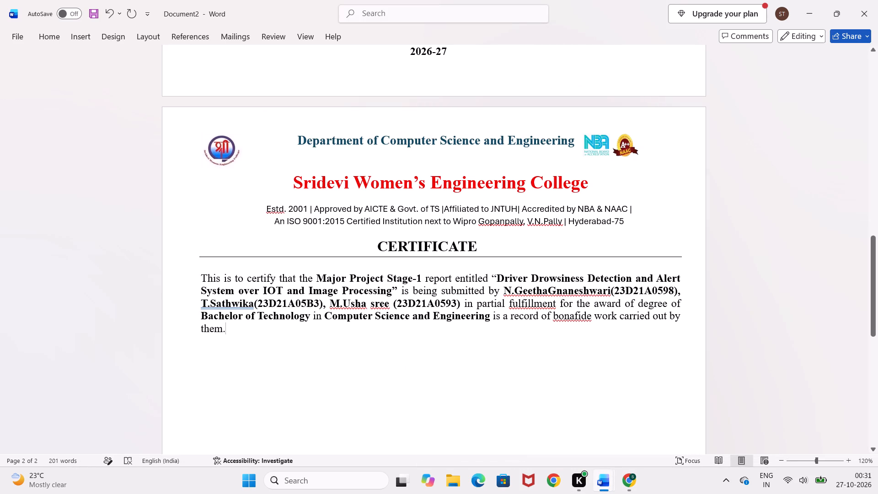
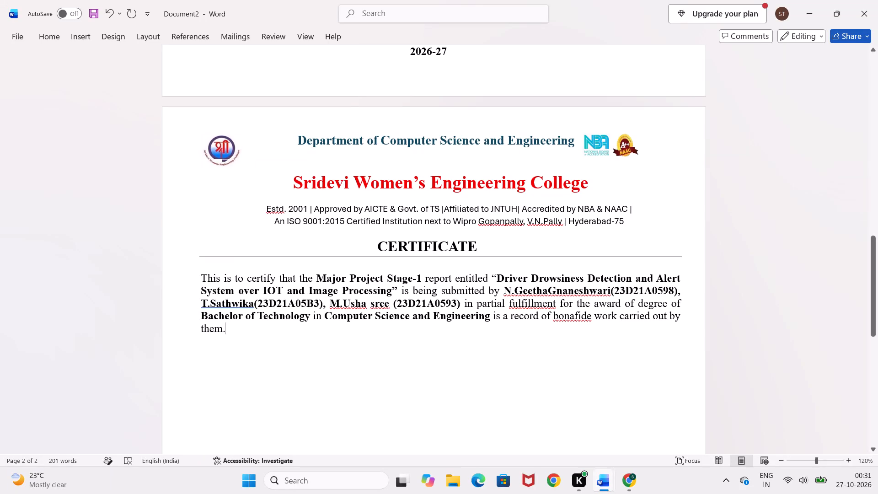
Set the line spacing of the certification paragraph and the empty line below it to 1.5 lines.
{"action": "left_click_drag", "start_coordinate": [202, 277], "coordinate": [299, 330]}
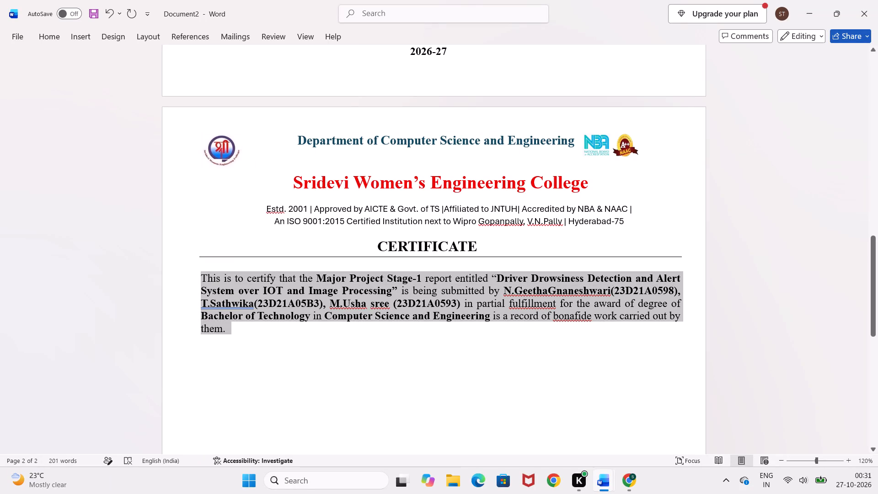
{"action": "left_click_drag", "start_coordinate": [299, 330], "coordinate": [298, 335]}
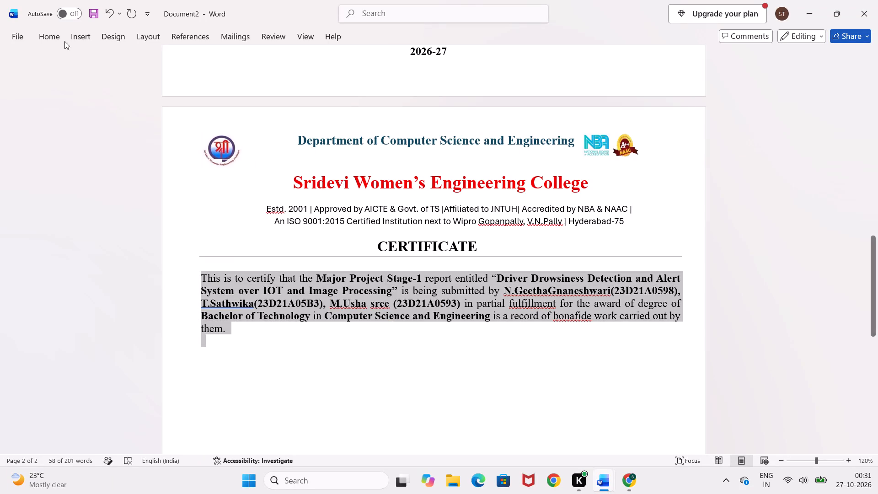
{"action": "left_click", "coordinate": [59, 34]}
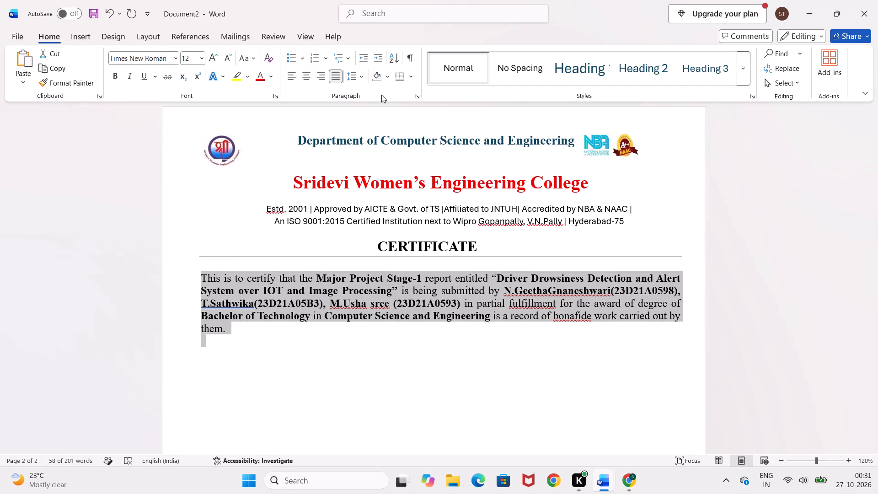
{"action": "left_click", "coordinate": [414, 93]}
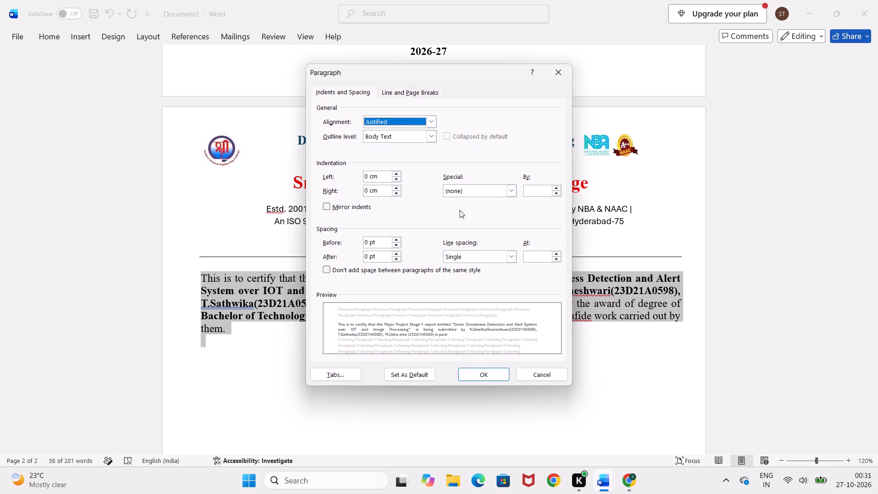
{"action": "left_click", "coordinate": [465, 256]}
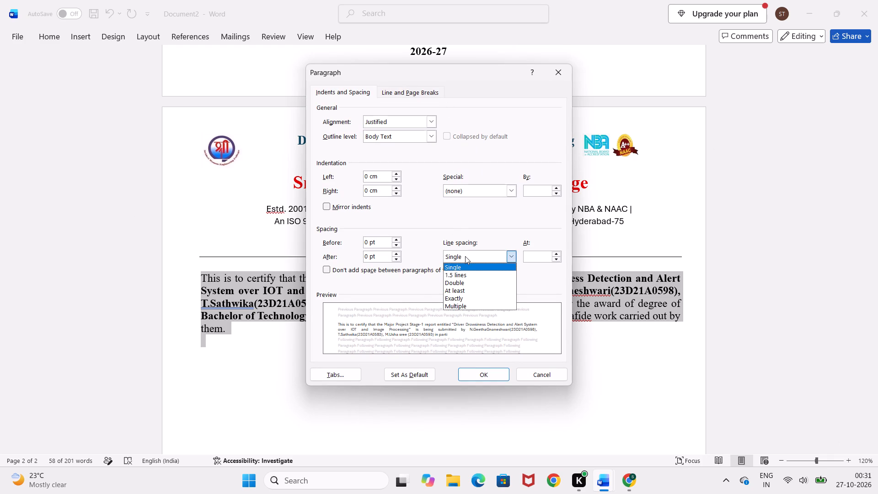
{"action": "left_click", "coordinate": [466, 268]}
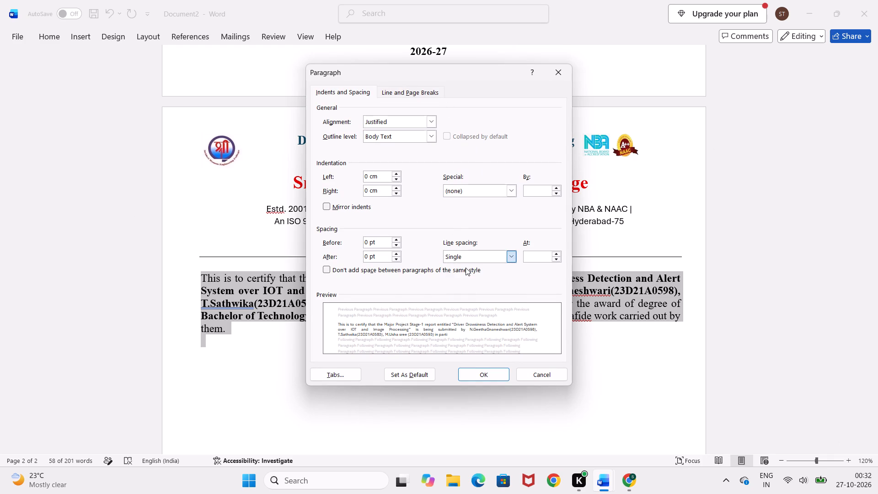
{"action": "left_click", "coordinate": [511, 255]}
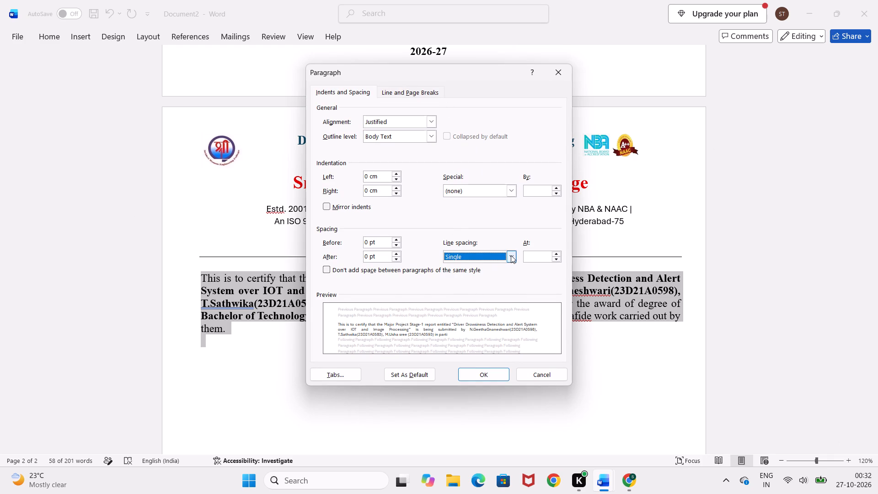
{"action": "left_click", "coordinate": [498, 274]}
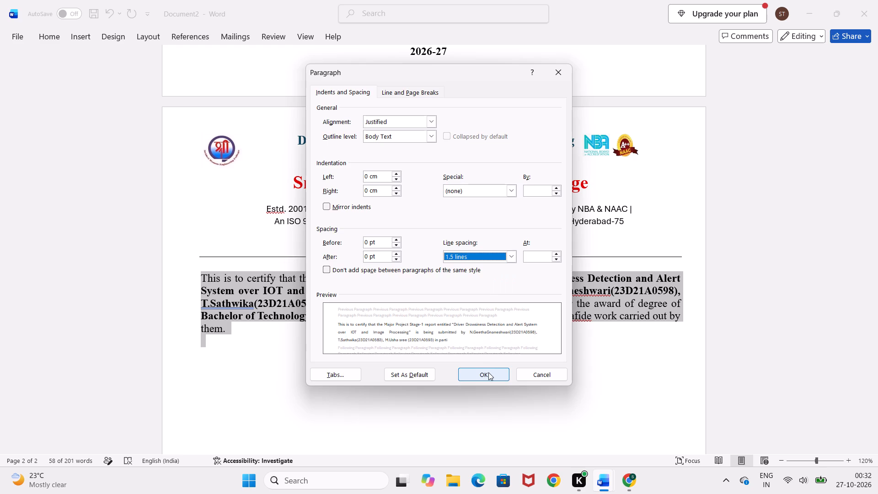
{"action": "left_click", "coordinate": [488, 372]}
{"action": "left_click", "coordinate": [488, 372]}
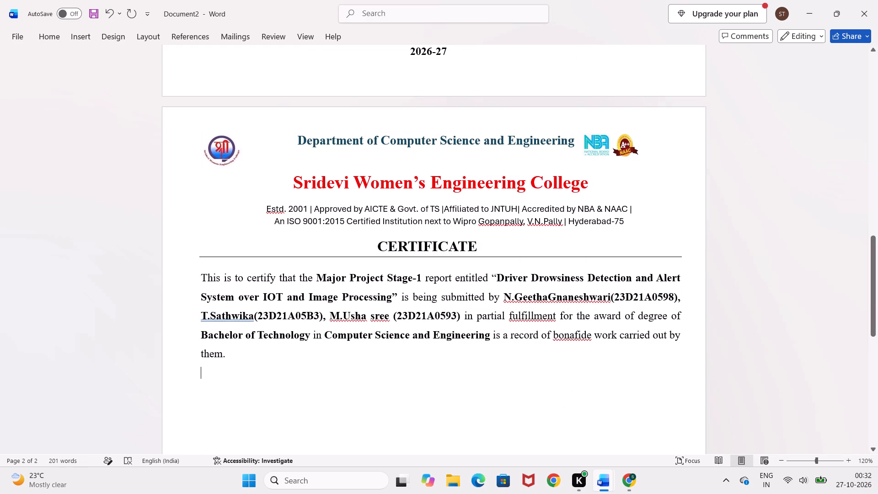
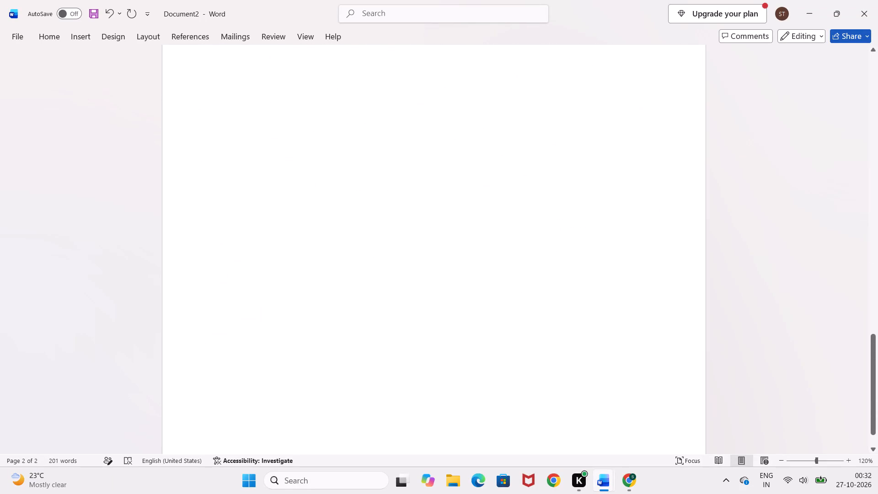
Copy the Internal Guide, Coordinator and Head of The Department row from b19 final document and paste it in Document2, two new lines below the certification paragraph.
{"action": "scroll", "coordinate": [526, 367], "scroll_direction": "up", "scroll_amount": 8}
{"action": "scroll", "coordinate": [526, 367], "scroll_direction": "down", "scroll_amount": 1}
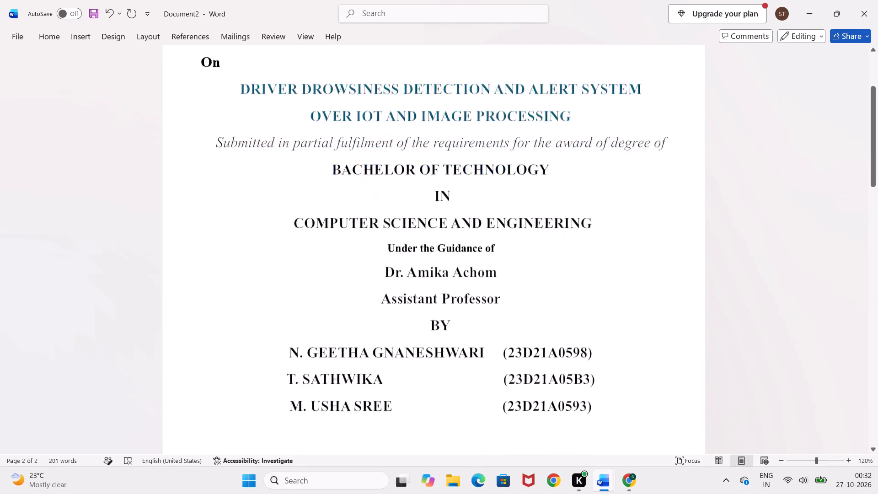
{"action": "scroll", "coordinate": [526, 367], "scroll_direction": "down", "scroll_amount": 5}
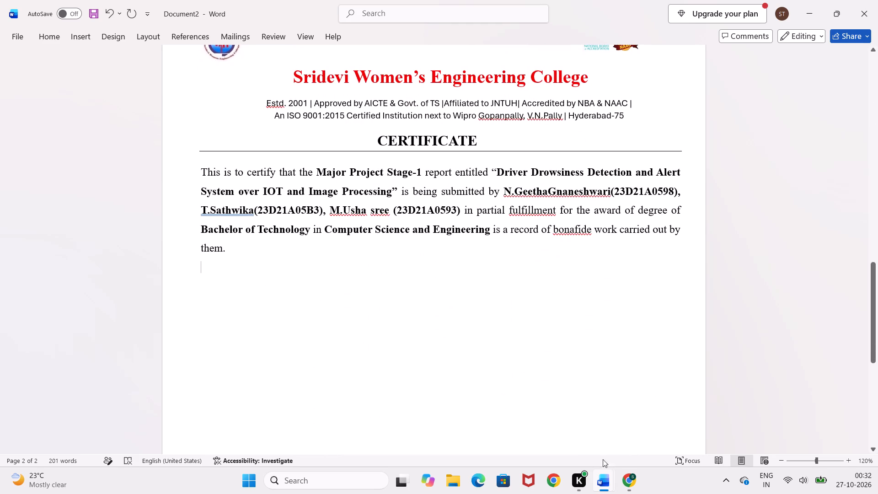
{"action": "left_click", "coordinate": [677, 439]}
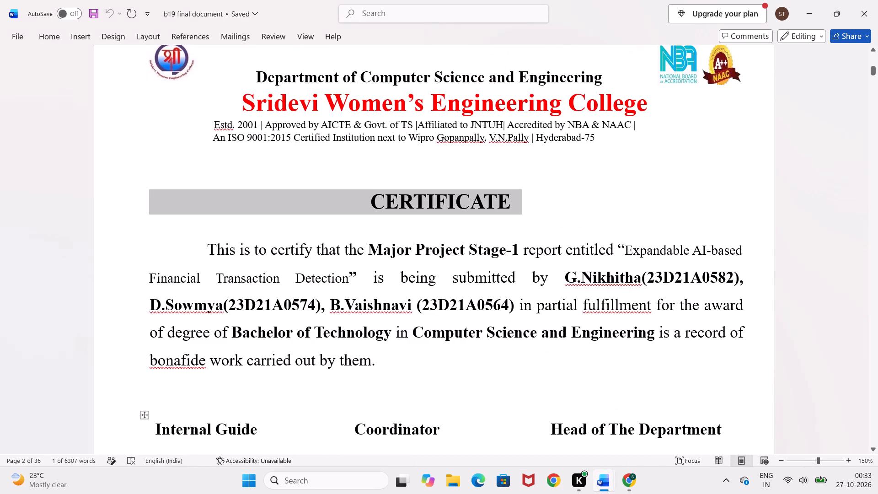
{"action": "scroll", "coordinate": [648, 386], "scroll_direction": "down", "scroll_amount": 1}
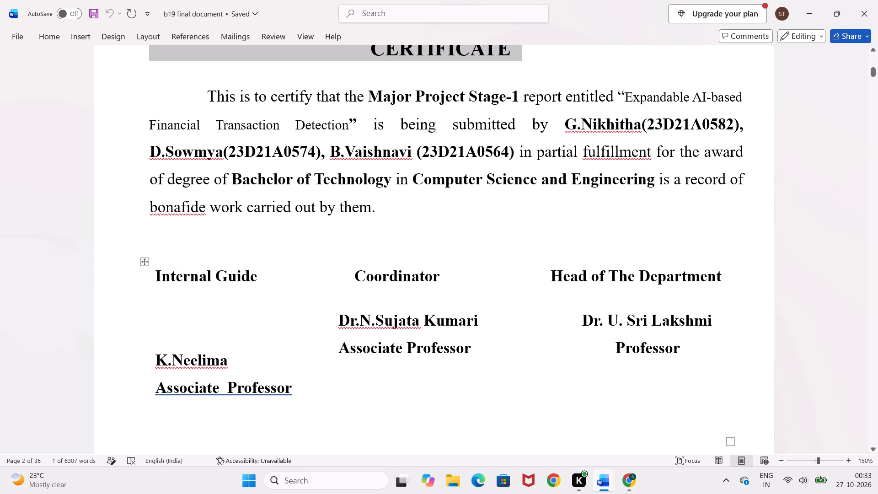
{"action": "left_click_drag", "start_coordinate": [155, 276], "coordinate": [479, 279]}
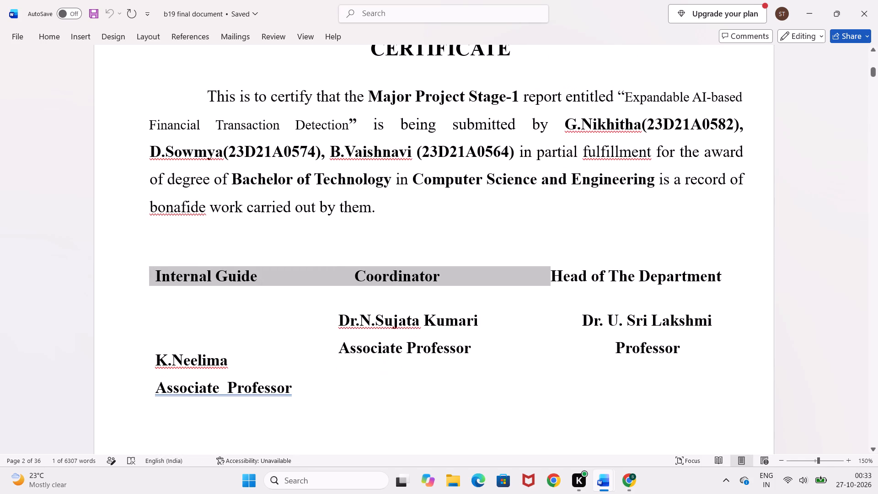
{"action": "left_click_drag", "start_coordinate": [479, 279], "coordinate": [734, 281]}
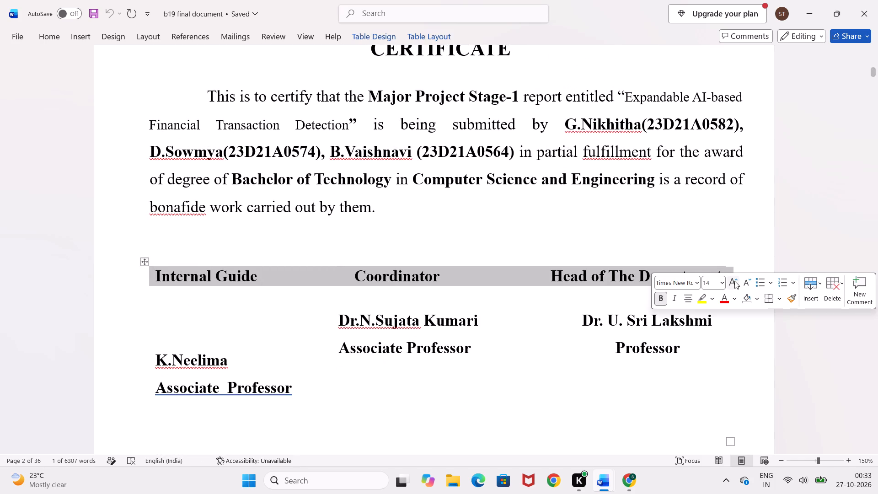
{"action": "key", "text": "ctrl+c"}
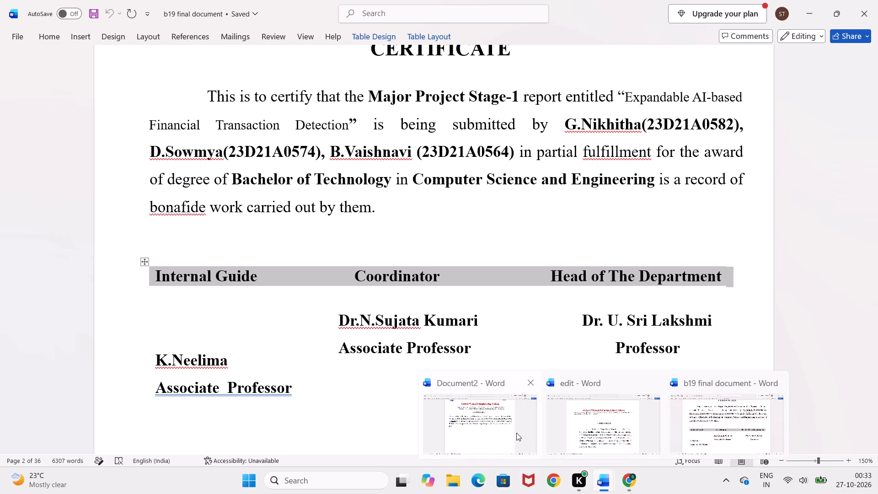
{"action": "left_click", "coordinate": [511, 430]}
{"action": "left_click", "coordinate": [284, 328]}
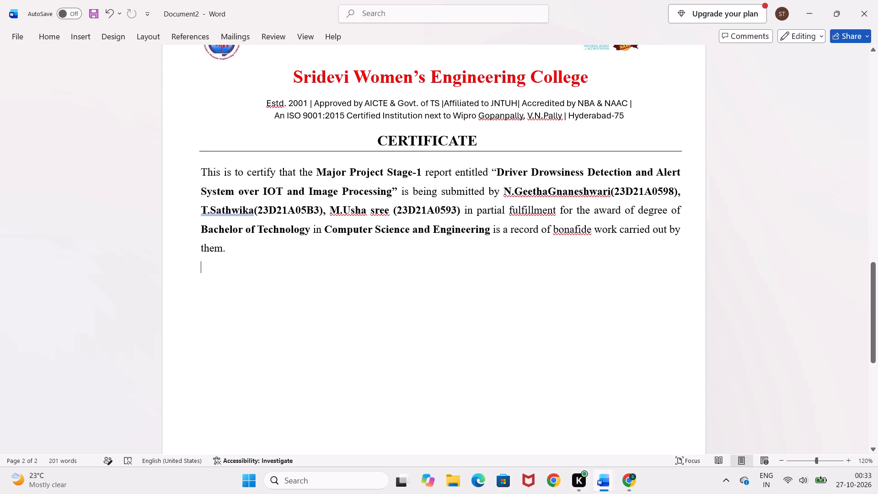
{"action": "key", "text": "Return"}
{"action": "key", "text": "Return"}
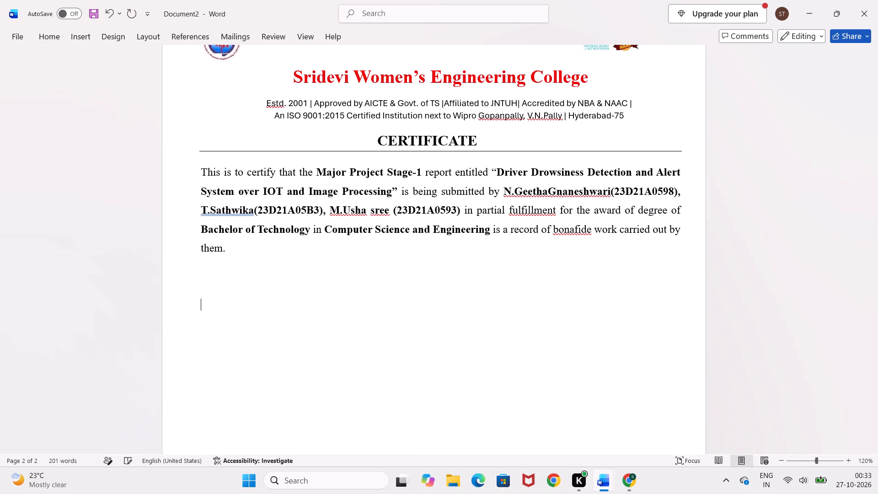
{"action": "key", "text": "ctrl+v"}
{"action": "left_click", "coordinate": [272, 306]}
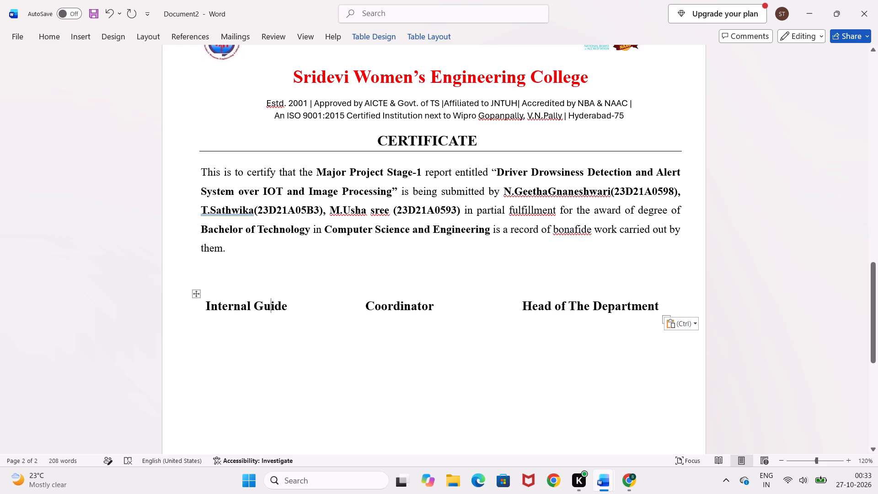
{"action": "left_click", "coordinate": [302, 310]}
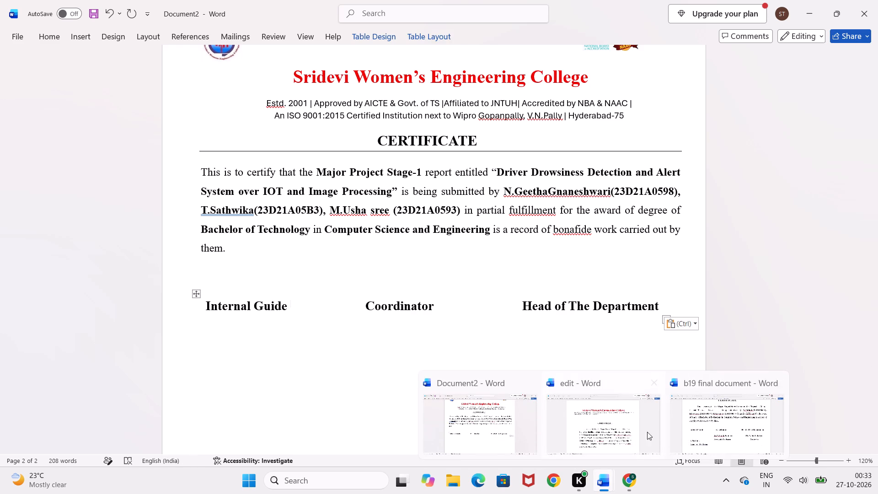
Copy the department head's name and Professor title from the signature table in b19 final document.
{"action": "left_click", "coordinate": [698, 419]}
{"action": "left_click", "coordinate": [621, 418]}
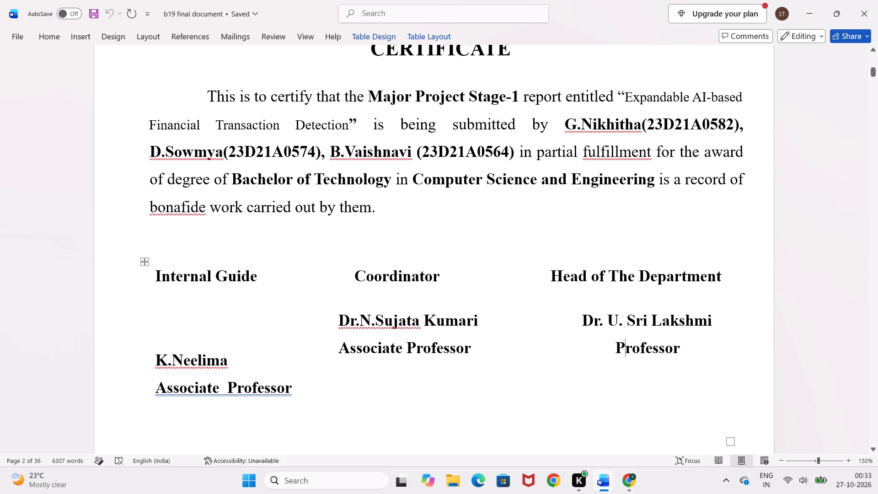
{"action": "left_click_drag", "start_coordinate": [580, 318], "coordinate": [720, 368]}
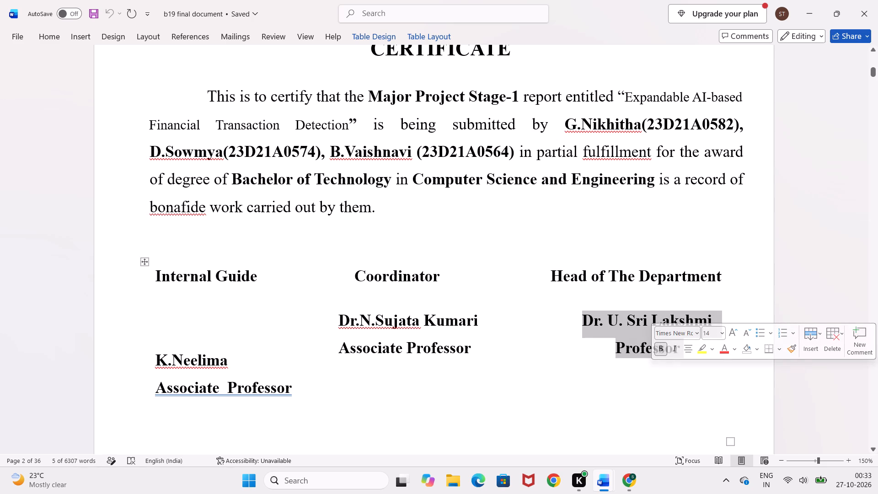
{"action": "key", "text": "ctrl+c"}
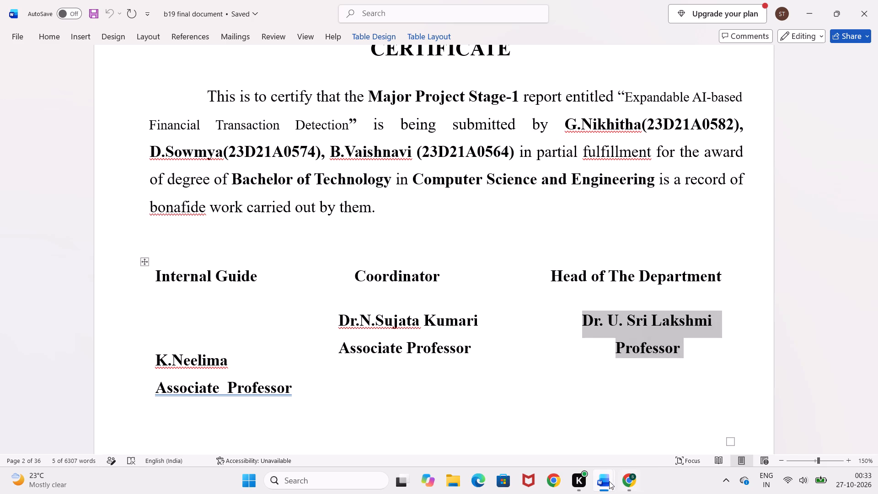
Add two empty lines below the signature headings row in Document2.
{"action": "left_click", "coordinate": [519, 419]}
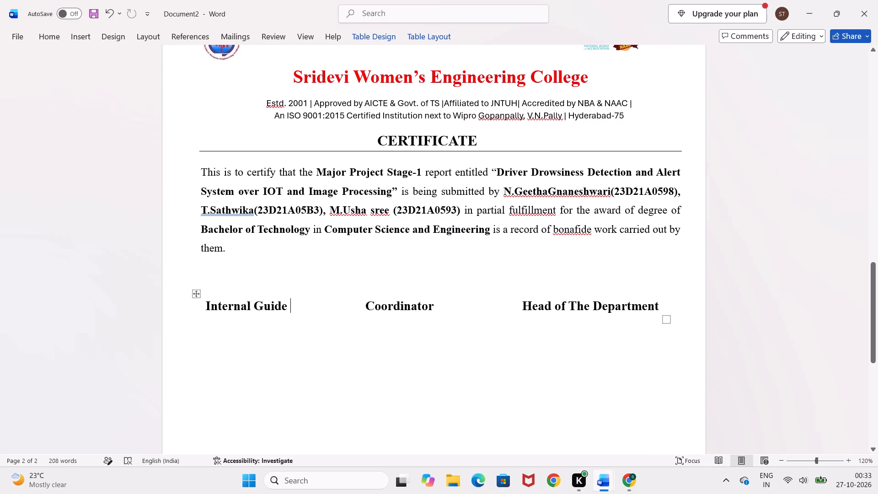
{"action": "left_click", "coordinate": [578, 351]}
{"action": "left_click", "coordinate": [578, 351]}
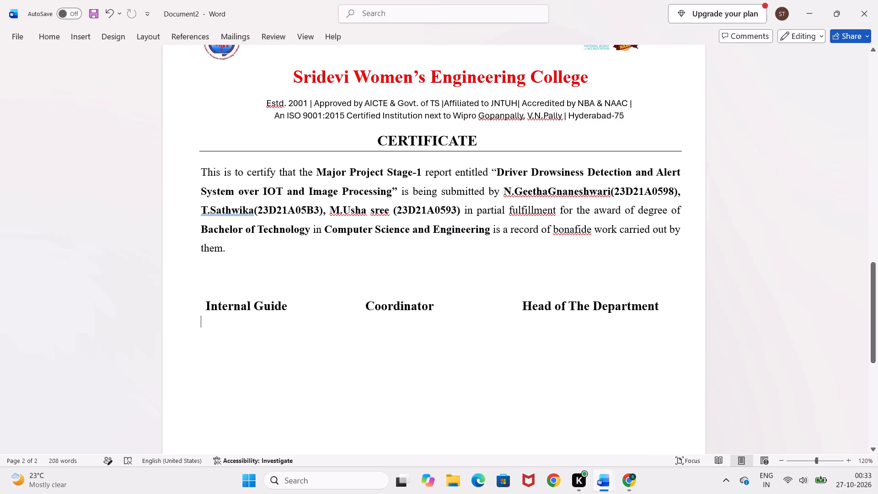
{"action": "key", "text": "Return"}
{"action": "key", "text": "Return"}
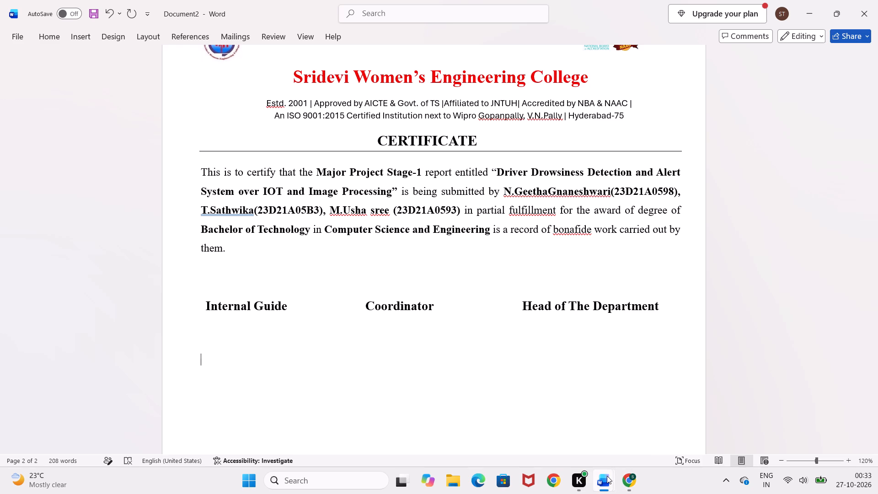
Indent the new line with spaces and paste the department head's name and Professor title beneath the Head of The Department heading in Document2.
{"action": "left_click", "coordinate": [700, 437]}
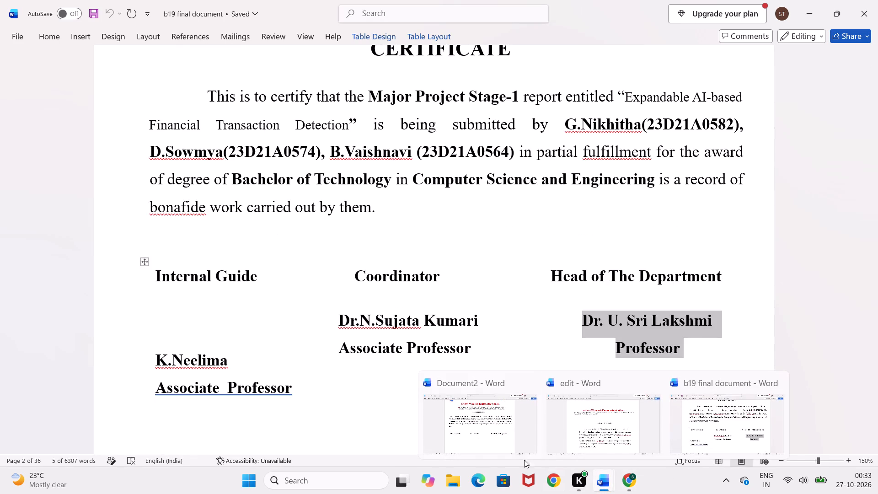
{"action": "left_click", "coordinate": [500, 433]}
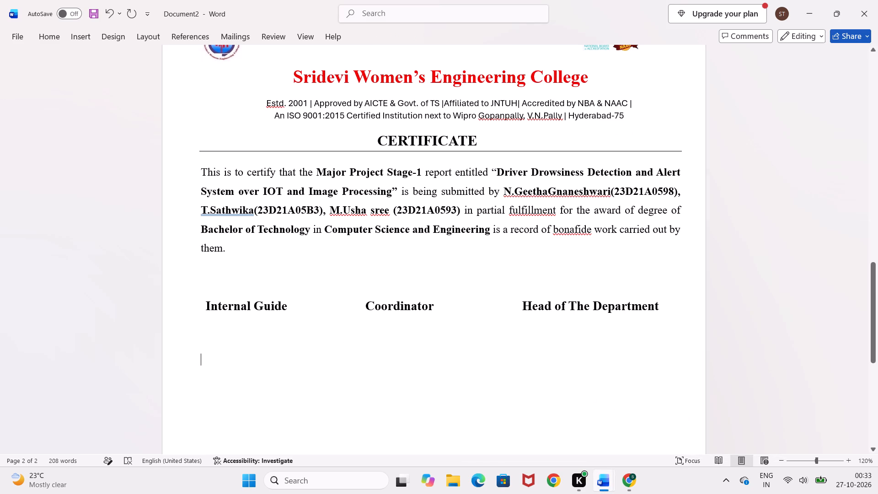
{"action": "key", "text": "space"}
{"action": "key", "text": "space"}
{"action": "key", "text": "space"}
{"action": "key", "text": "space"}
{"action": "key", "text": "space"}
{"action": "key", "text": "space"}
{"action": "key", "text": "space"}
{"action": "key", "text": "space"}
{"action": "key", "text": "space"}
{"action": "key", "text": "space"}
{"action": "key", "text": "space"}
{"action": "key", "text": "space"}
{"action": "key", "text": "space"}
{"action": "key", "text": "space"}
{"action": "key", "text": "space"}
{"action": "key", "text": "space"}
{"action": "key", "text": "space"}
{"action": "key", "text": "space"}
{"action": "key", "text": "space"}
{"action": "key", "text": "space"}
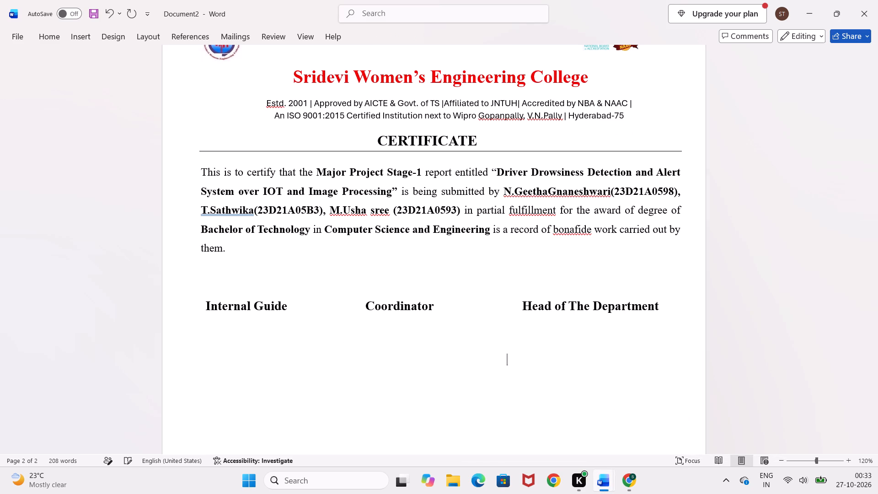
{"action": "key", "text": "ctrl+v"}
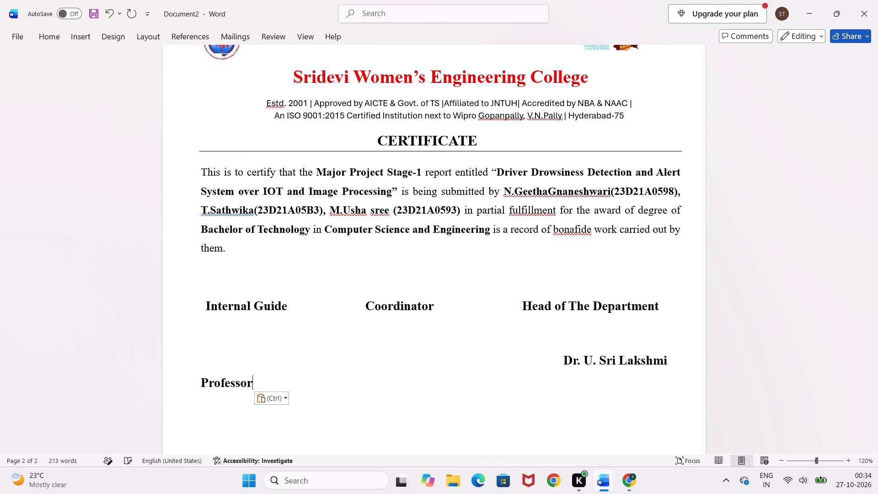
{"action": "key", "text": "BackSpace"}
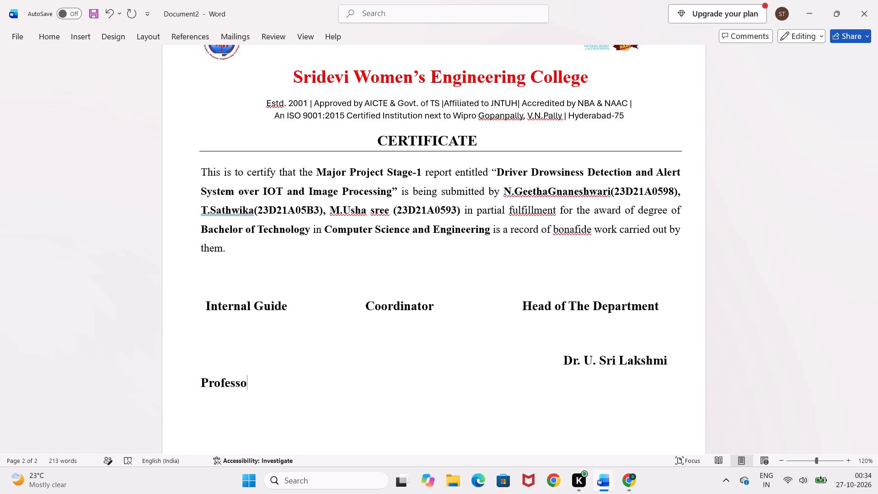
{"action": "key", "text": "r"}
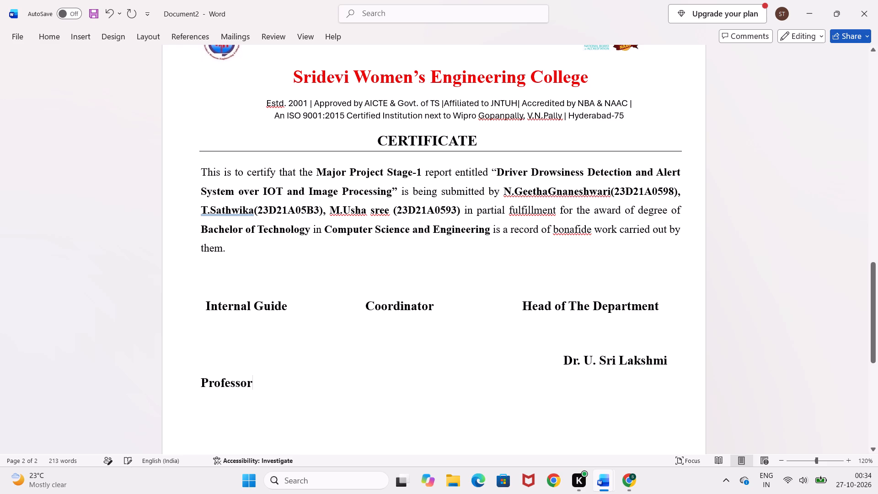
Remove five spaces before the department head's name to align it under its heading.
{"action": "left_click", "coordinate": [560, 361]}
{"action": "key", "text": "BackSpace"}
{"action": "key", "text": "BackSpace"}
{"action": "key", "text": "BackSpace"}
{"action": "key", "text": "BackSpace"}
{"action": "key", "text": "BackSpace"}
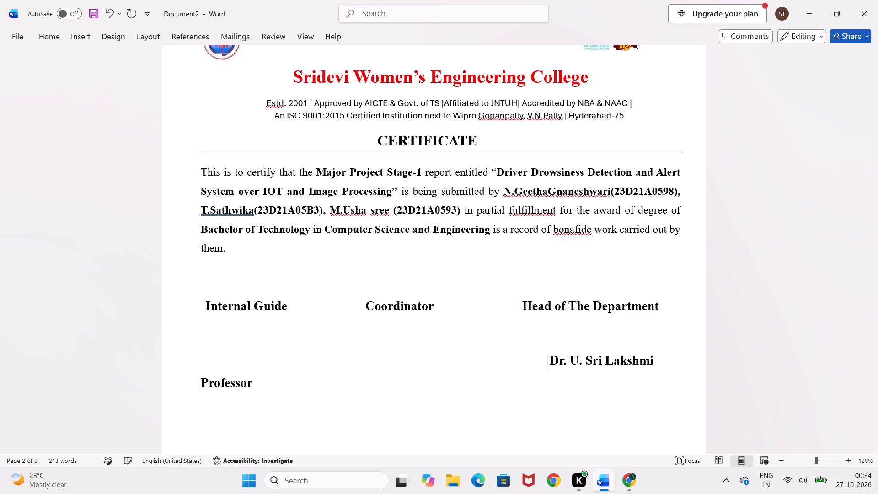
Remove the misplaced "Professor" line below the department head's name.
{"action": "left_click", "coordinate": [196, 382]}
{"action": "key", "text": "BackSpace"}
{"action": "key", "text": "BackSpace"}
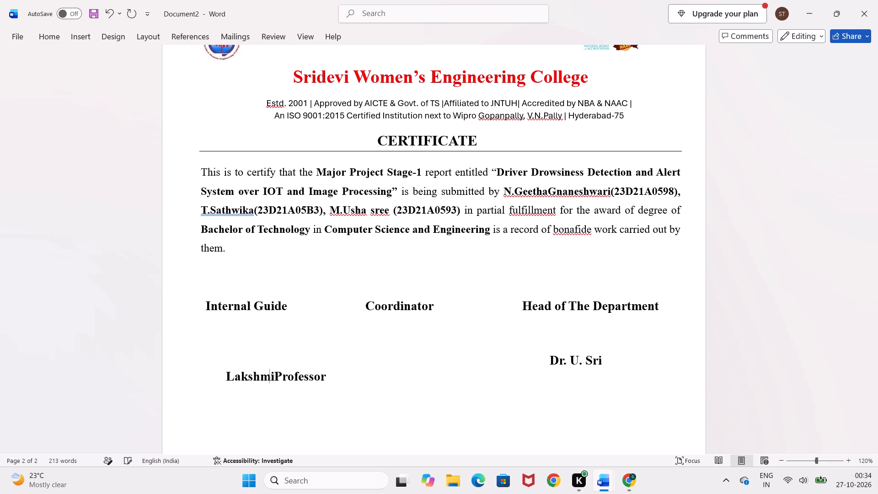
Delete the department head's name and Professor title from the line beneath the signature headings in Document2.
{"action": "key", "text": "BackSpace"}
{"action": "key", "text": "BackSpace"}
{"action": "key", "text": "BackSpace"}
{"action": "key", "text": "BackSpace"}
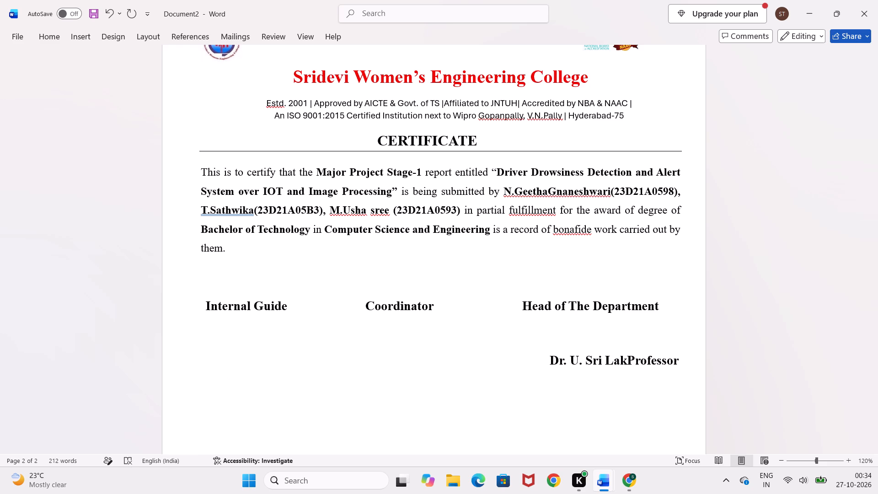
{"action": "left_click", "coordinate": [679, 361]}
{"action": "key", "text": "BackSpace"}
{"action": "key", "text": "BackSpace"}
{"action": "key", "text": "BackSpace"}
{"action": "key", "text": "BackSpace"}
{"action": "key", "text": "BackSpace"}
{"action": "key", "text": "BackSpace"}
{"action": "key", "text": "BackSpace"}
{"action": "key", "text": "BackSpace"}
{"action": "key", "text": "BackSpace"}
{"action": "key", "text": "BackSpace"}
{"action": "key", "text": "BackSpace"}
{"action": "key", "text": "BackSpace"}
{"action": "key", "text": "BackSpace"}
{"action": "key", "text": "BackSpace"}
{"action": "key", "text": "BackSpace"}
{"action": "key", "text": "BackSpace"}
{"action": "key", "text": "BackSpace"}
{"action": "key", "text": "BackSpace"}
{"action": "key", "text": "BackSpace"}
{"action": "key", "text": "BackSpace"}
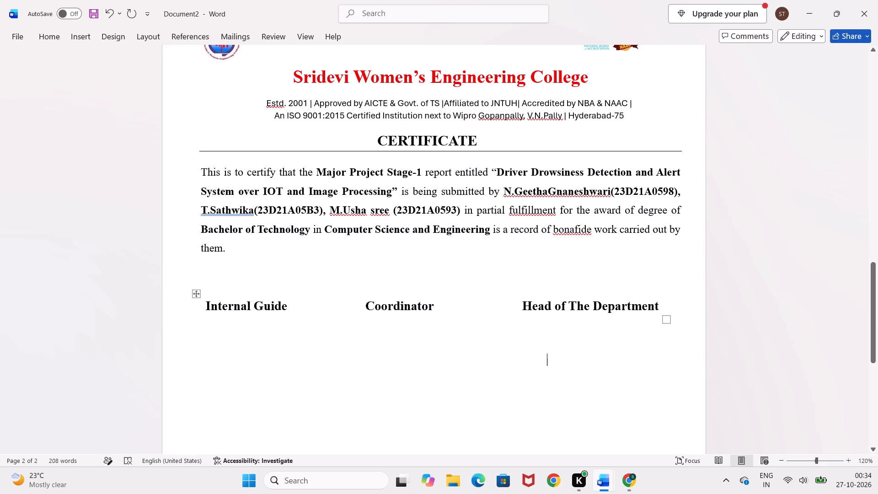
Enter the internal guide's name with the prefix Dr. and a capitalised surname on a new line beneath the Internal Guide heading.
{"action": "left_click", "coordinate": [210, 347]}
{"action": "key", "text": "Return"}
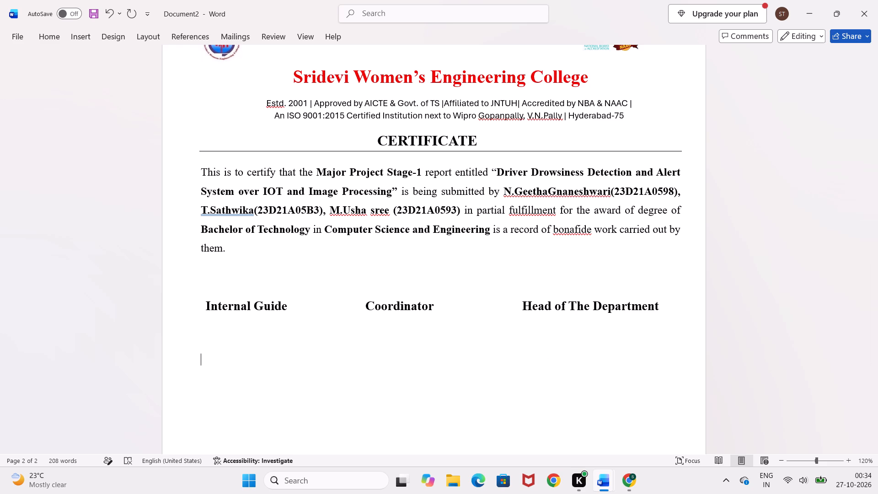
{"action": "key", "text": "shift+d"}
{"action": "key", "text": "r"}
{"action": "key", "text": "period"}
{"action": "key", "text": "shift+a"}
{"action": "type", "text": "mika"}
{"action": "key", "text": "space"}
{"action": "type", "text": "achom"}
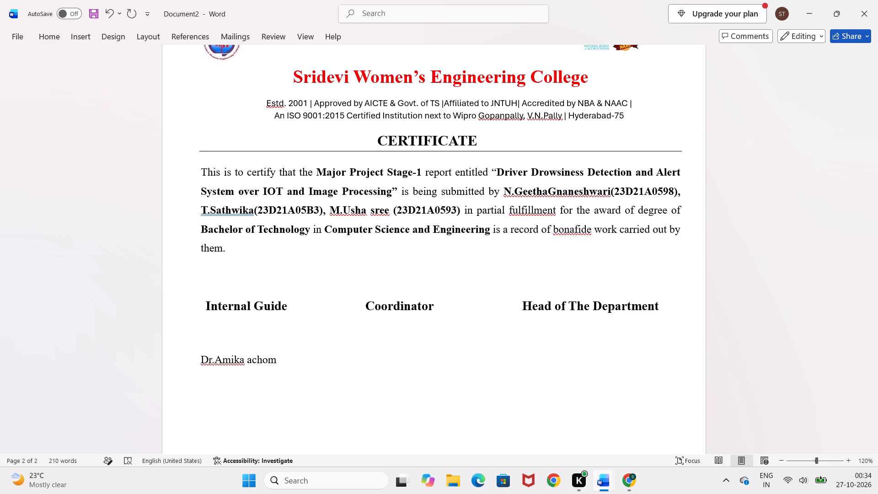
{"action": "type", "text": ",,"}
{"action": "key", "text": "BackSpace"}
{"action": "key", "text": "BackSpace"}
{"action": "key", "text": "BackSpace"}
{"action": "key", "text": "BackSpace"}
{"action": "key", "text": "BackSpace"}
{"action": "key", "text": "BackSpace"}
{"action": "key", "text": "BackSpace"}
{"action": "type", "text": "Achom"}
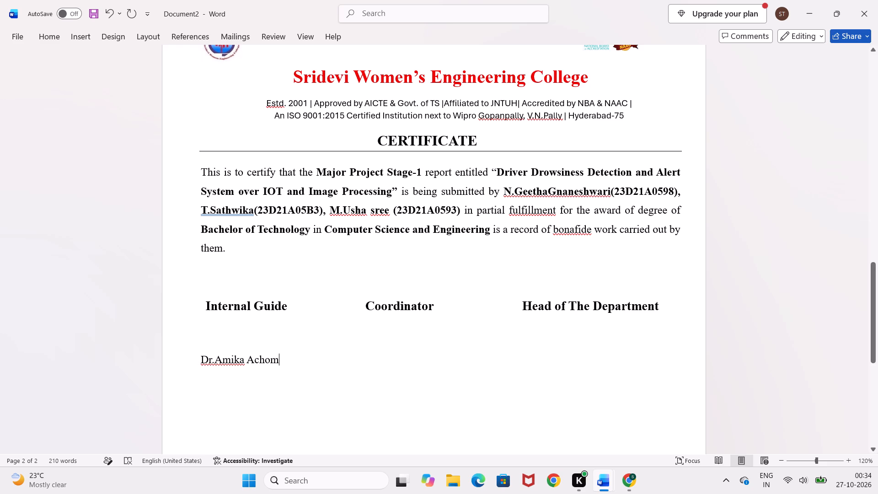
Add spaces after the internal guide's name to bring the insertion point roughly beneath the Coordinator heading.
{"action": "left_click", "coordinate": [369, 361]}
{"action": "left_click", "coordinate": [378, 354]}
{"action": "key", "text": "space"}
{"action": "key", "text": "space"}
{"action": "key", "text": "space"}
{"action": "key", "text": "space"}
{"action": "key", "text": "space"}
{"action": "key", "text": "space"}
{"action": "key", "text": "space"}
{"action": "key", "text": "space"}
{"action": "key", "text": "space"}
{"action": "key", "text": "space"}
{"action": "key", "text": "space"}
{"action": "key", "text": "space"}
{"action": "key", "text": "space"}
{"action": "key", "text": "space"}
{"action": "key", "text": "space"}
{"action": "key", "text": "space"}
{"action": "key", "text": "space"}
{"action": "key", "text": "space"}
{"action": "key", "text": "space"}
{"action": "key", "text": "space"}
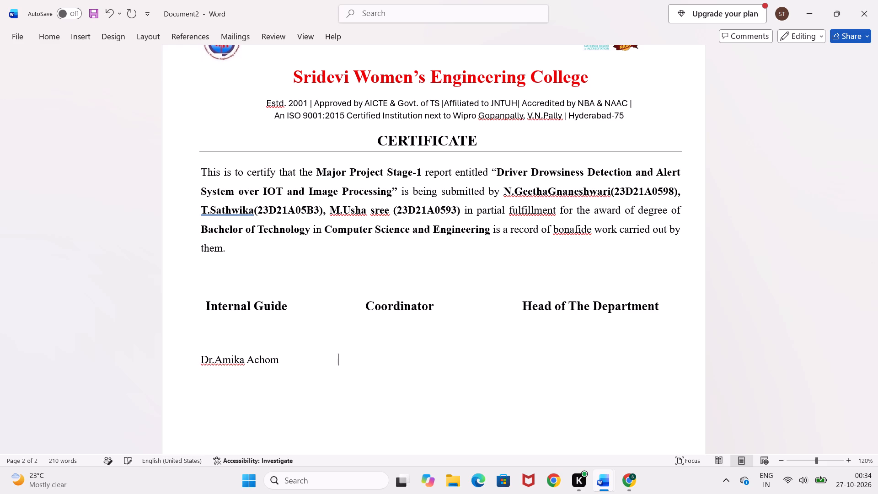
{"action": "key", "text": "BackSpace"}
{"action": "key", "text": "BackSpace"}
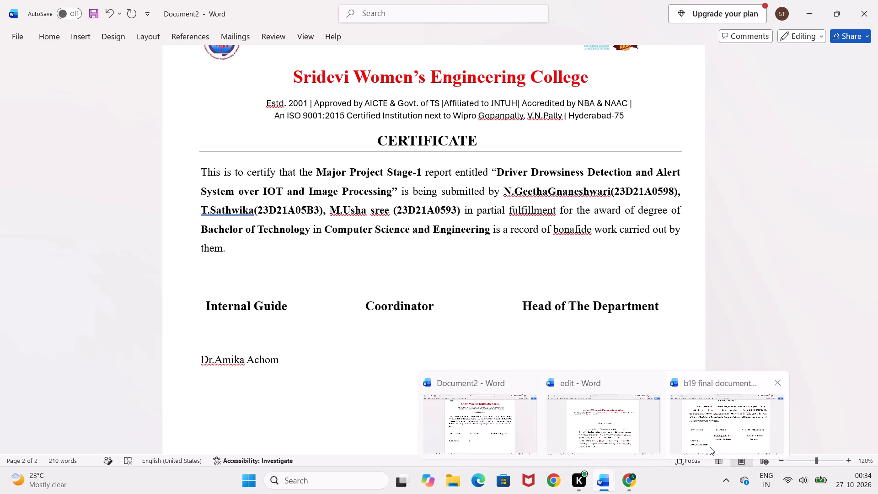
Switch to b19 final document and try to select the coordinator's name and Associate Professor title on its certificate page.
{"action": "left_click", "coordinate": [710, 447]}
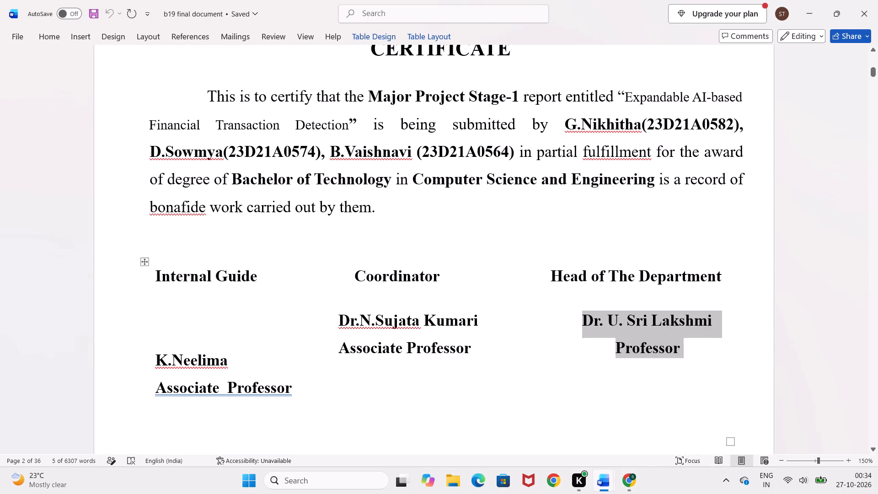
{"action": "left_click_drag", "start_coordinate": [335, 320], "coordinate": [425, 357]}
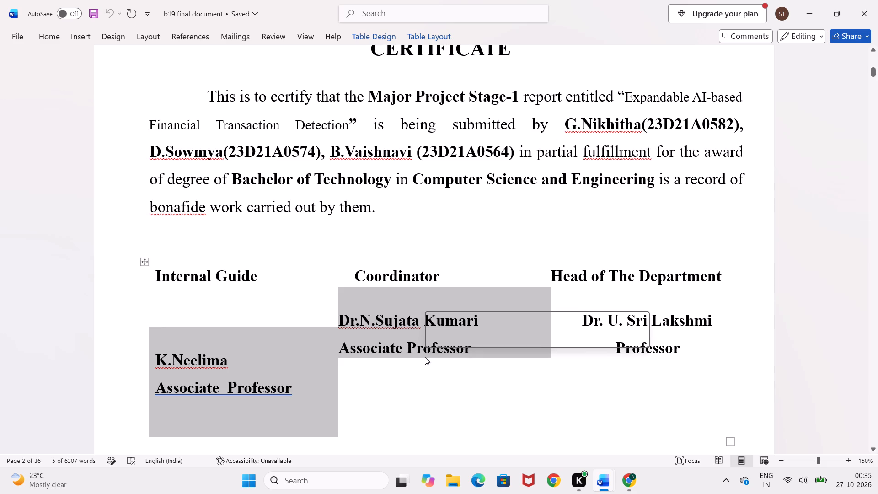
{"action": "left_click", "coordinate": [424, 385]}
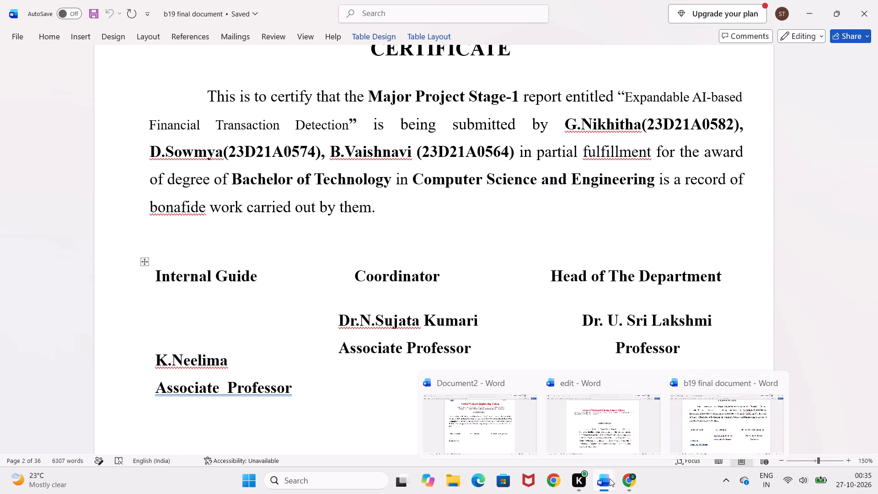
Copy the coordinator's name from b19 final document and paste it in Document2 beneath the Coordinator heading, on the internal guide's name line.
{"action": "left_click", "coordinate": [487, 356]}
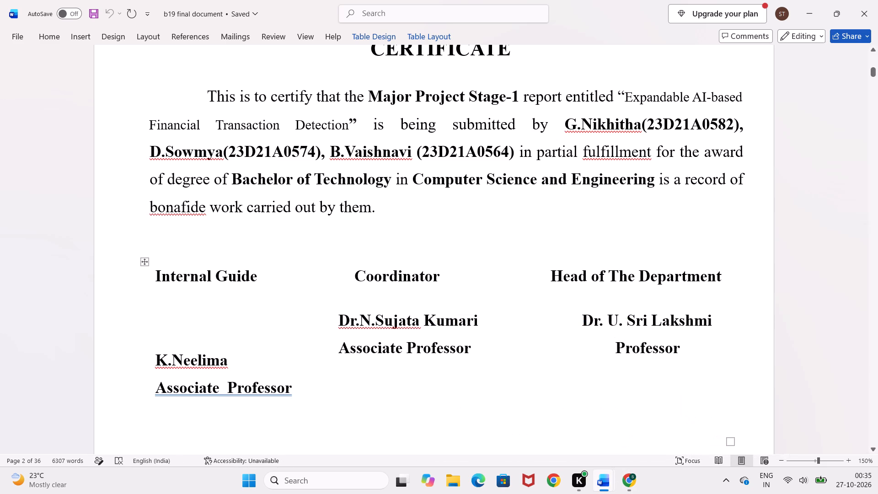
{"action": "left_click_drag", "start_coordinate": [483, 324], "coordinate": [389, 318]}
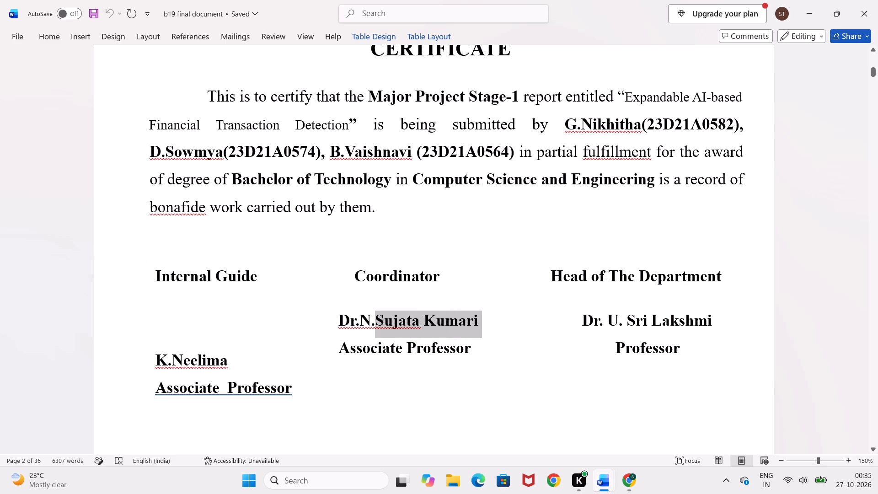
{"action": "left_click_drag", "start_coordinate": [389, 318], "coordinate": [332, 317]}
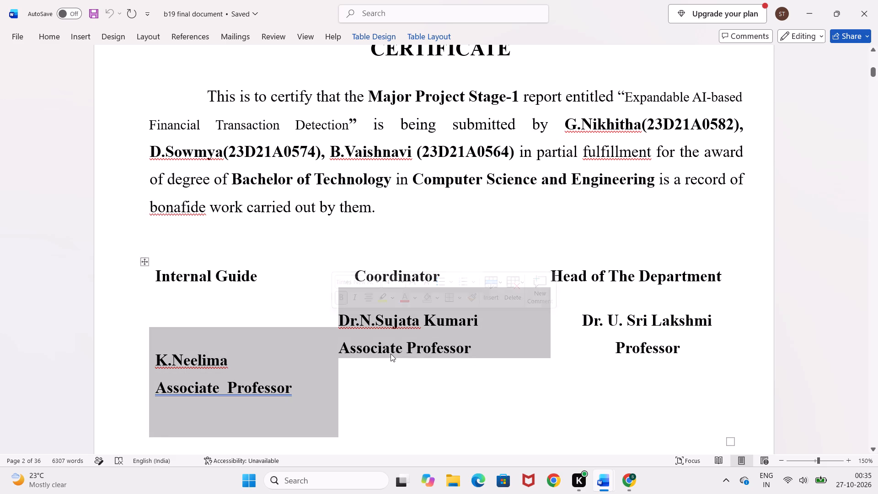
{"action": "left_click", "coordinate": [391, 354]}
{"action": "left_click_drag", "start_coordinate": [338, 318], "coordinate": [402, 321]}
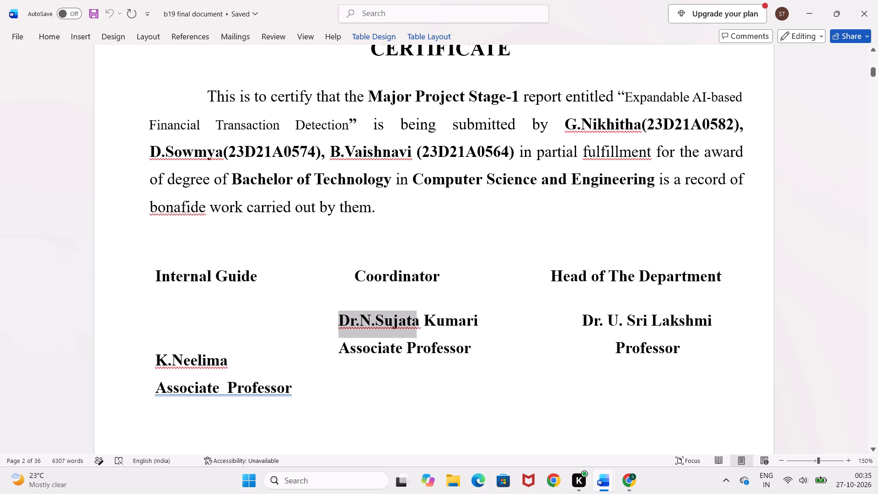
{"action": "left_click_drag", "start_coordinate": [402, 321], "coordinate": [471, 324]}
{"action": "key", "text": "ctrl+c"}
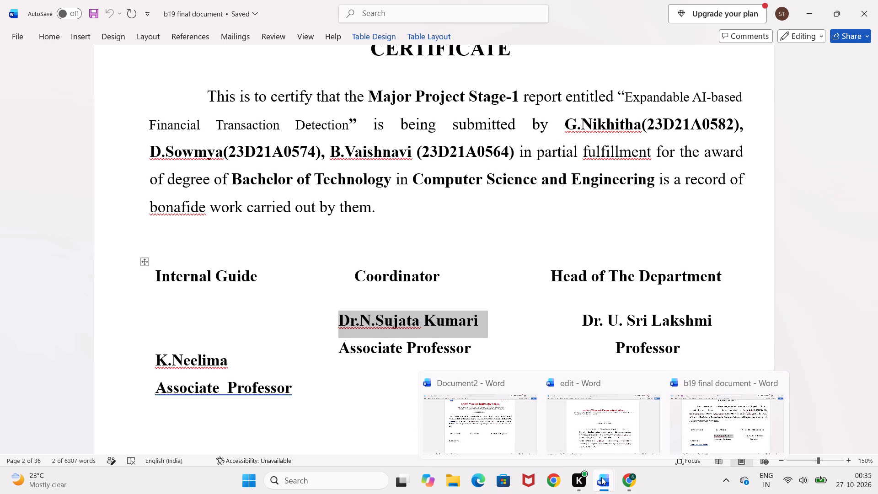
{"action": "left_click", "coordinate": [519, 443]}
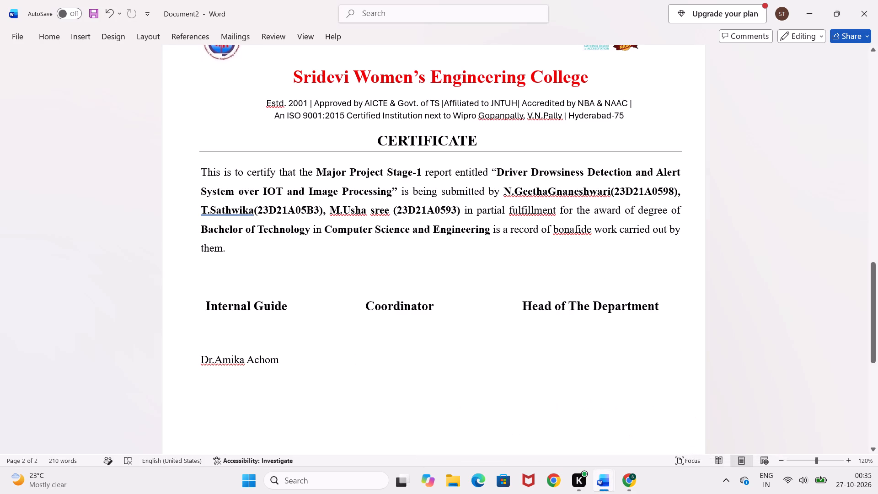
{"action": "key", "text": "ctrl+v"}
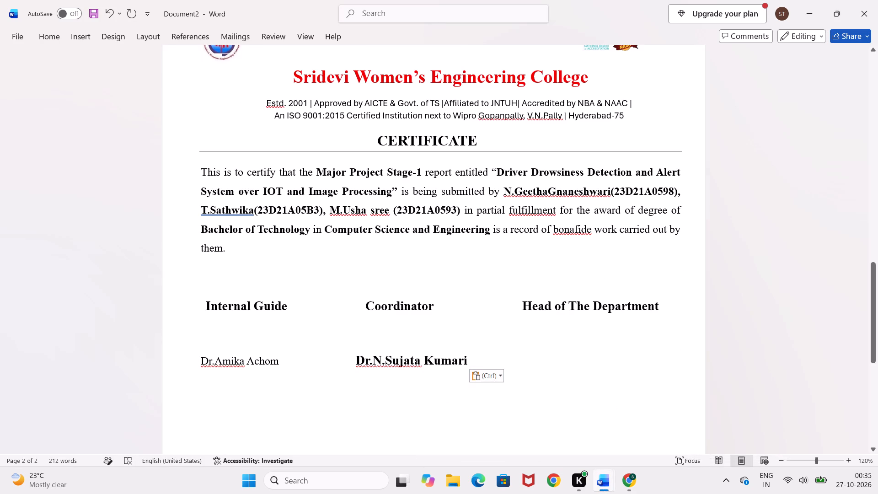
{"action": "left_click", "coordinate": [555, 359]}
Format the internal guide's name in Document2 as bold with font size 16.
{"action": "left_click_drag", "start_coordinate": [285, 365], "coordinate": [222, 369]}
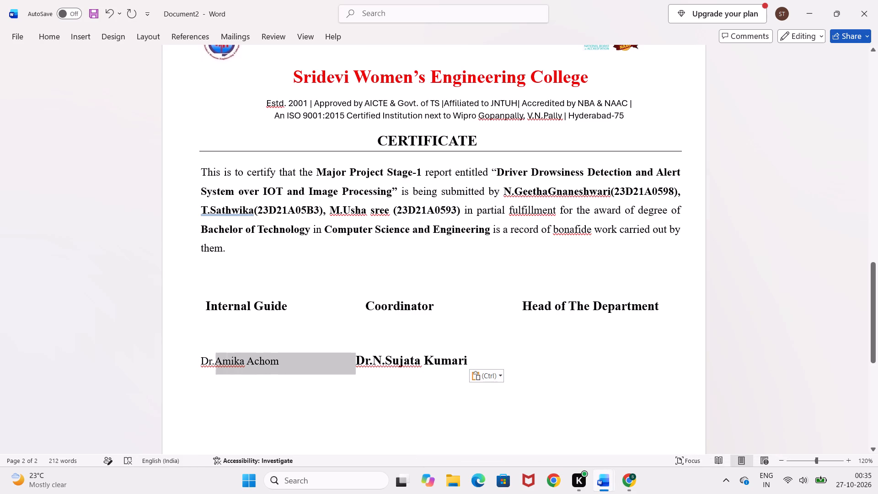
{"action": "left_click_drag", "start_coordinate": [222, 369], "coordinate": [178, 368]}
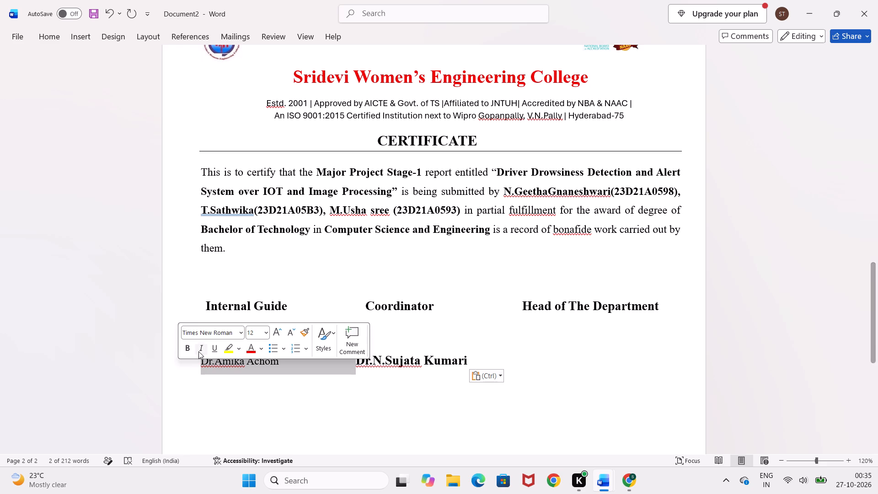
{"action": "left_click", "coordinate": [262, 331]}
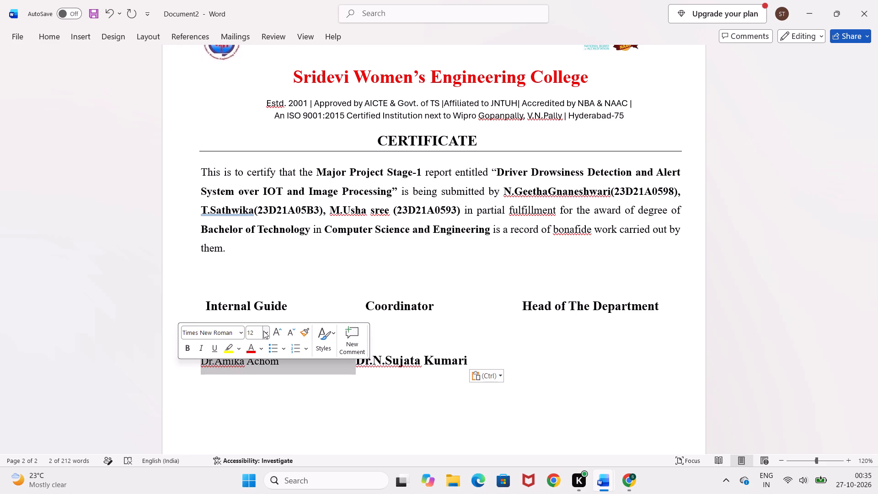
{"action": "left_click", "coordinate": [264, 331]}
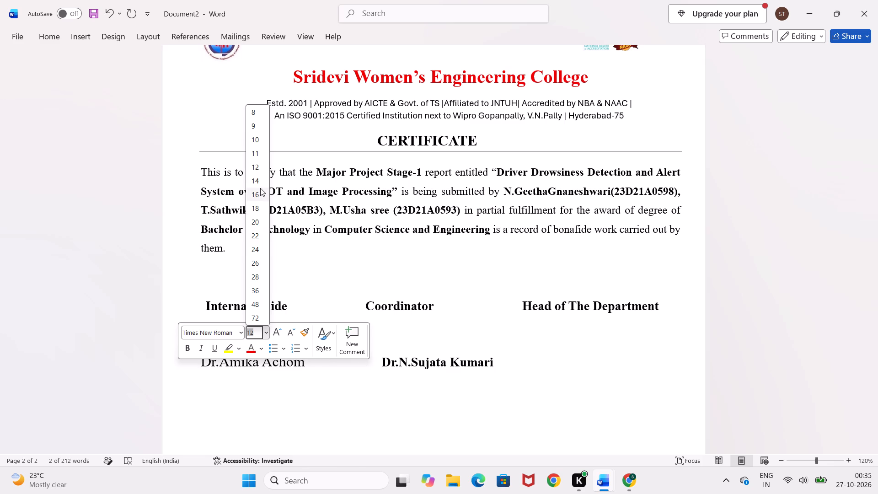
{"action": "left_click", "coordinate": [260, 190]}
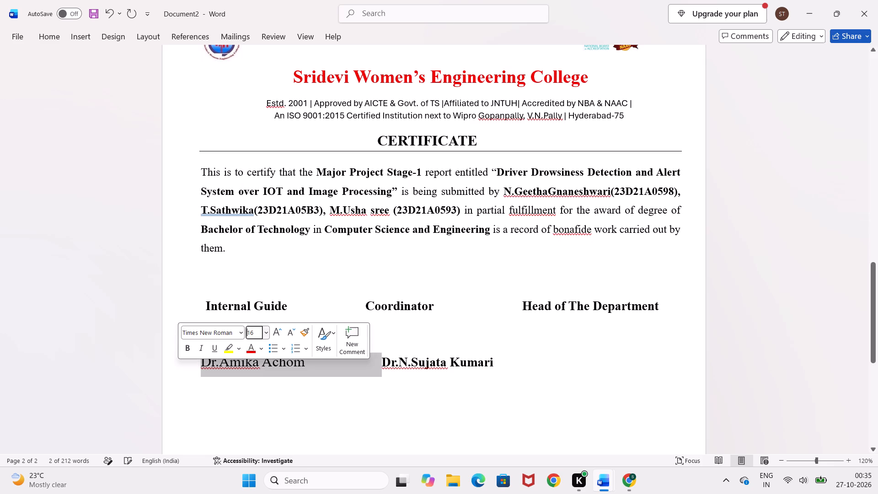
{"action": "left_click", "coordinate": [182, 346]}
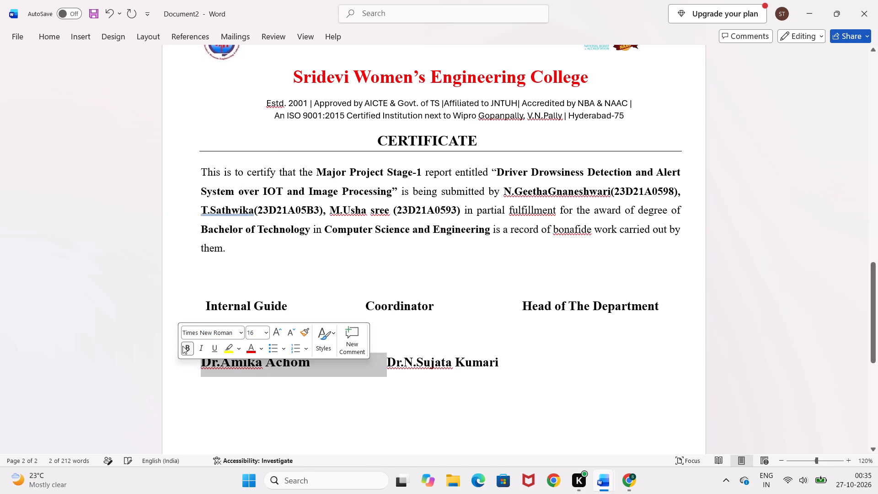
{"action": "left_click", "coordinate": [269, 402]}
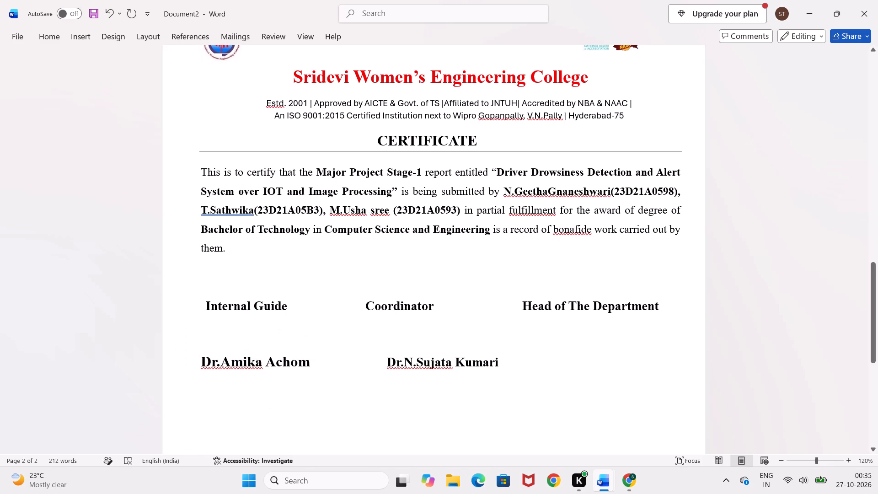
Remove thirteen spaces before the coordinator's name to bring it closer to the internal guide's name.
{"action": "left_click", "coordinate": [385, 361]}
{"action": "key", "text": "BackSpace"}
{"action": "key", "text": "BackSpace"}
{"action": "key", "text": "BackSpace"}
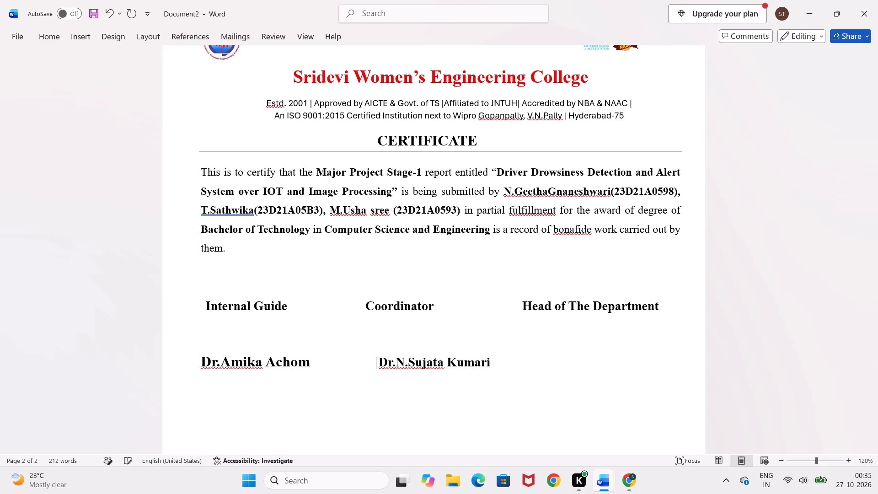
{"action": "key", "text": "BackSpace"}
{"action": "key", "text": "BackSpace"}
{"action": "key", "text": "BackSpace"}
{"action": "key", "text": "BackSpace"}
{"action": "key", "text": "BackSpace"}
{"action": "key", "text": "BackSpace"}
{"action": "key", "text": "BackSpace"}
{"action": "key", "text": "BackSpace"}
{"action": "key", "text": "BackSpace"}
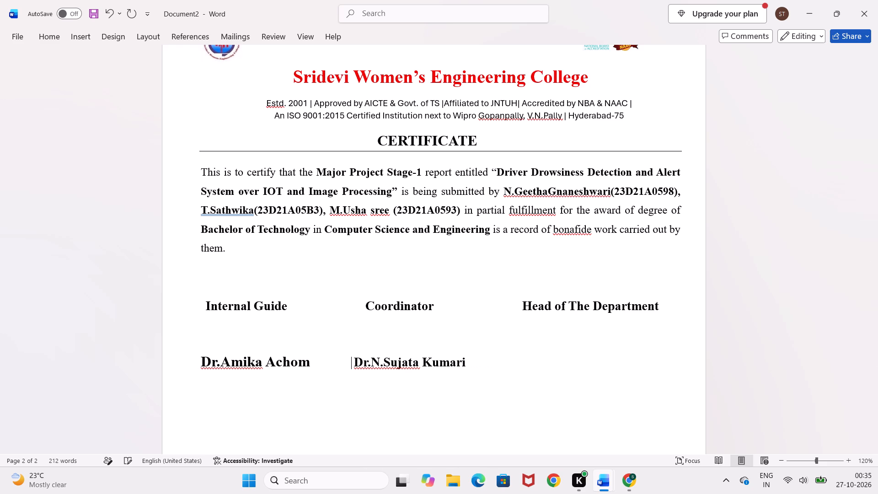
{"action": "key", "text": "BackSpace"}
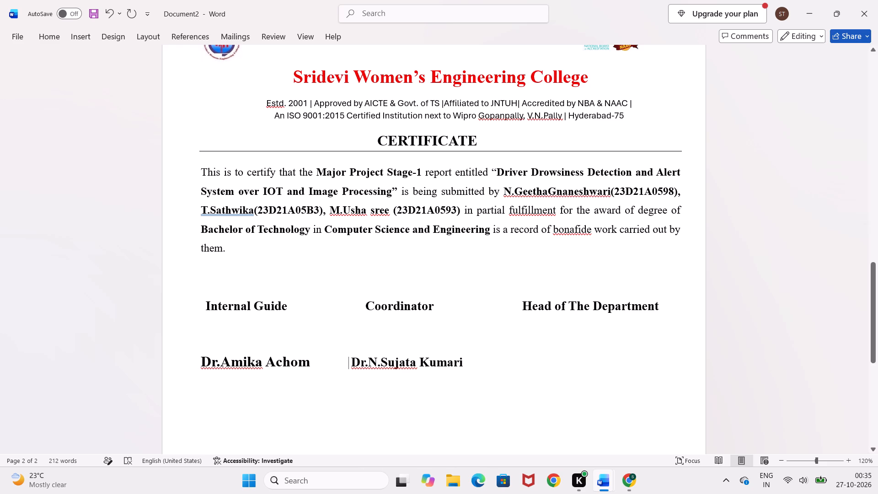
Add spacing after the coordinator's name and paste the department head's name there, copied from b19 final document.
{"action": "left_click", "coordinate": [535, 357]}
{"action": "key", "text": "space"}
{"action": "key", "text": "space"}
{"action": "key", "text": "space"}
{"action": "key", "text": "space"}
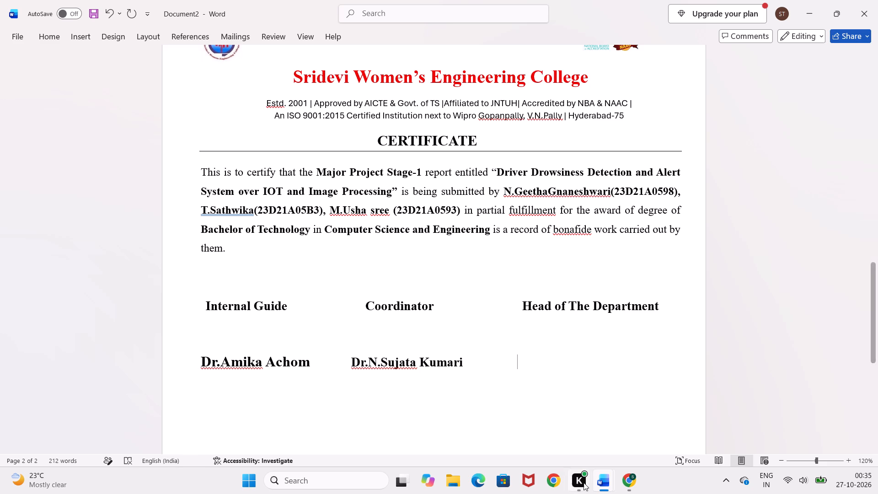
{"action": "left_click", "coordinate": [600, 478]}
{"action": "left_click", "coordinate": [731, 431]}
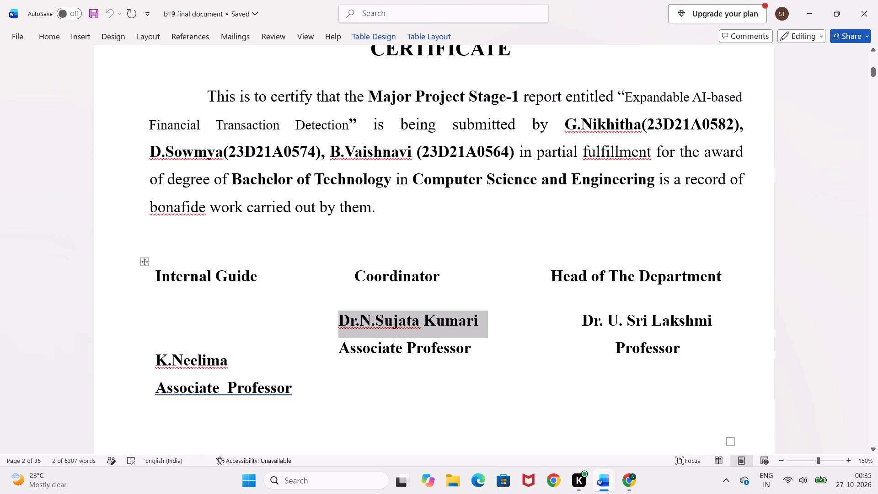
{"action": "left_click_drag", "start_coordinate": [583, 321], "coordinate": [669, 317]}
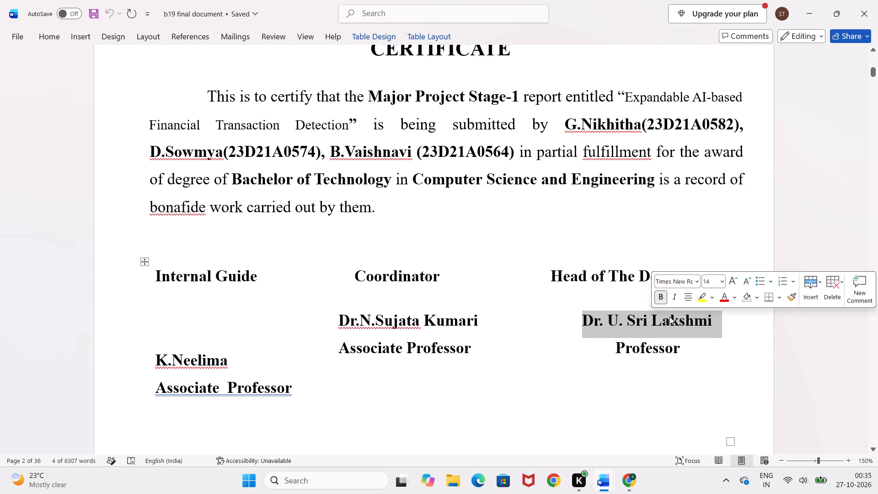
{"action": "key", "text": "ctrl+c"}
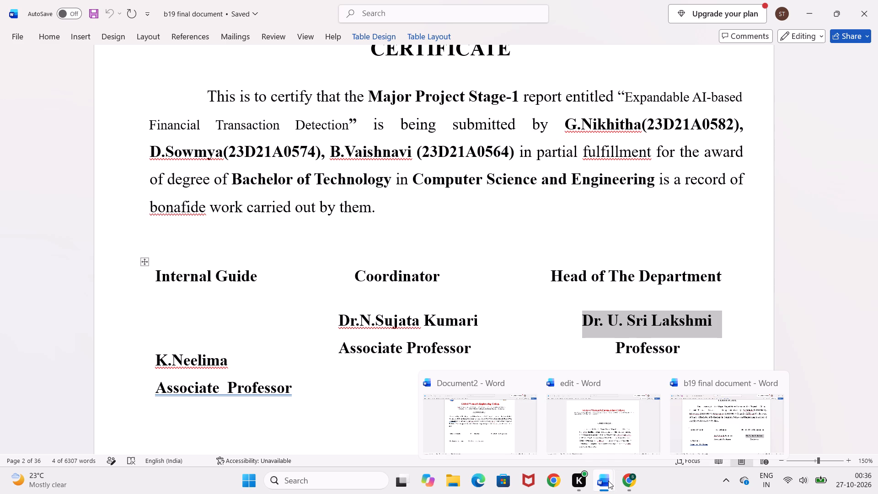
{"action": "left_click", "coordinate": [511, 438]}
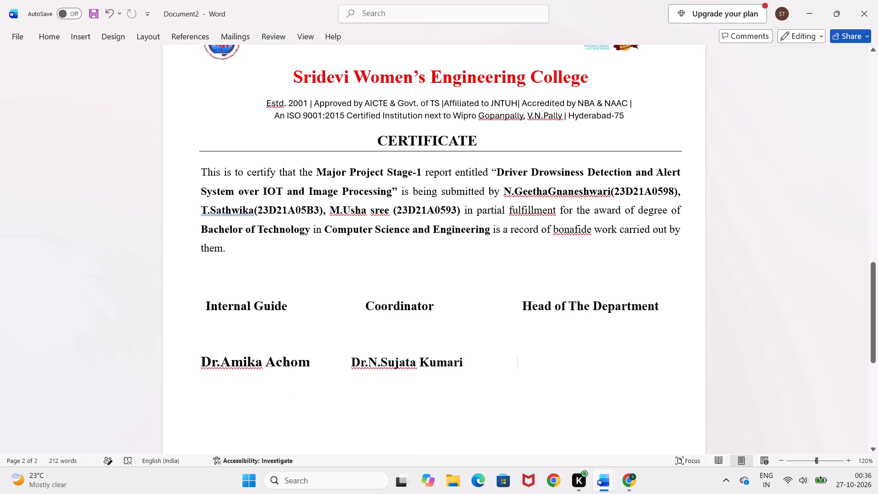
{"action": "key", "text": "ctrl+v"}
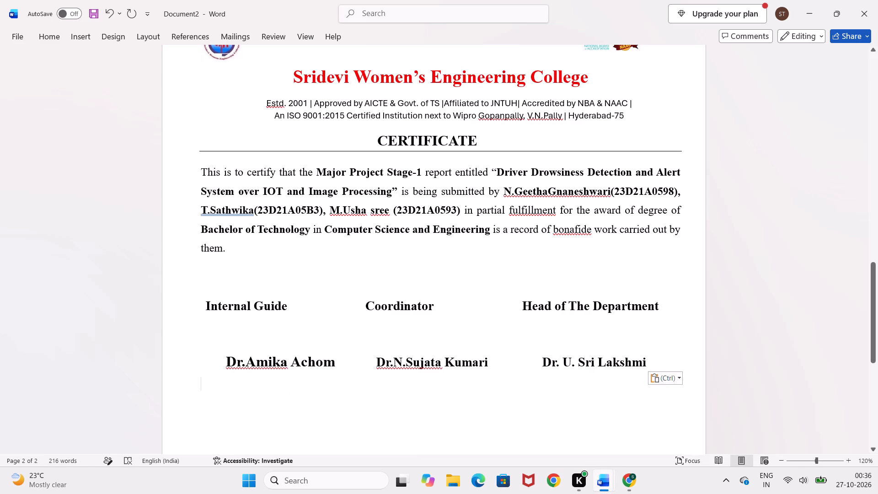
Insert eight spaces before the Internal Guide heading to align it above the guide's name.
{"action": "left_click", "coordinate": [205, 306]}
{"action": "key", "text": "space"}
{"action": "key", "text": "space"}
{"action": "key", "text": "space"}
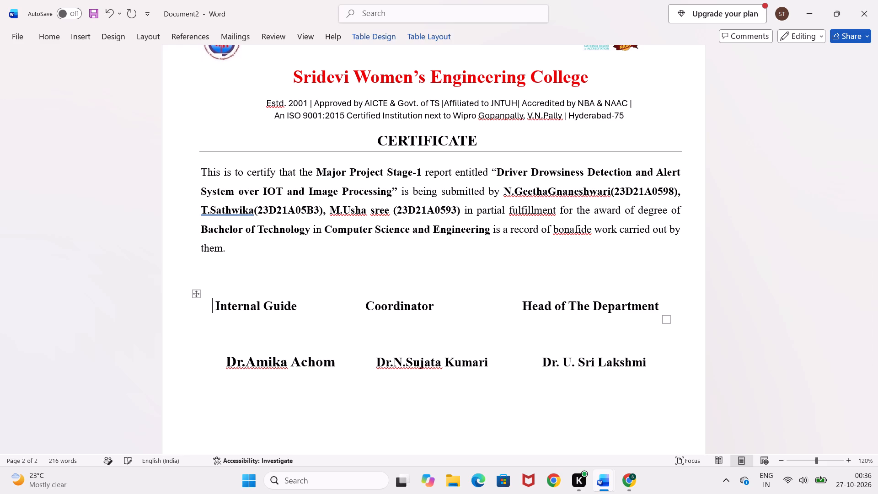
{"action": "key", "text": "space"}
{"action": "key", "text": "space"}
{"action": "key", "text": "space"}
{"action": "key", "text": "space"}
{"action": "key", "text": "space"}
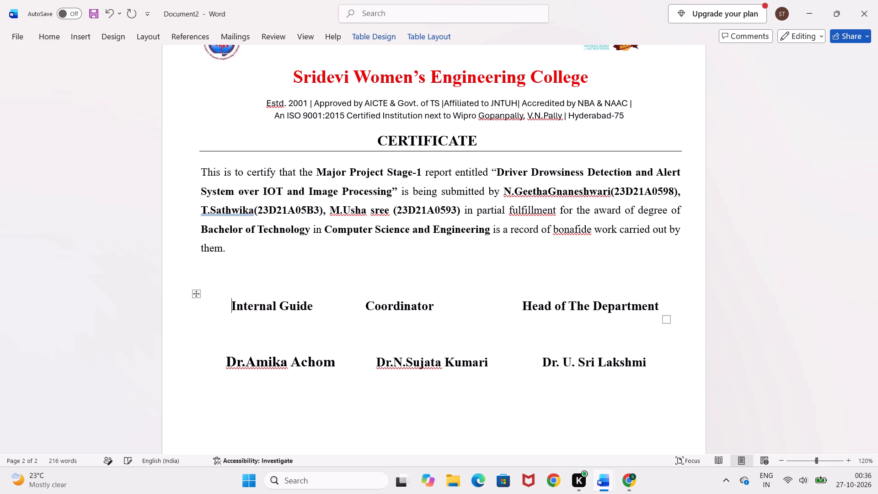
Insert eight spaces before the Coordinator heading to align it above the coordinator's name.
{"action": "left_click", "coordinate": [358, 305]}
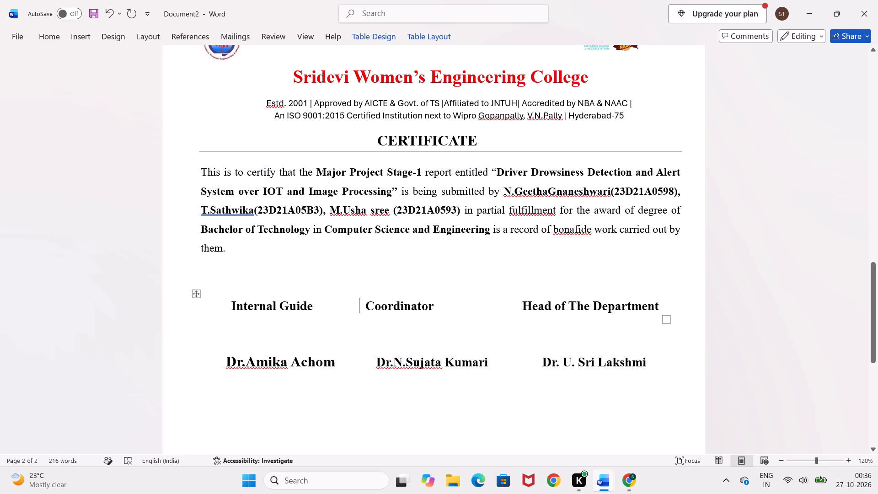
{"action": "left_click", "coordinate": [364, 305]}
{"action": "key", "text": "space"}
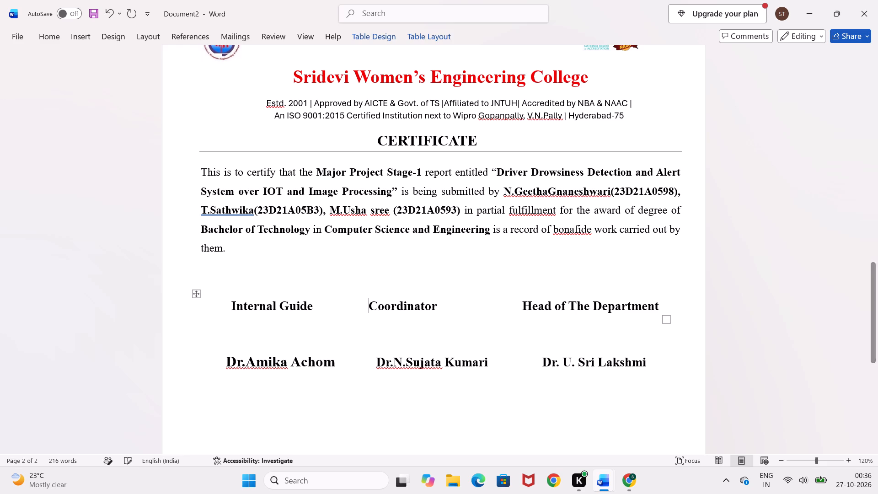
{"action": "key", "text": "space"}
{"action": "key", "text": "space"}
{"action": "key", "text": "space"}
{"action": "key", "text": "space"}
{"action": "key", "text": "space"}
{"action": "key", "text": "space"}
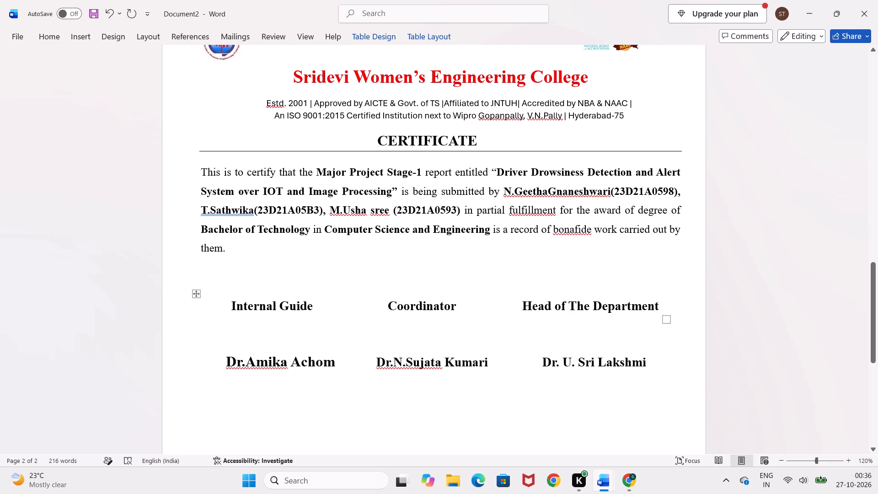
{"action": "key", "text": "space"}
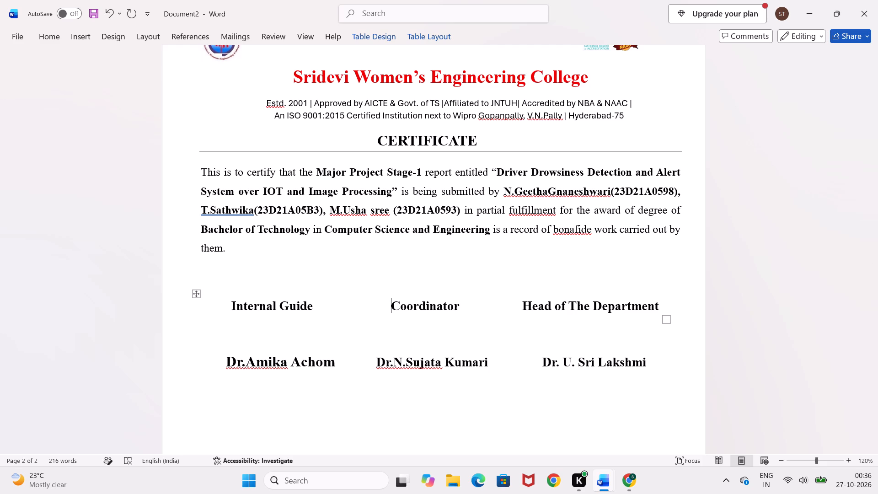
{"action": "left_click", "coordinate": [520, 306]}
{"action": "key", "text": "space"}
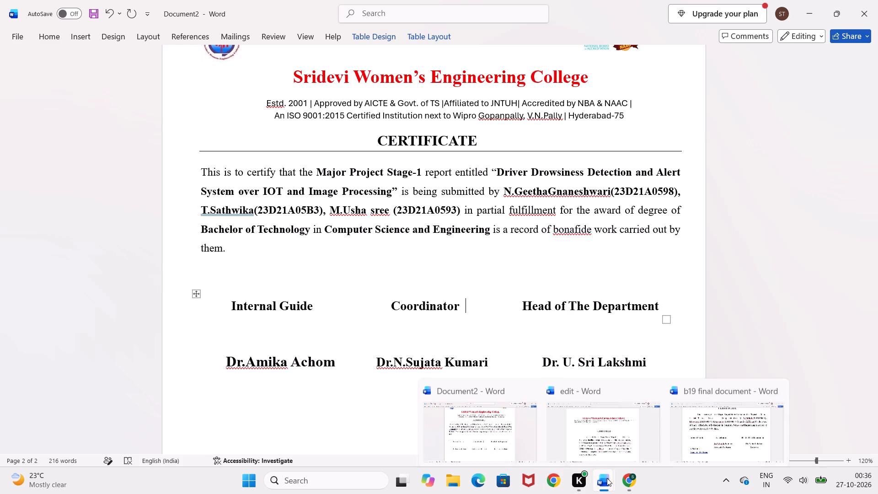
Examine the signature blocks in b19 final document and the edit document, and return to Document2.
{"action": "left_click", "coordinate": [705, 438]}
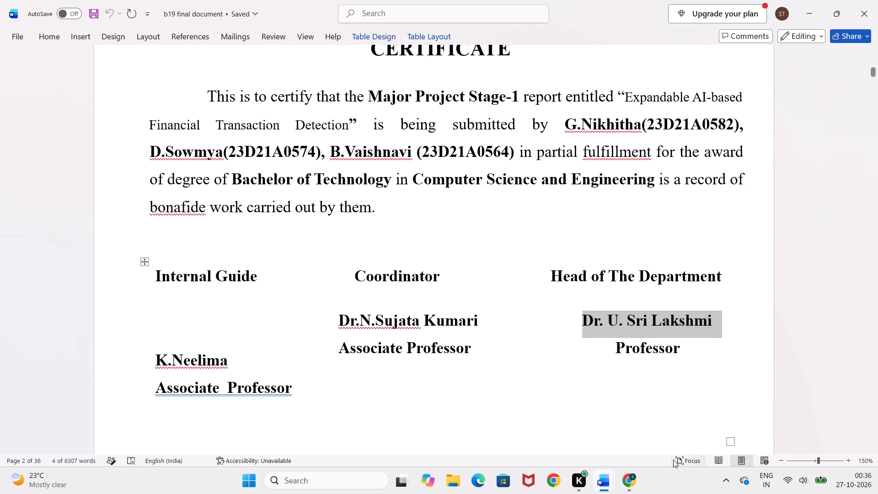
{"action": "left_click", "coordinate": [634, 458]}
{"action": "left_click", "coordinate": [629, 434]}
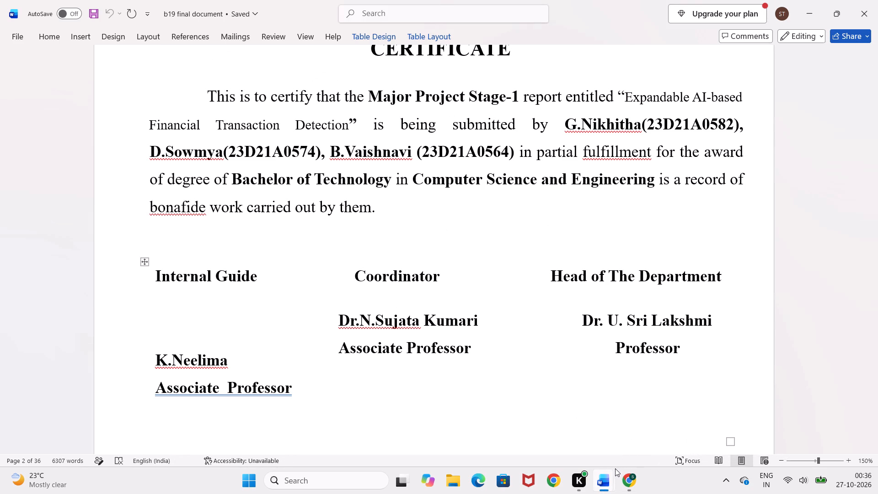
{"action": "left_click", "coordinate": [612, 443]}
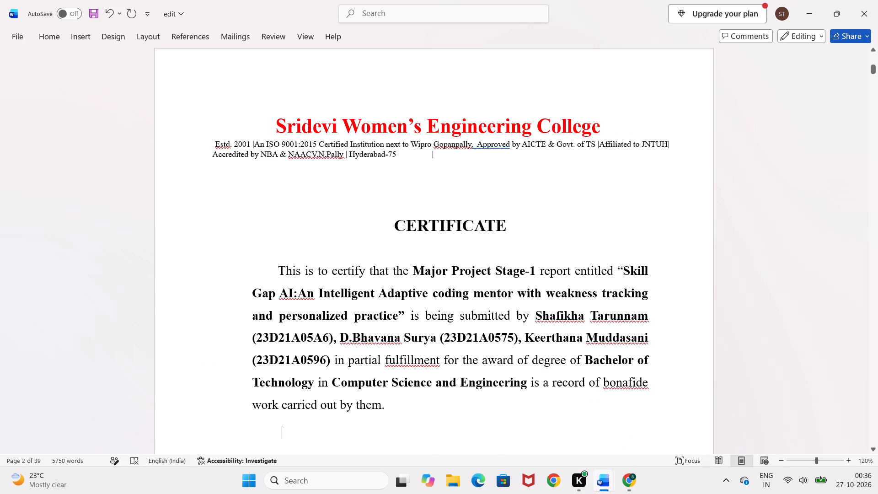
{"action": "scroll", "coordinate": [612, 393], "scroll_direction": "down", "scroll_amount": 2}
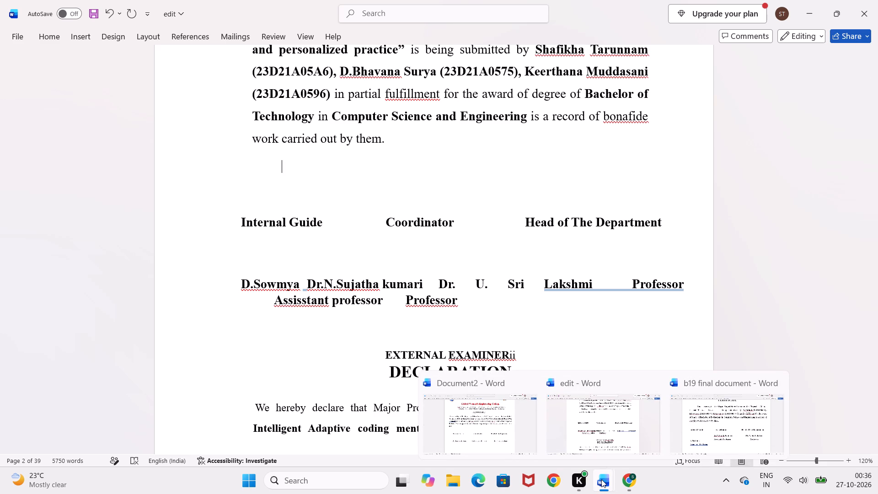
{"action": "left_click", "coordinate": [712, 428]}
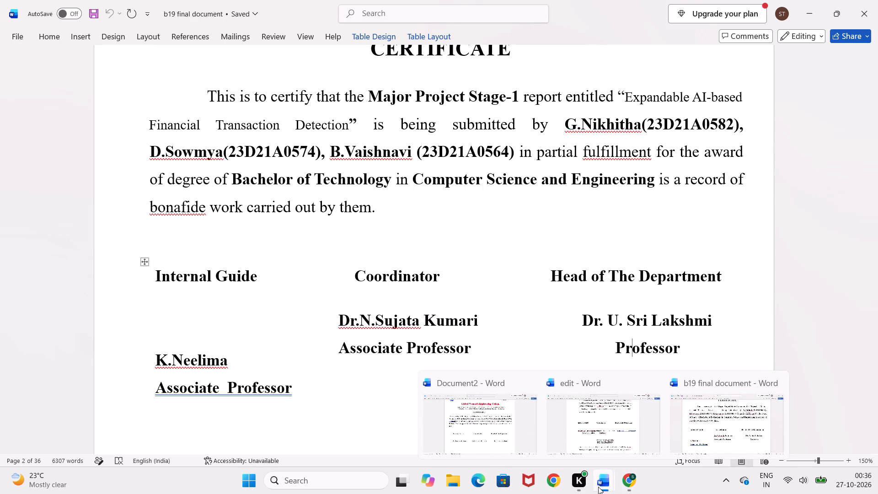
{"action": "left_click", "coordinate": [497, 428]}
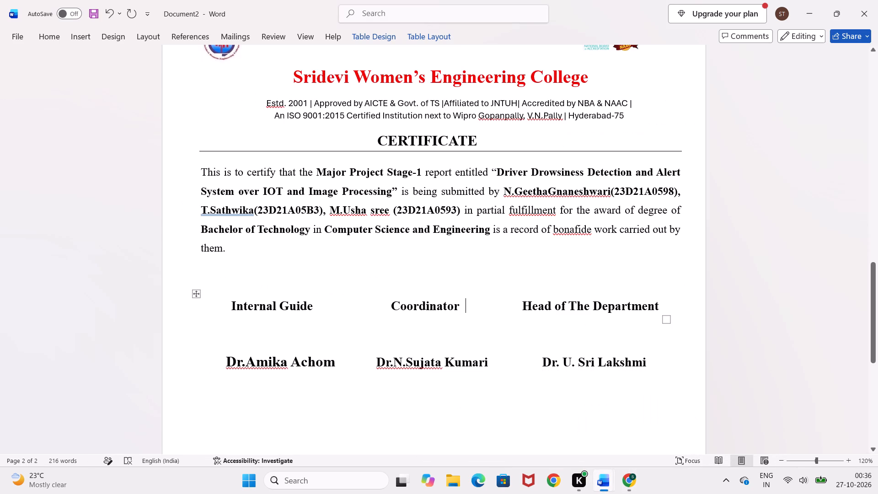
Add the title "Assistant professor" beneath the internal guide's name in Document2, referring to the titles in b19 final document.
{"action": "left_click", "coordinate": [601, 394]}
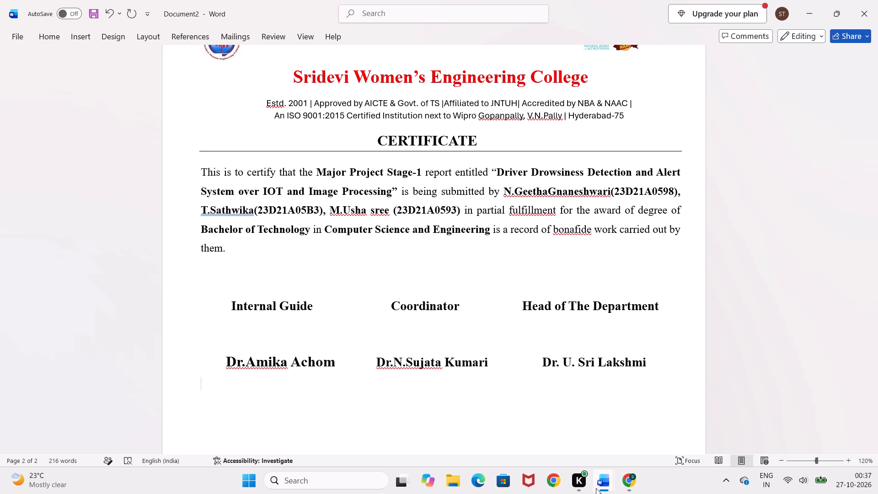
{"action": "left_click", "coordinate": [708, 446]}
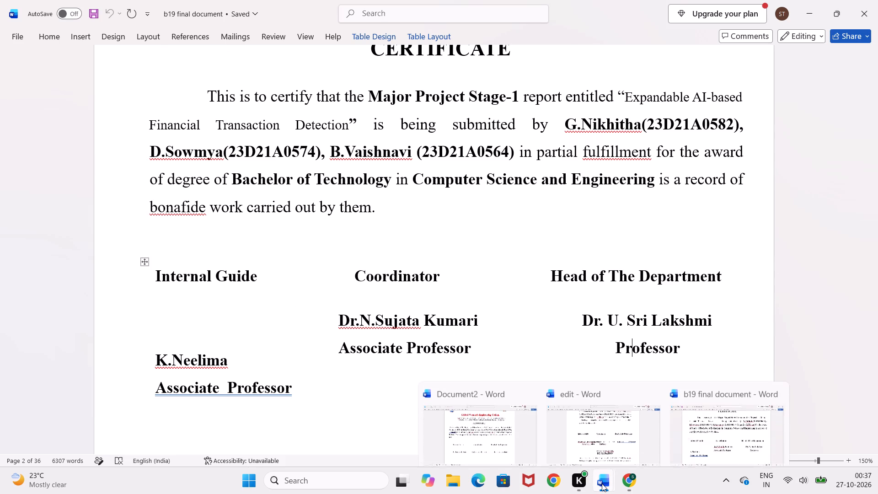
{"action": "left_click", "coordinate": [505, 446]}
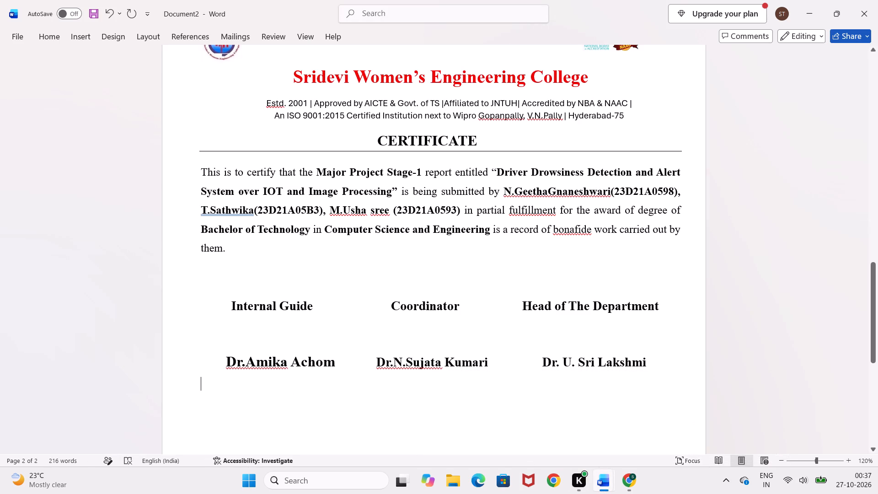
Enter the title "Assistant professor" on the line beneath the internal guide's name, indented with five spaces.
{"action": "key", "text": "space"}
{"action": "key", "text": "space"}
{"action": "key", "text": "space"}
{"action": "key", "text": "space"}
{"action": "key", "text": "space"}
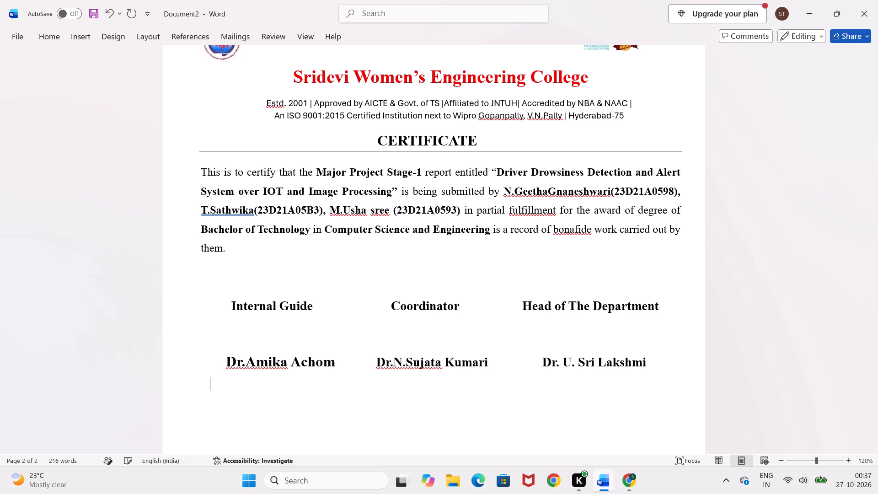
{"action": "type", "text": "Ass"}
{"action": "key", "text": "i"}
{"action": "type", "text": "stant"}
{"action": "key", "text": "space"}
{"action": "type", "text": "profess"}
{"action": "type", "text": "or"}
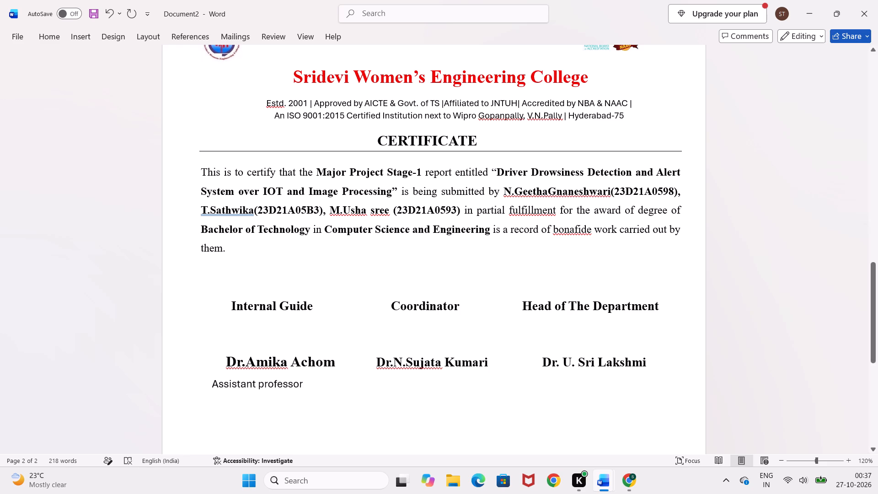
Make the "Assistant professor" title beneath the internal guide's name bold.
{"action": "left_click_drag", "start_coordinate": [305, 383], "coordinate": [284, 386]}
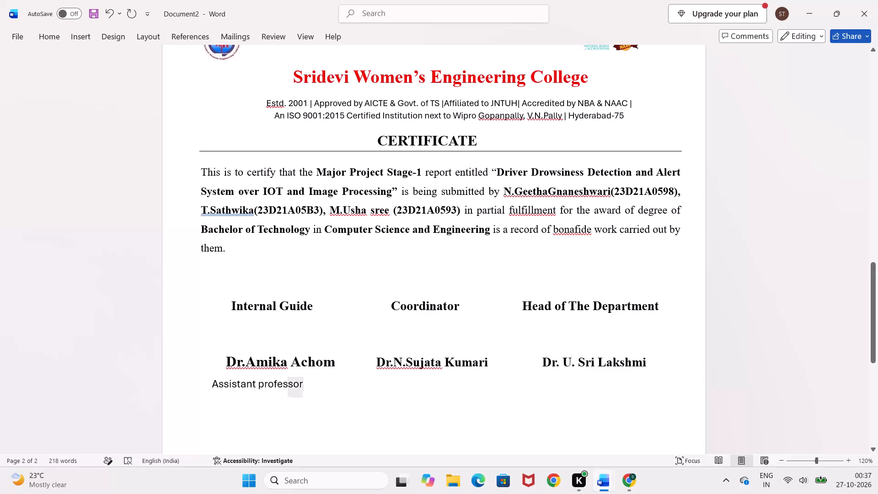
{"action": "left_click_drag", "start_coordinate": [284, 386], "coordinate": [223, 381]}
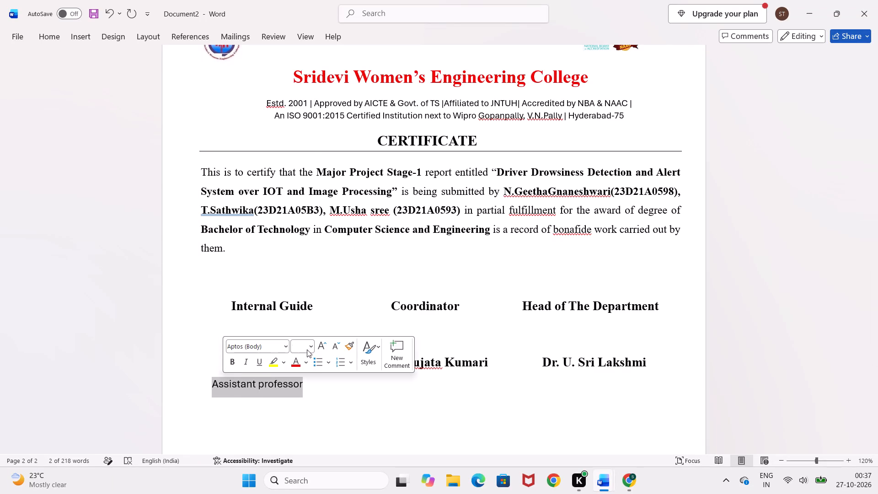
{"action": "left_click", "coordinate": [308, 349]}
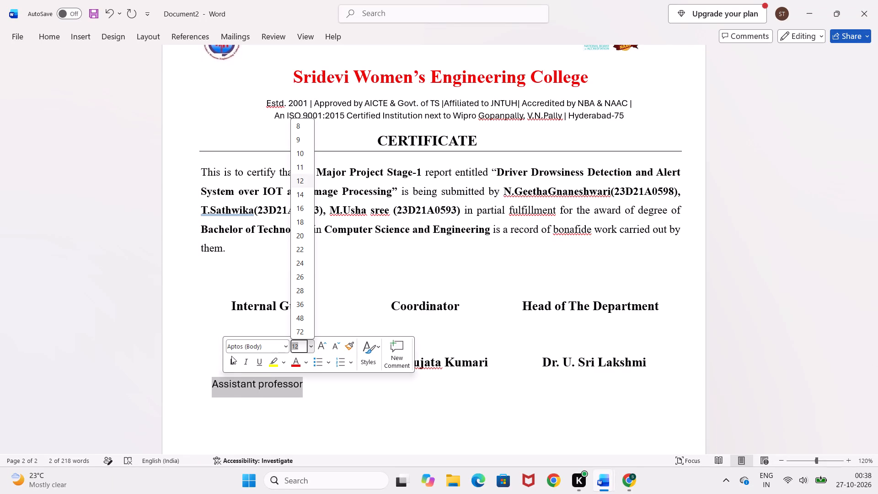
{"action": "left_click", "coordinate": [234, 358]}
{"action": "left_click", "coordinate": [295, 427]}
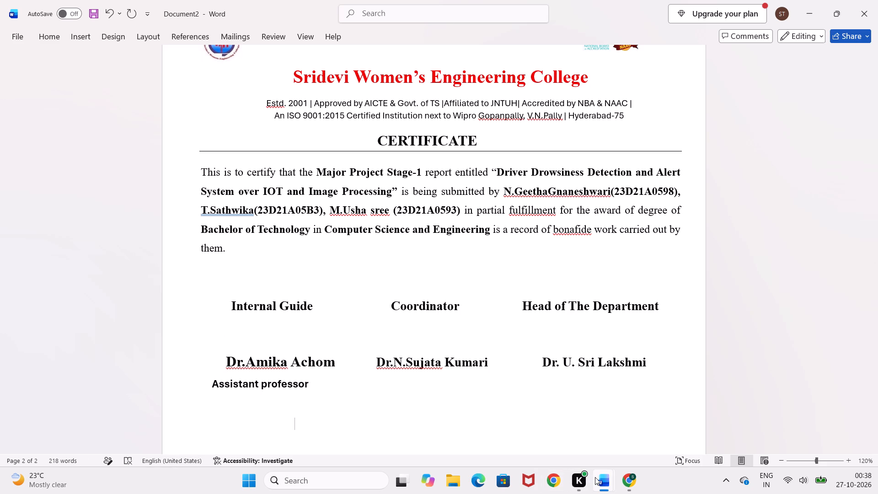
Copy the coordinator's title "Associate Professor" from b19 final document and paste it beneath the coordinator's name in Document2, spaced after "Assistant professor".
{"action": "left_click", "coordinate": [703, 412]}
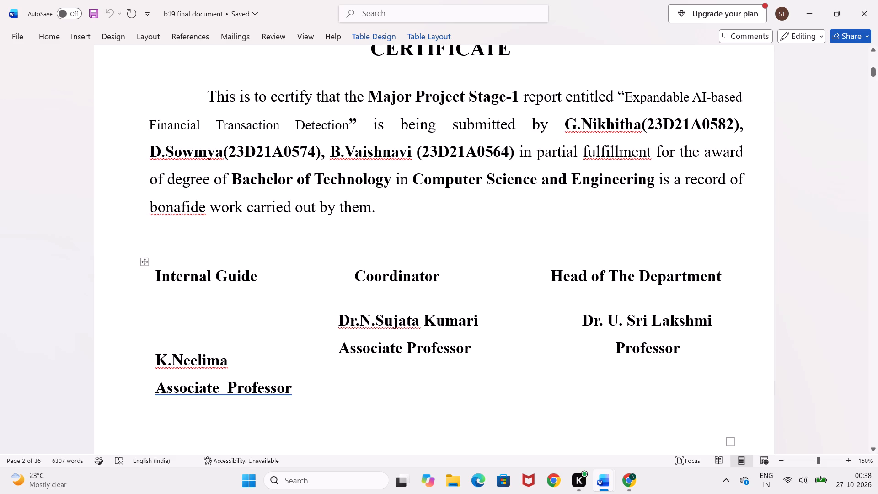
{"action": "left_click_drag", "start_coordinate": [343, 348], "coordinate": [467, 344]}
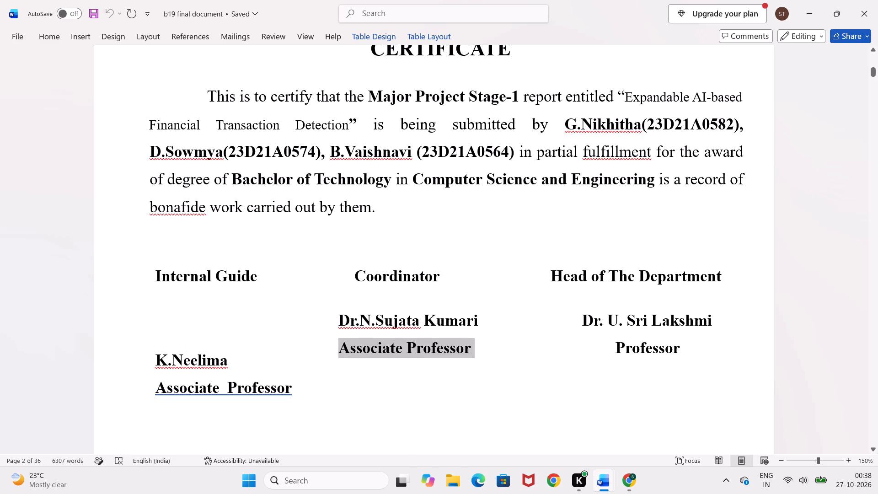
{"action": "left_click_drag", "start_coordinate": [467, 344], "coordinate": [476, 345]}
{"action": "key", "text": "ctrl+c"}
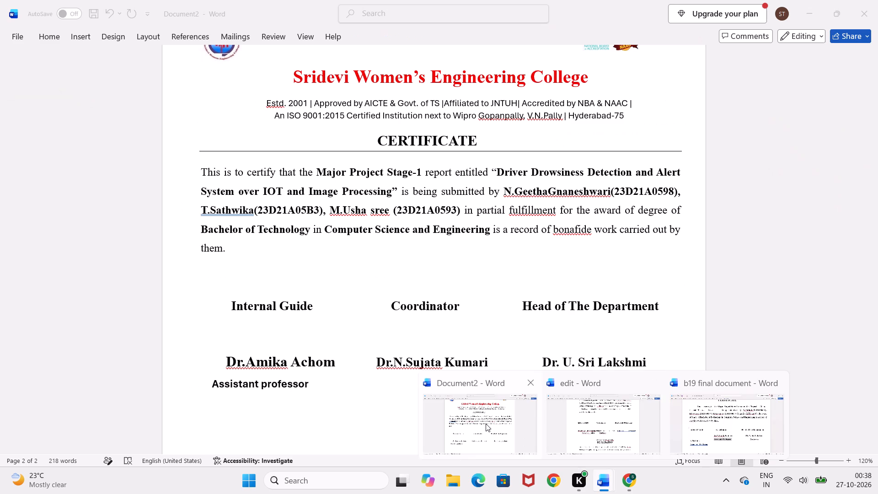
{"action": "left_click", "coordinate": [486, 424]}
{"action": "left_click", "coordinate": [396, 393]}
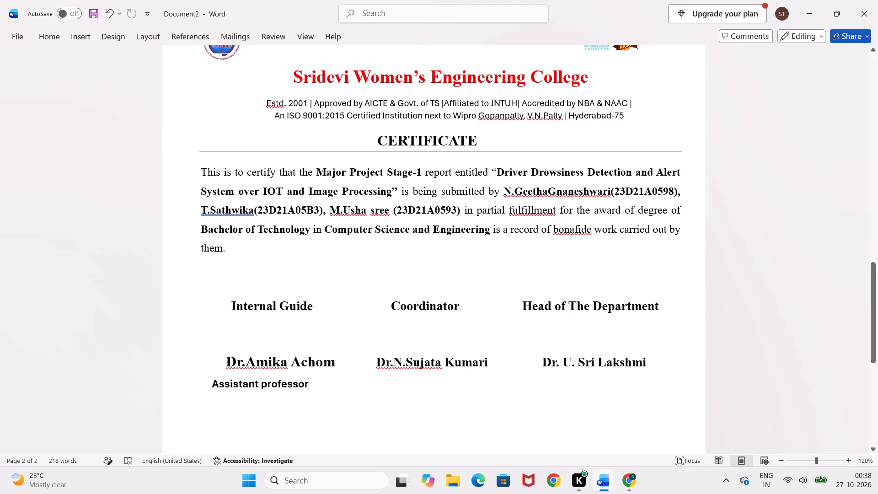
{"action": "left_click", "coordinate": [393, 386]}
{"action": "key", "text": "space"}
{"action": "key", "text": "space"}
{"action": "key", "text": "space"}
{"action": "key", "text": "space"}
{"action": "key", "text": "space"}
{"action": "key", "text": "space"}
{"action": "key", "text": "space"}
{"action": "key", "text": "space"}
{"action": "key", "text": "space"}
{"action": "key", "text": "space"}
{"action": "key", "text": "space"}
{"action": "key", "text": "space"}
{"action": "key", "text": "space"}
{"action": "key", "text": "space"}
{"action": "key", "text": "space"}
{"action": "key", "text": "space"}
{"action": "key", "text": "space"}
{"action": "key", "text": "space"}
{"action": "key", "text": "space"}
{"action": "key", "text": "space"}
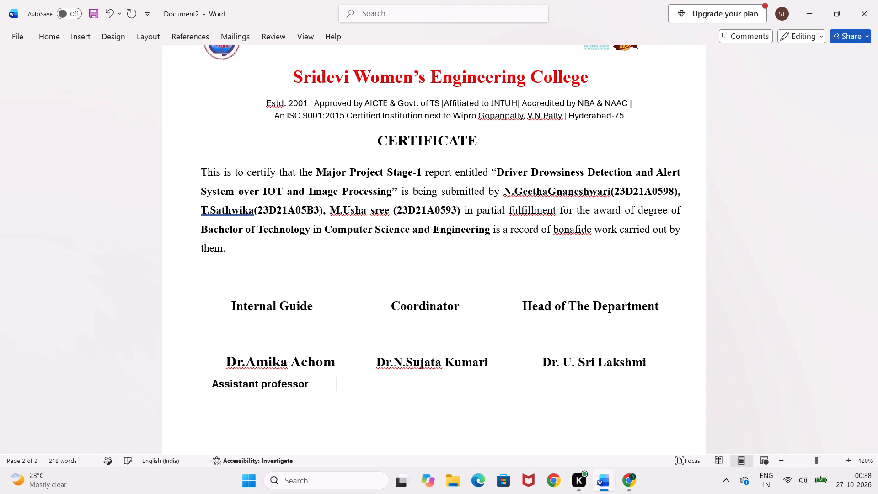
{"action": "key", "text": "space"}
{"action": "key", "text": "ctrl+v"}
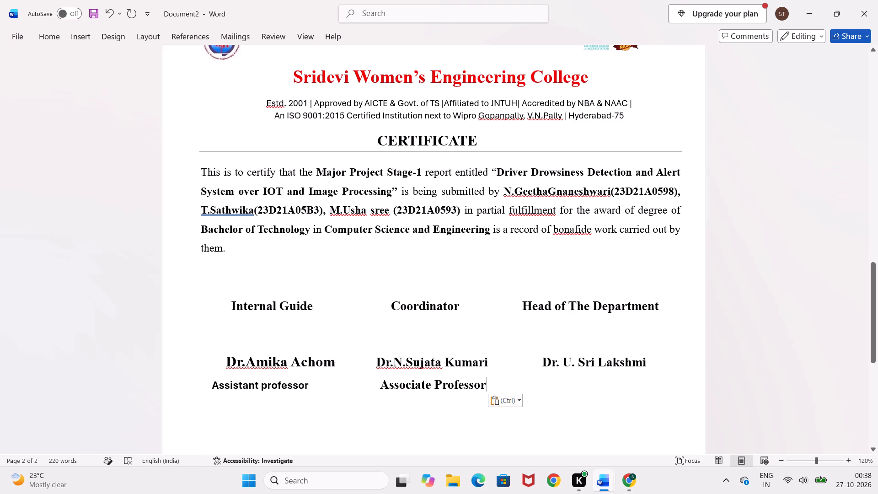
Format the "Assistant professor" title in Times New Roman at size 14.
{"action": "left_click_drag", "start_coordinate": [313, 386], "coordinate": [223, 382]}
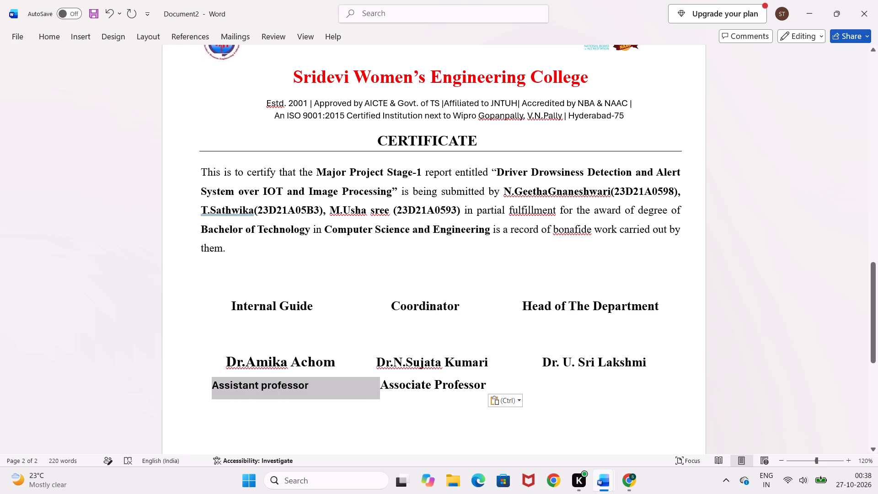
{"action": "left_click_drag", "start_coordinate": [223, 382], "coordinate": [222, 381]}
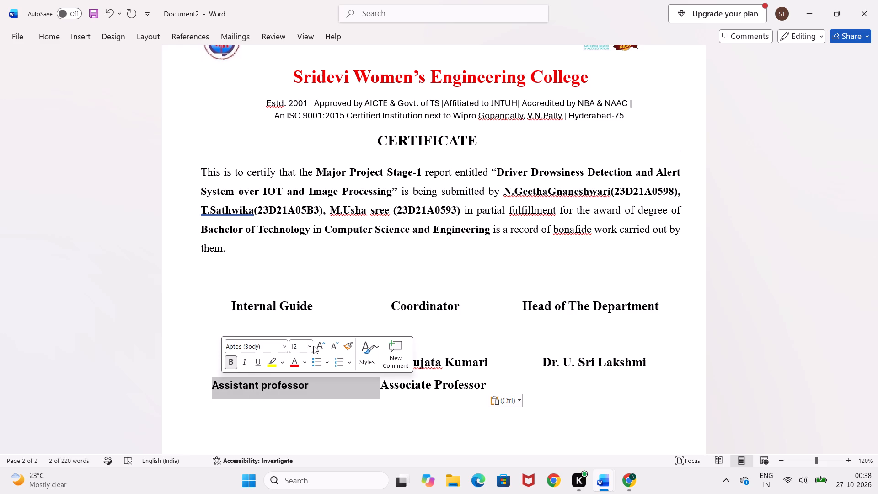
{"action": "left_click", "coordinate": [312, 346]}
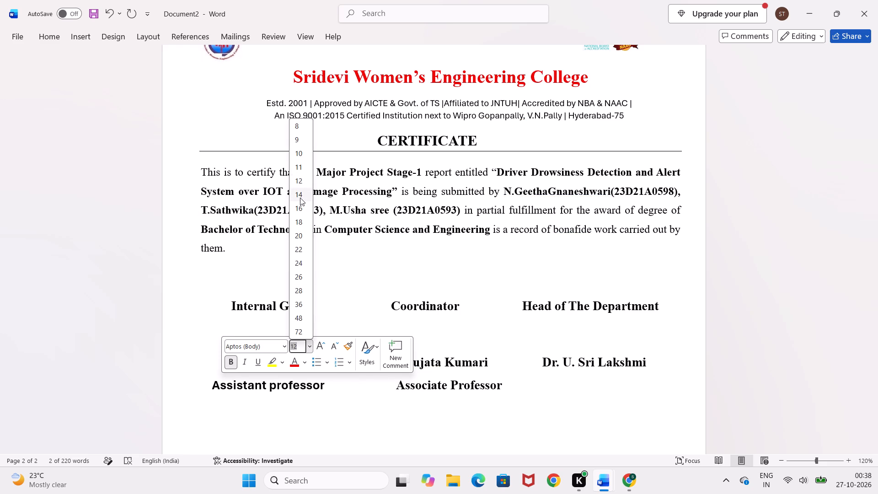
{"action": "left_click", "coordinate": [300, 198]}
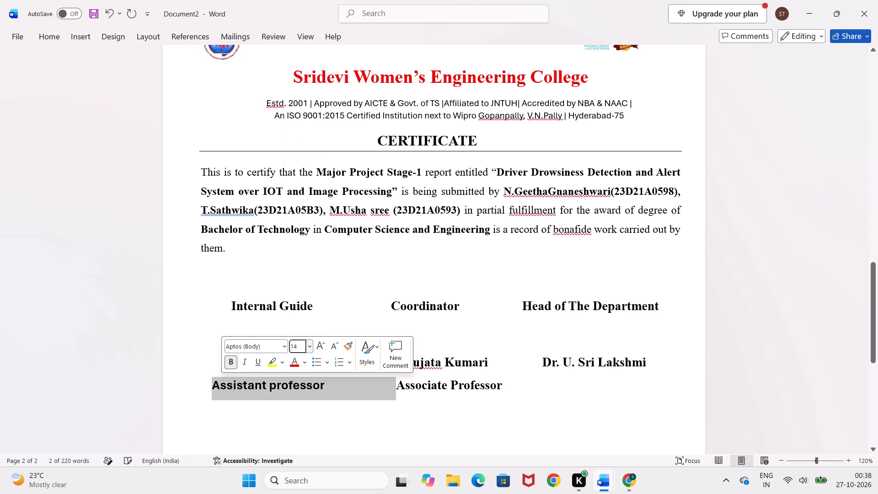
{"action": "left_click", "coordinate": [284, 344]}
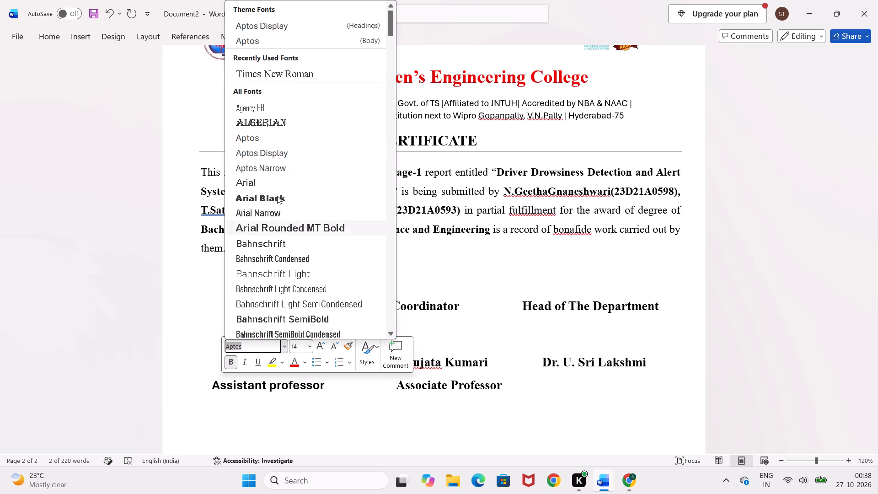
{"action": "left_click", "coordinate": [279, 72]}
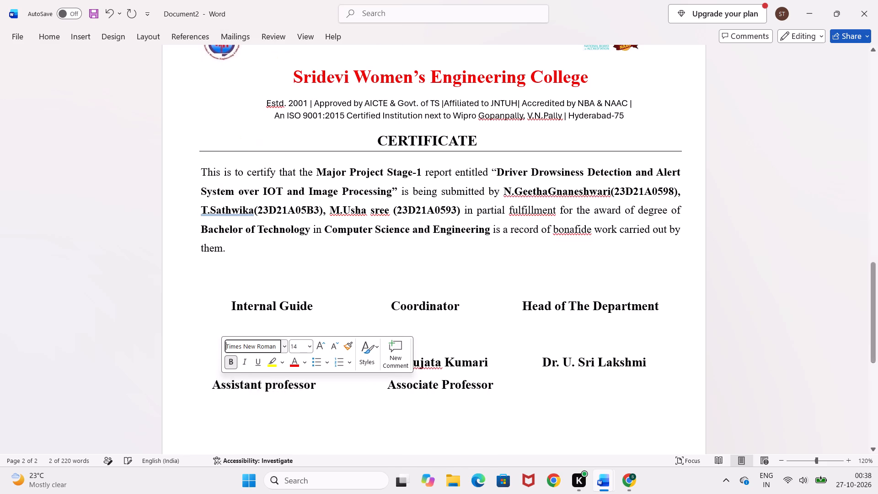
{"action": "left_click", "coordinate": [355, 426]}
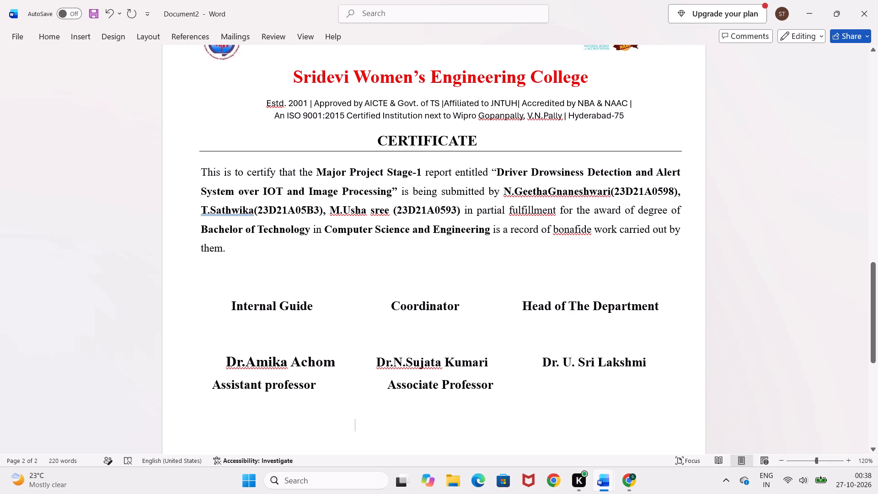
Remove the indent before the internal guide's name so the line of names starts at the page margin.
{"action": "left_click", "coordinate": [223, 359]}
{"action": "key", "text": "BackSpace"}
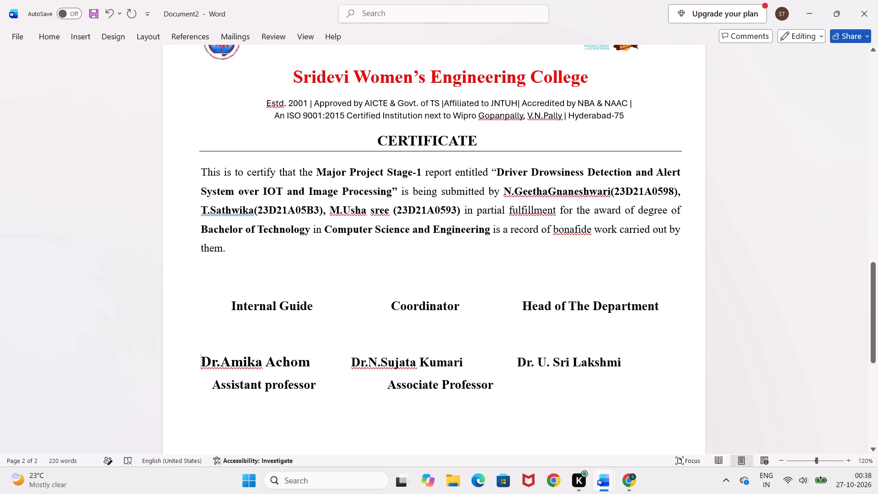
Delete six spaces before the Internal Guide heading to realign it above the guide's name.
{"action": "left_click", "coordinate": [230, 307]}
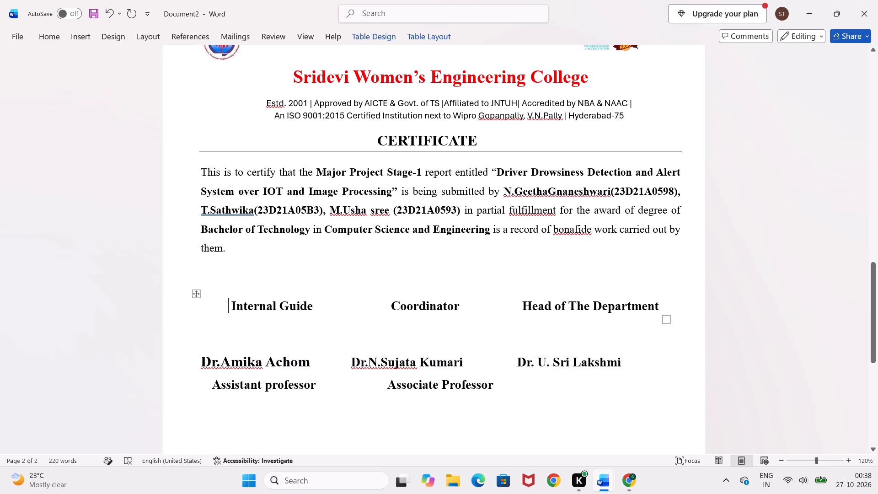
{"action": "key", "text": "BackSpace"}
{"action": "key", "text": "BackSpace"}
{"action": "key", "text": "BackSpace"}
{"action": "key", "text": "BackSpace"}
{"action": "key", "text": "BackSpace"}
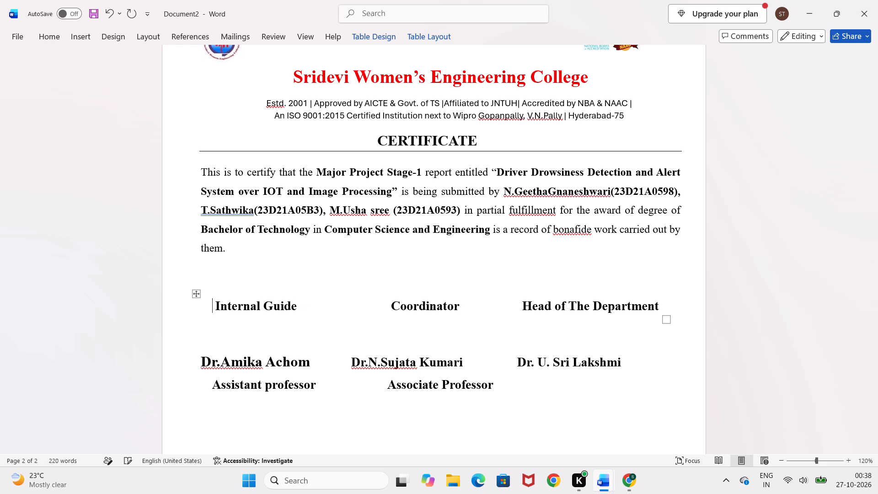
{"action": "key", "text": "BackSpace"}
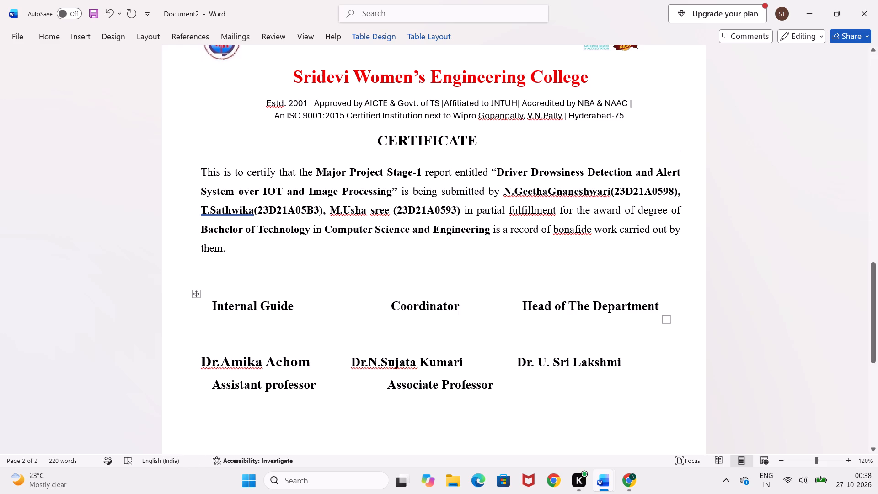
Delete three spaces before the Coordinator heading to shift it closer to the coordinator's name.
{"action": "left_click", "coordinate": [390, 309]}
{"action": "key", "text": "BackSpace"}
{"action": "key", "text": "BackSpace"}
{"action": "key", "text": "BackSpace"}
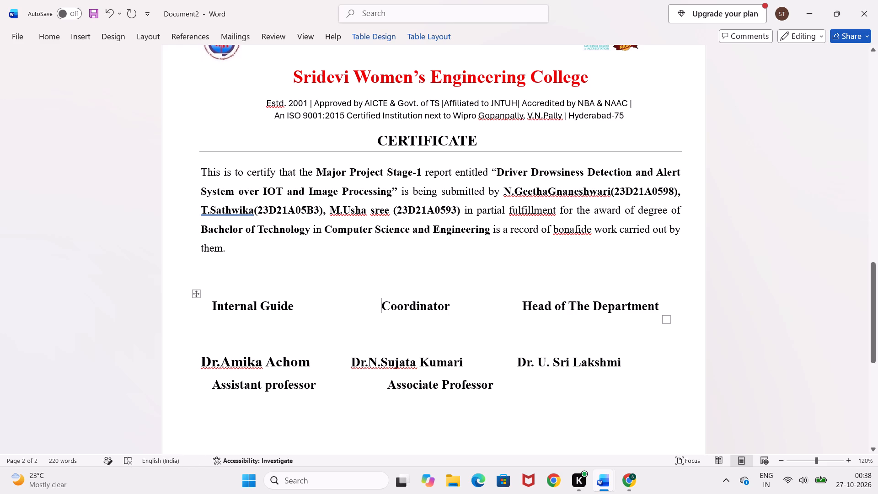
Delete spaces before the "Associate Professor" title to align it beneath the coordinator's name.
{"action": "left_click", "coordinate": [384, 381]}
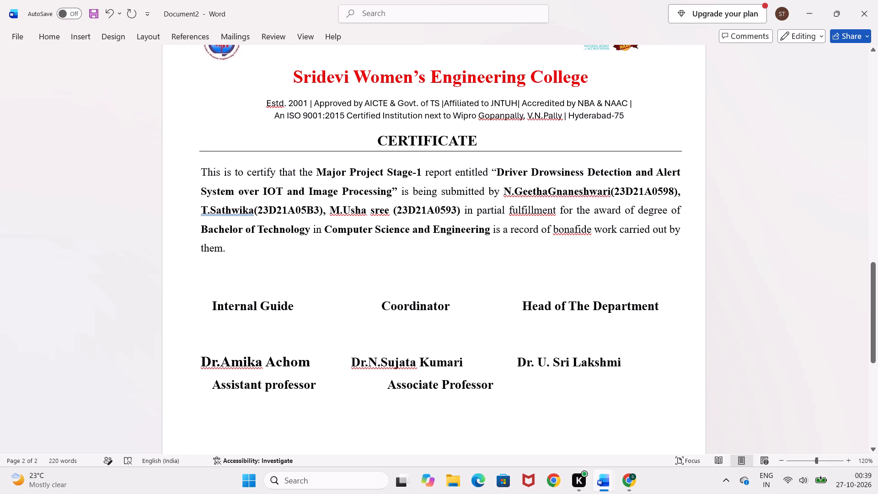
{"action": "key", "text": "Right"}
{"action": "key", "text": "BackSpace"}
{"action": "key", "text": "BackSpace"}
{"action": "key", "text": "BackSpace"}
{"action": "key", "text": "BackSpace"}
{"action": "key", "text": "BackSpace"}
{"action": "key", "text": "BackSpace"}
{"action": "key", "text": "BackSpace"}
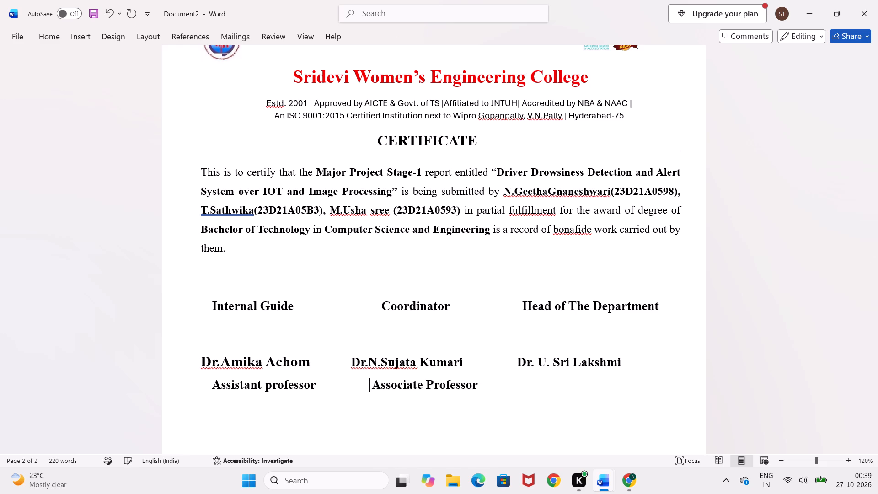
{"action": "key", "text": "BackSpace"}
{"action": "key", "text": "BackSpace"}
{"action": "key", "text": "BackSpace"}
{"action": "key", "text": "BackSpace"}
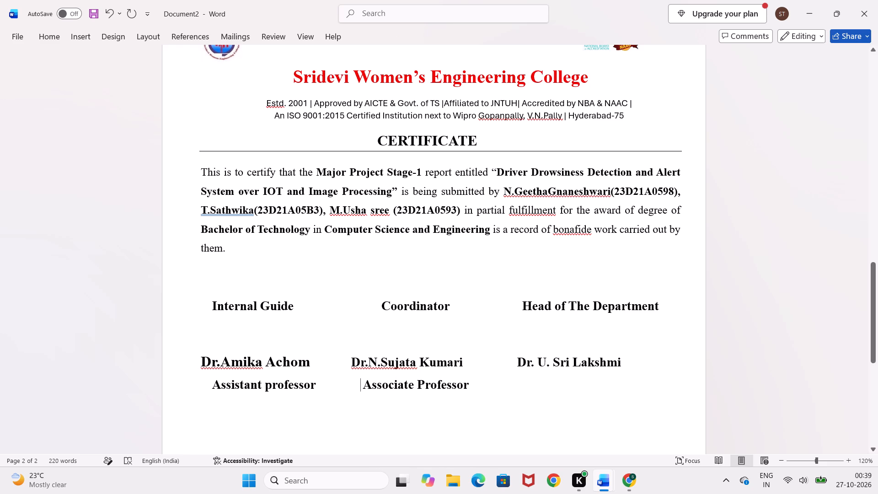
Add the title "Professor" beneath the department head's name, spaced after "Associate Professor" on the same line.
{"action": "left_click", "coordinate": [551, 387]}
{"action": "left_click", "coordinate": [551, 387]}
{"action": "key", "text": "space"}
{"action": "key", "text": "space"}
{"action": "key", "text": "space"}
{"action": "key", "text": "space"}
{"action": "key", "text": "space"}
{"action": "key", "text": "space"}
{"action": "key", "text": "space"}
{"action": "key", "text": "space"}
{"action": "key", "text": "space"}
{"action": "key", "text": "space"}
{"action": "key", "text": "space"}
{"action": "key", "text": "space"}
{"action": "key", "text": "space"}
{"action": "key", "text": "space"}
{"action": "key", "text": "space"}
{"action": "key", "text": "space"}
{"action": "key", "text": "space"}
{"action": "key", "text": "space"}
{"action": "key", "text": "space"}
{"action": "key", "text": "space"}
{"action": "key", "text": "BackSpace"}
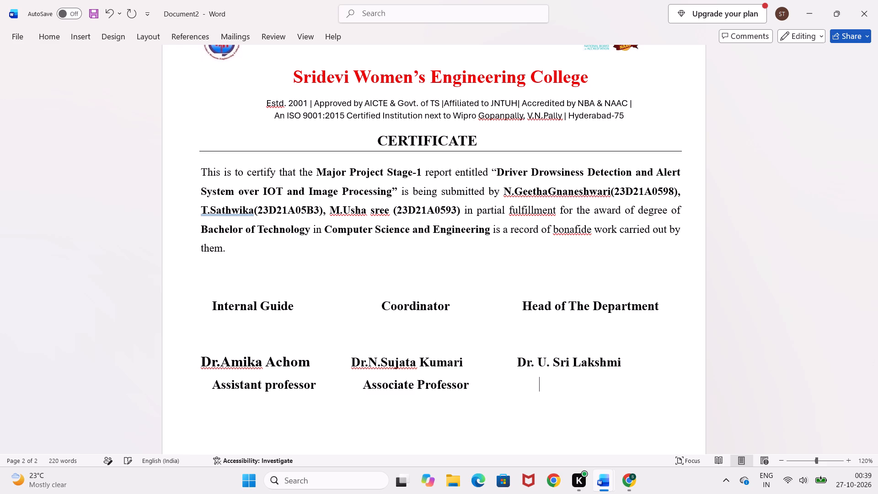
{"action": "key", "text": "shift+p"}
{"action": "key", "text": "r"}
{"action": "type", "text": "ofessor"}
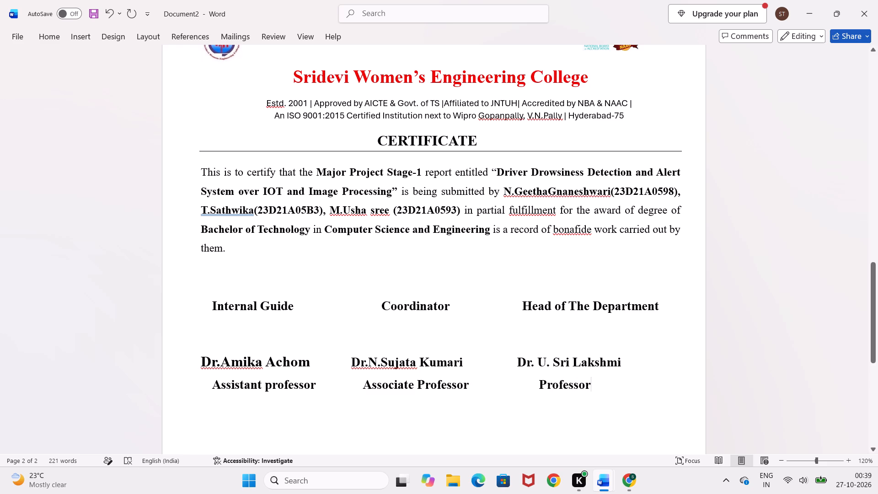
Delete three more spaces before the Coordinator heading to center it above the coordinator's name and title.
{"action": "left_click", "coordinate": [380, 306]}
{"action": "key", "text": "BackSpace"}
{"action": "key", "text": "BackSpace"}
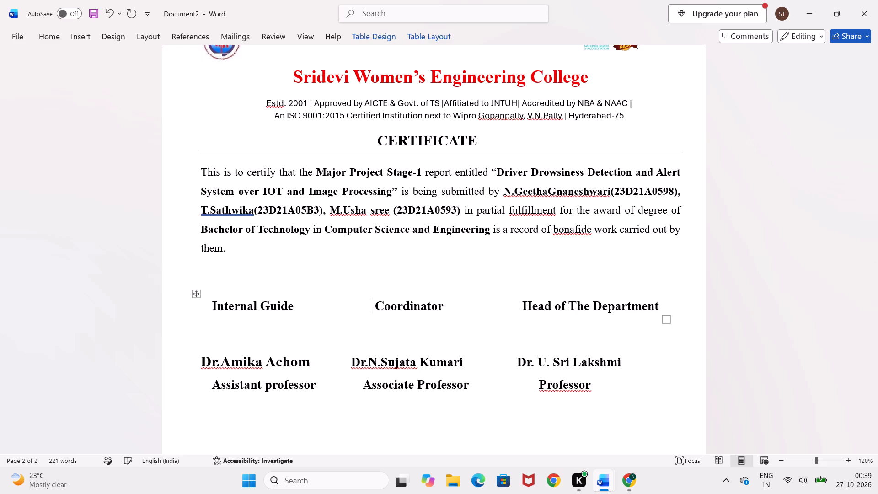
{"action": "key", "text": "BackSpace"}
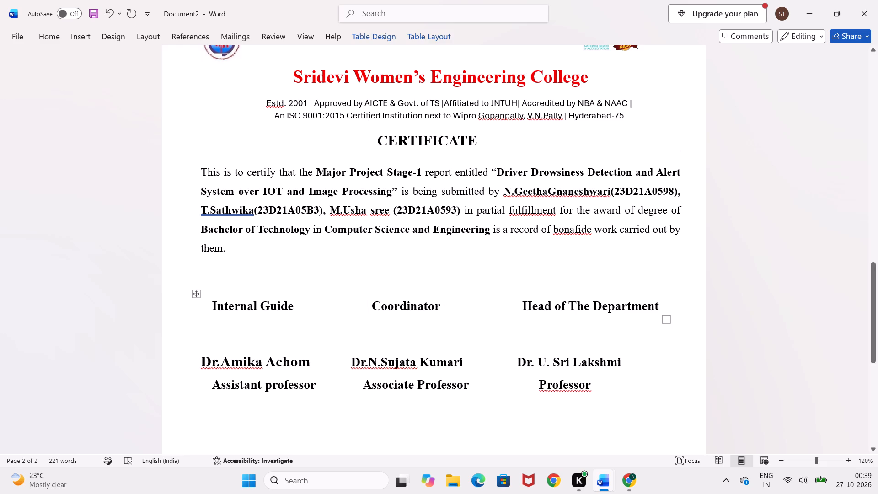
Insert two spaces before the coordinator's name to align it with the heading and title.
{"action": "left_click", "coordinate": [350, 363]}
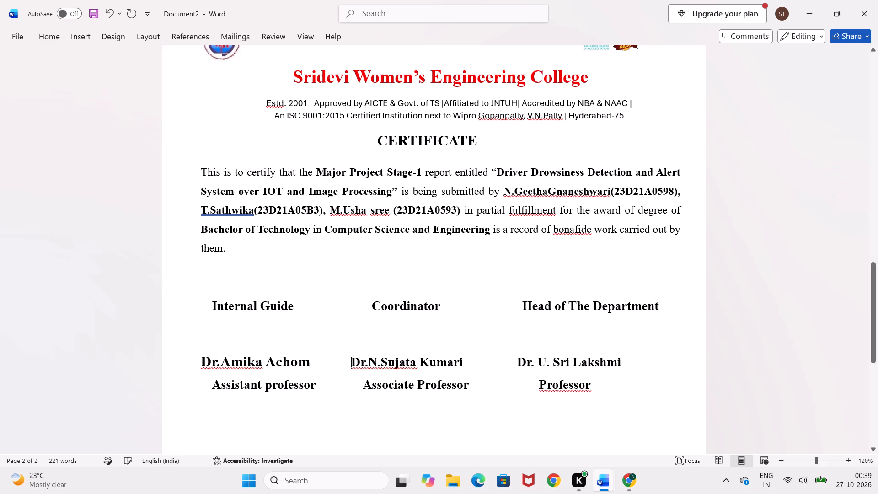
{"action": "key", "text": "space"}
{"action": "key", "text": "space"}
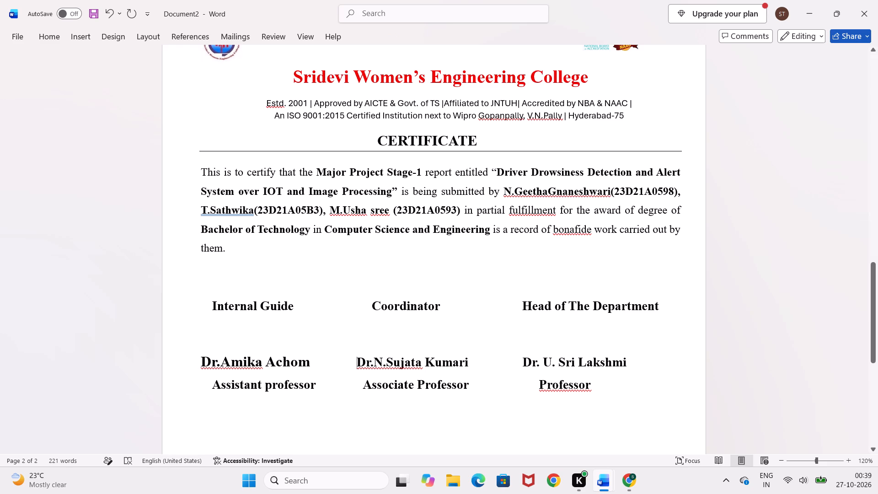
Check the other open report documents and copy the EXTERNAL EXAMINER heading from the b19 final document's certificate page.
{"action": "left_click", "coordinate": [700, 433]}
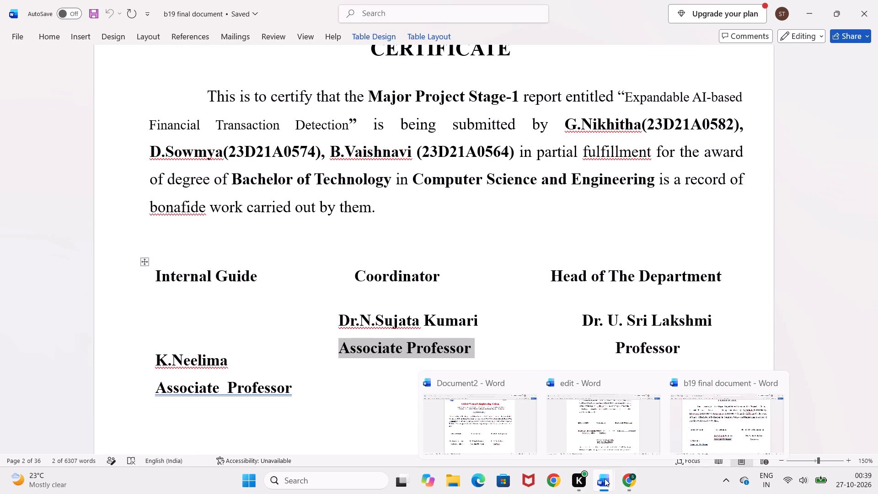
{"action": "left_click", "coordinate": [621, 434]}
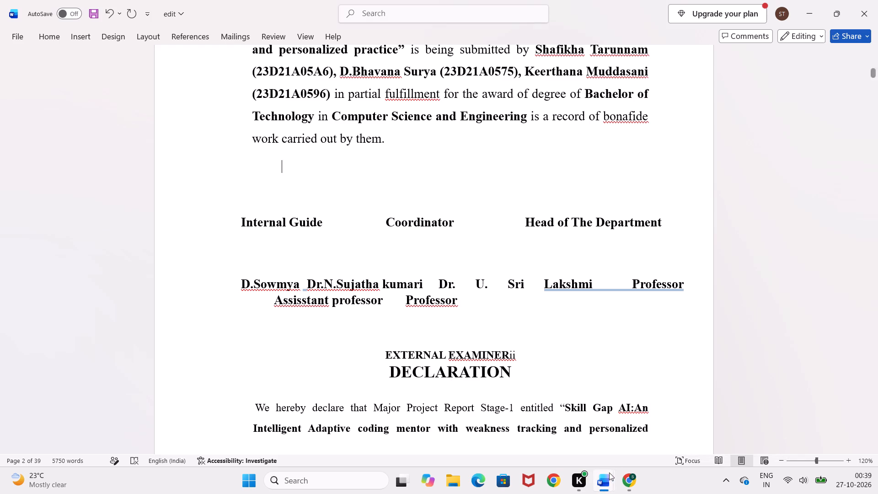
{"action": "left_click", "coordinate": [506, 437]}
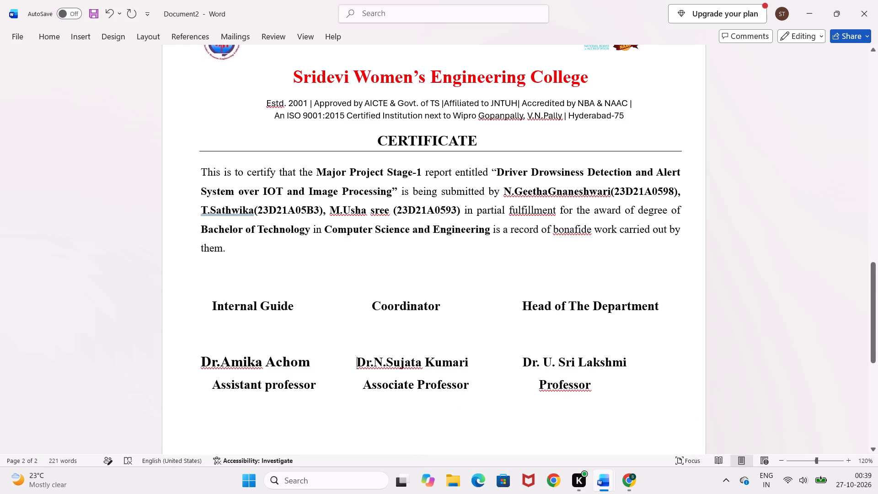
{"action": "scroll", "coordinate": [524, 377], "scroll_direction": "down", "scroll_amount": 2}
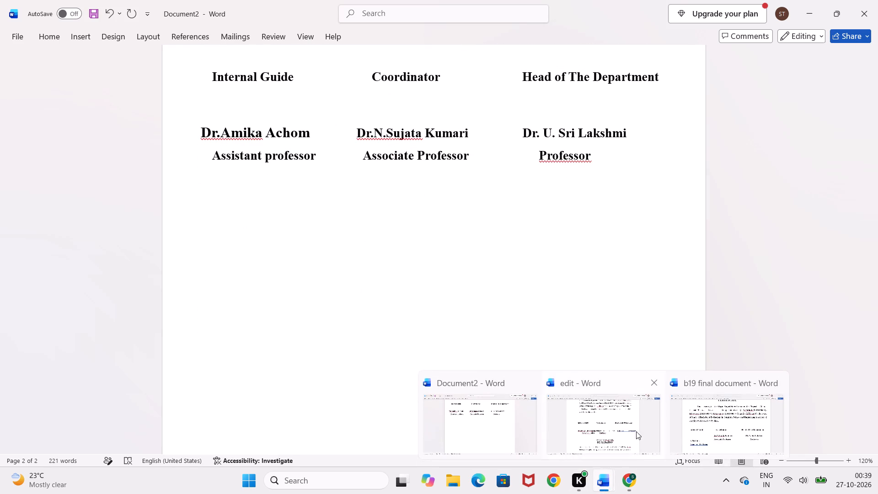
{"action": "left_click", "coordinate": [699, 420]}
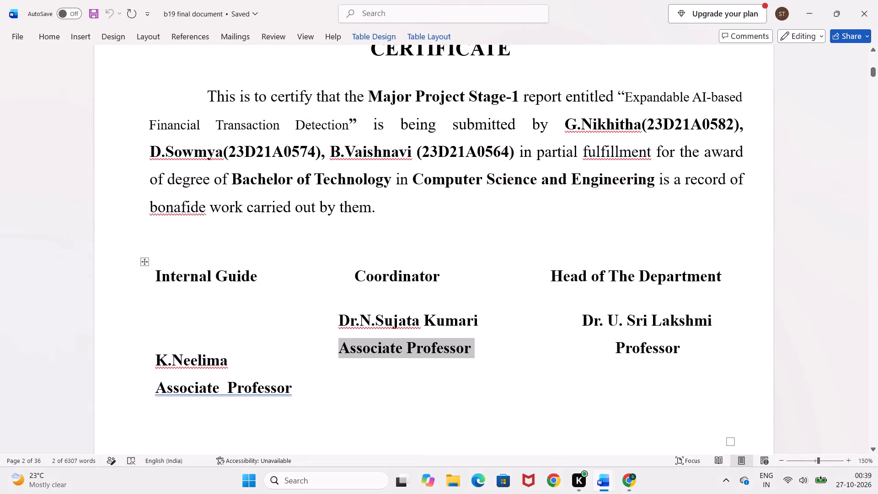
{"action": "scroll", "coordinate": [639, 381], "scroll_direction": "down", "scroll_amount": 1}
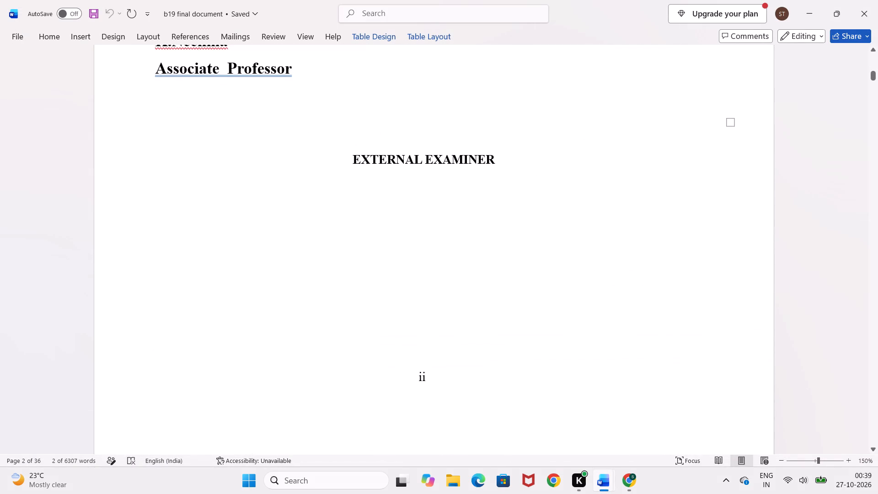
{"action": "scroll", "coordinate": [345, 150], "scroll_direction": "up", "scroll_amount": 1}
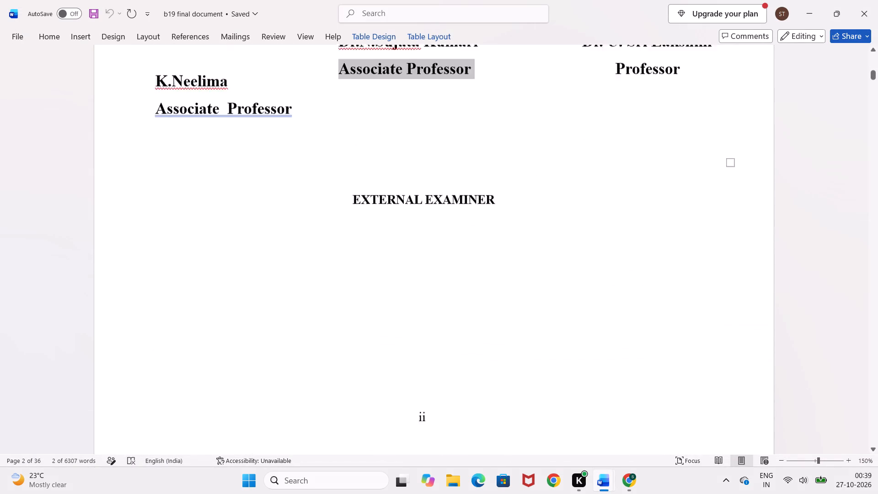
{"action": "scroll", "coordinate": [345, 150], "scroll_direction": "up", "scroll_amount": 1}
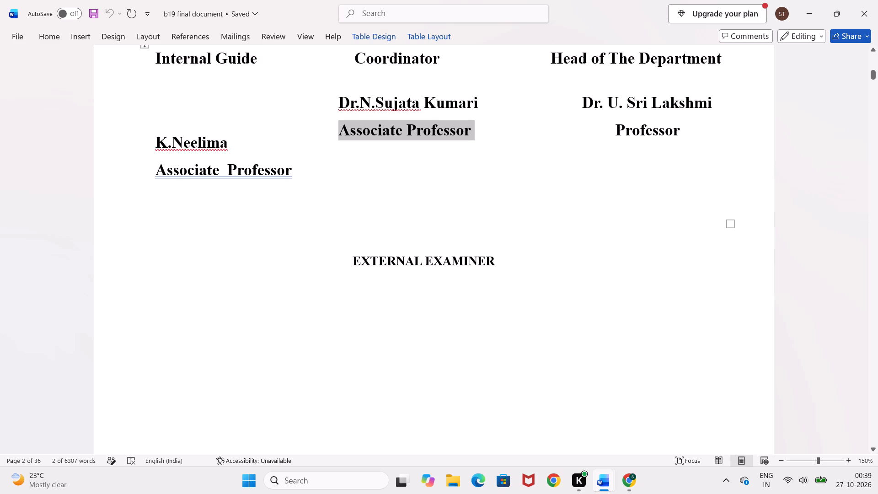
{"action": "left_click_drag", "start_coordinate": [349, 260], "coordinate": [498, 260]}
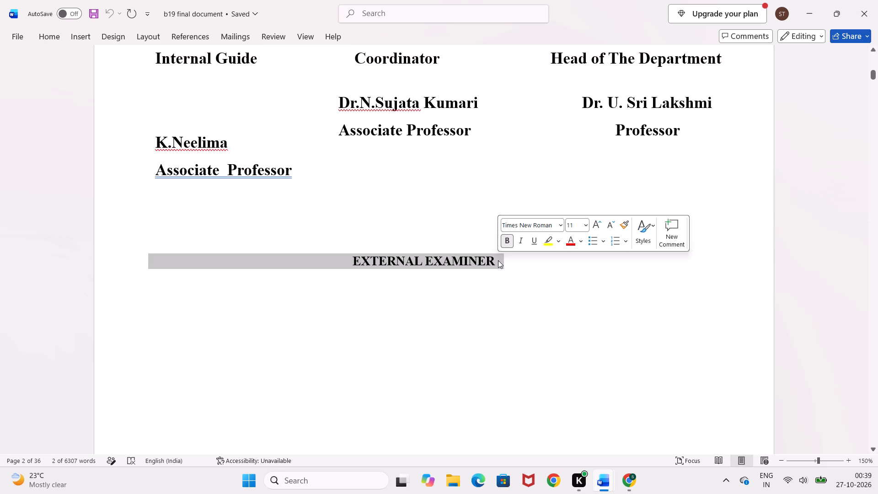
{"action": "key", "text": "ctrl+c"}
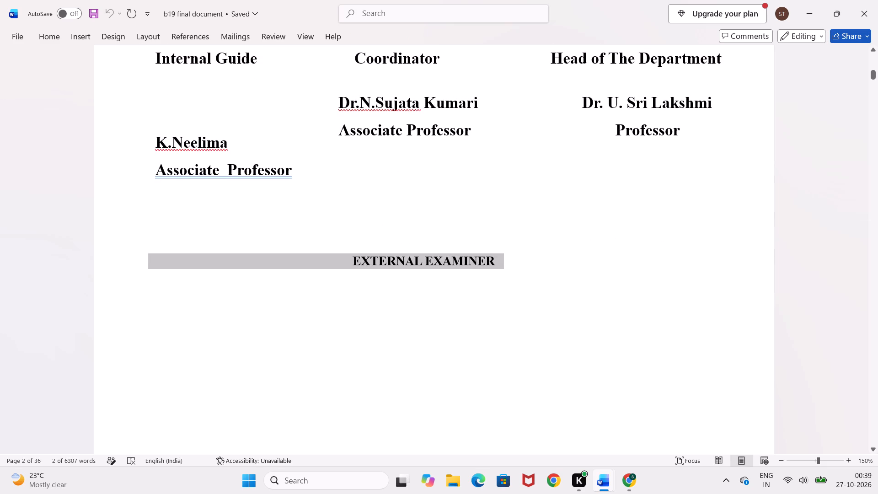
In Document2, add three line breaks below the professor titles and paste the EXTERNAL EXAMINER heading there.
{"action": "left_click", "coordinate": [492, 419]}
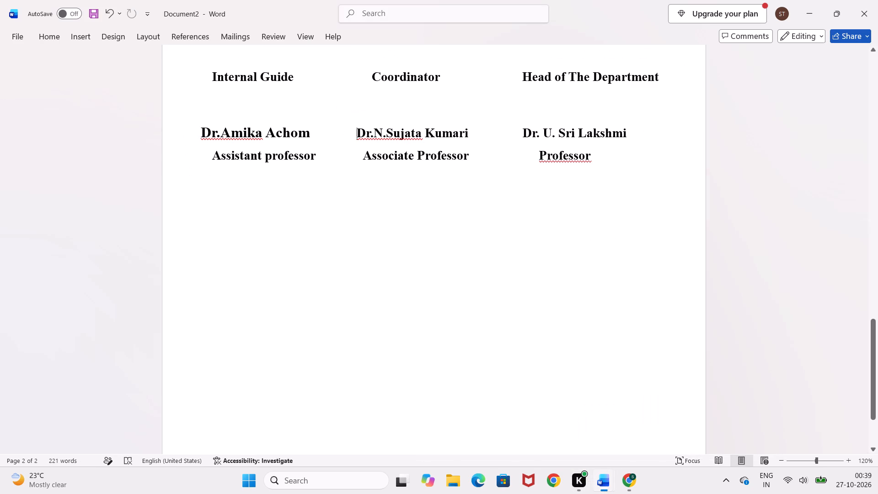
{"action": "left_click", "coordinate": [427, 318]}
{"action": "key", "text": "Return"}
{"action": "key", "text": "Return"}
{"action": "key", "text": "Return"}
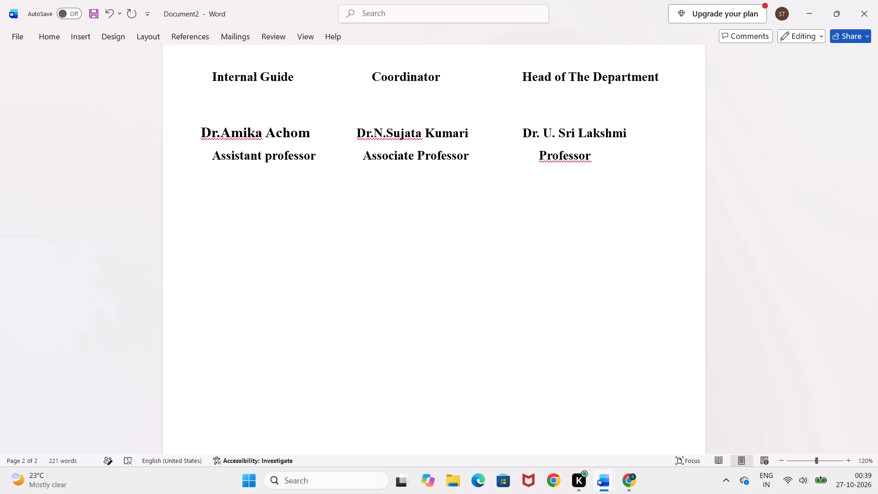
{"action": "key", "text": "ctrl+v"}
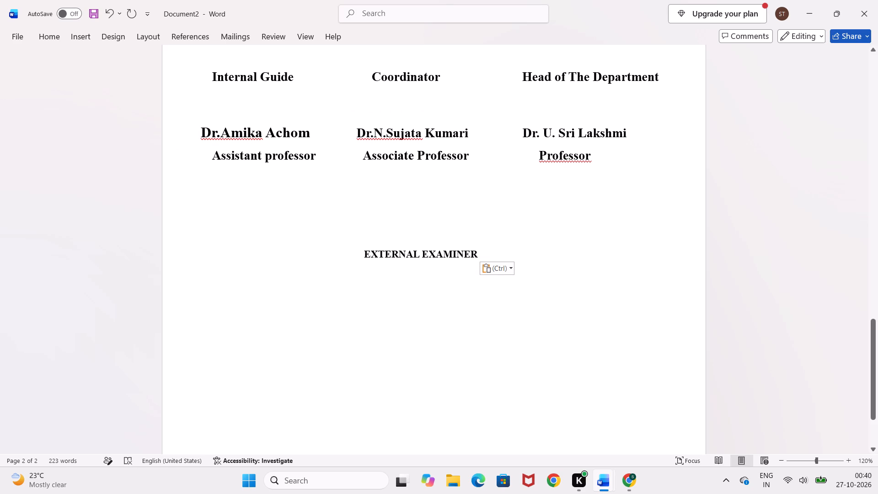
Set the font size of the EXTERNAL EXAMINER heading to 14.
{"action": "left_click_drag", "start_coordinate": [364, 250], "coordinate": [479, 254]}
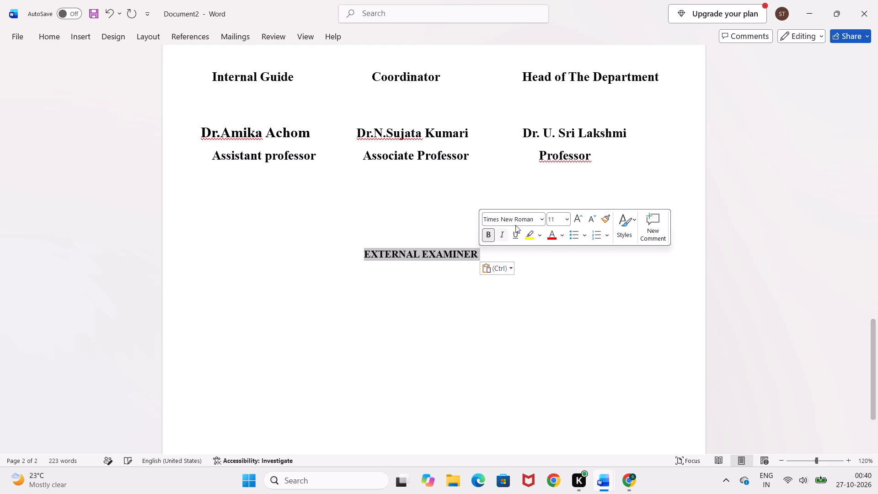
{"action": "left_click", "coordinate": [568, 220]}
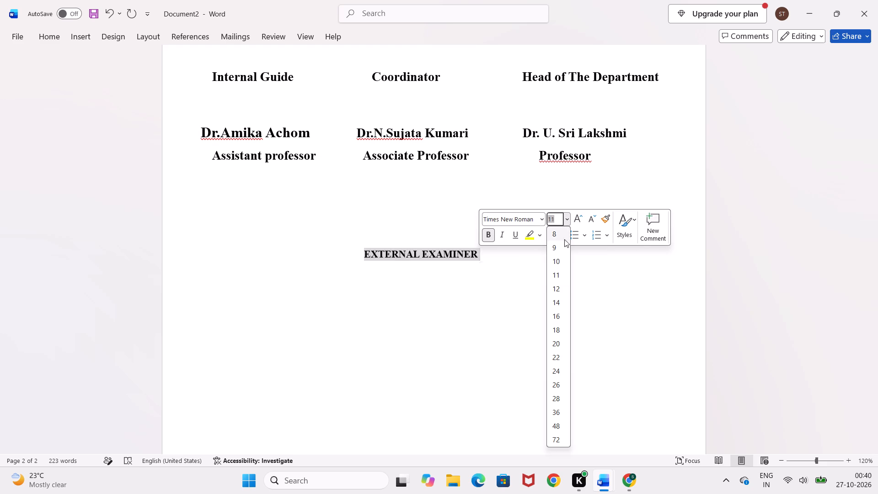
{"action": "left_click", "coordinate": [565, 306]}
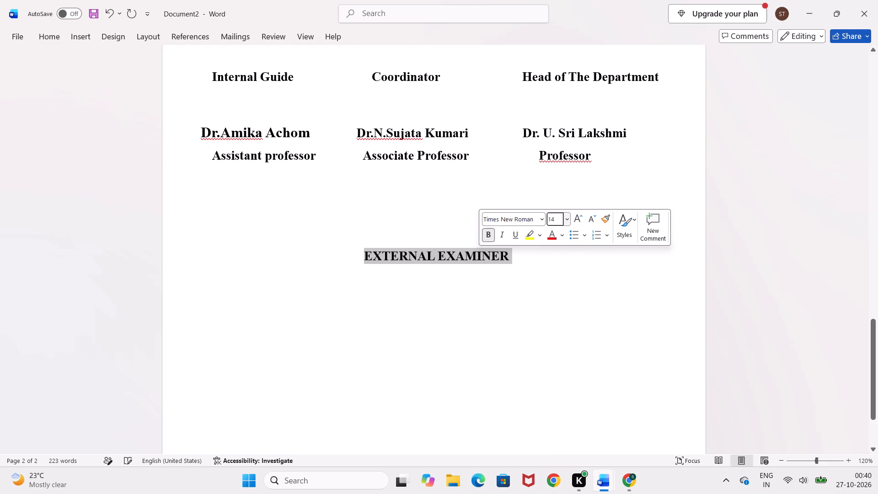
{"action": "left_click", "coordinate": [494, 312]}
Center the "A MAJOR PROJECT STAGE-1 REPORT" and "On" lines at the top of the title page.
{"action": "scroll", "coordinate": [494, 312], "scroll_direction": "up", "scroll_amount": 1}
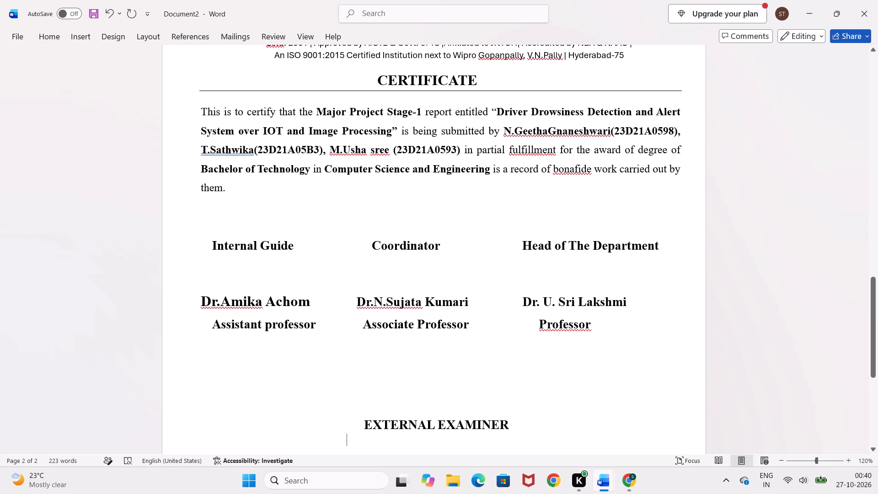
{"action": "scroll", "coordinate": [438, 358], "scroll_direction": "up", "scroll_amount": 1}
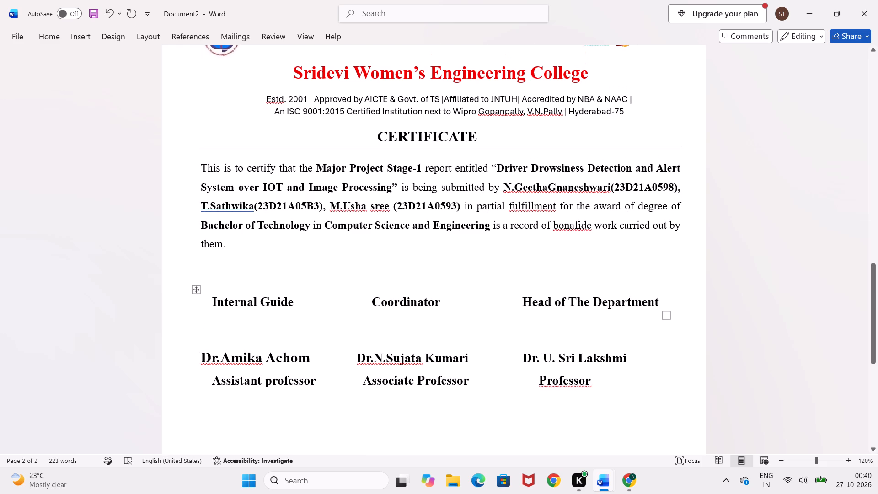
{"action": "scroll", "coordinate": [379, 308], "scroll_direction": "down", "scroll_amount": 1}
{"action": "scroll", "coordinate": [379, 308], "scroll_direction": "up", "scroll_amount": 12}
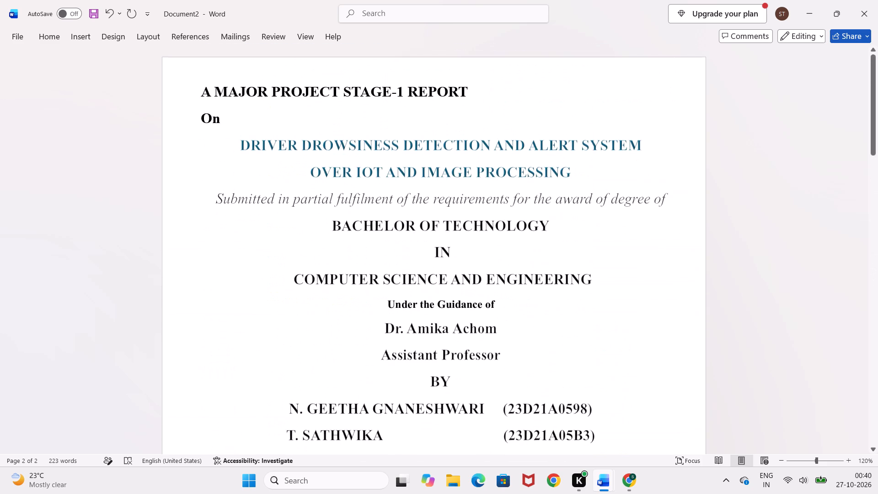
{"action": "scroll", "coordinate": [379, 308], "scroll_direction": "up", "scroll_amount": 1}
{"action": "left_click", "coordinate": [202, 91]}
{"action": "left_click_drag", "start_coordinate": [202, 91], "coordinate": [338, 126]}
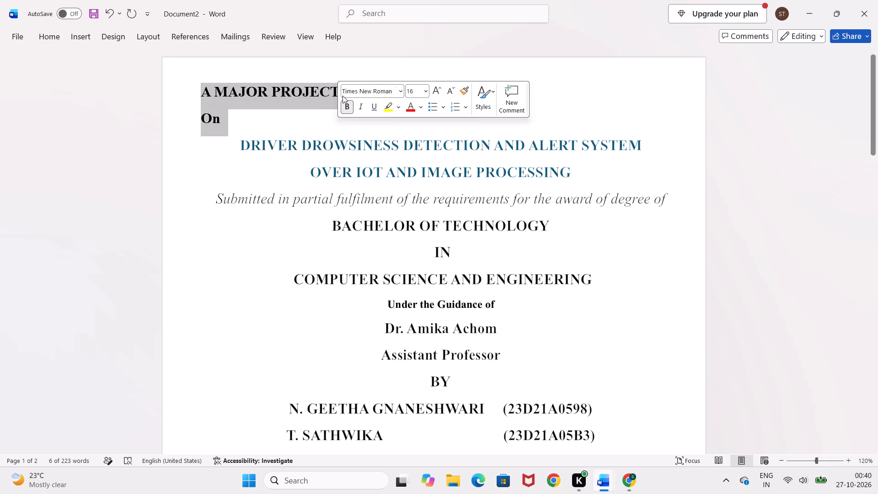
{"action": "left_click", "coordinate": [41, 36]}
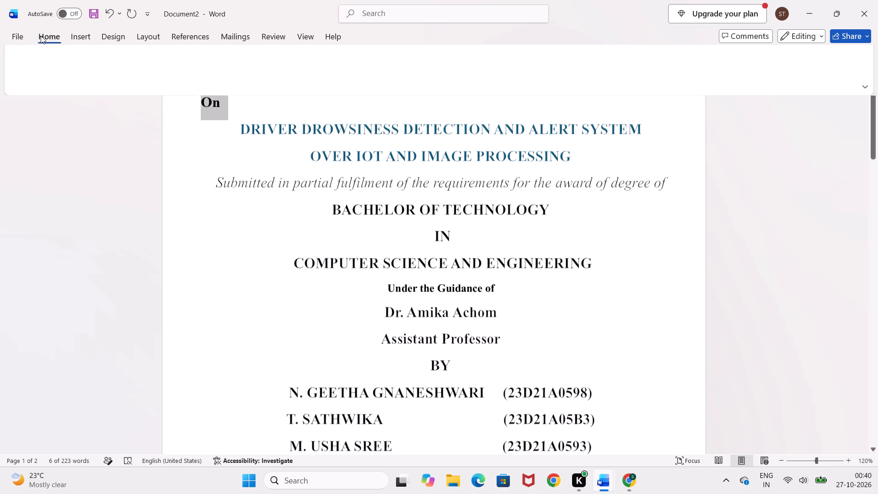
{"action": "left_click", "coordinate": [307, 75]}
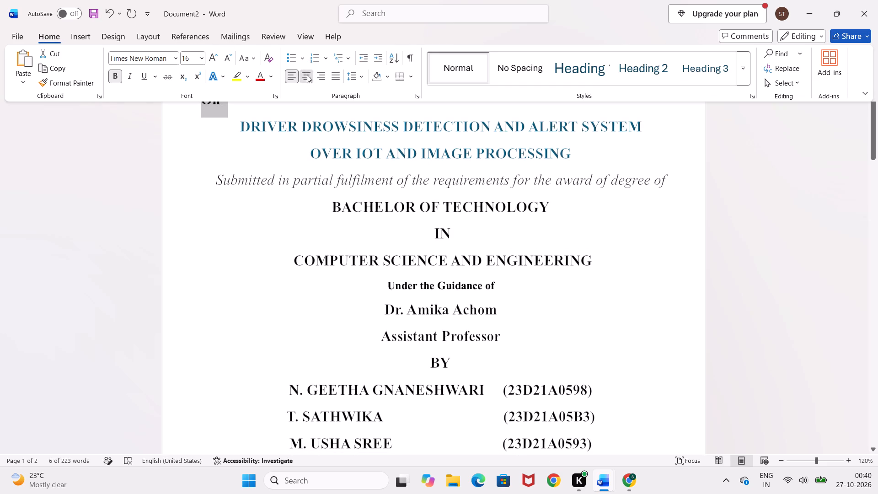
{"action": "left_click", "coordinate": [288, 240]}
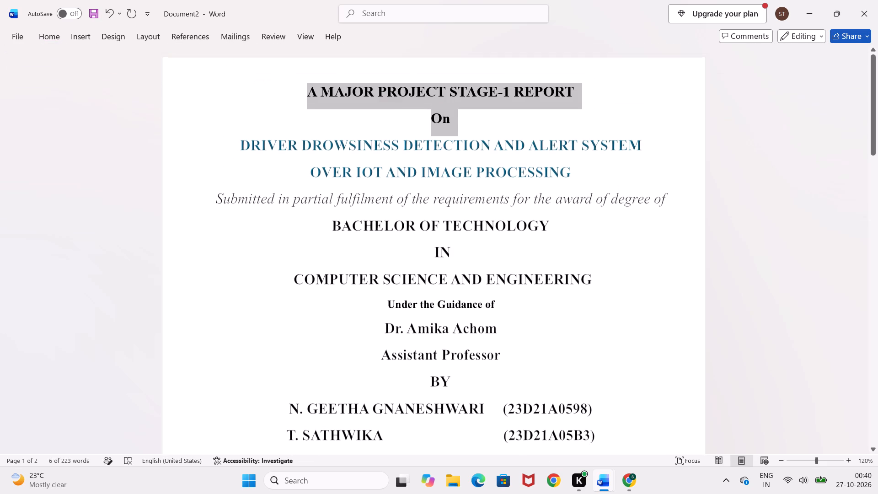
{"action": "left_click", "coordinate": [330, 245]}
Review the layout of the title page and the certificate page down to the EXTERNAL EXAMINER heading.
{"action": "scroll", "coordinate": [330, 245], "scroll_direction": "down", "scroll_amount": 11}
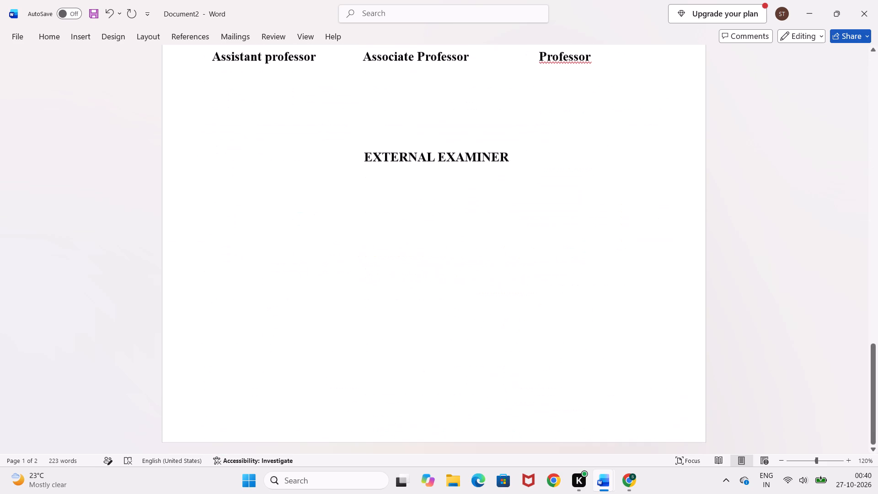
{"action": "scroll", "coordinate": [330, 245], "scroll_direction": "down", "scroll_amount": 1}
{"action": "scroll", "coordinate": [330, 245], "scroll_direction": "up", "scroll_amount": 2}
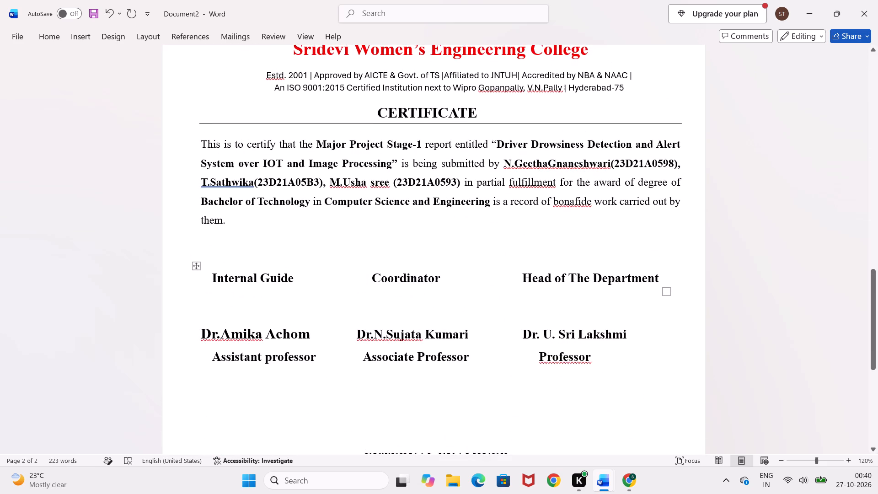
{"action": "scroll", "coordinate": [330, 245], "scroll_direction": "down", "scroll_amount": 1}
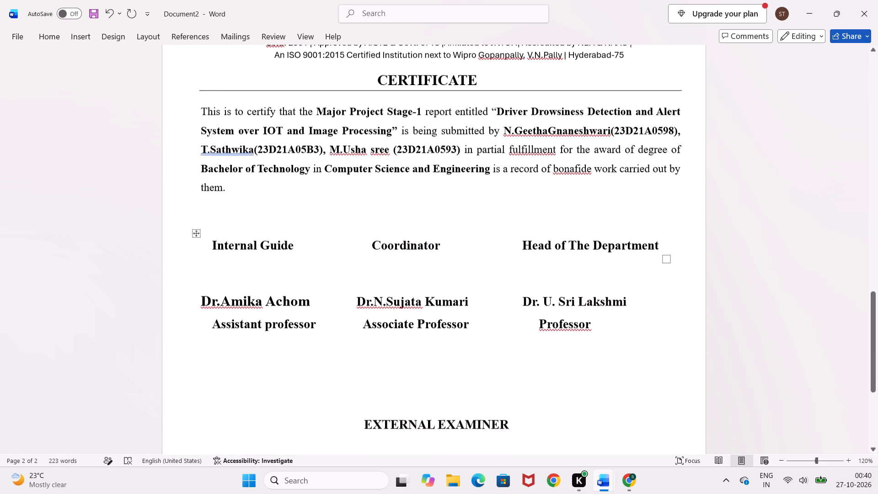
{"action": "scroll", "coordinate": [330, 245], "scroll_direction": "down", "scroll_amount": 6}
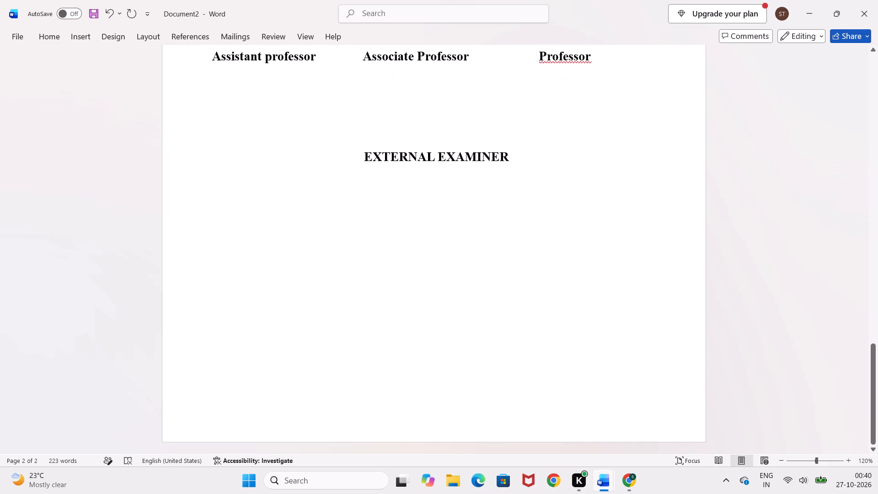
{"action": "scroll", "coordinate": [375, 254], "scroll_direction": "up", "scroll_amount": 6}
{"action": "scroll", "coordinate": [348, 298], "scroll_direction": "up", "scroll_amount": 1}
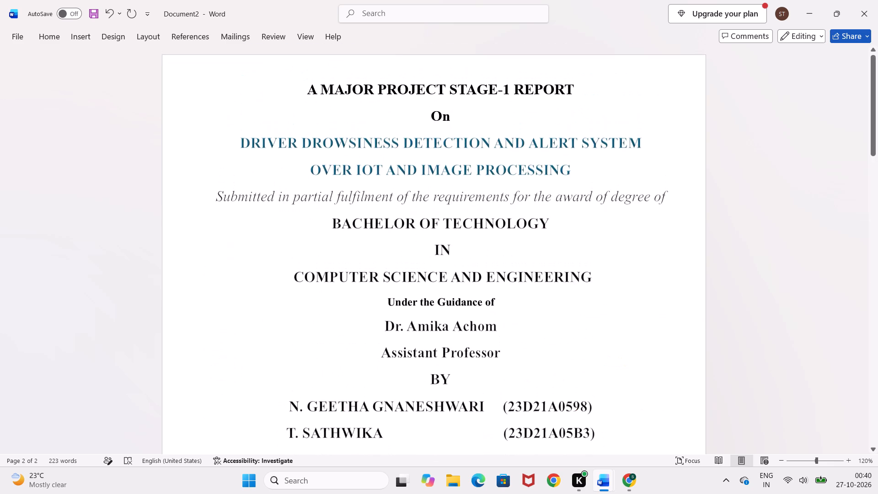
{"action": "scroll", "coordinate": [348, 298], "scroll_direction": "up", "scroll_amount": 1}
{"action": "scroll", "coordinate": [348, 298], "scroll_direction": "down", "scroll_amount": 6}
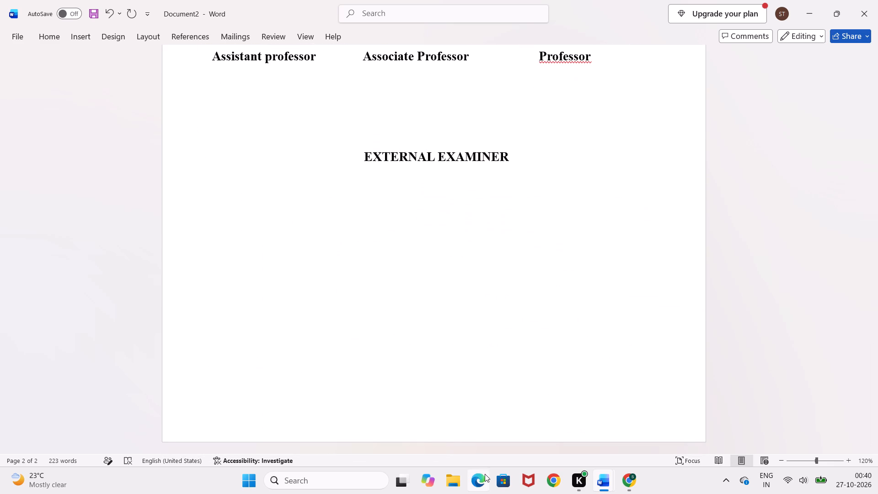
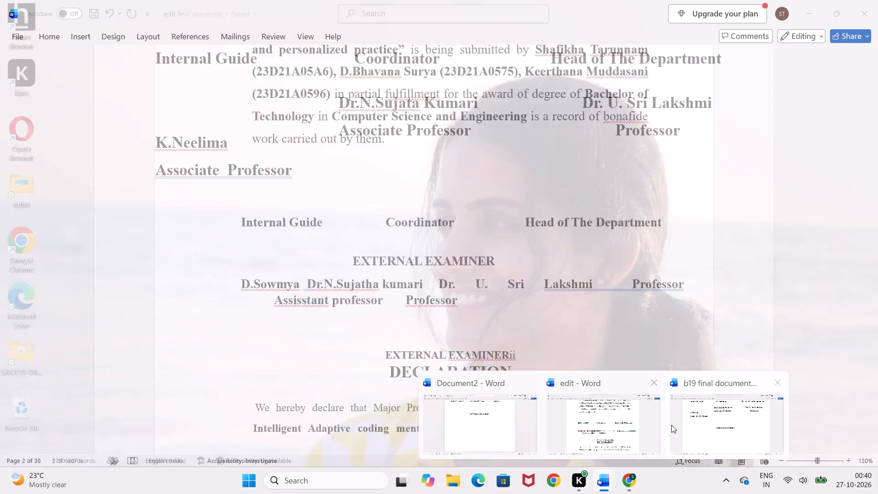
Look through b19 final document from the DECLARATION page to the literature survey, checking the order and layout of its sections.
{"action": "left_click", "coordinate": [702, 419]}
{"action": "scroll", "coordinate": [582, 388], "scroll_direction": "down", "scroll_amount": 1}
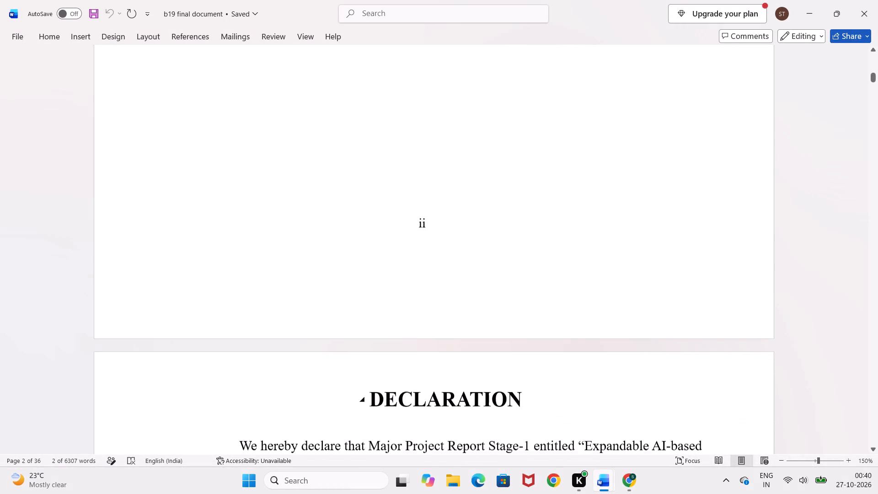
{"action": "scroll", "coordinate": [582, 388], "scroll_direction": "down", "scroll_amount": 1}
{"action": "scroll", "coordinate": [582, 388], "scroll_direction": "up", "scroll_amount": 1}
{"action": "scroll", "coordinate": [582, 388], "scroll_direction": "down", "scroll_amount": 1}
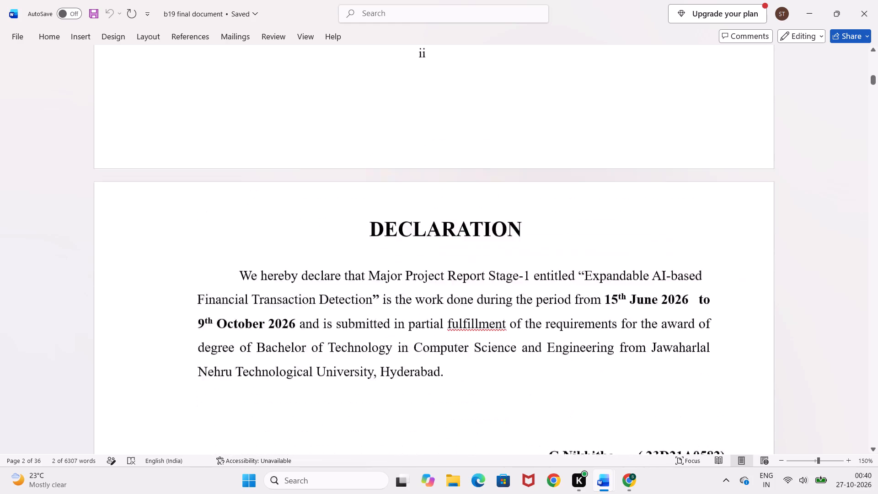
{"action": "scroll", "coordinate": [582, 388], "scroll_direction": "down", "scroll_amount": 1}
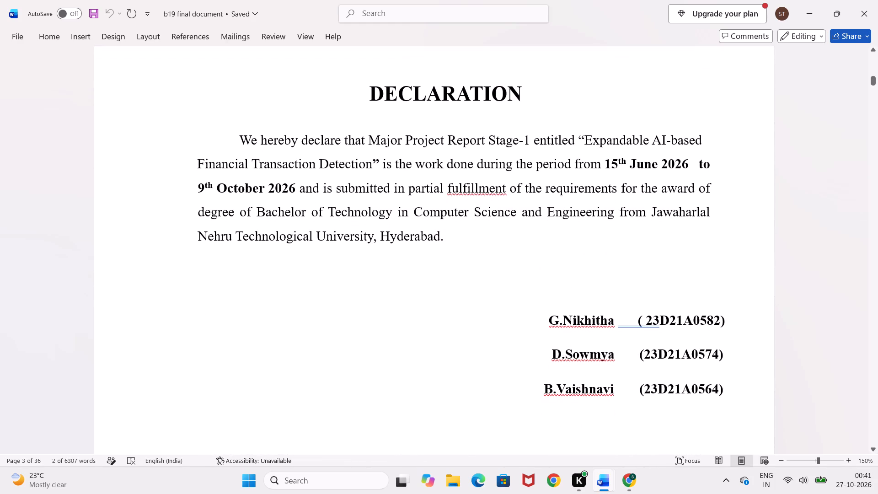
{"action": "left_click_drag", "start_coordinate": [582, 388], "coordinate": [529, 377]}
{"action": "left_click", "coordinate": [529, 377]}
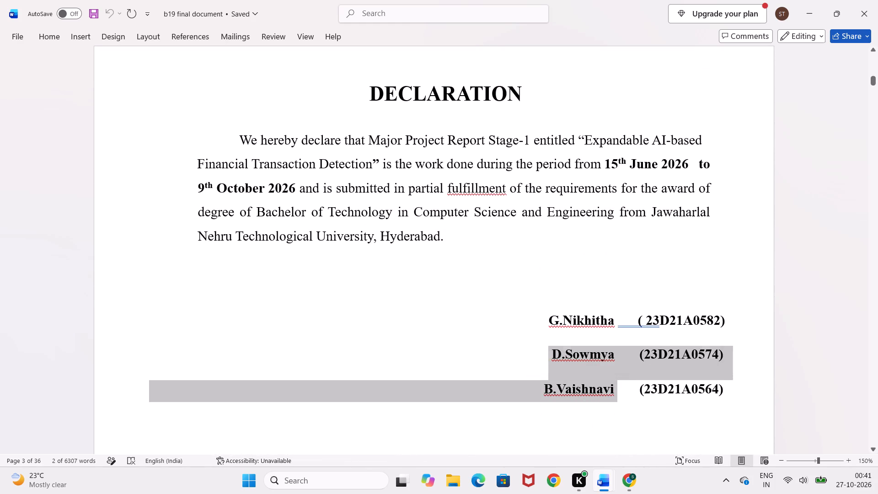
{"action": "scroll", "coordinate": [499, 377], "scroll_direction": "down", "scroll_amount": 3}
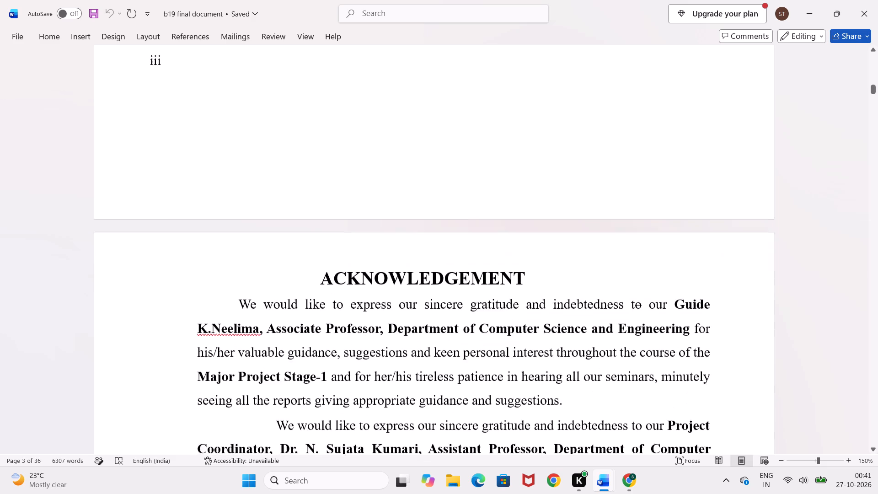
{"action": "scroll", "coordinate": [499, 377], "scroll_direction": "down", "scroll_amount": 3}
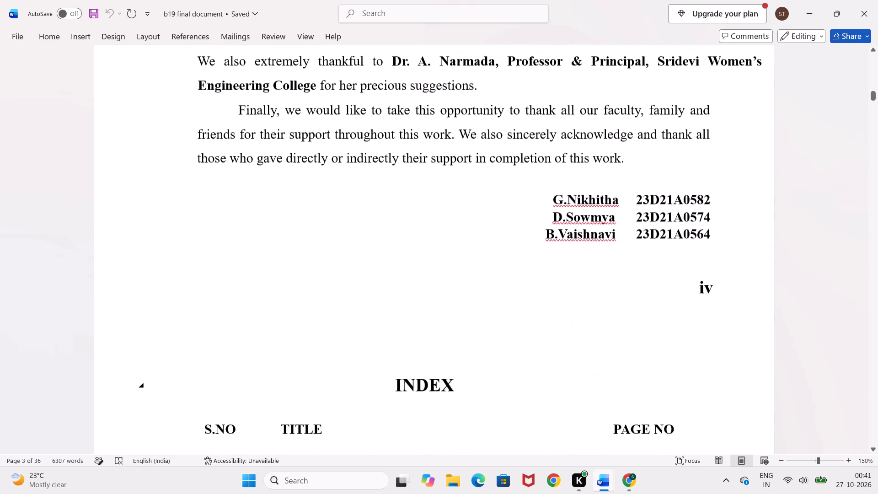
{"action": "scroll", "coordinate": [499, 377], "scroll_direction": "down", "scroll_amount": 6}
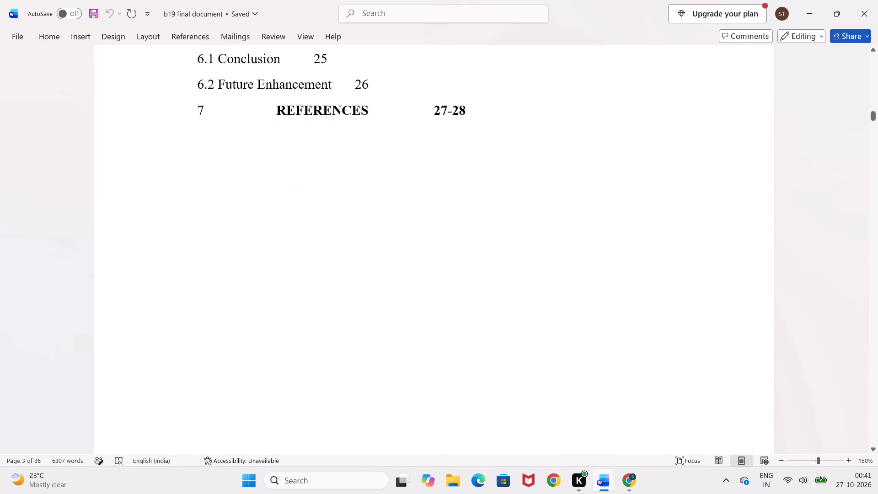
{"action": "scroll", "coordinate": [499, 377], "scroll_direction": "down", "scroll_amount": 7}
{"action": "scroll", "coordinate": [499, 377], "scroll_direction": "up", "scroll_amount": 2}
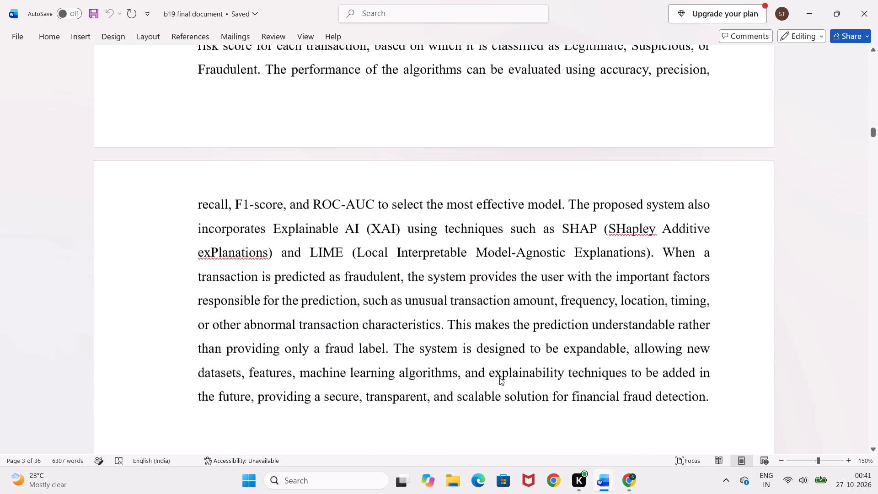
{"action": "scroll", "coordinate": [499, 377], "scroll_direction": "up", "scroll_amount": 3}
{"action": "scroll", "coordinate": [499, 377], "scroll_direction": "down", "scroll_amount": 2}
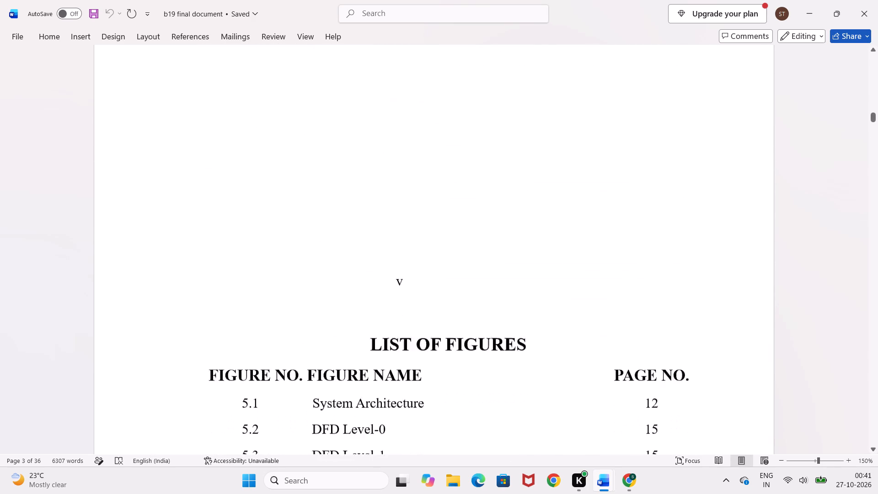
{"action": "scroll", "coordinate": [499, 377], "scroll_direction": "down", "scroll_amount": 6}
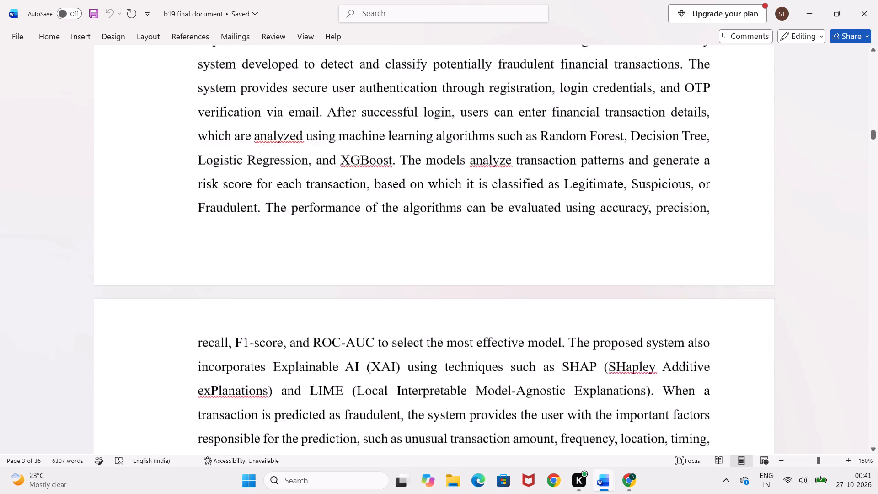
{"action": "scroll", "coordinate": [499, 377], "scroll_direction": "down", "scroll_amount": 6}
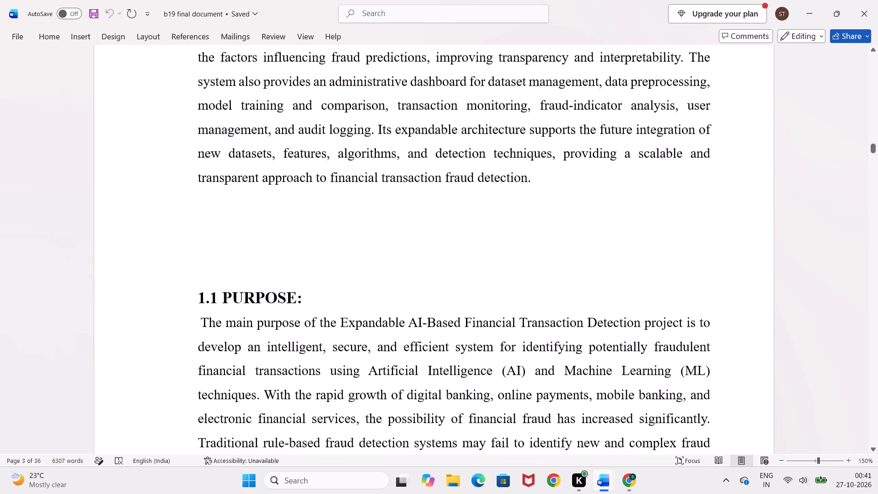
{"action": "scroll", "coordinate": [499, 377], "scroll_direction": "down", "scroll_amount": 8}
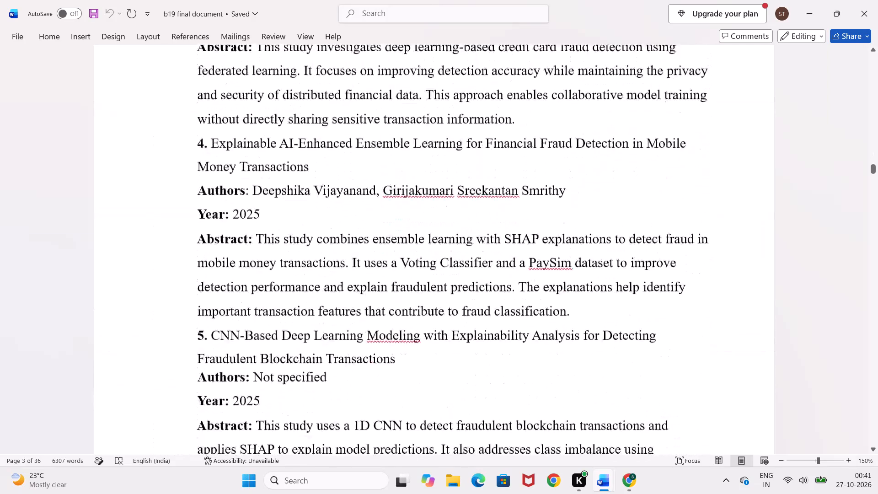
Go back through b19 final document and examine the LIST OF FIGURES and INDEX pages.
{"action": "scroll", "coordinate": [499, 377], "scroll_direction": "up", "scroll_amount": 12}
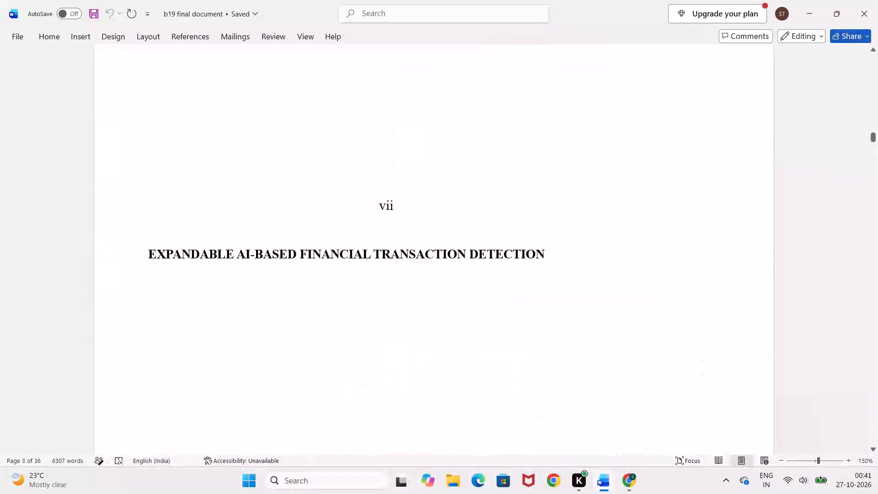
{"action": "scroll", "coordinate": [499, 377], "scroll_direction": "up", "scroll_amount": 10}
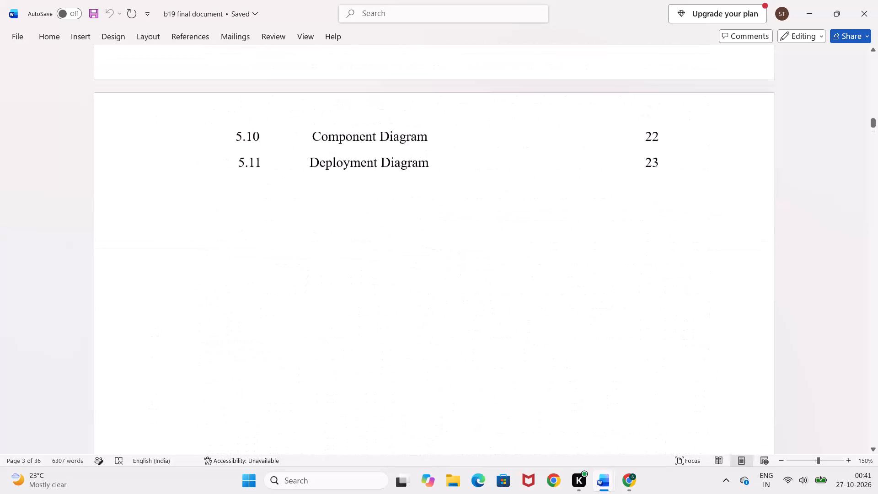
{"action": "scroll", "coordinate": [499, 377], "scroll_direction": "up", "scroll_amount": 2}
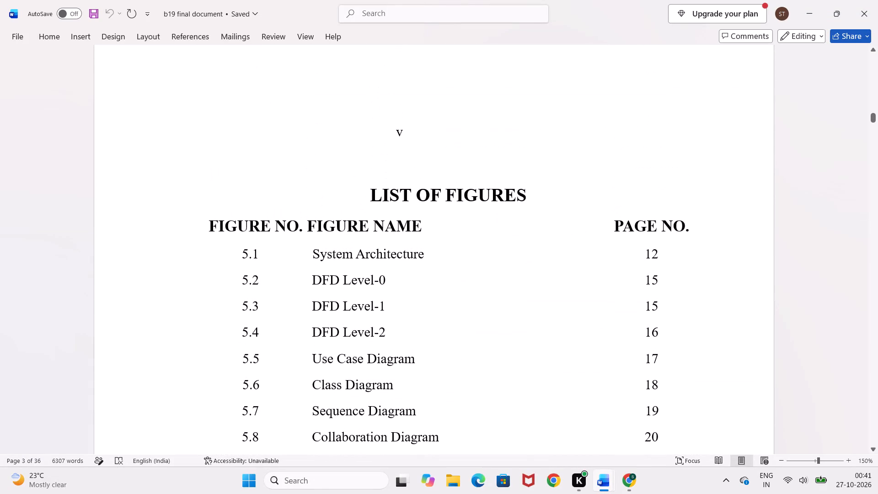
{"action": "scroll", "coordinate": [499, 377], "scroll_direction": "up", "scroll_amount": 4}
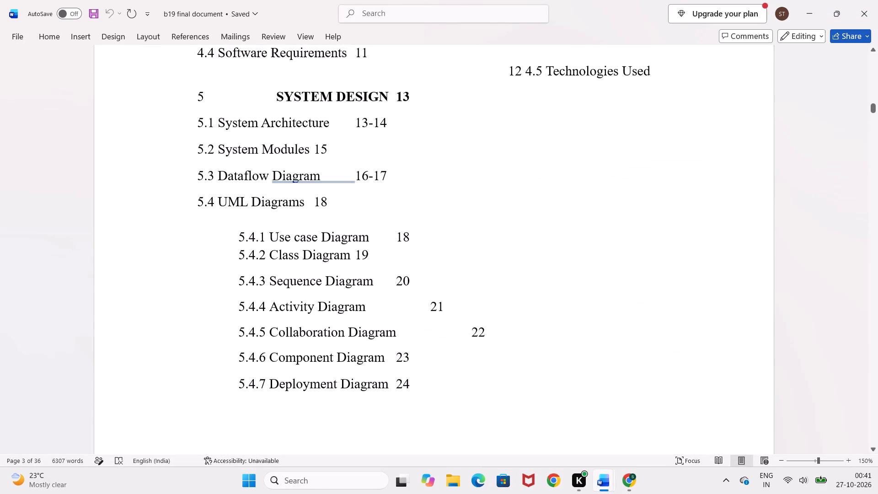
{"action": "scroll", "coordinate": [507, 343], "scroll_direction": "up", "scroll_amount": 2}
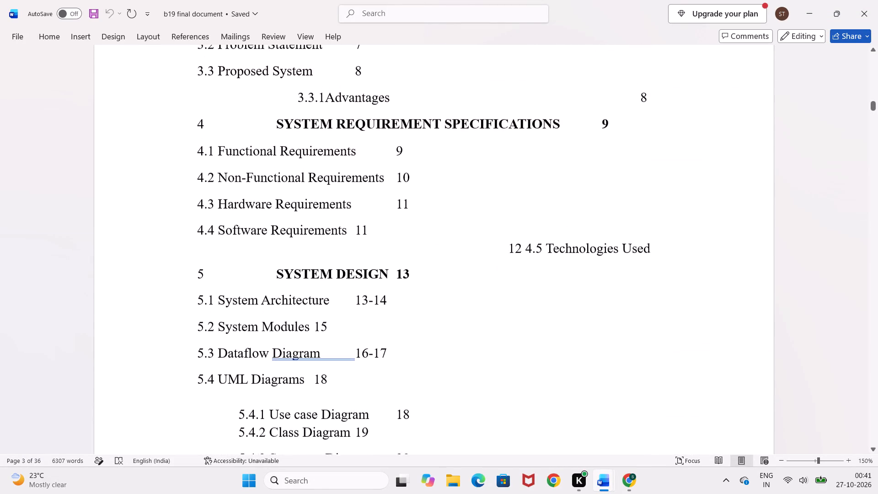
{"action": "scroll", "coordinate": [507, 343], "scroll_direction": "up", "scroll_amount": 3}
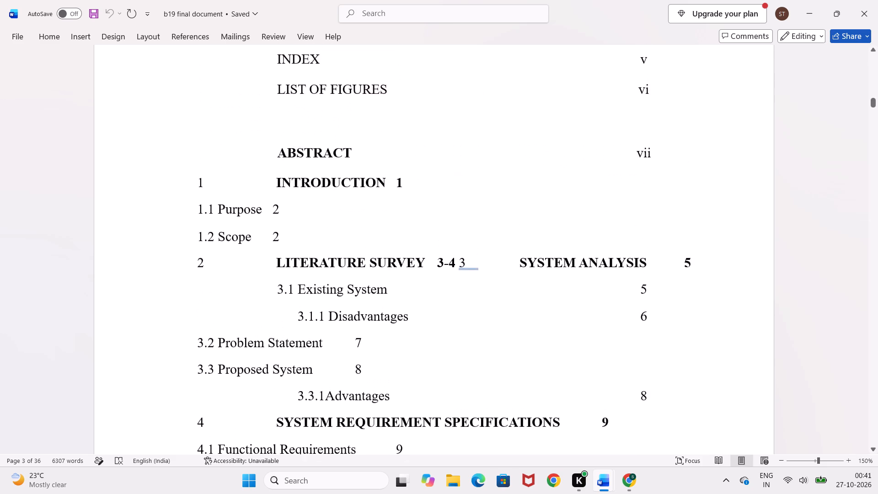
{"action": "scroll", "coordinate": [507, 343], "scroll_direction": "up", "scroll_amount": 2}
{"action": "scroll", "coordinate": [507, 343], "scroll_direction": "down", "scroll_amount": 1}
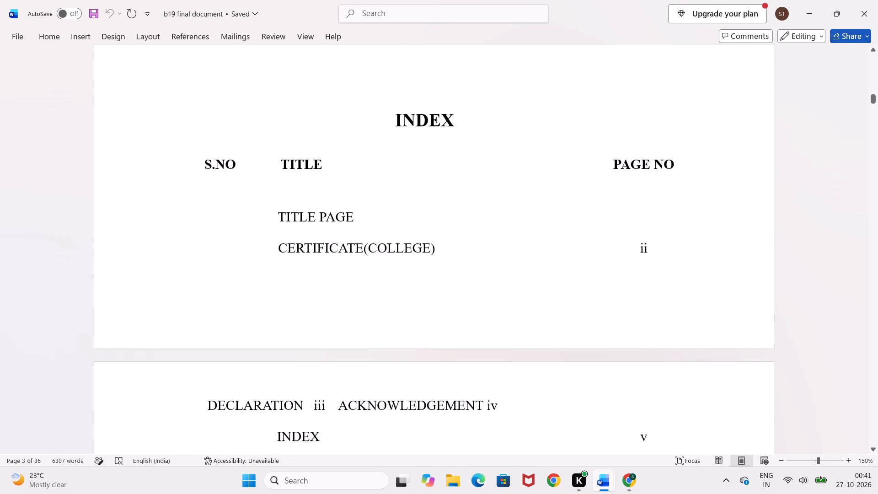
{"action": "scroll", "coordinate": [507, 343], "scroll_direction": "down", "scroll_amount": 1}
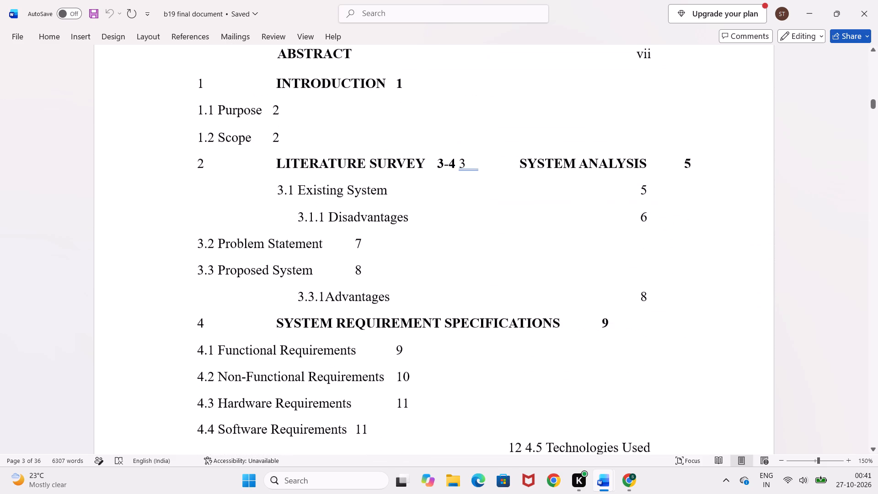
{"action": "scroll", "coordinate": [507, 343], "scroll_direction": "down", "scroll_amount": 1}
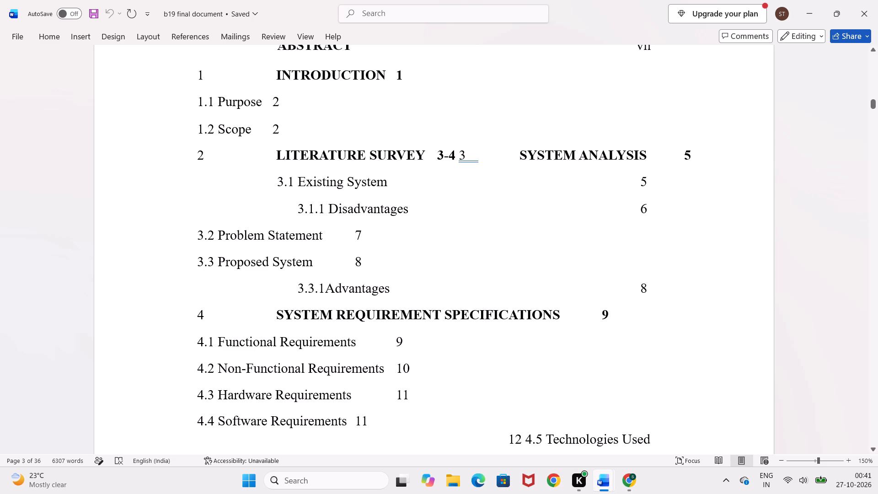
Copy the DECLARATION heading from the declaration page of b19 final document.
{"action": "scroll", "coordinate": [506, 290], "scroll_direction": "up", "scroll_amount": 8}
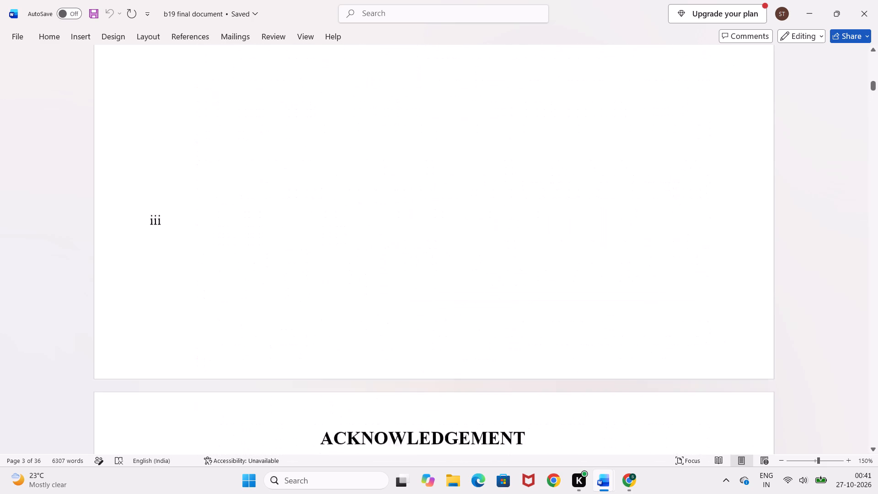
{"action": "scroll", "coordinate": [506, 290], "scroll_direction": "up", "scroll_amount": 6}
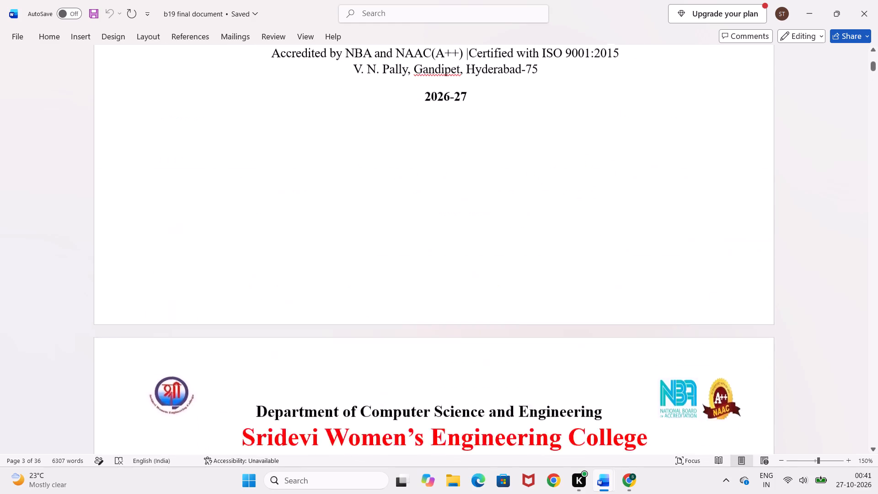
{"action": "scroll", "coordinate": [506, 290], "scroll_direction": "down", "scroll_amount": 2}
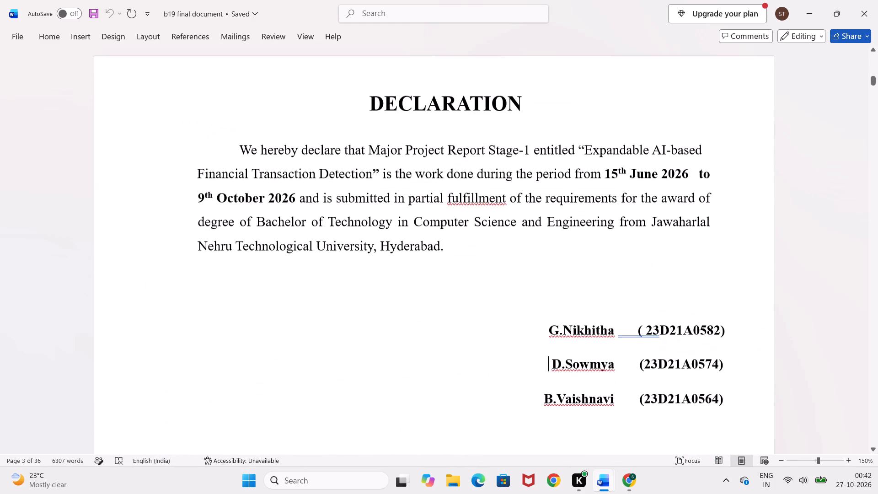
{"action": "left_click_drag", "start_coordinate": [370, 106], "coordinate": [419, 96]}
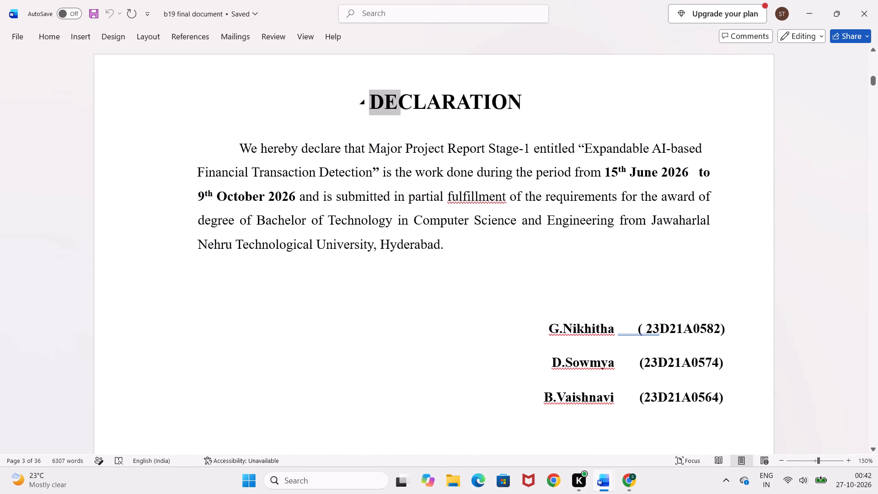
{"action": "left_click_drag", "start_coordinate": [419, 96], "coordinate": [536, 115]}
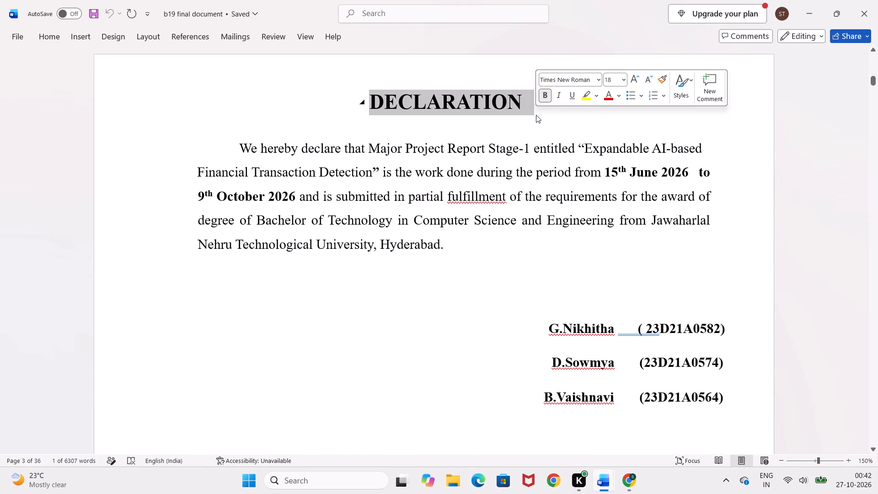
{"action": "key", "text": "ctrl+c"}
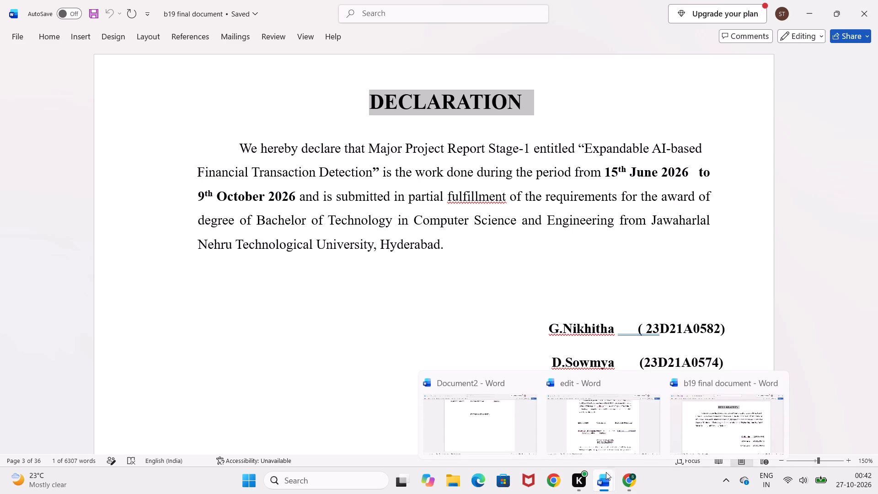
Switch to Document2 and examine the title and certificate pages, including the space below the EXTERNAL EXAMINER heading.
{"action": "left_click", "coordinate": [509, 427]}
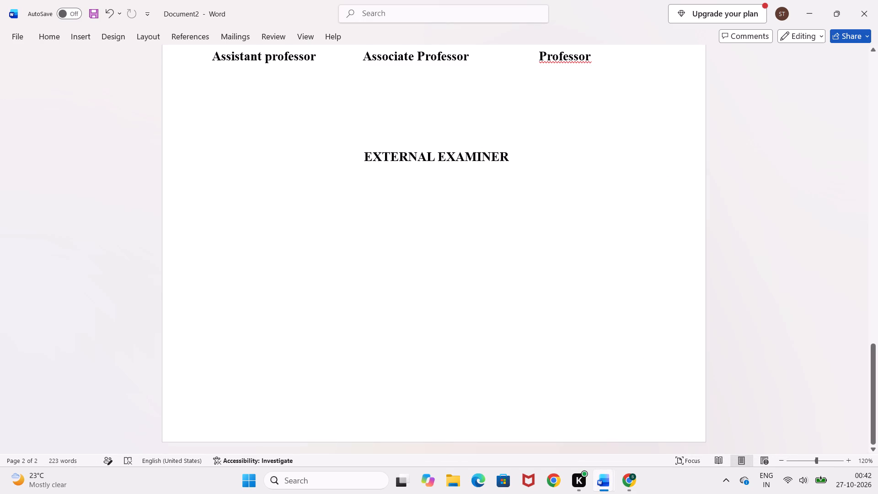
{"action": "scroll", "coordinate": [488, 406], "scroll_direction": "up", "scroll_amount": 5}
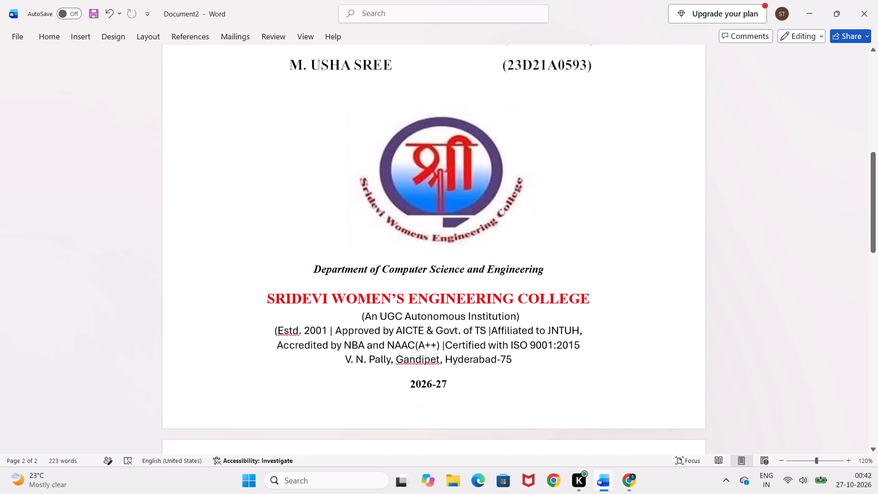
{"action": "scroll", "coordinate": [488, 406], "scroll_direction": "down", "scroll_amount": 3}
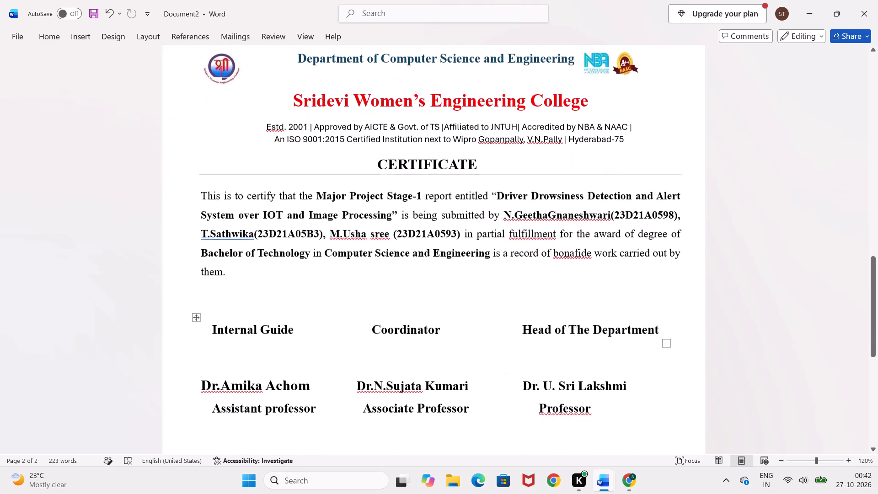
{"action": "scroll", "coordinate": [488, 406], "scroll_direction": "down", "scroll_amount": 2}
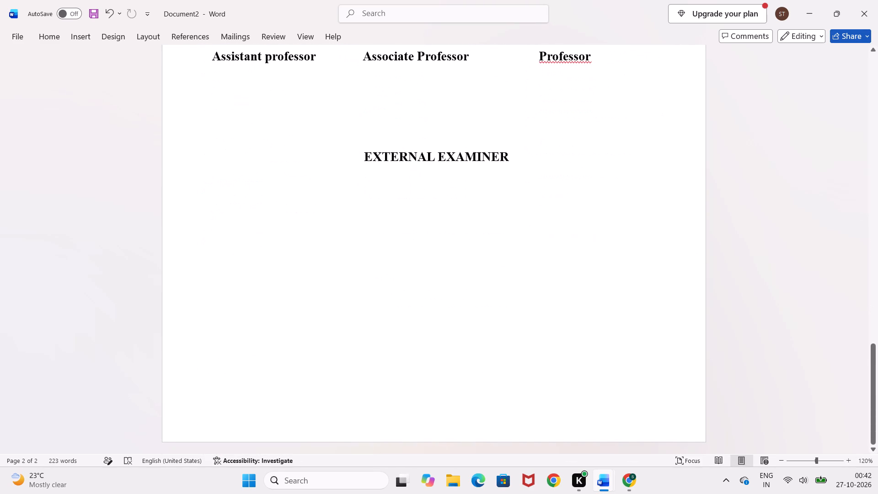
{"action": "scroll", "coordinate": [488, 406], "scroll_direction": "down", "scroll_amount": 2}
{"action": "scroll", "coordinate": [544, 389], "scroll_direction": "down", "scroll_amount": 2}
{"action": "scroll", "coordinate": [507, 375], "scroll_direction": "down", "scroll_amount": 4, "text": "ctrl"}
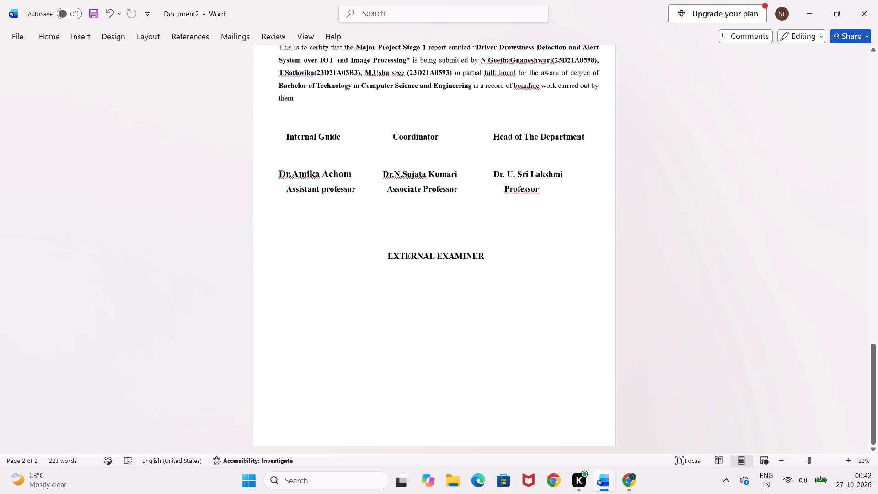
{"action": "scroll", "coordinate": [507, 375], "scroll_direction": "down", "scroll_amount": 6, "text": "ctrl"}
{"action": "left_click", "coordinate": [560, 308]}
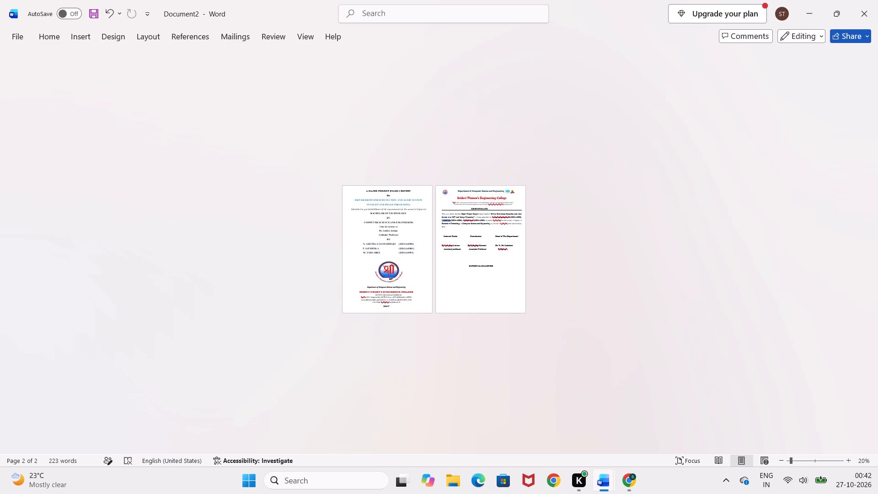
{"action": "left_click", "coordinate": [501, 294]}
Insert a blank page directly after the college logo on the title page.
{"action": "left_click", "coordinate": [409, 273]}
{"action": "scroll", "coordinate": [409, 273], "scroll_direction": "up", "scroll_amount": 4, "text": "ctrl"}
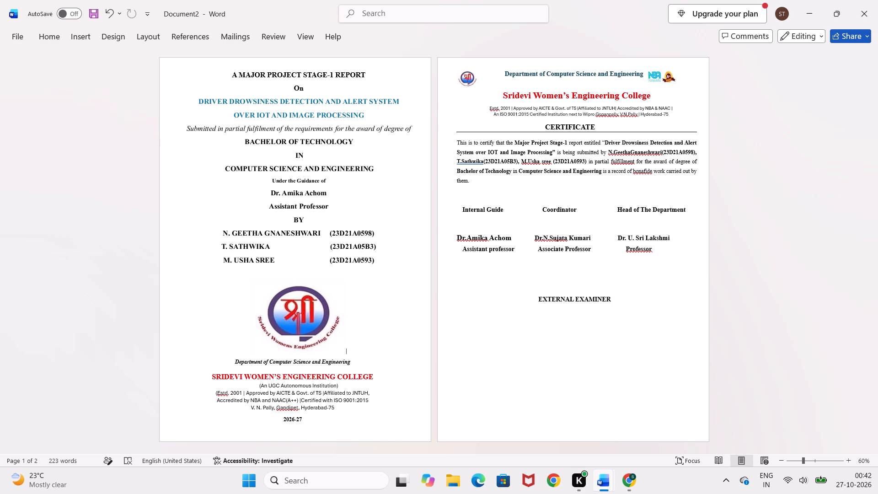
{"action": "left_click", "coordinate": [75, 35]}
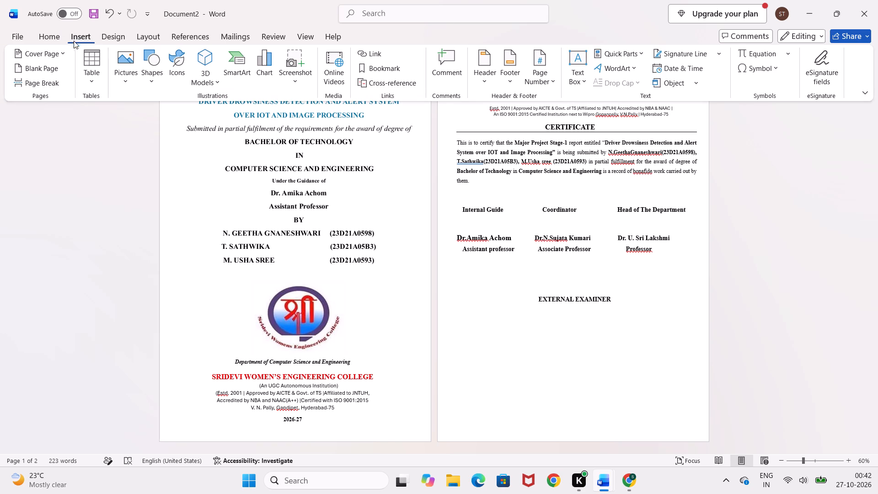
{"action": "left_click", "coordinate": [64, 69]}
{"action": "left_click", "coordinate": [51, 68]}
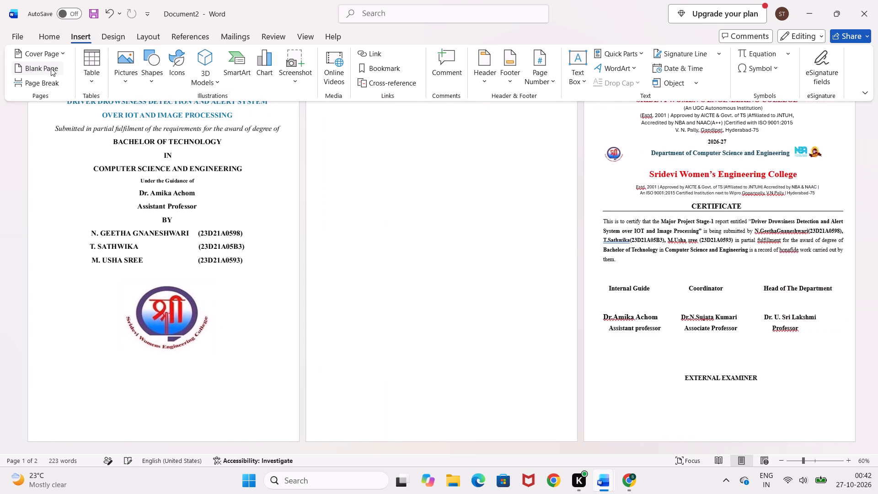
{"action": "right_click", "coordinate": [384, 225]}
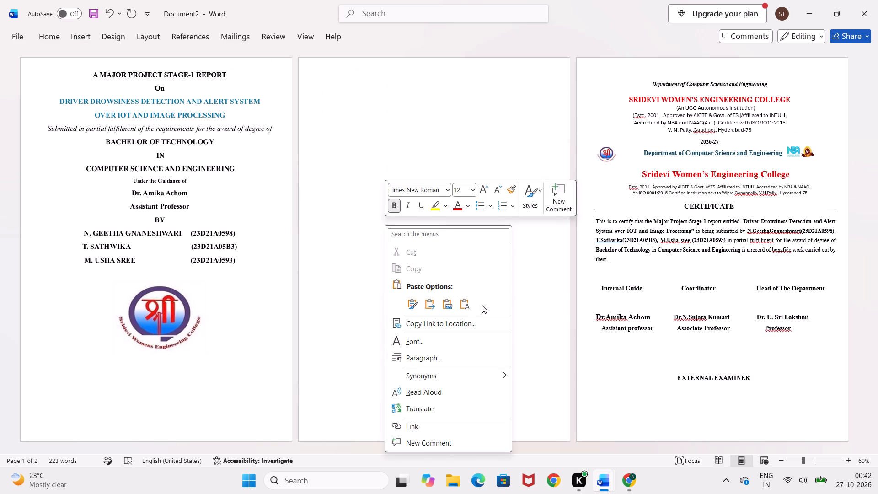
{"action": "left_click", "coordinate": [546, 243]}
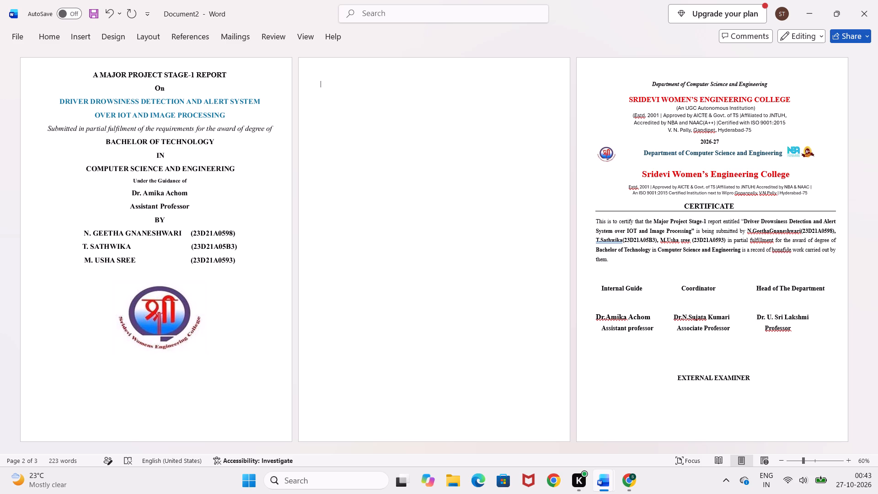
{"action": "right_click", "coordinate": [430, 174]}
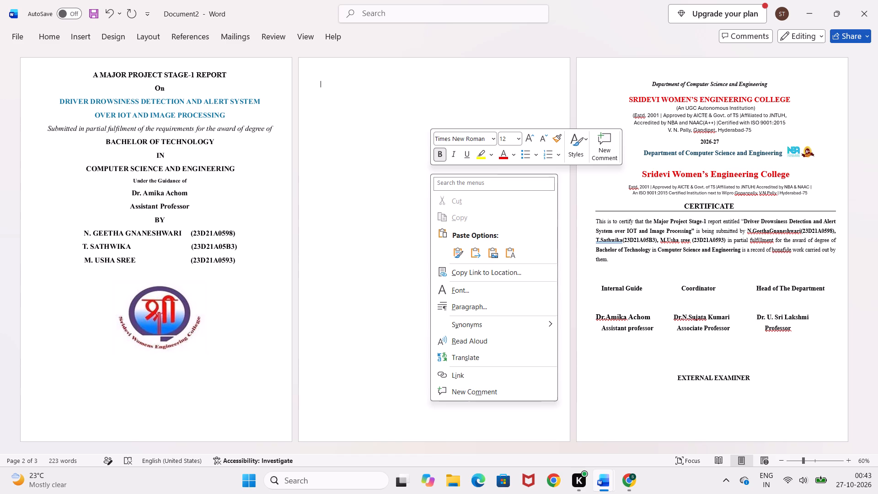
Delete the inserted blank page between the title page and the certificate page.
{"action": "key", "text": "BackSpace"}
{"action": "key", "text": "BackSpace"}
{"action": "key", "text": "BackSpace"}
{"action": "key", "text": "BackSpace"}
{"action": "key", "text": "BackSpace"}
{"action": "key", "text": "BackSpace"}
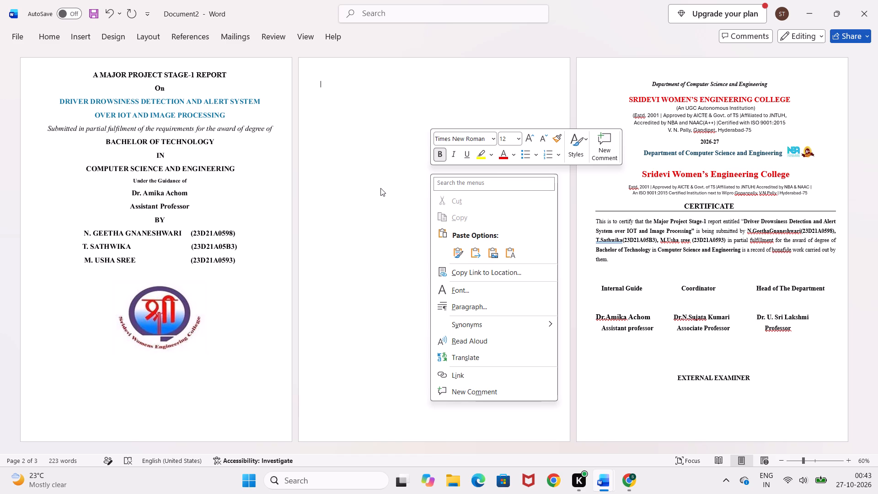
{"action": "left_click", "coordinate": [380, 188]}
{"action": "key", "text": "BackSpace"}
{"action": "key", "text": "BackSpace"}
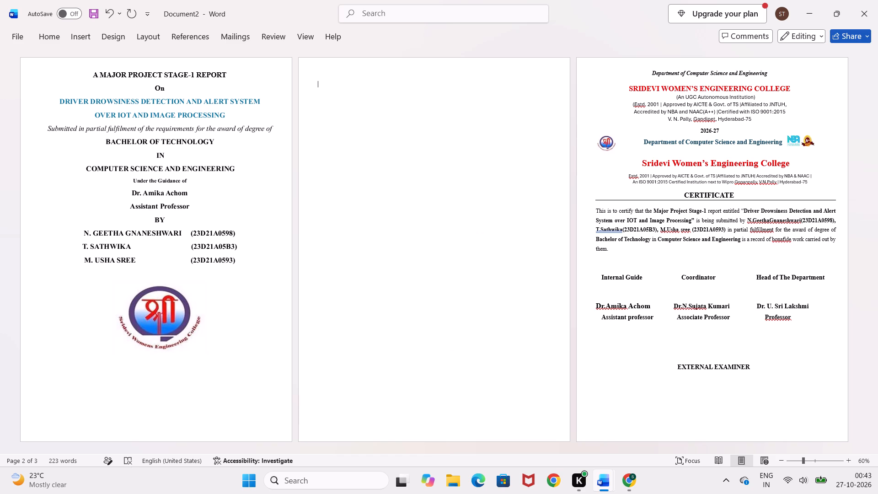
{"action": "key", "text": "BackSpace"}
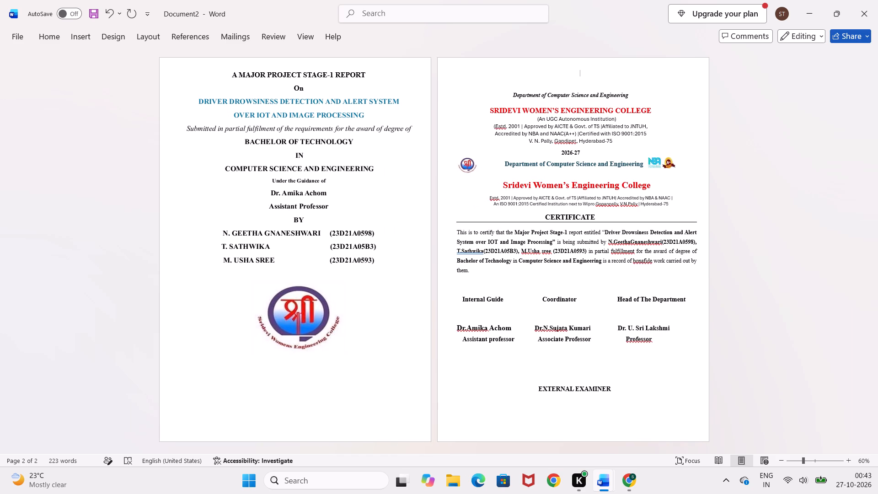
Replace the blank space after 2026-27 with a paragraph break above the certificate header.
{"action": "scroll", "coordinate": [396, 307], "scroll_direction": "up", "scroll_amount": 4, "text": "ctrl"}
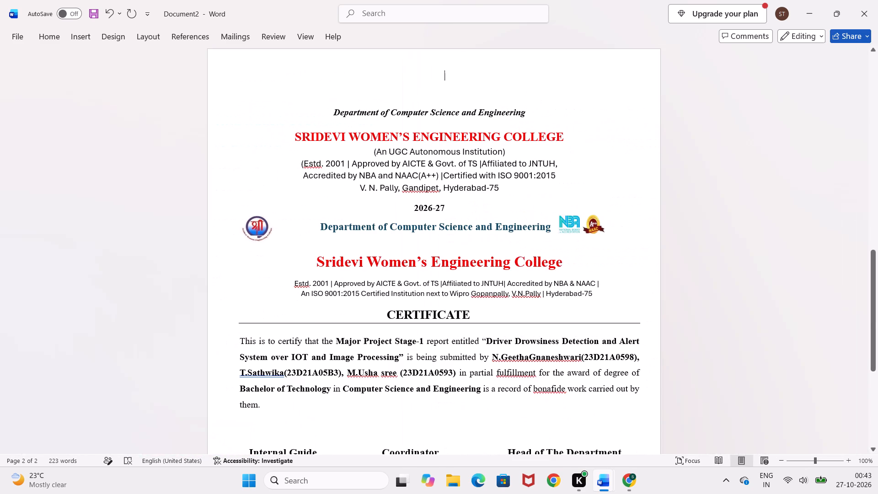
{"action": "scroll", "coordinate": [396, 307], "scroll_direction": "down", "scroll_amount": 7}
{"action": "scroll", "coordinate": [396, 307], "scroll_direction": "up", "scroll_amount": 7}
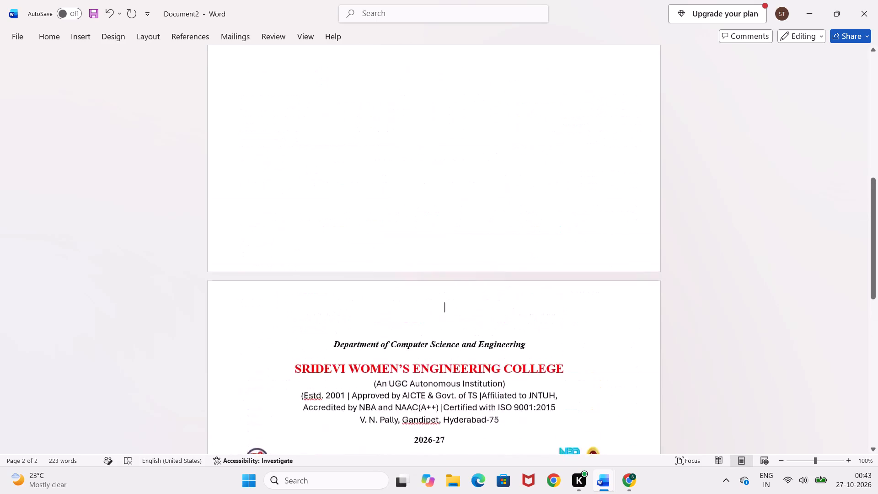
{"action": "scroll", "coordinate": [396, 307], "scroll_direction": "up", "scroll_amount": 5}
{"action": "scroll", "coordinate": [396, 307], "scroll_direction": "down", "scroll_amount": 1}
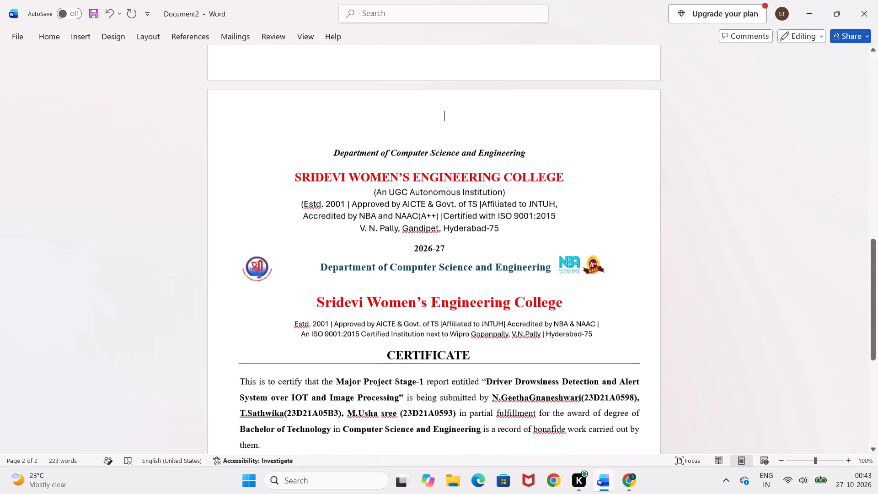
{"action": "scroll", "coordinate": [396, 307], "scroll_direction": "down", "scroll_amount": 2}
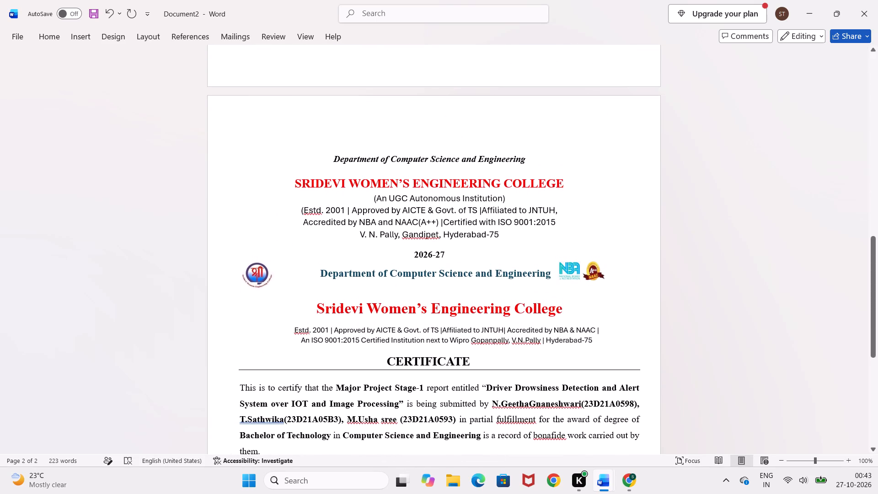
{"action": "scroll", "coordinate": [396, 307], "scroll_direction": "down", "scroll_amount": 1}
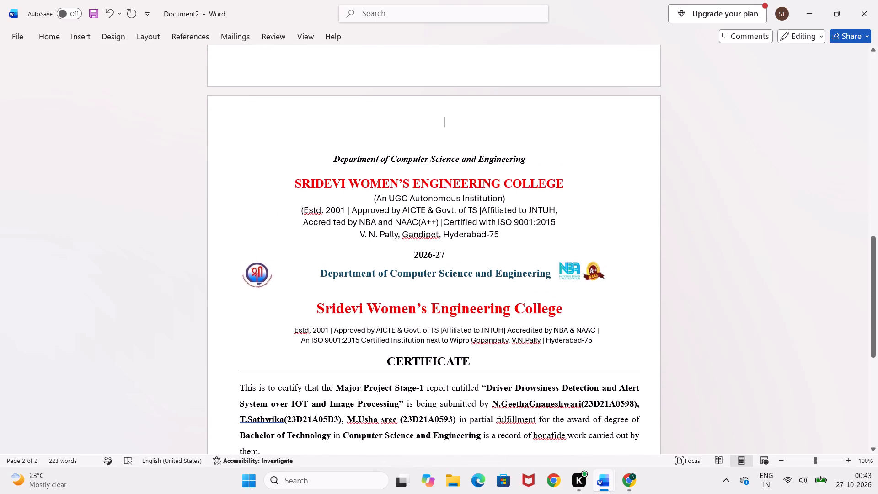
{"action": "left_click", "coordinate": [448, 258]}
{"action": "left_click", "coordinate": [448, 258]}
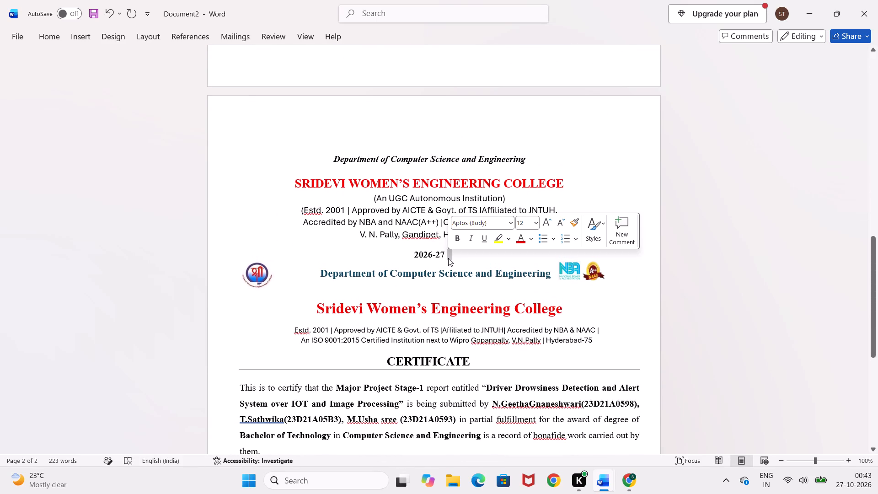
{"action": "key", "text": "Return"}
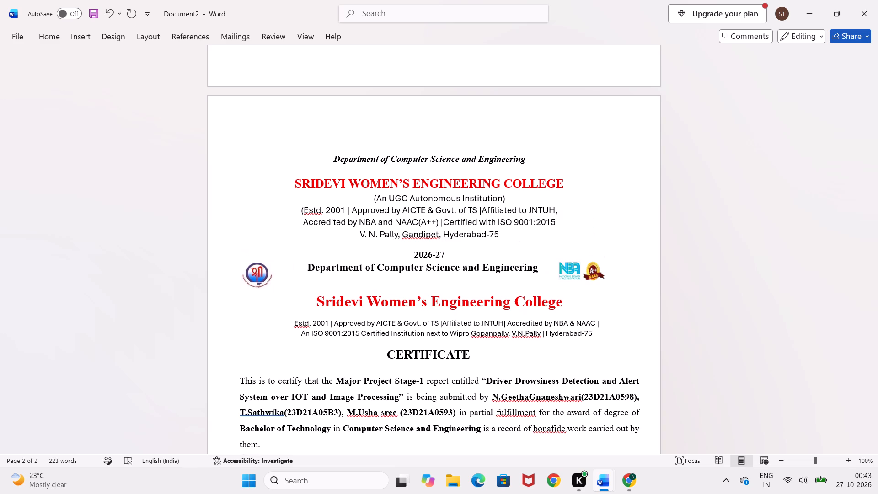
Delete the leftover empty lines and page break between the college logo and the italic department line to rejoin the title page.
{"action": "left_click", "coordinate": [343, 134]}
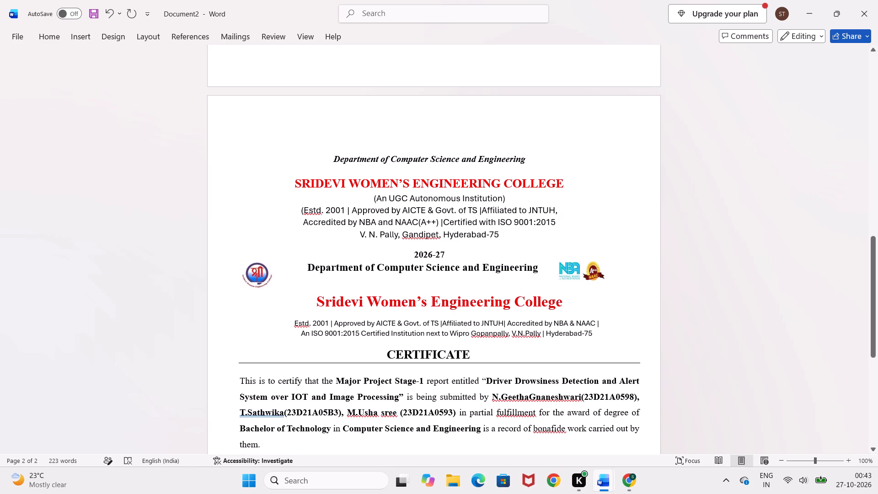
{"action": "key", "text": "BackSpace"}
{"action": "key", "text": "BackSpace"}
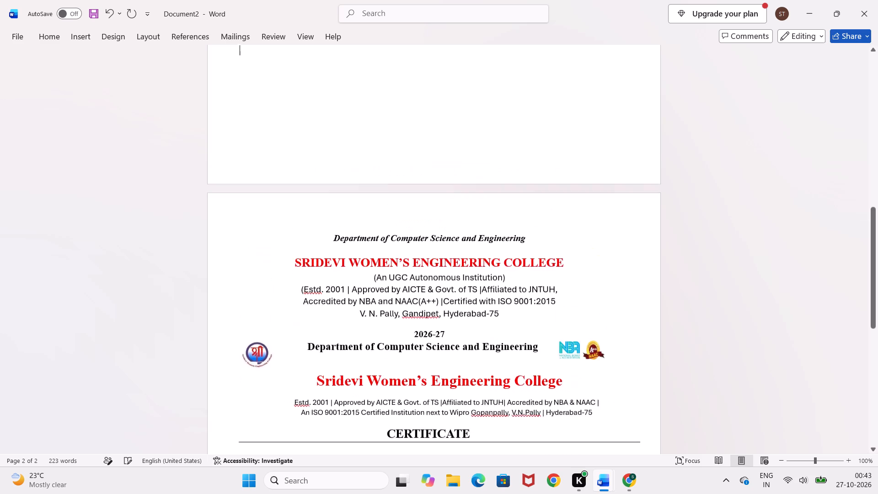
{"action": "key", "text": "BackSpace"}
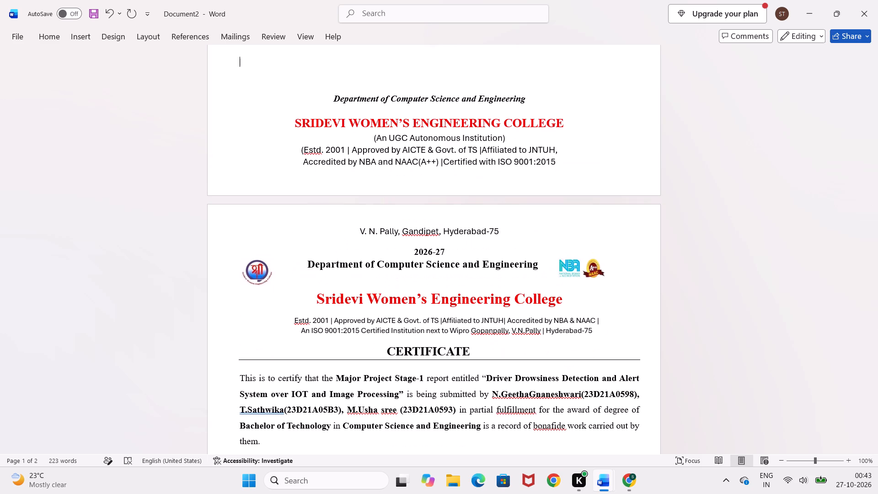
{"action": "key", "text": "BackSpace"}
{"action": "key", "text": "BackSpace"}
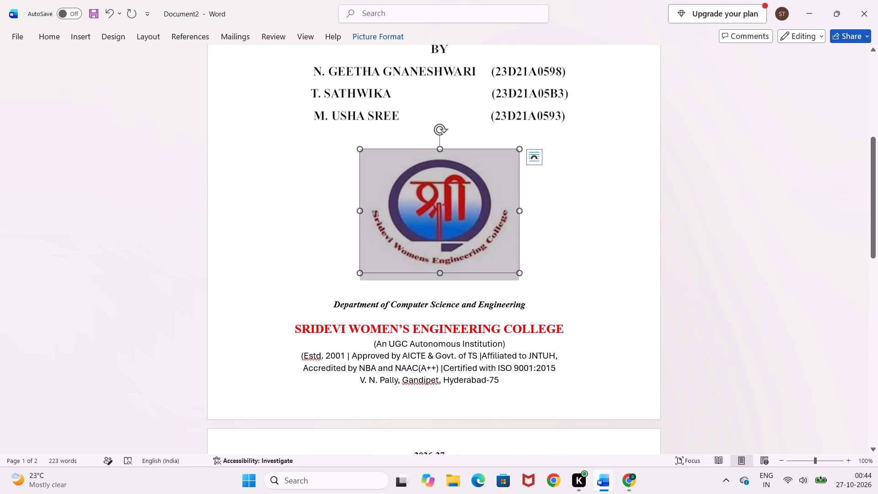
Review the title page from top to bottom and its transition into the certificate page.
{"action": "left_click", "coordinate": [558, 222]}
{"action": "scroll", "coordinate": [566, 273], "scroll_direction": "down", "scroll_amount": 1}
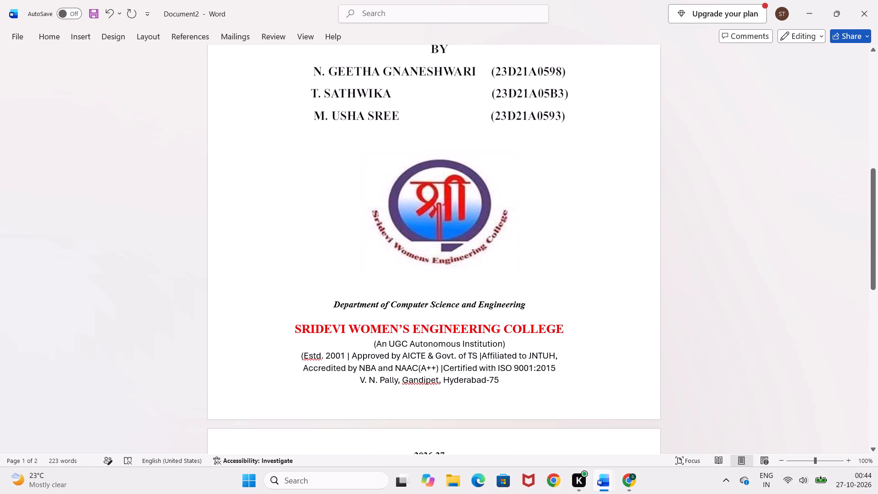
{"action": "scroll", "coordinate": [566, 273], "scroll_direction": "down", "scroll_amount": 1}
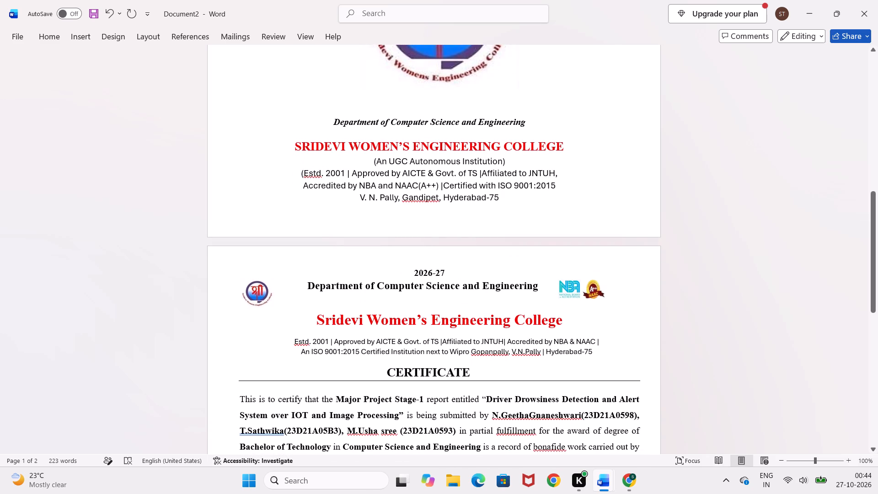
{"action": "scroll", "coordinate": [457, 274], "scroll_direction": "up", "scroll_amount": 5}
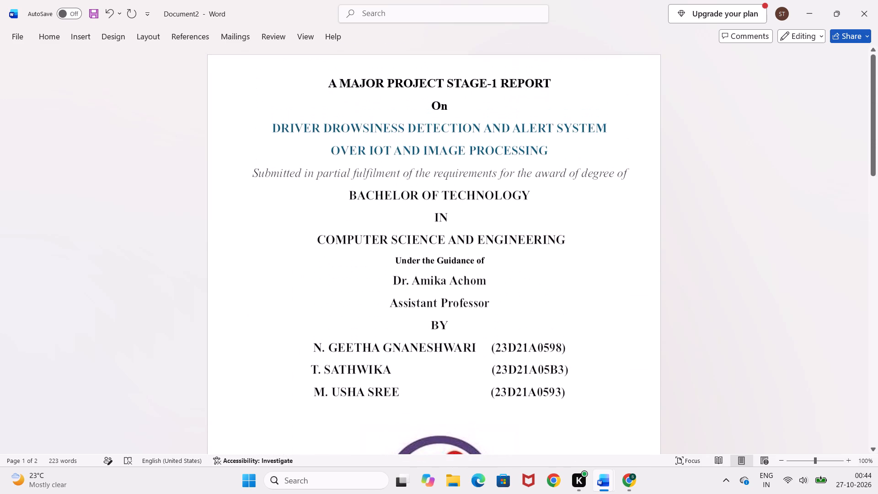
{"action": "scroll", "coordinate": [457, 274], "scroll_direction": "up", "scroll_amount": 1}
{"action": "scroll", "coordinate": [471, 198], "scroll_direction": "down", "scroll_amount": 2}
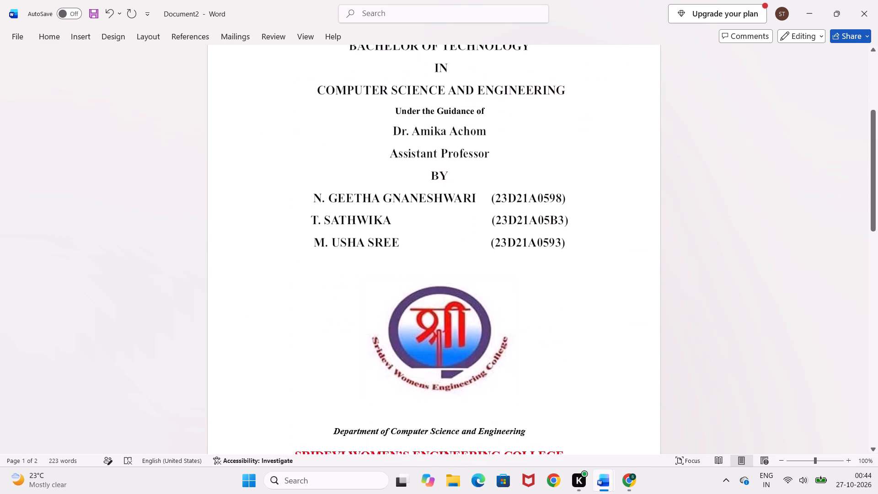
{"action": "scroll", "coordinate": [471, 198], "scroll_direction": "down", "scroll_amount": 2}
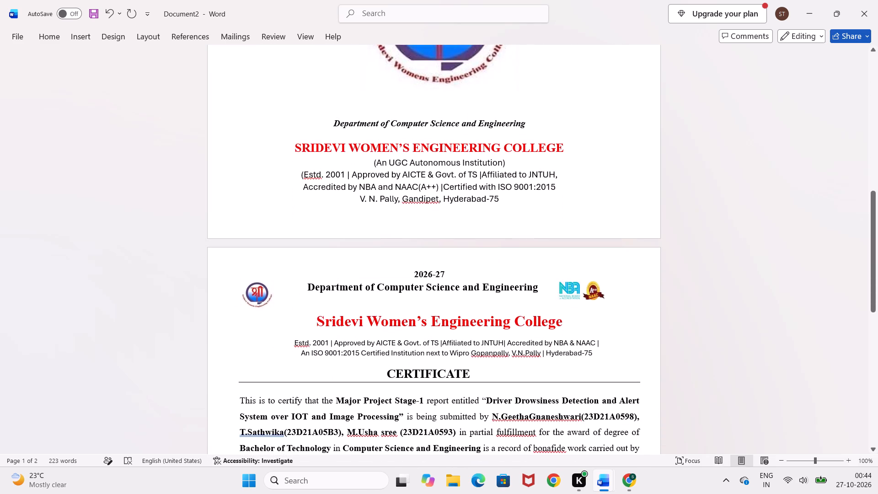
Remove the empty line above the italic department line on the title page so 2026-27 moves back onto that page.
{"action": "left_click", "coordinate": [417, 111]}
{"action": "key", "text": "BackSpace"}
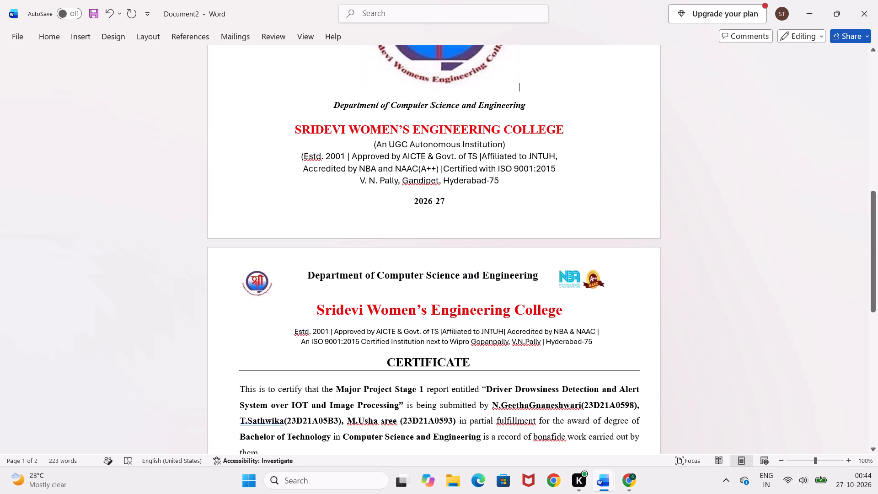
Insert a blank page after the EXTERNAL EXAMINER line at the end of the certificate page.
{"action": "scroll", "coordinate": [401, 195], "scroll_direction": "down", "scroll_amount": 5}
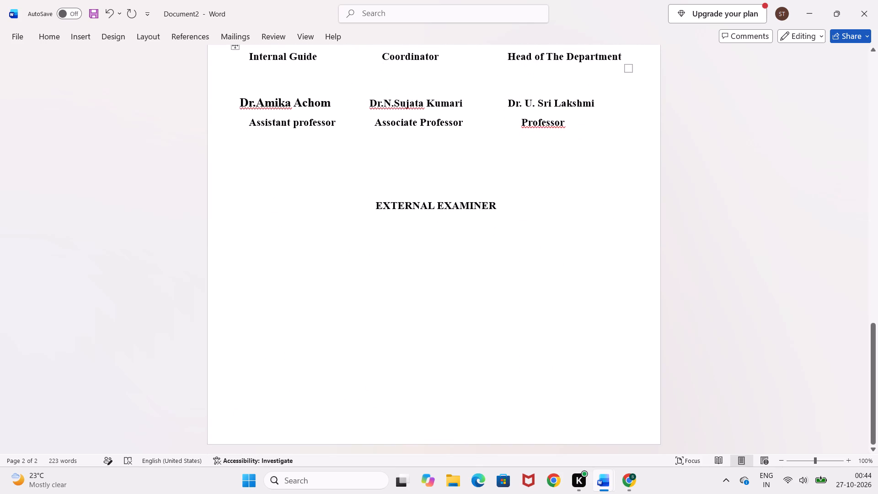
{"action": "left_click", "coordinate": [572, 365]}
{"action": "left_click", "coordinate": [577, 378]}
{"action": "key", "text": "Down"}
{"action": "key", "text": "Down"}
{"action": "key", "text": "Down"}
{"action": "key", "text": "Down"}
{"action": "key", "text": "Down"}
{"action": "key", "text": "Down"}
{"action": "key", "text": "Down"}
{"action": "key", "text": "Down"}
{"action": "key", "text": "Down"}
{"action": "key", "text": "Down"}
{"action": "key", "text": "Down"}
{"action": "key", "text": "Down"}
{"action": "key", "text": "Down"}
{"action": "key", "text": "Down"}
{"action": "key", "text": "Down"}
{"action": "key", "text": "Down"}
{"action": "key", "text": "Down"}
{"action": "key", "text": "Down"}
{"action": "key", "text": "Down"}
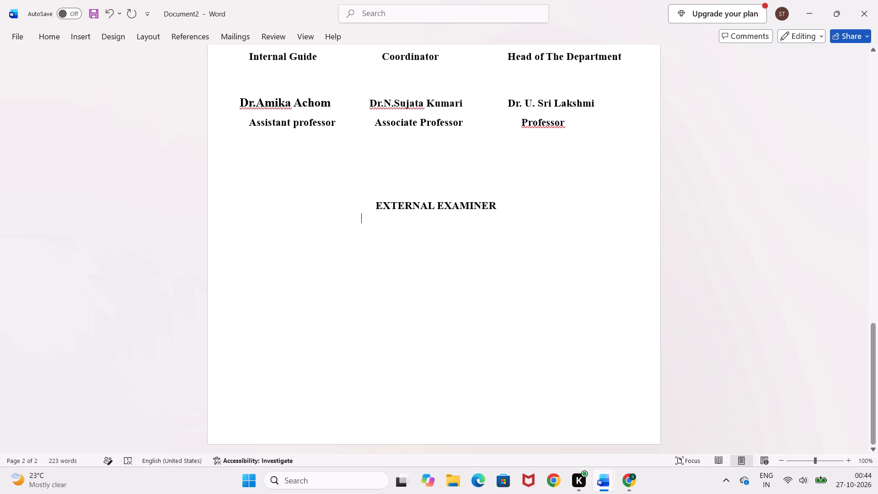
{"action": "left_click", "coordinate": [53, 38]}
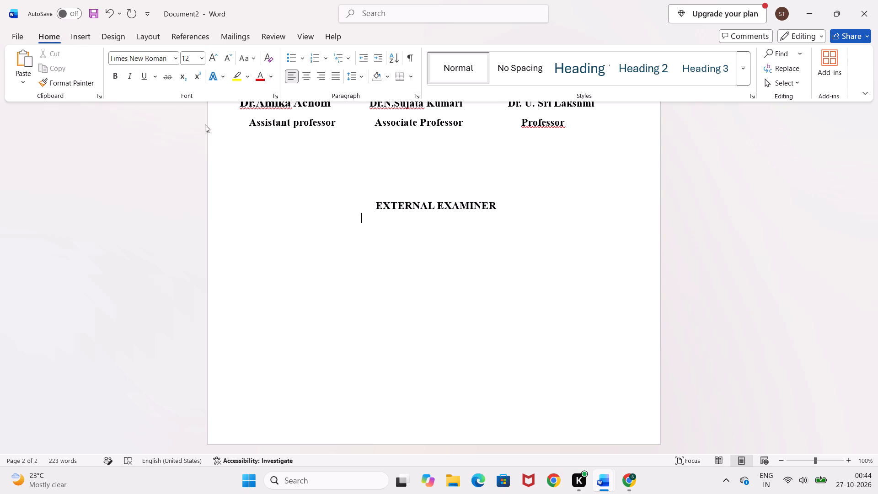
{"action": "left_click", "coordinate": [78, 35]}
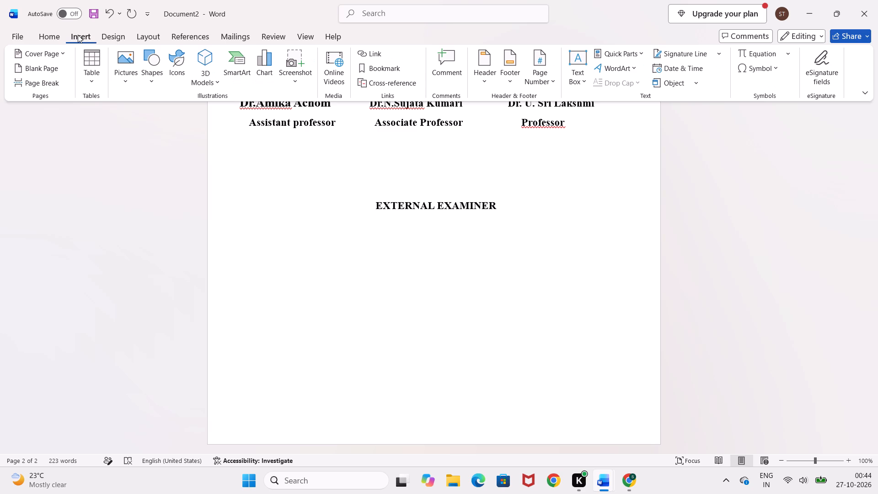
{"action": "scroll", "coordinate": [63, 62], "scroll_direction": "down", "scroll_amount": 4}
{"action": "left_click", "coordinate": [51, 95]}
{"action": "left_click", "coordinate": [38, 95]}
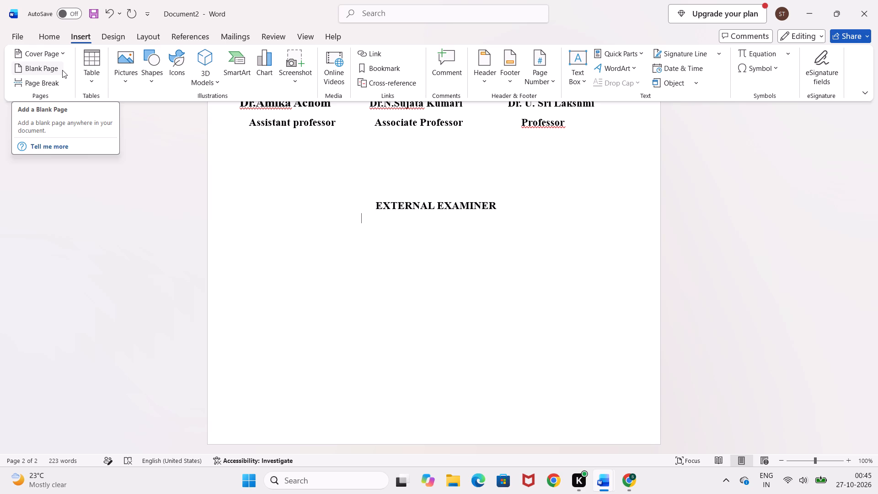
{"action": "left_click", "coordinate": [62, 70]}
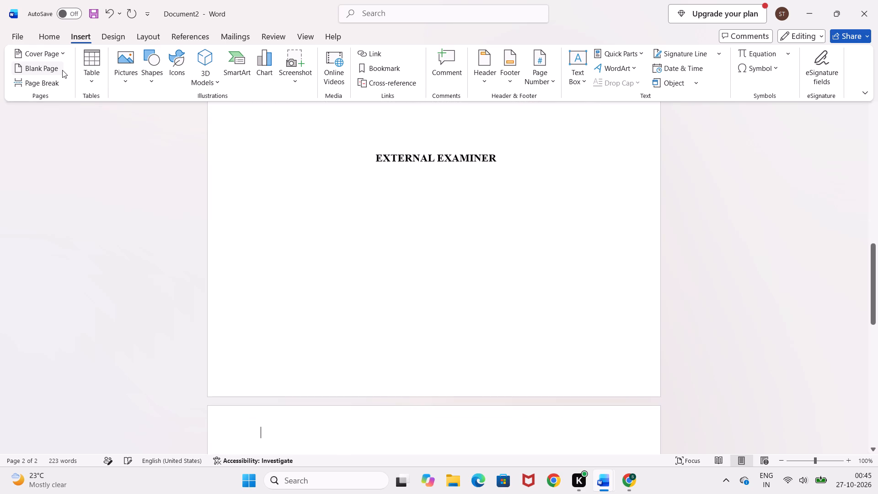
Copy the DECLARATION heading from b19 final document into the new blank page of Document2.
{"action": "scroll", "coordinate": [188, 287], "scroll_direction": "down", "scroll_amount": 1}
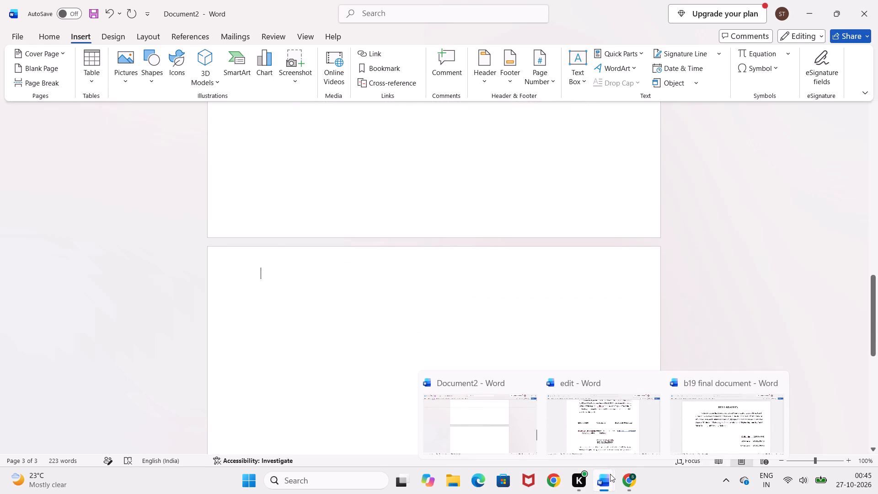
{"action": "left_click", "coordinate": [734, 443]}
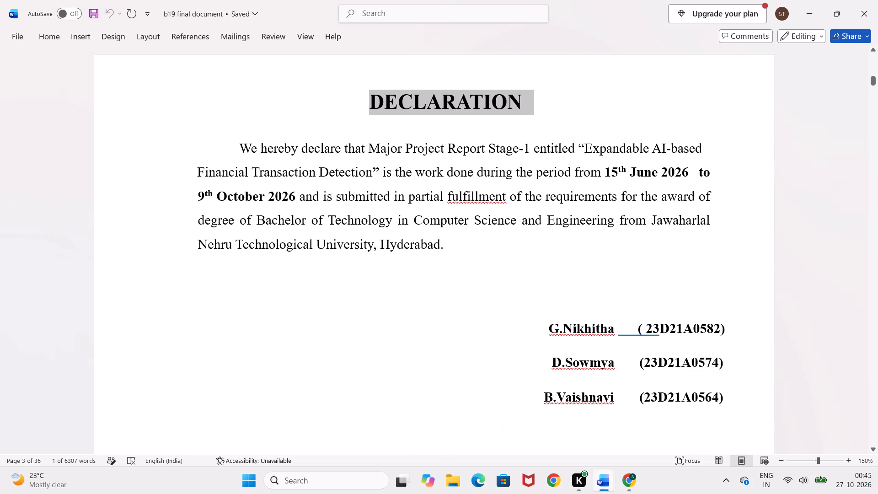
{"action": "key", "text": "ctrl+c"}
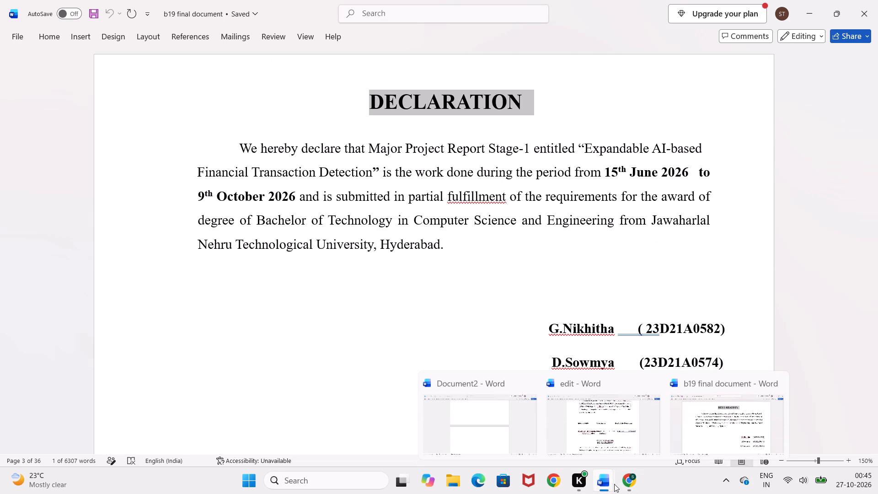
{"action": "left_click", "coordinate": [523, 440]}
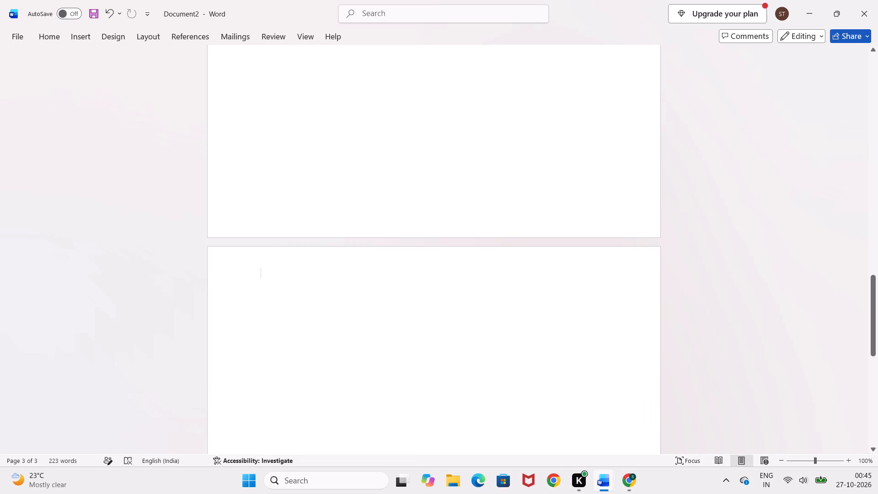
{"action": "key", "text": "ctrl+v"}
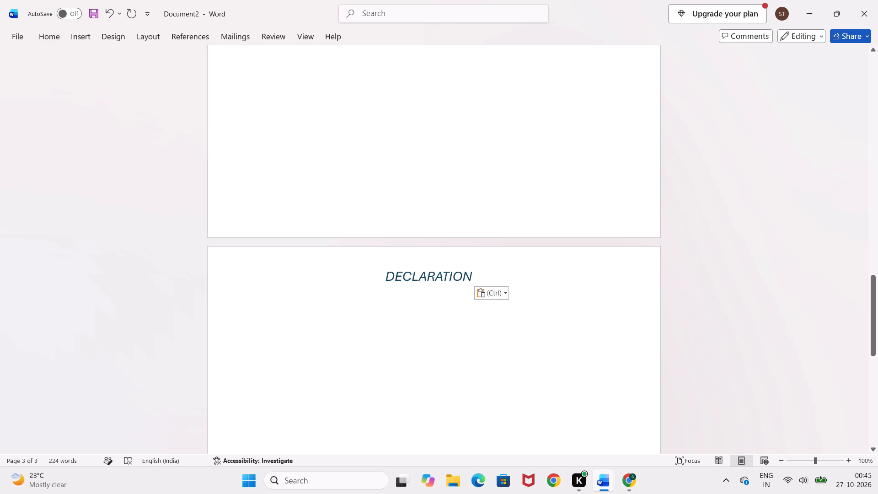
Format the DECLARATION heading as Times New Roman, size 16, bold, black, without italics or underline.
{"action": "left_click_drag", "start_coordinate": [387, 273], "coordinate": [492, 274]}
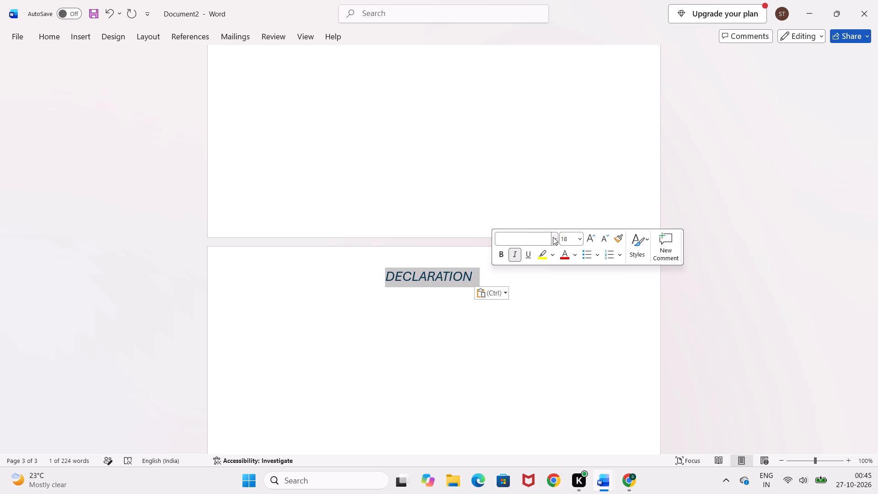
{"action": "left_click", "coordinate": [553, 237]}
{"action": "left_click", "coordinate": [543, 74]}
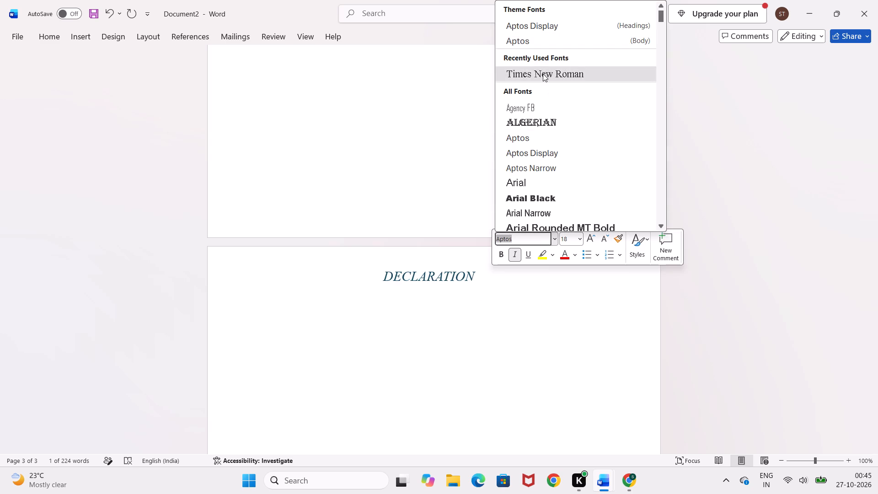
{"action": "left_click", "coordinate": [577, 238]}
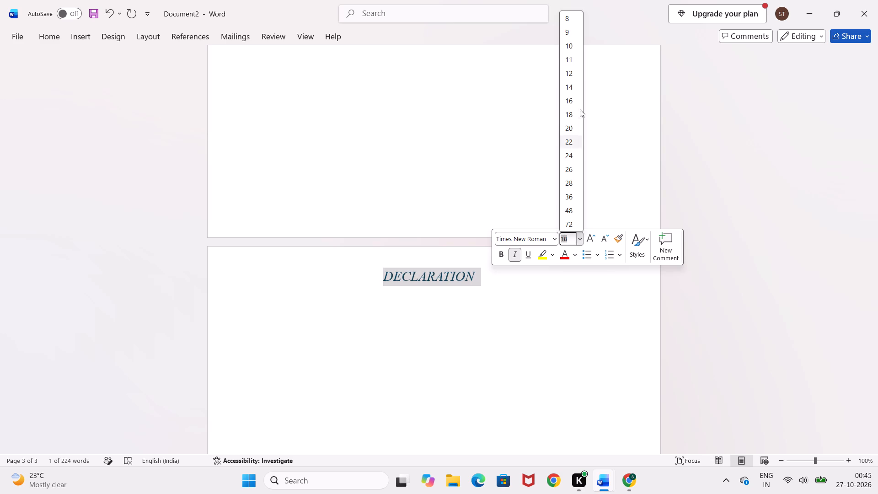
{"action": "left_click", "coordinate": [577, 98]}
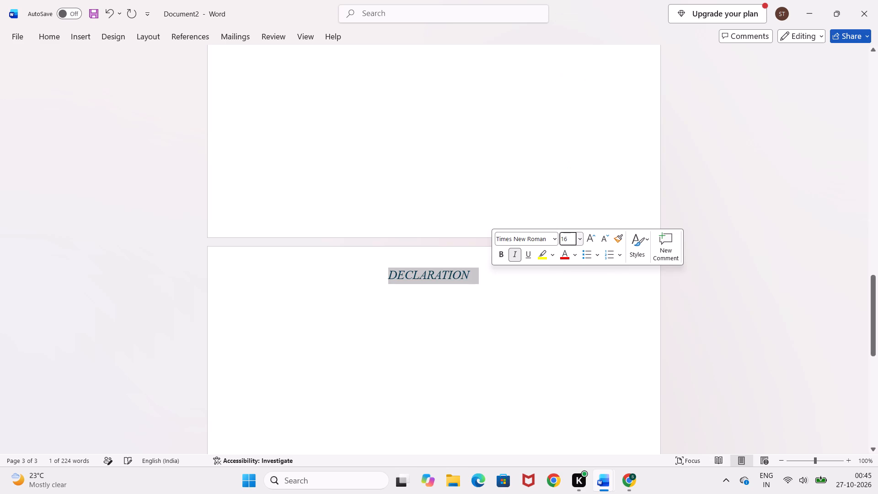
{"action": "left_click", "coordinate": [503, 253]}
{"action": "left_click", "coordinate": [522, 249]}
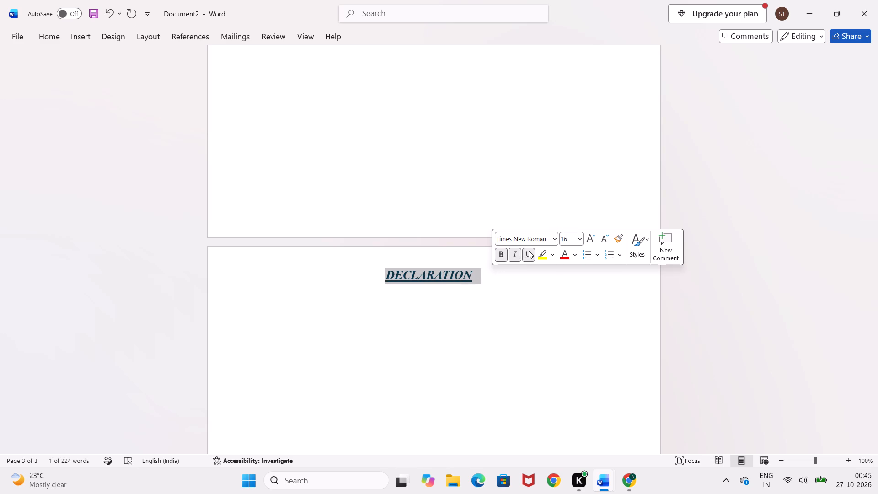
{"action": "left_click", "coordinate": [529, 251]}
{"action": "left_click", "coordinate": [514, 253]}
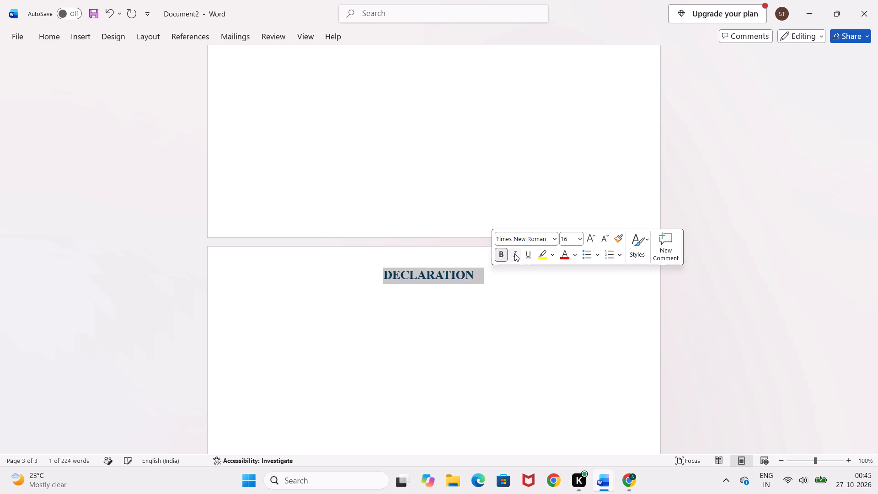
{"action": "left_click", "coordinate": [573, 253]}
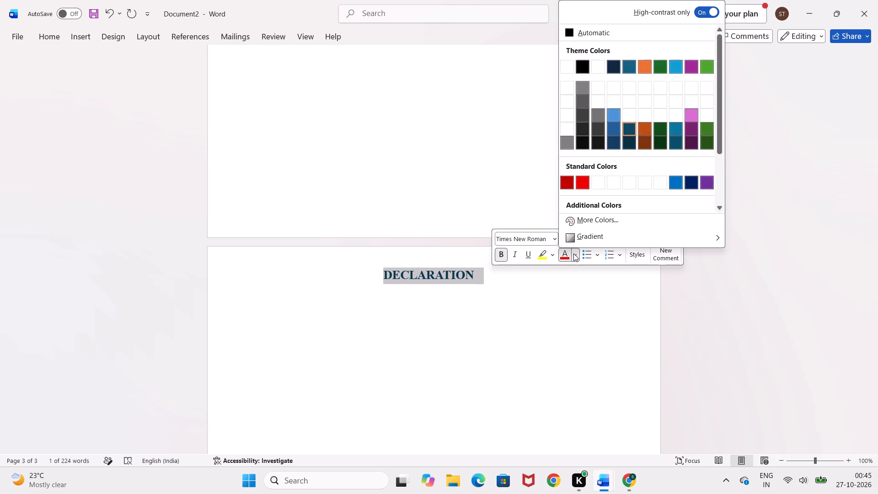
{"action": "left_click", "coordinate": [581, 66]}
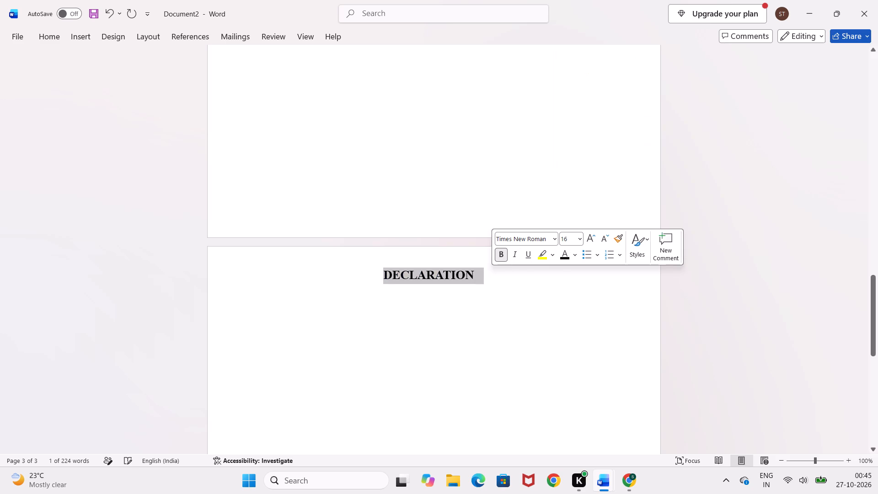
Copy the declaration paragraph, from "We hereby declare" to "Hyderabad.", from b19 final document to below the DECLARATION heading in Document2.
{"action": "left_click", "coordinate": [510, 312]}
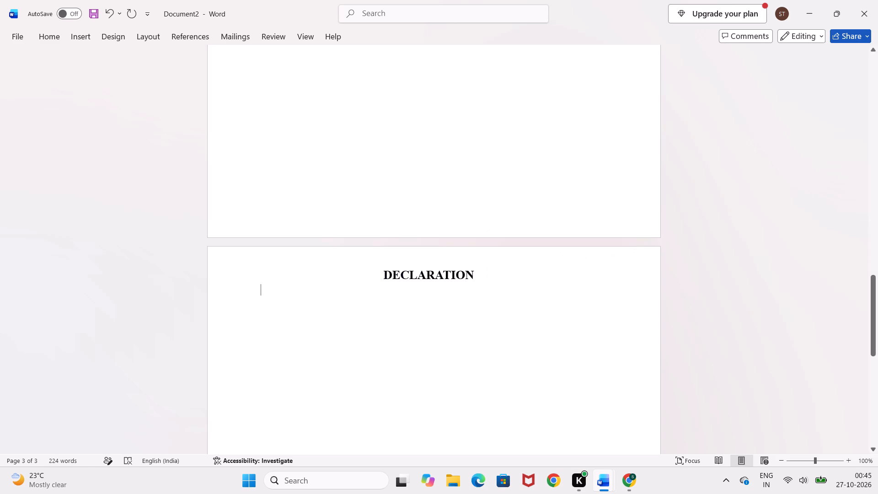
{"action": "left_click", "coordinate": [689, 415]}
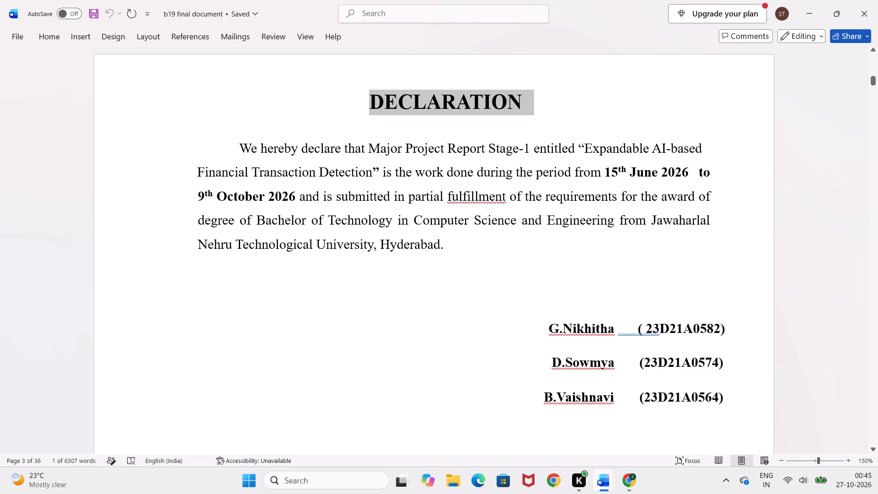
{"action": "left_click_drag", "start_coordinate": [240, 144], "coordinate": [368, 180]}
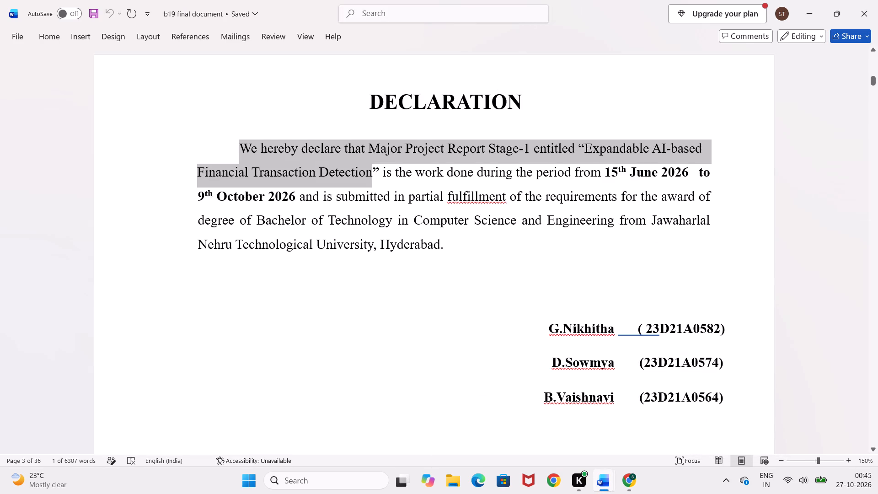
{"action": "left_click_drag", "start_coordinate": [368, 180], "coordinate": [450, 244]}
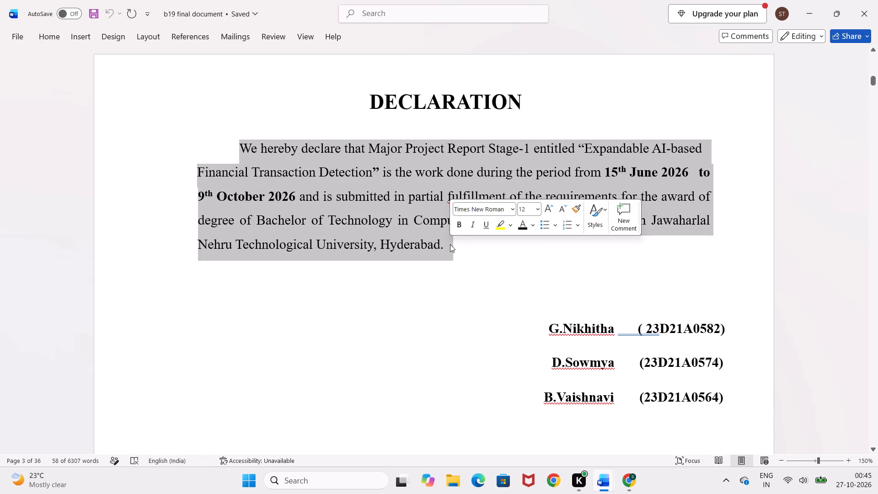
{"action": "key", "text": "ctrl+c"}
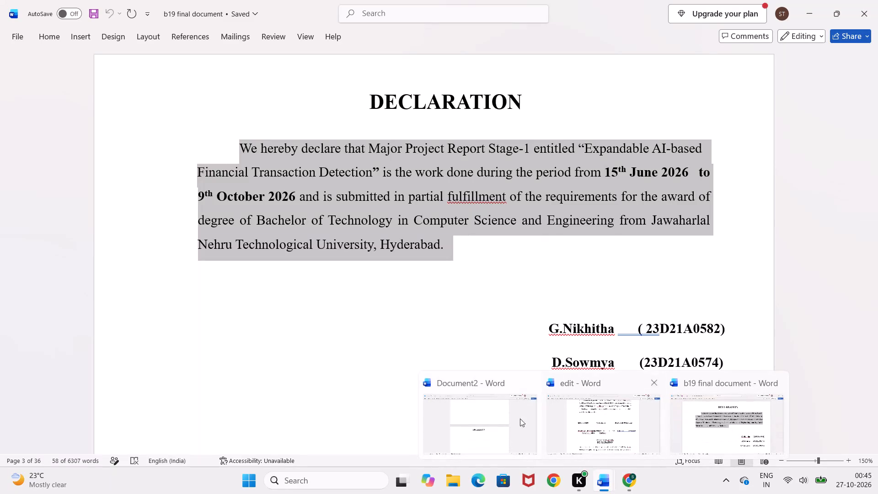
{"action": "left_click", "coordinate": [503, 419]}
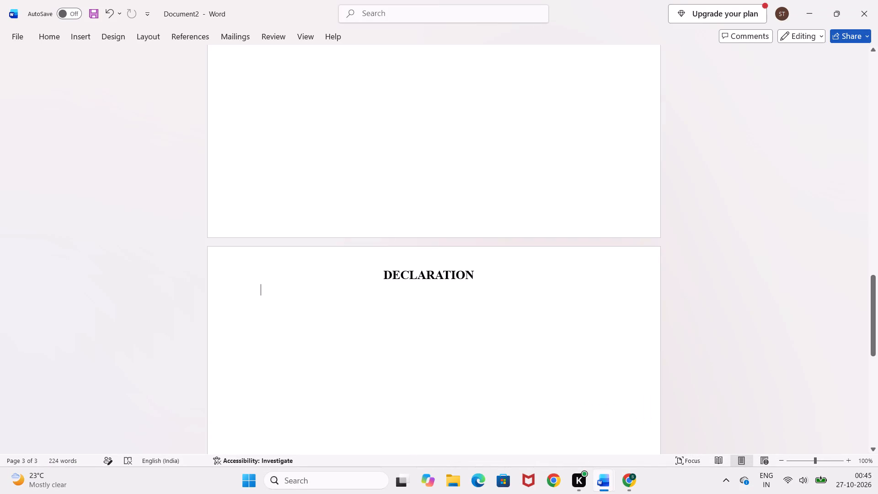
{"action": "key", "text": "ctrl+v"}
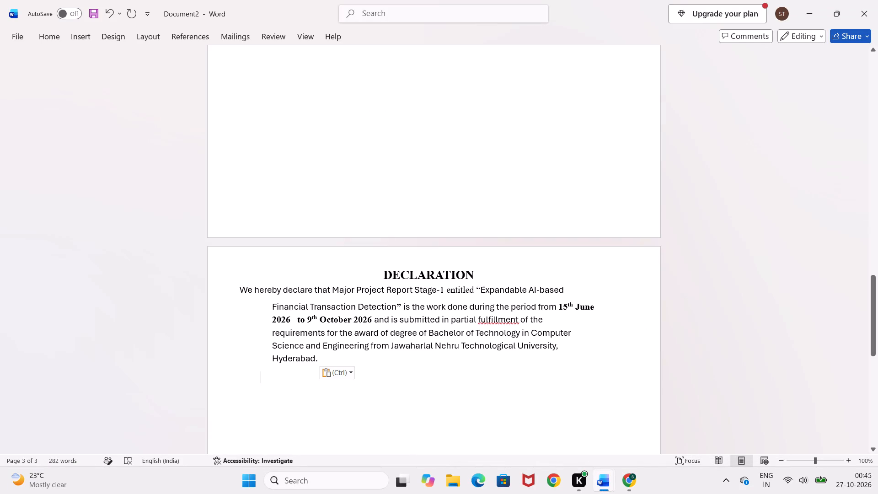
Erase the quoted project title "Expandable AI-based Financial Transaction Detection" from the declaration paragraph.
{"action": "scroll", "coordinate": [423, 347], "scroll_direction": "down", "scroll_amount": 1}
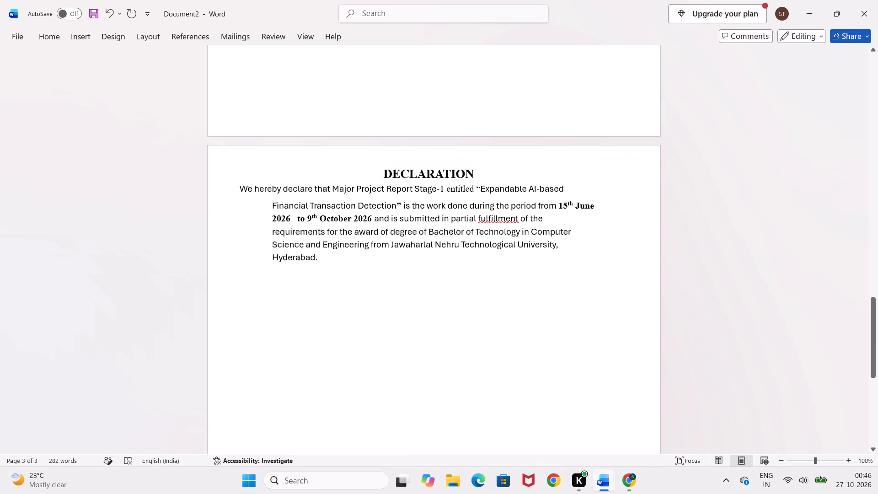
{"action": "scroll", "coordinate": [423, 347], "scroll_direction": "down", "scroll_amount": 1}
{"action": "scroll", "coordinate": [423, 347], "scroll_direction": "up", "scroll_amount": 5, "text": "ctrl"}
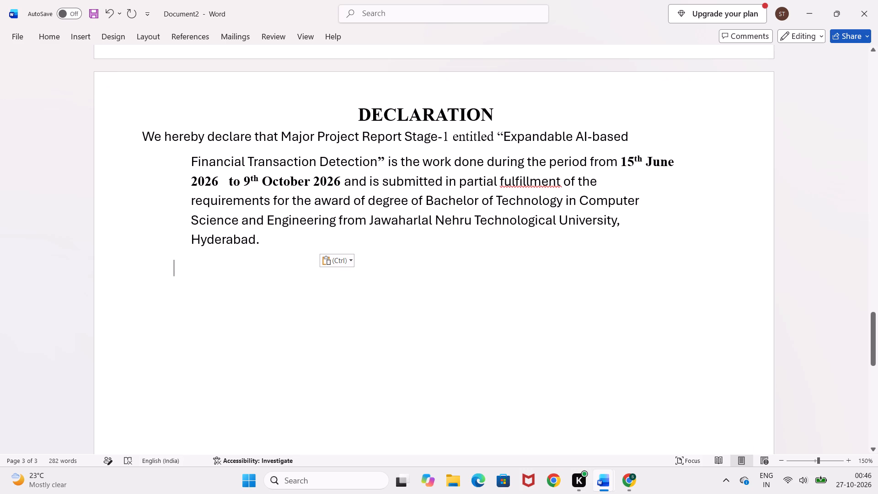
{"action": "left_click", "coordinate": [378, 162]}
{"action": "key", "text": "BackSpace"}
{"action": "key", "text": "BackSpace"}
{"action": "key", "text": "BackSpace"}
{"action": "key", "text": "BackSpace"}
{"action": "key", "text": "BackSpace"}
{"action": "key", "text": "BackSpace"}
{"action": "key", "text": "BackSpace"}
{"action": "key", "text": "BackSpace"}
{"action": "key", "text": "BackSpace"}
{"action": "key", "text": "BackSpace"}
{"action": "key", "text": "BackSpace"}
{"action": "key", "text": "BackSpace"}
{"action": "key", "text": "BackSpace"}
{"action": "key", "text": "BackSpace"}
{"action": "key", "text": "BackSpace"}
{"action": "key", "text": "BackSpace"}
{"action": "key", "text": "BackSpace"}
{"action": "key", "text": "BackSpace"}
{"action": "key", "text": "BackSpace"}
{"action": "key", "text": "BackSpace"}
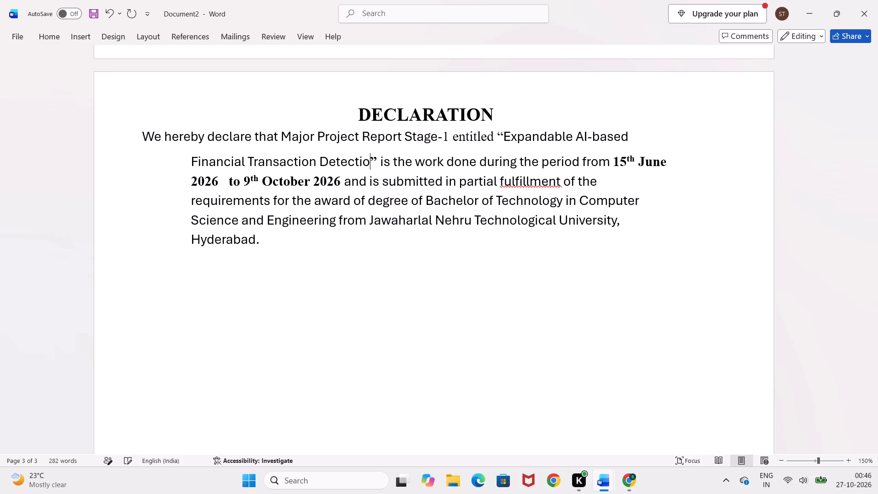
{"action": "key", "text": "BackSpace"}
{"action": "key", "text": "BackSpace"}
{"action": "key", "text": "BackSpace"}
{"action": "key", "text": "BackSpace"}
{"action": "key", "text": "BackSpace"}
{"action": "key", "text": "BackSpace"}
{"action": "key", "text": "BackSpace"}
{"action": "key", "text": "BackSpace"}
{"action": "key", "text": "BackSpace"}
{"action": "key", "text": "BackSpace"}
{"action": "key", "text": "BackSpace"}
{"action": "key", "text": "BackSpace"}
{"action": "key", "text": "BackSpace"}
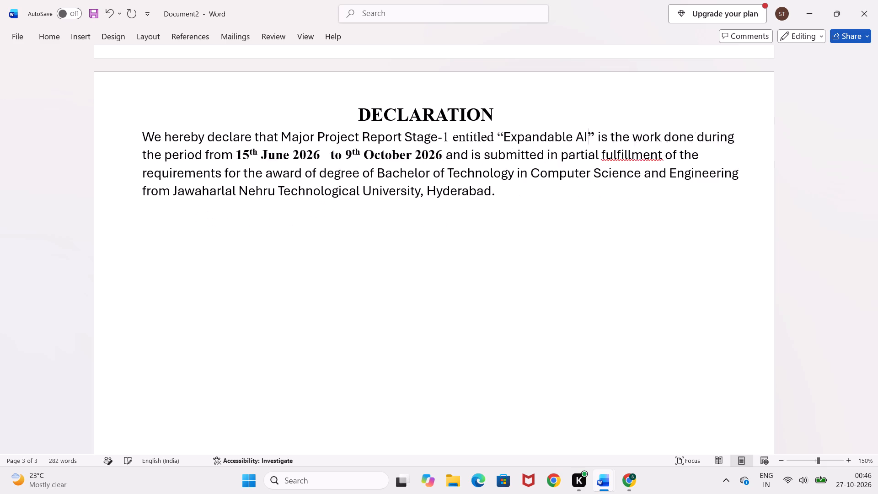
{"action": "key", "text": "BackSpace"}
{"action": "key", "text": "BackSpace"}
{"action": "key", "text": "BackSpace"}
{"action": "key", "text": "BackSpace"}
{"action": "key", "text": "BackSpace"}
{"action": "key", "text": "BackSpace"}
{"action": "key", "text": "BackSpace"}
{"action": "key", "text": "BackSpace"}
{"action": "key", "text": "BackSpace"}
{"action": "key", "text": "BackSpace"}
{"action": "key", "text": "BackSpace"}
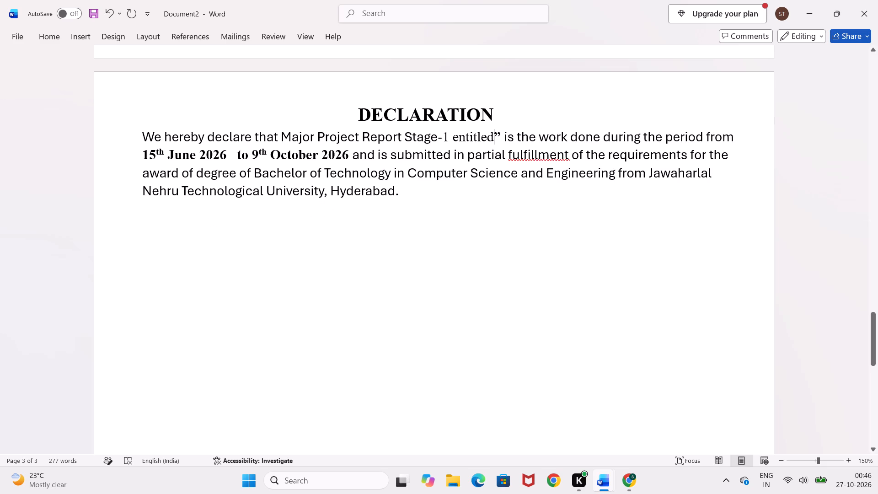
Delete the declaration paragraph text, from "We hereby declare" to "Hyderabad", below the DECLARATION heading.
{"action": "left_click_drag", "start_coordinate": [143, 134], "coordinate": [366, 196]}
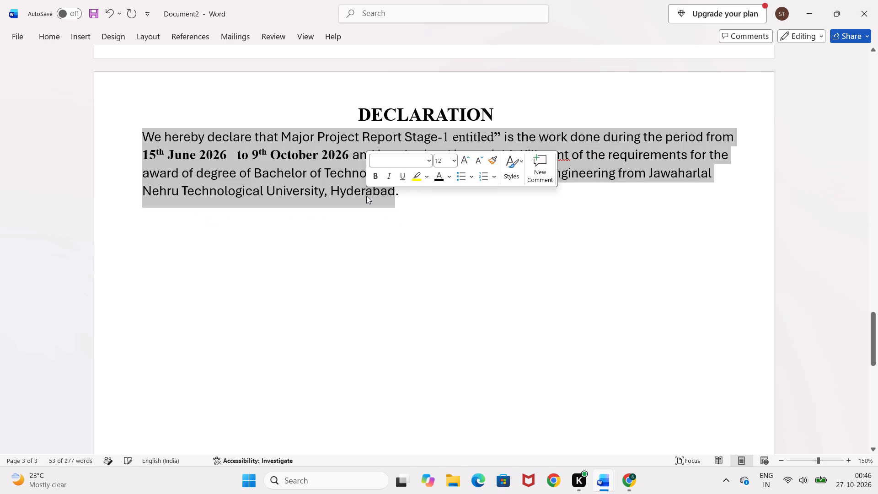
{"action": "key", "text": "BackSpace"}
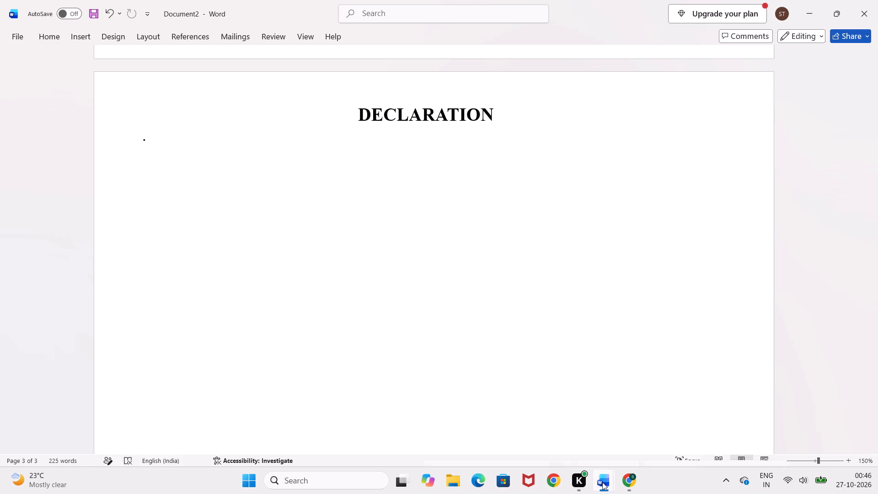
Copy the declaration paragraph, from "We hereby declare" to "Hyderabad.", from the edit document to below the DECLARATION heading in Document2, replacing the leftover period.
{"action": "left_click", "coordinate": [598, 436]}
{"action": "scroll", "coordinate": [577, 384], "scroll_direction": "down", "scroll_amount": 1}
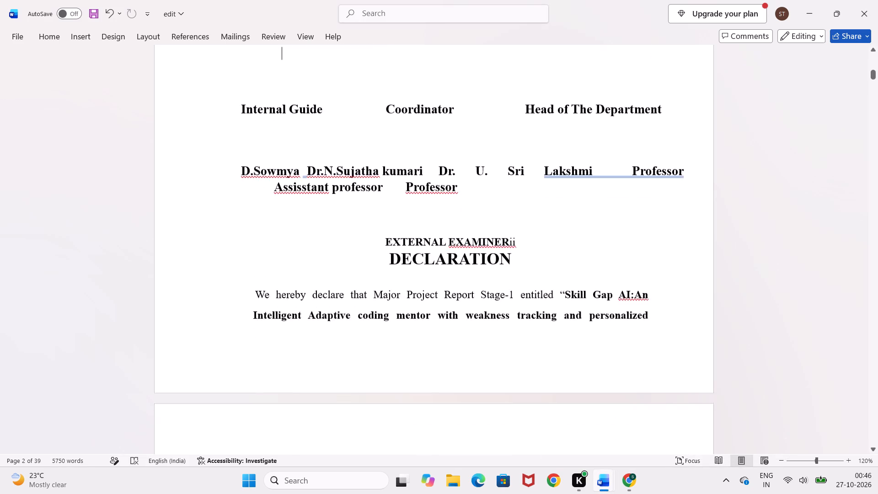
{"action": "scroll", "coordinate": [577, 384], "scroll_direction": "down", "scroll_amount": 1}
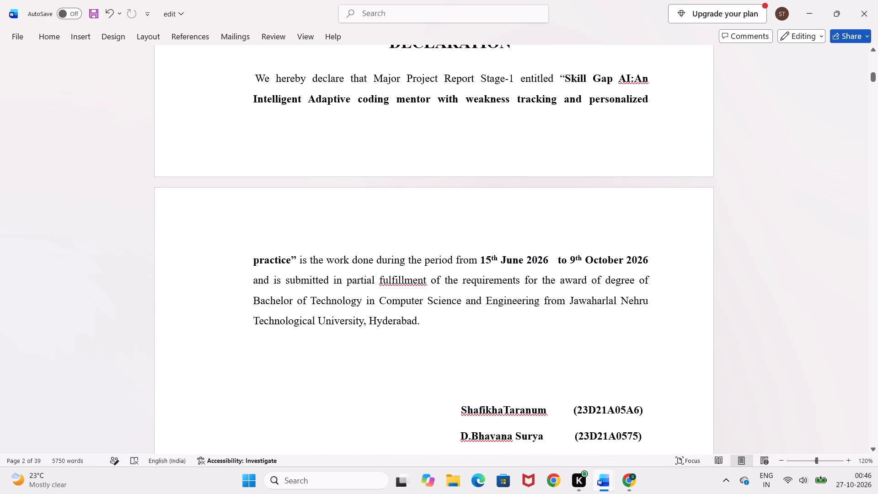
{"action": "left_click_drag", "start_coordinate": [256, 76], "coordinate": [444, 179]}
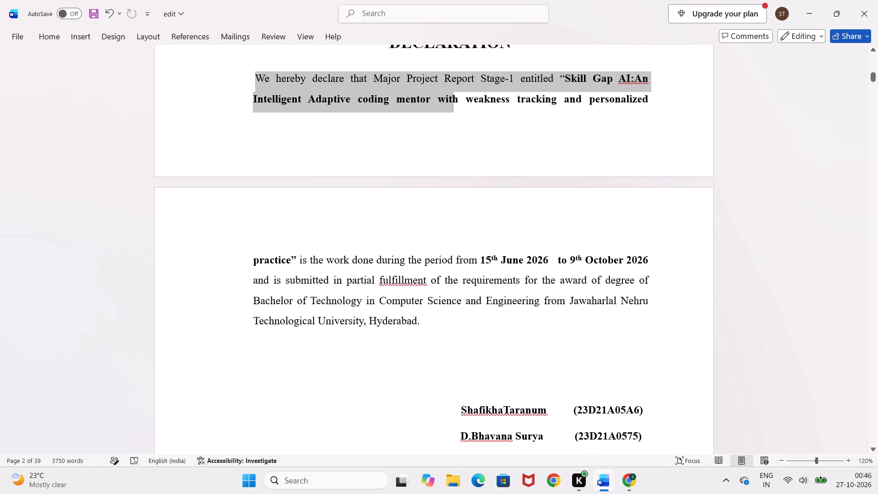
{"action": "left_click_drag", "start_coordinate": [444, 179], "coordinate": [535, 341]}
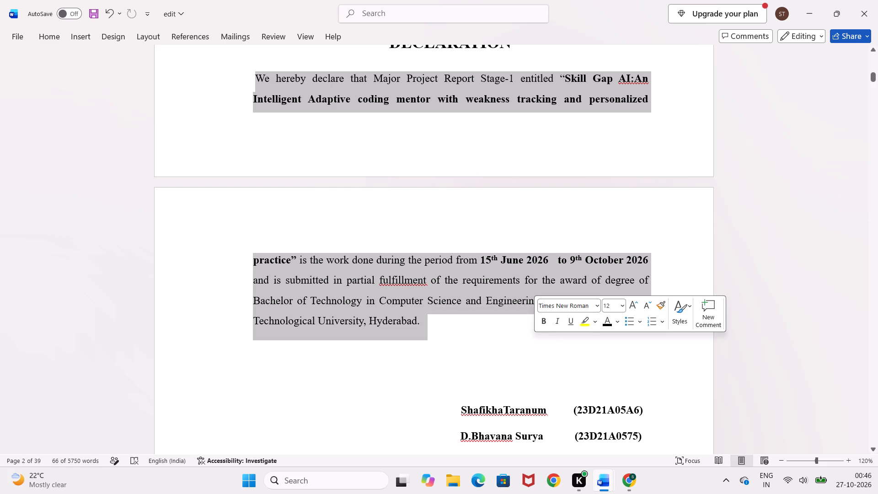
{"action": "key", "text": "ctrl+c"}
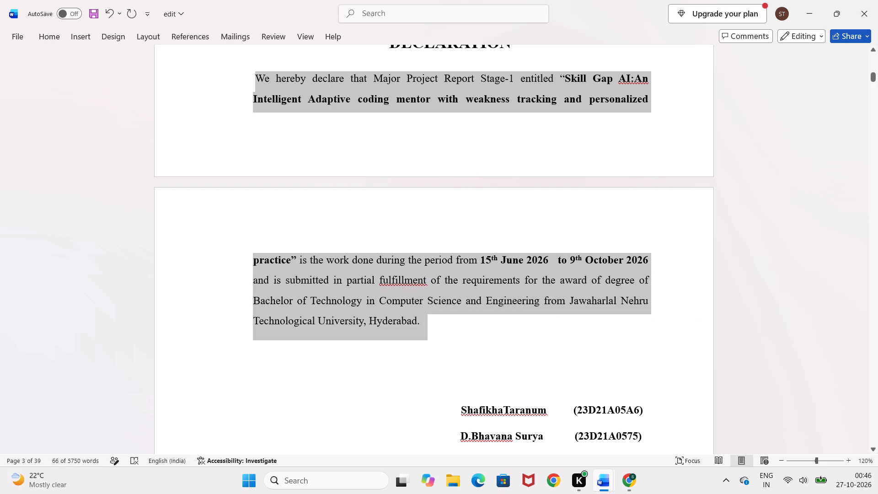
{"action": "left_click", "coordinate": [514, 446]}
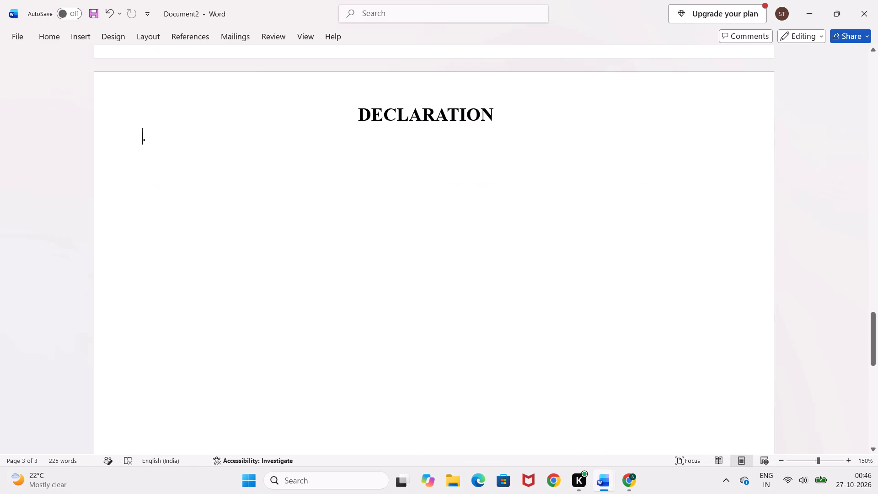
{"action": "left_click", "coordinate": [165, 134]}
{"action": "key", "text": "BackSpace"}
{"action": "key", "text": "BackSpace"}
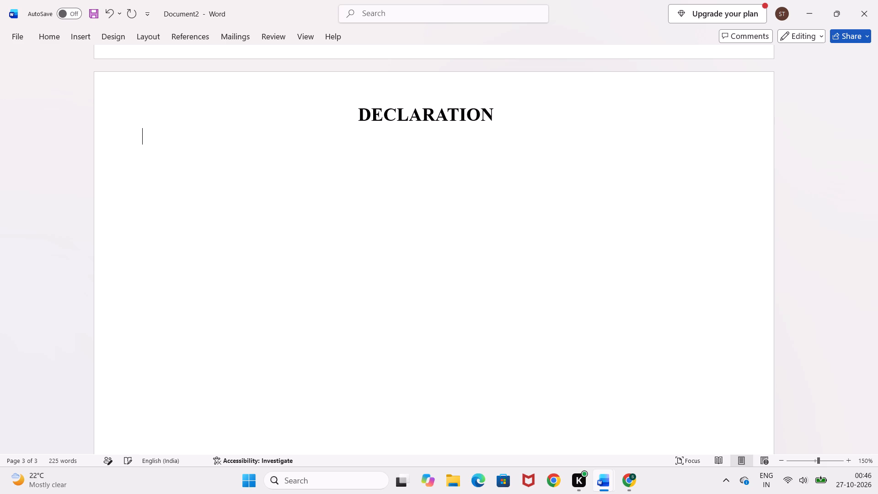
{"action": "key", "text": "ctrl+v"}
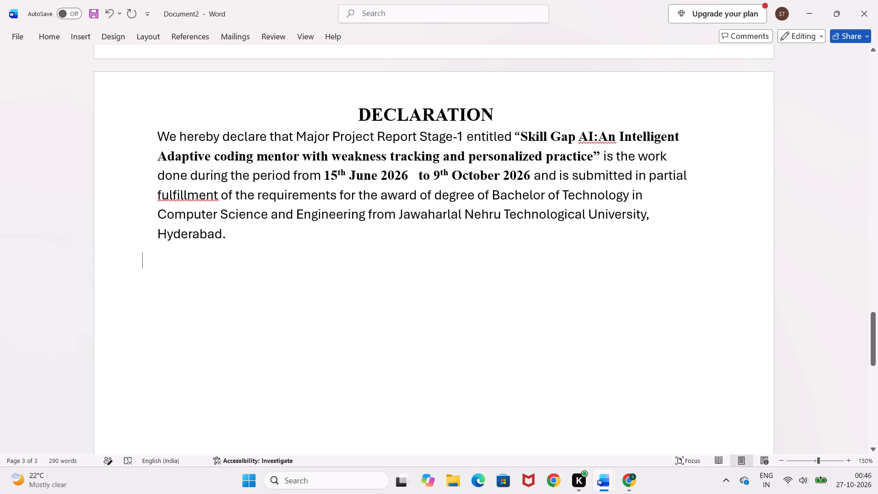
Replace the quoted project title in the declaration paragraph with "Driver Drowsiness and Alert system over IOT and Image processing".
{"action": "left_click_drag", "start_coordinate": [521, 134], "coordinate": [612, 158]}
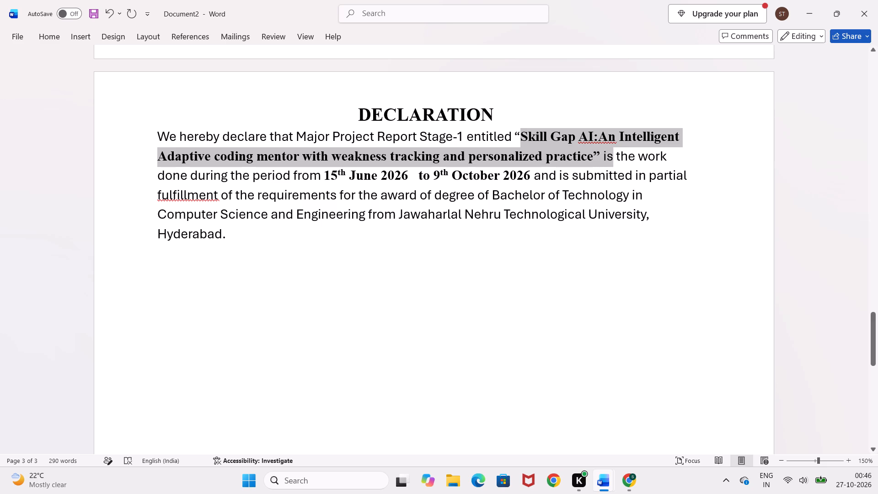
{"action": "left_click_drag", "start_coordinate": [612, 158], "coordinate": [589, 163]}
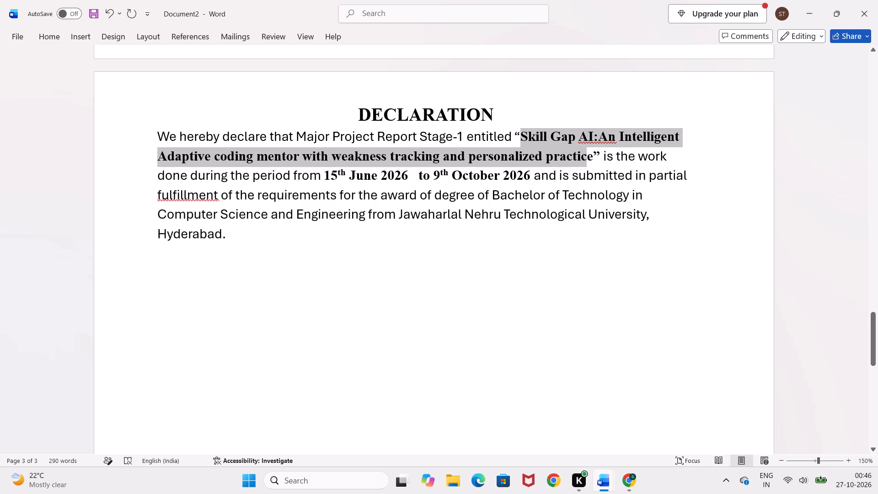
{"action": "left_click_drag", "start_coordinate": [589, 163], "coordinate": [592, 163]}
{"action": "key", "text": "BackSpace"}
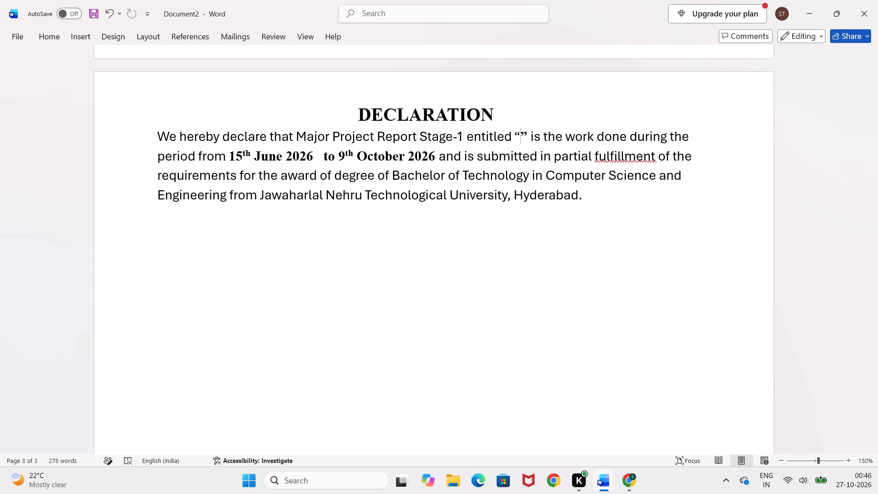
{"action": "key", "text": "shift+d"}
{"action": "type", "text": "ri"}
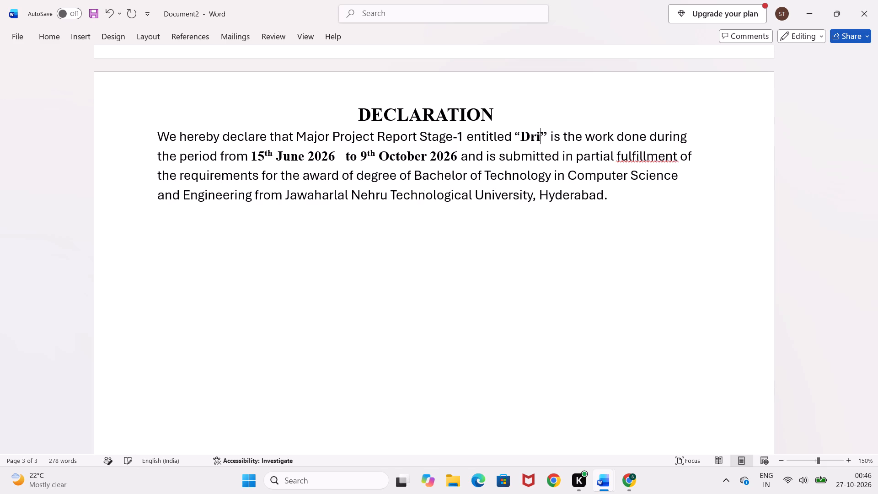
{"action": "type", "text": "ver Drowsi"}
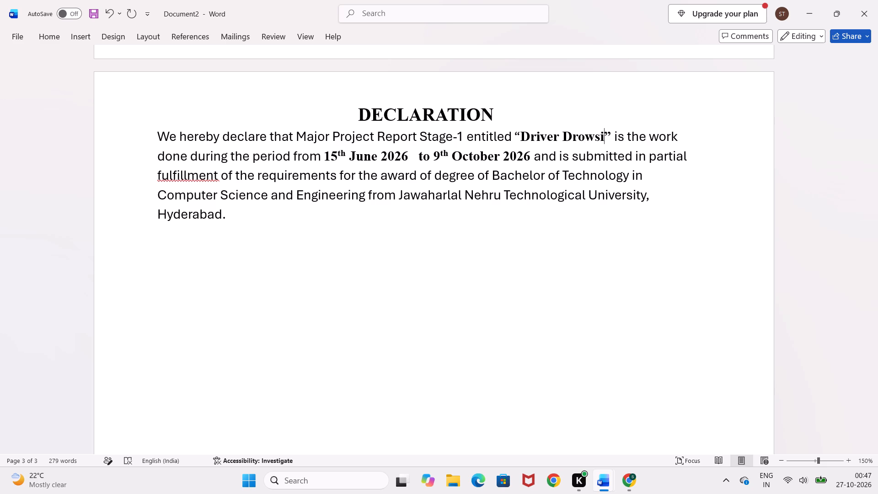
{"action": "type", "text": "ness"}
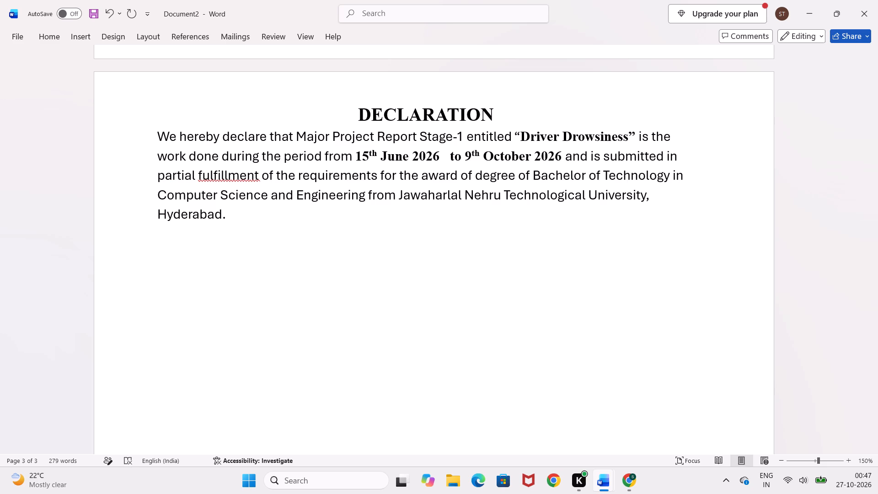
{"action": "key", "text": "space"}
{"action": "type", "text": "and"}
{"action": "key", "text": "space"}
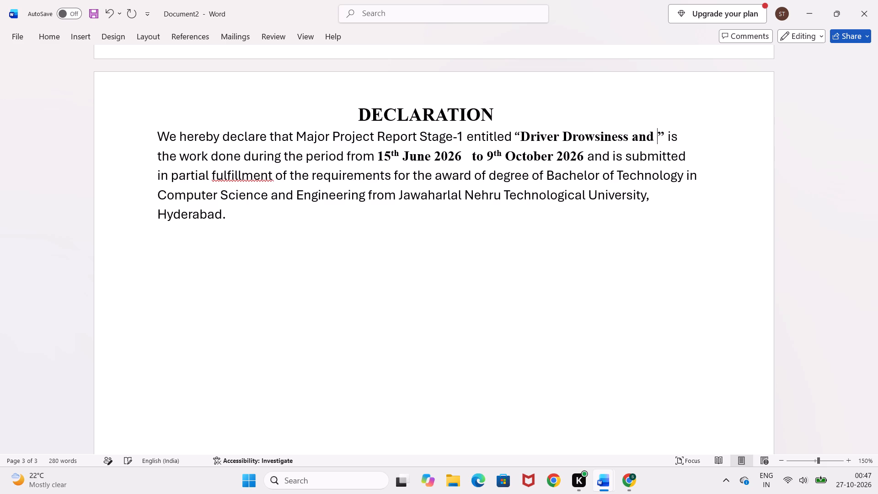
{"action": "type", "text": "Alert"}
{"action": "key", "text": "space"}
{"action": "type", "text": "system"}
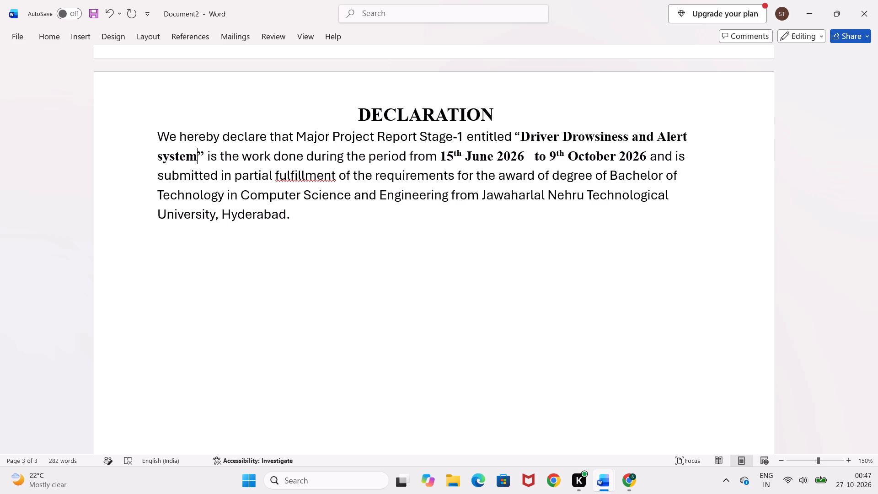
{"action": "key", "text": "space"}
{"action": "type", "text": "over"}
{"action": "key", "text": "space"}
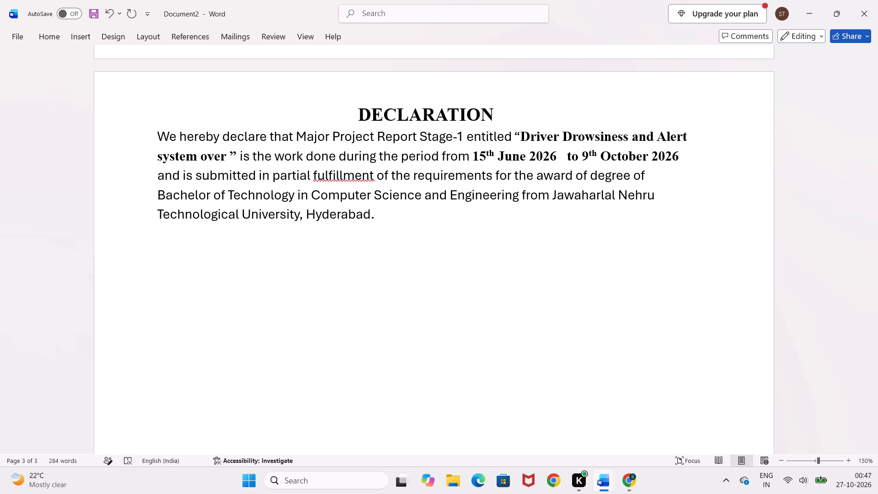
{"action": "type", "text": "IOT"}
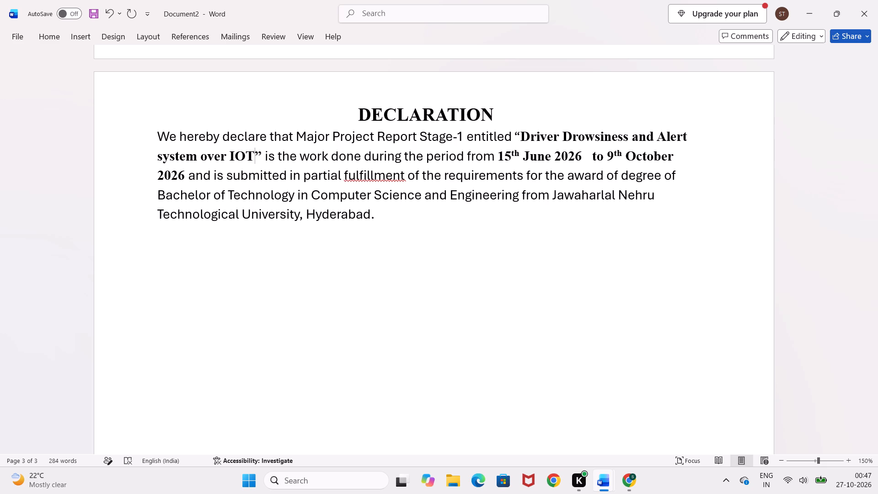
{"action": "key", "text": "space"}
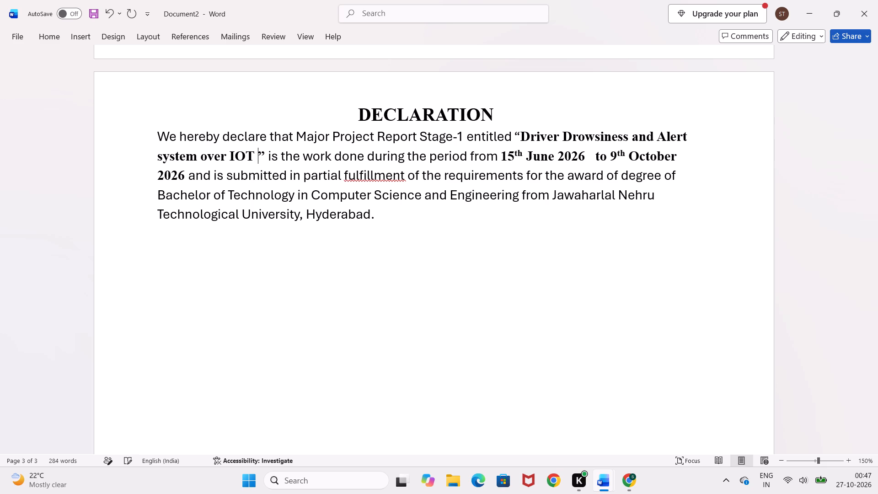
{"action": "type", "text": "and"}
{"action": "key", "text": "space"}
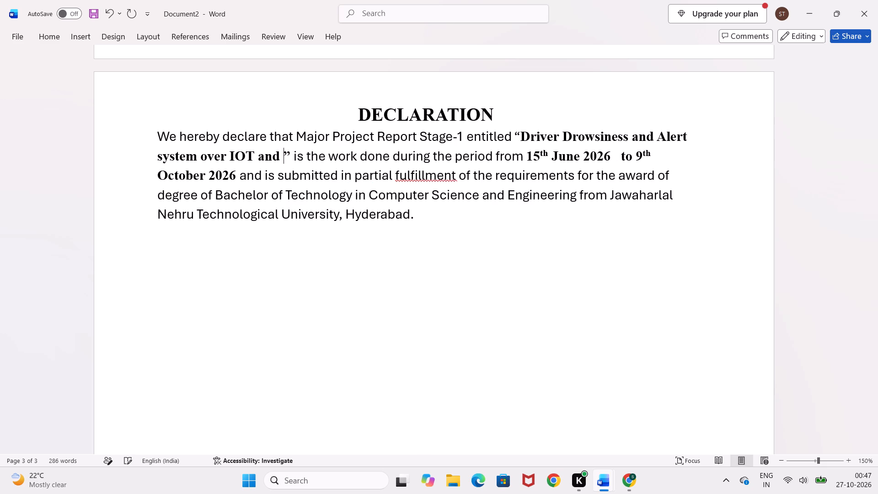
{"action": "type", "text": "Im"}
{"action": "type", "text": "age process"}
{"action": "type", "text": "ing"}
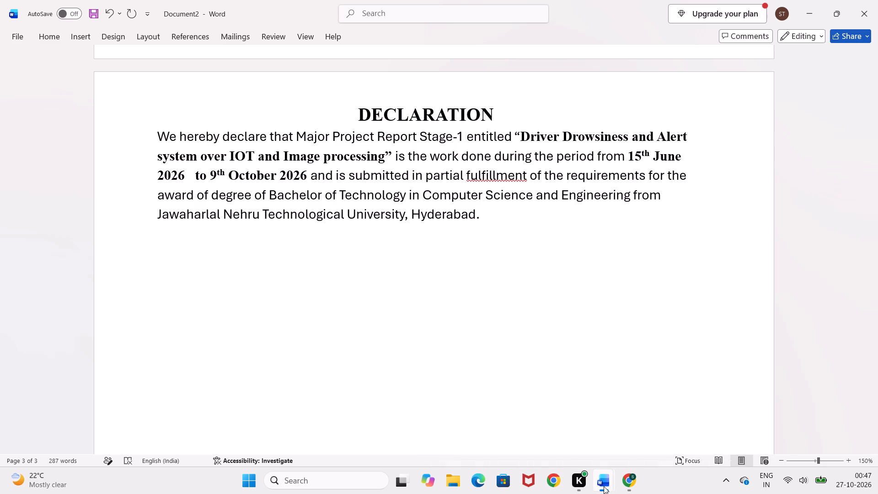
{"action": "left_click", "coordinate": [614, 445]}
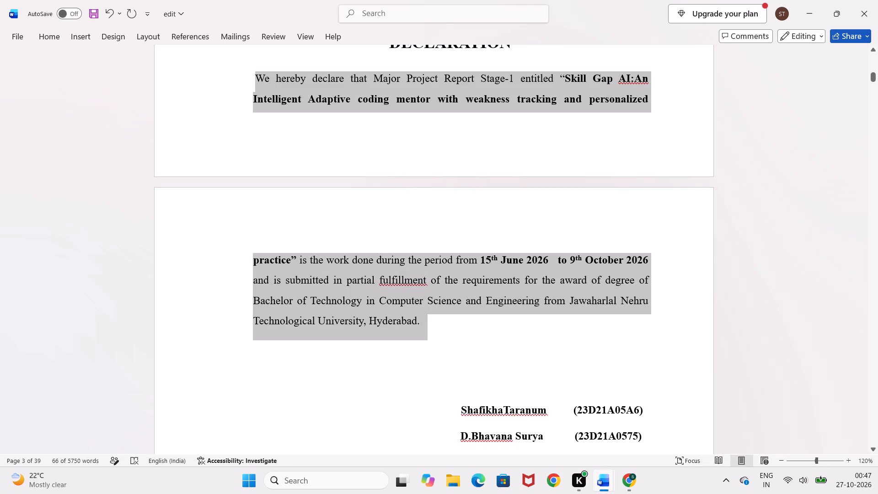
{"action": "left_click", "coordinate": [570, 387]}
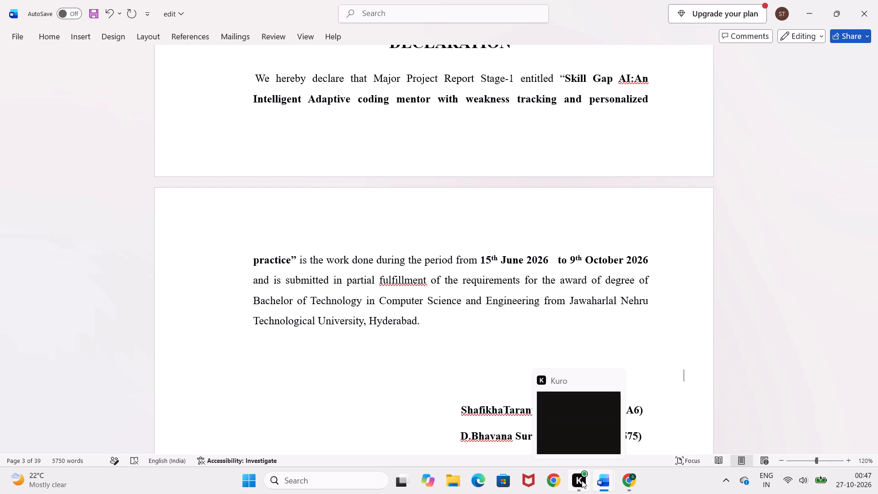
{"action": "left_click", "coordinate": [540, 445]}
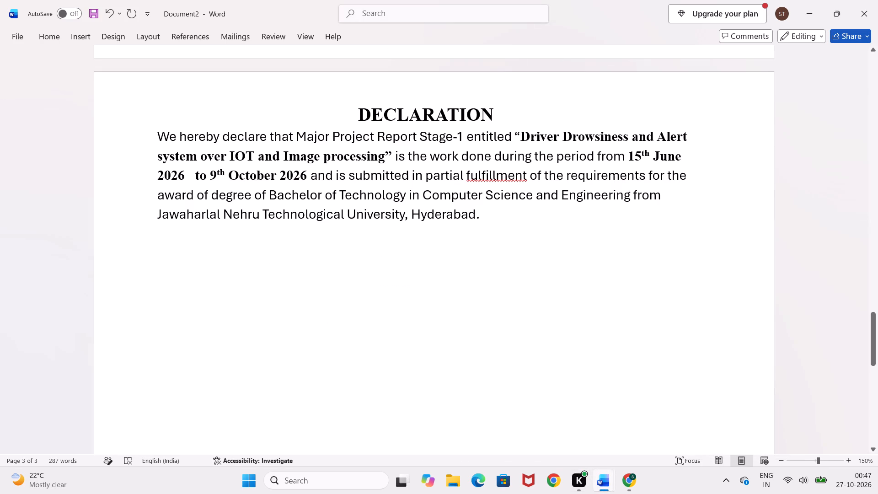
Change the font of the declaration paragraph, from "We hereby declare" to "Hyderabad", to Times New Roman.
{"action": "left_click_drag", "start_coordinate": [158, 133], "coordinate": [279, 161]}
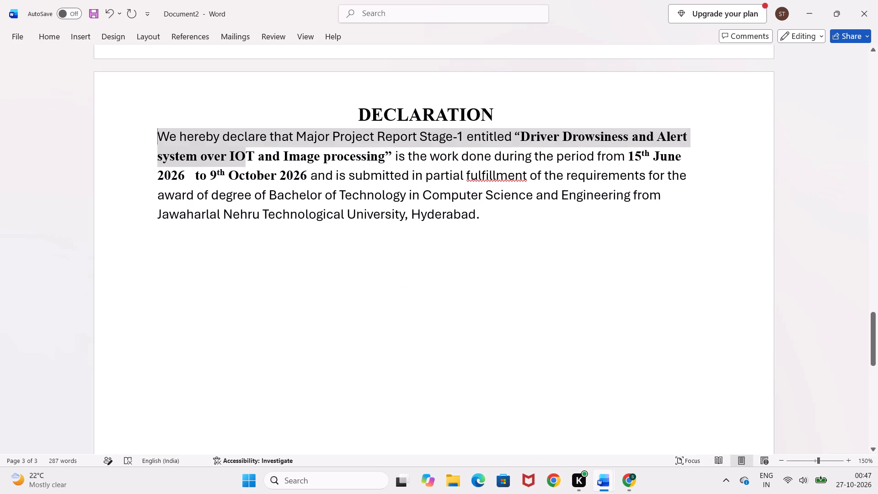
{"action": "left_click_drag", "start_coordinate": [279, 161], "coordinate": [458, 220]}
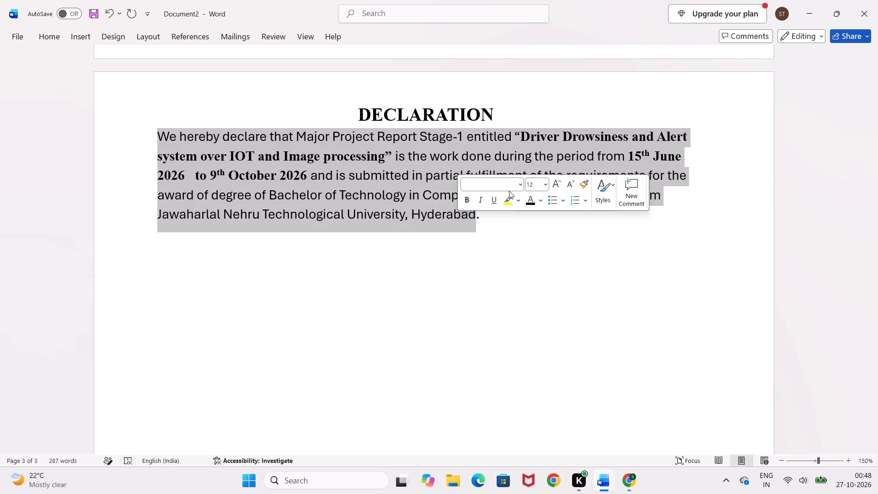
{"action": "left_click", "coordinate": [519, 188]}
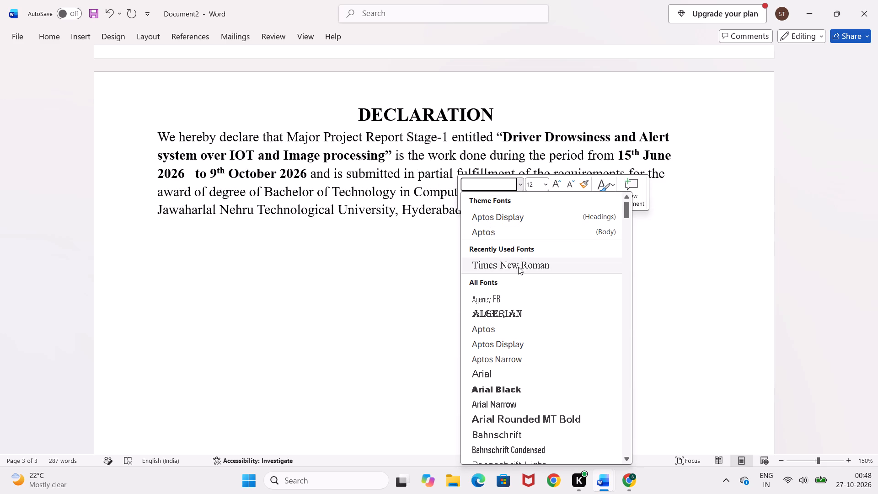
{"action": "left_click", "coordinate": [518, 267]}
{"action": "left_click", "coordinate": [480, 295]}
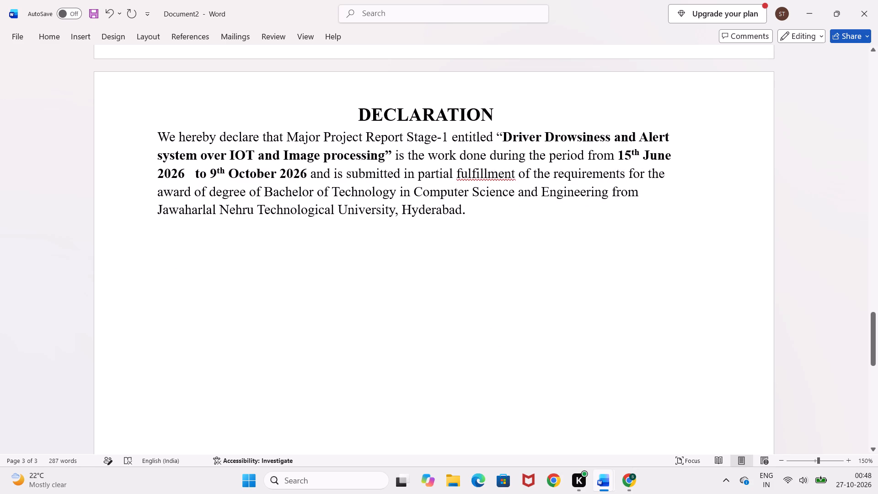
Set the font size of the whole declaration paragraph to 12.
{"action": "left_click_drag", "start_coordinate": [160, 137], "coordinate": [462, 235]}
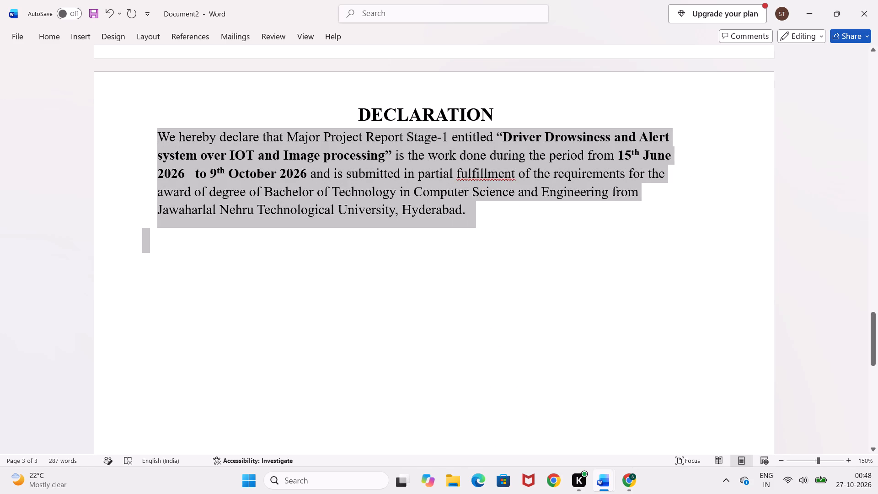
{"action": "left_click_drag", "start_coordinate": [462, 235], "coordinate": [463, 235]}
{"action": "left_click", "coordinate": [549, 202]}
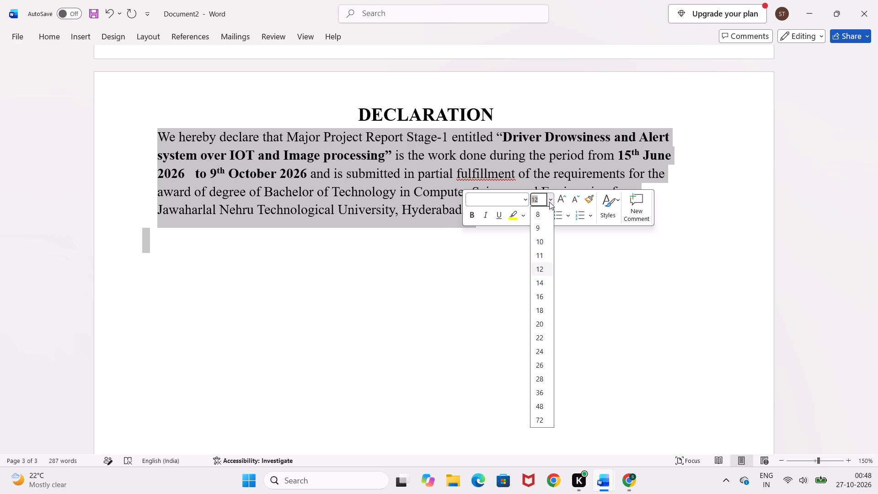
{"action": "left_click", "coordinate": [547, 264]}
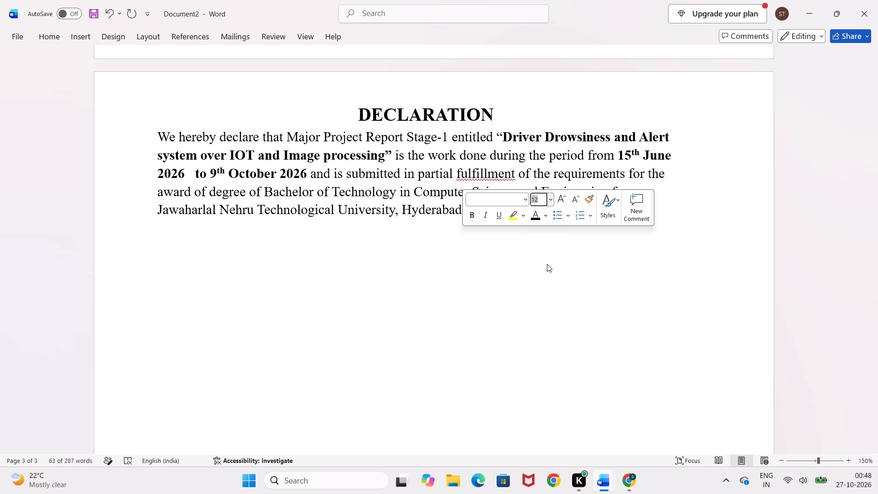
{"action": "left_click", "coordinate": [542, 278]}
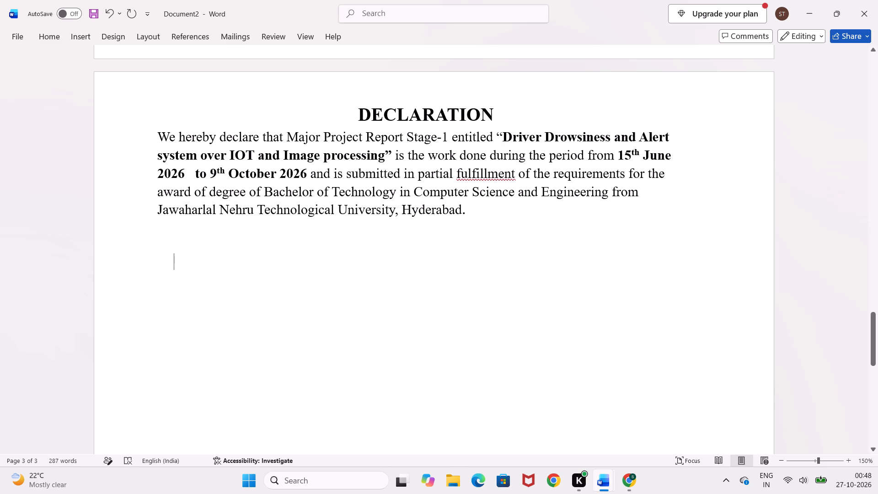
With the declaration page of b19 final document as reference, insert a space before the second student's name on Document2's cover page.
{"action": "left_click", "coordinate": [711, 451]}
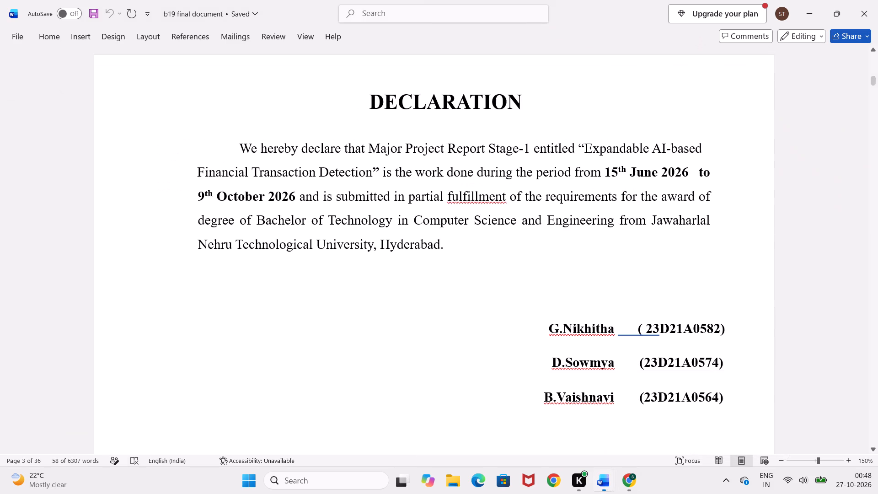
{"action": "left_click", "coordinate": [509, 347]}
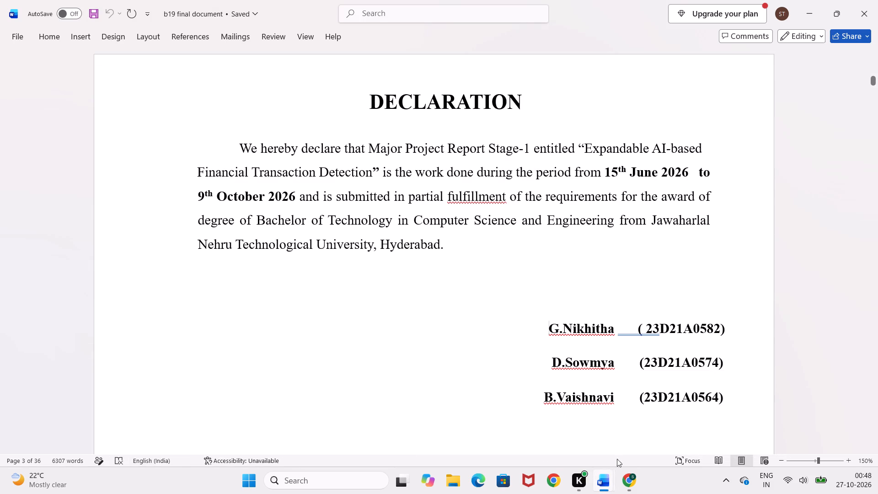
{"action": "left_click", "coordinate": [535, 450]}
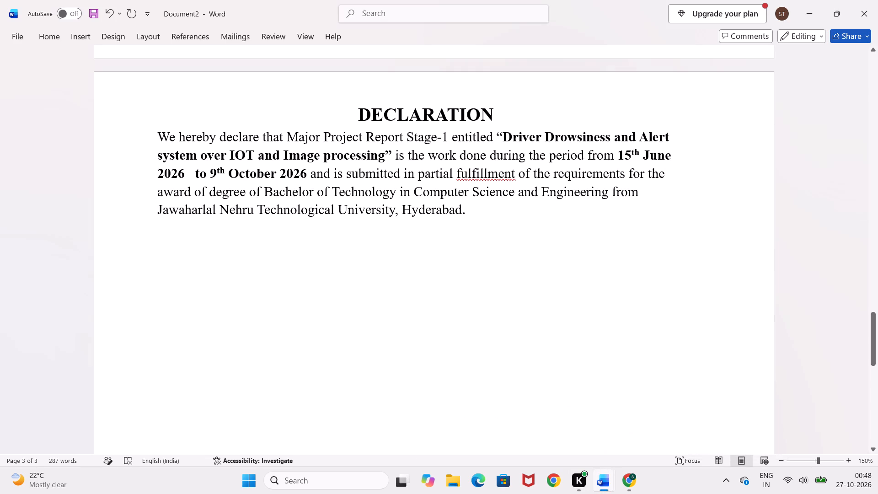
{"action": "scroll", "coordinate": [496, 401], "scroll_direction": "up", "scroll_amount": 9}
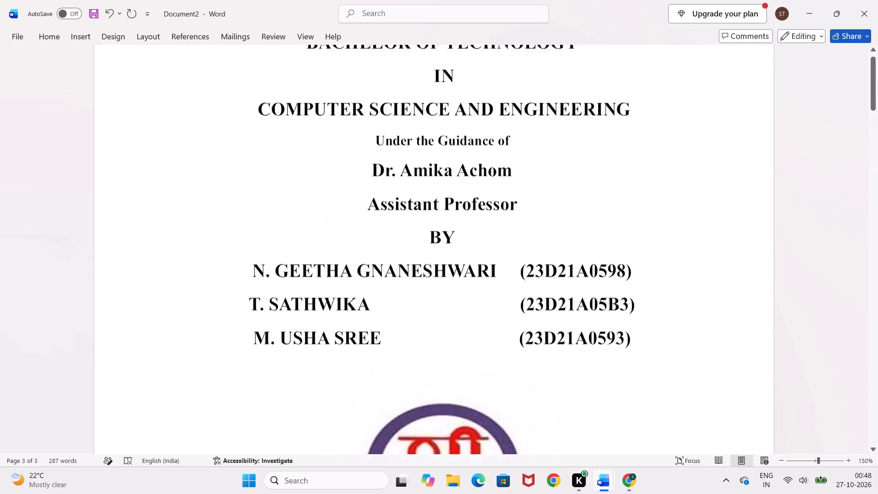
{"action": "scroll", "coordinate": [496, 401], "scroll_direction": "up", "scroll_amount": 1}
{"action": "scroll", "coordinate": [381, 356], "scroll_direction": "down", "scroll_amount": 2}
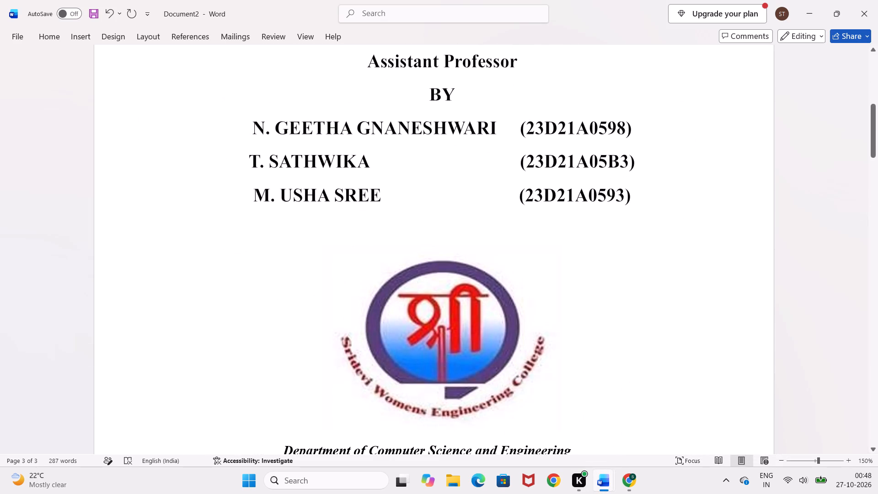
{"action": "left_click", "coordinate": [251, 156]}
{"action": "key", "text": "space"}
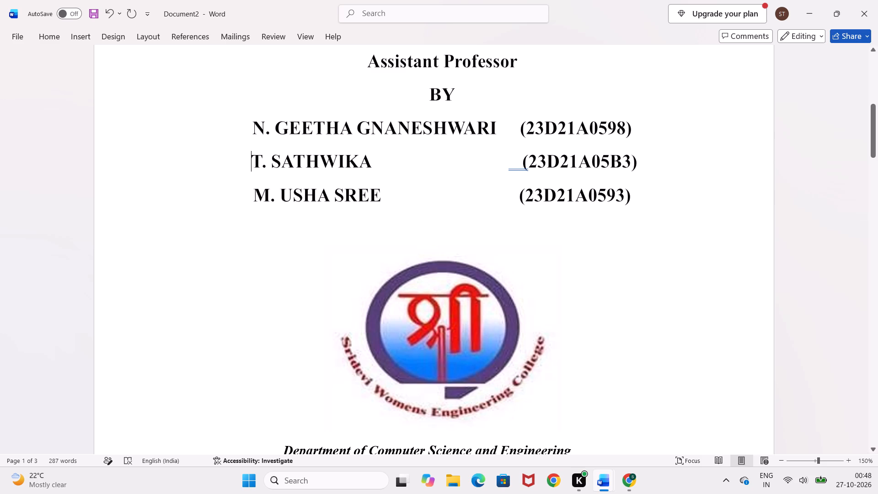
Copy the three student name and roll number lines from the cover page to below the declaration paragraph, adding three line breaks above them.
{"action": "left_click_drag", "start_coordinate": [248, 125], "coordinate": [536, 228]}
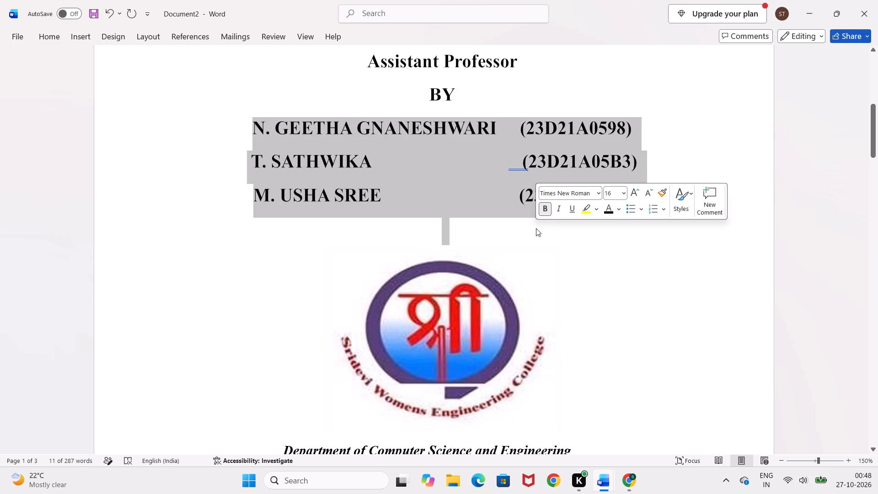
{"action": "key", "text": "ctrl+c"}
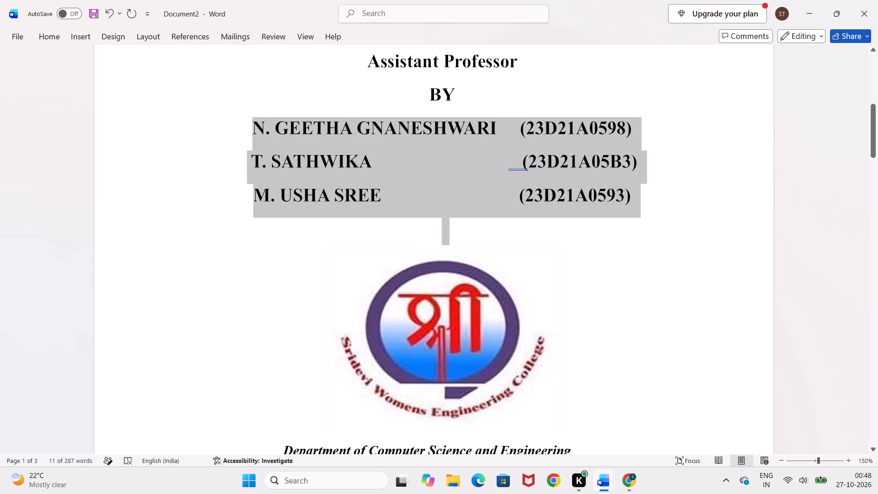
{"action": "left_click", "coordinate": [683, 296]}
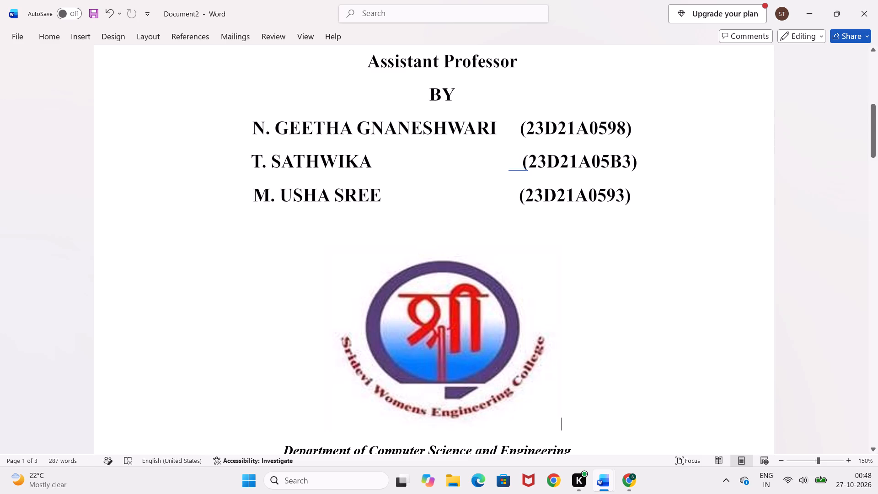
{"action": "scroll", "coordinate": [683, 296], "scroll_direction": "down", "scroll_amount": 8}
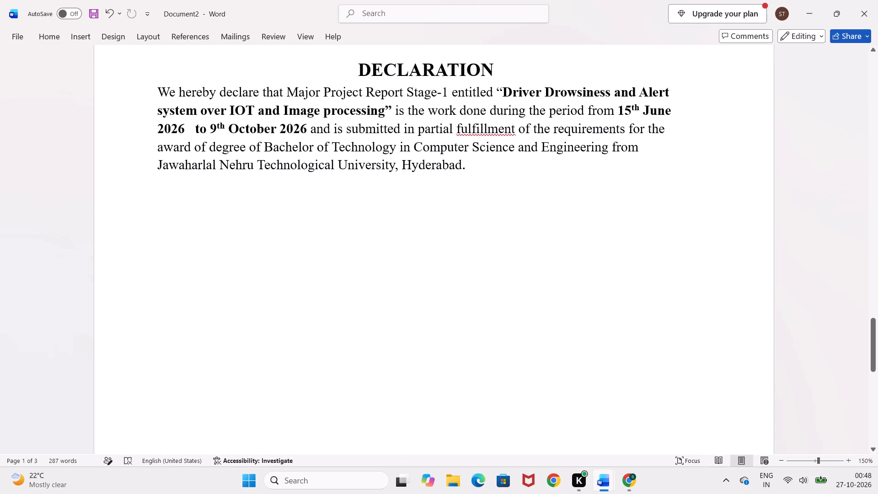
{"action": "left_click", "coordinate": [597, 278]}
{"action": "key", "text": "space"}
{"action": "key", "text": "space"}
{"action": "key", "text": "Return"}
{"action": "key", "text": "Return"}
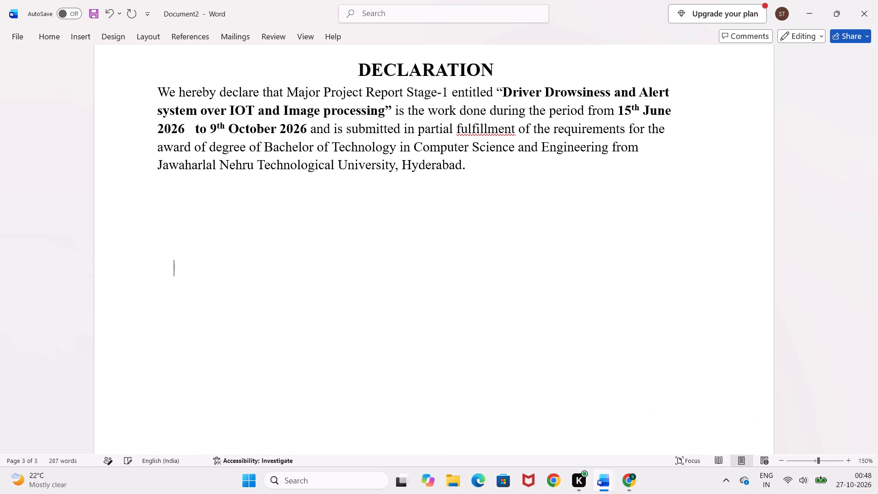
{"action": "key", "text": "Return"}
{"action": "key", "text": "ctrl+v"}
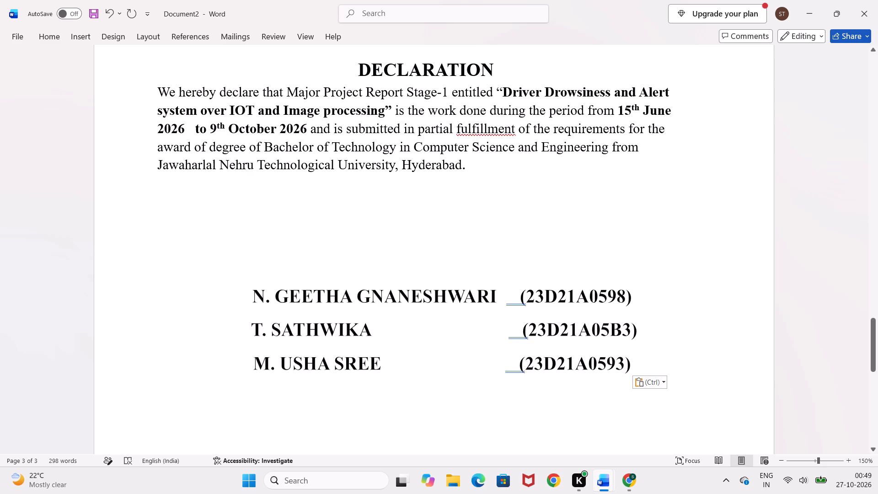
Right-align the three student name and roll number lines on the declaration page.
{"action": "left_click_drag", "start_coordinate": [247, 288], "coordinate": [789, 493]}
{"action": "scroll", "coordinate": [677, 360], "scroll_direction": "up", "scroll_amount": 3}
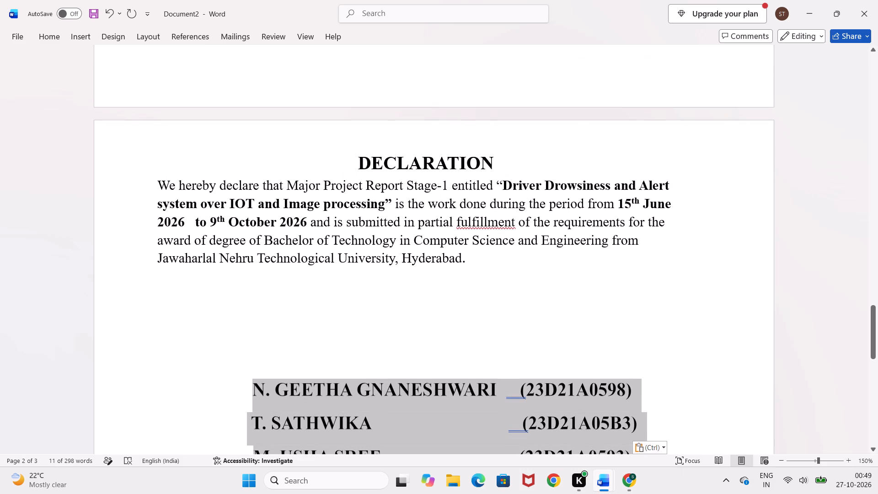
{"action": "left_click", "coordinate": [57, 38]}
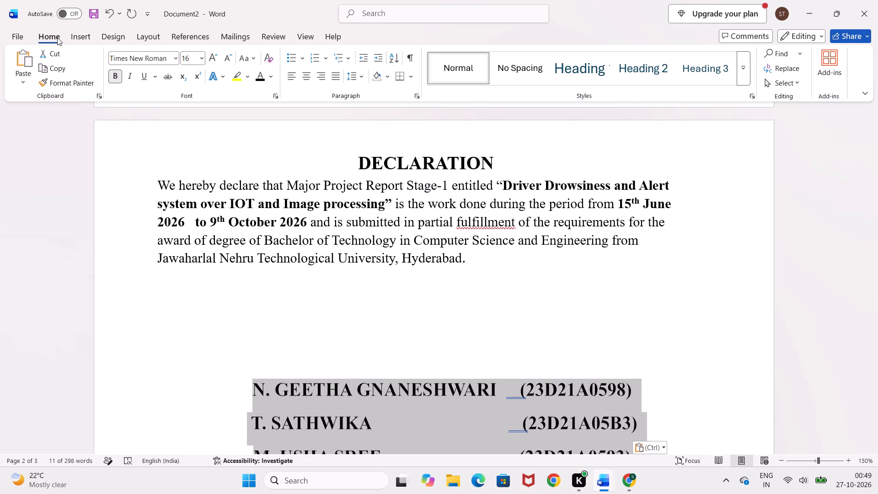
{"action": "left_click", "coordinate": [324, 78]}
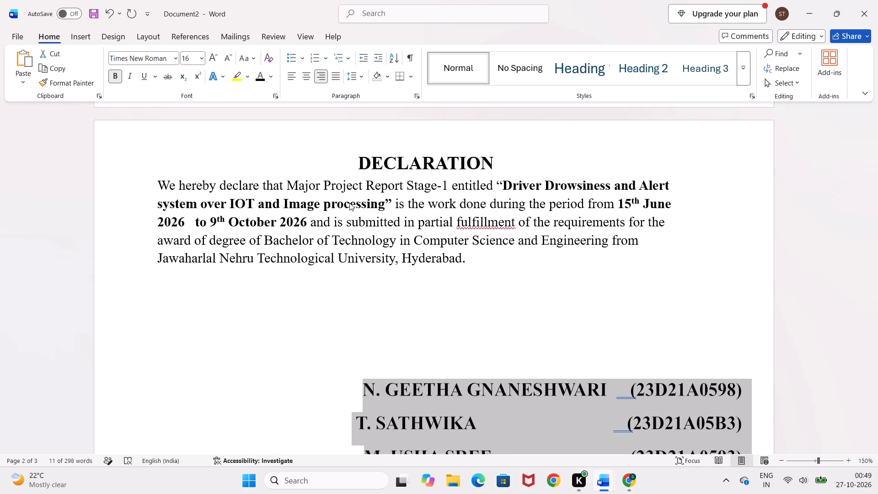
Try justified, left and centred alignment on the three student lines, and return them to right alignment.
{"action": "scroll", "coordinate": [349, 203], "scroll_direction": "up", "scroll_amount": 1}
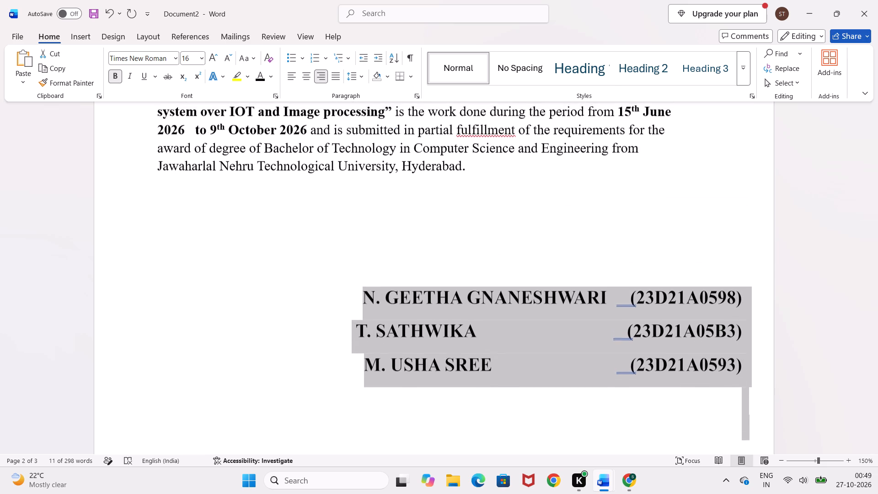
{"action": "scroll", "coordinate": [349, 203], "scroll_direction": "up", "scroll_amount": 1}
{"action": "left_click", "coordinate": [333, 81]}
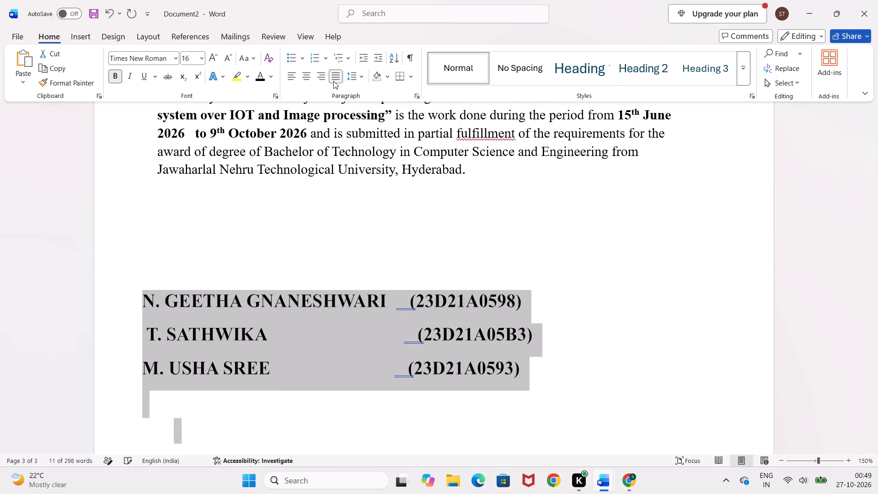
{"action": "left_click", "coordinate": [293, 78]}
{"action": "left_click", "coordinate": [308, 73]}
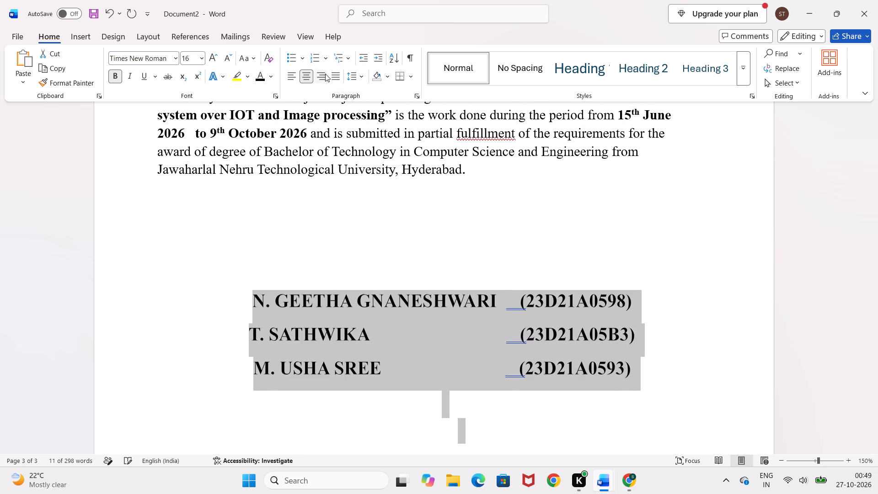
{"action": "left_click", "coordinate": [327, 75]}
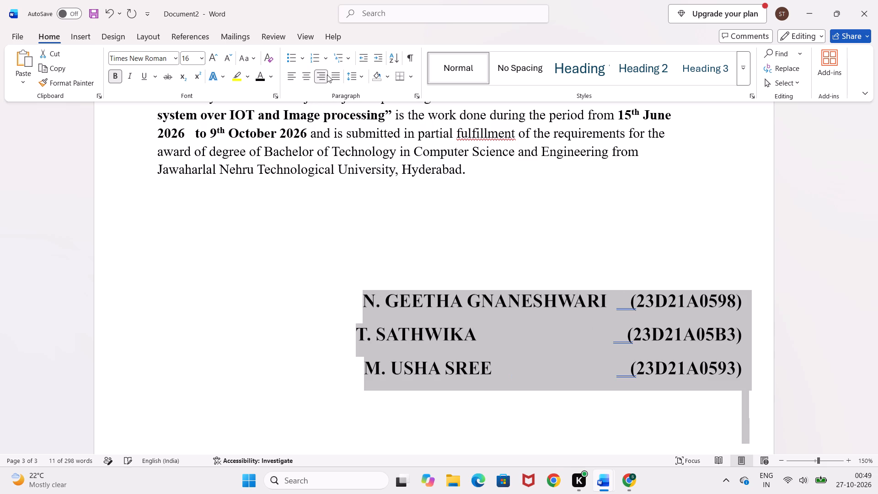
Compare the layout of Document2's declaration page and its student lines with the declaration page of b19 final document.
{"action": "scroll", "coordinate": [311, 206], "scroll_direction": "down", "scroll_amount": 4, "text": "ctrl"}
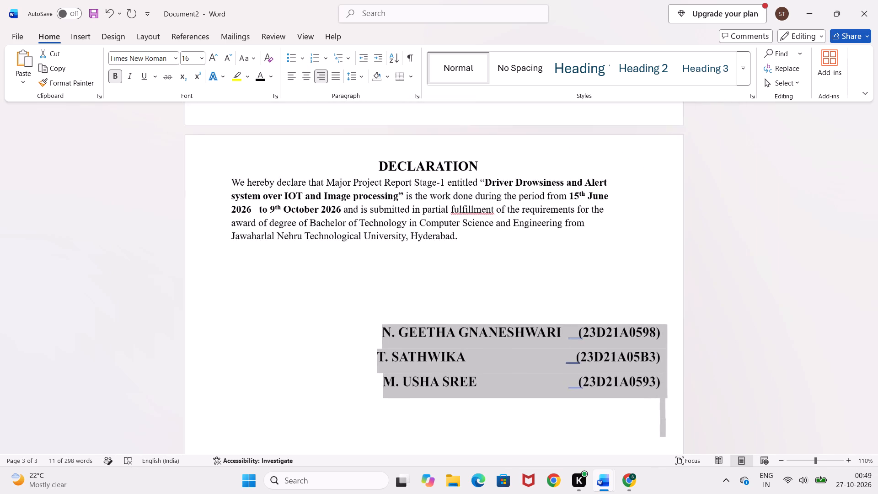
{"action": "scroll", "coordinate": [311, 206], "scroll_direction": "down", "scroll_amount": 1, "text": "ctrl"}
{"action": "left_click", "coordinate": [369, 299]}
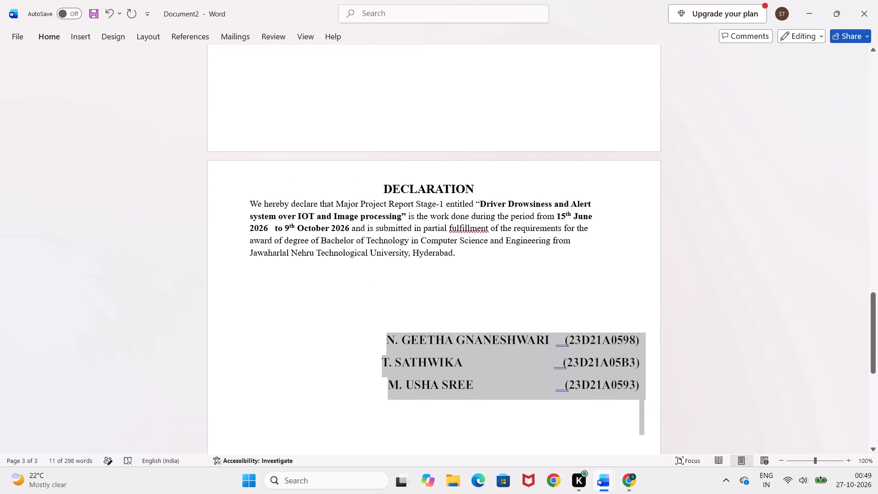
{"action": "left_click", "coordinate": [369, 299]}
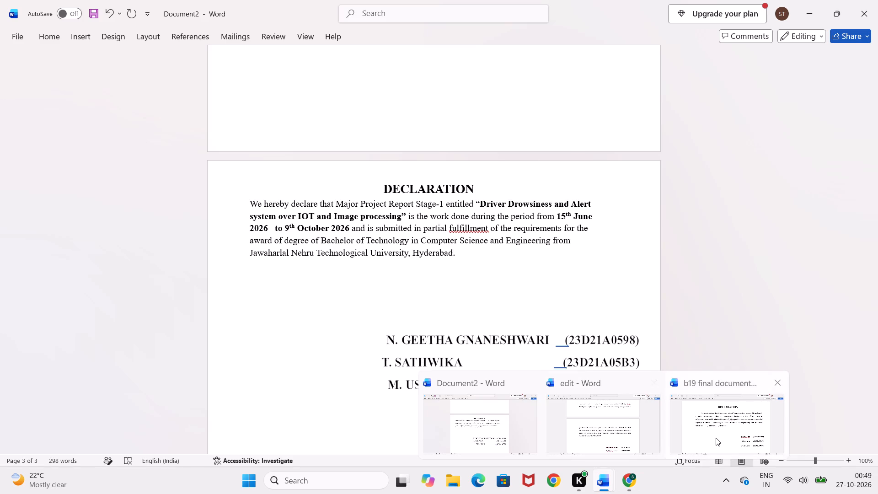
{"action": "left_click", "coordinate": [720, 437]}
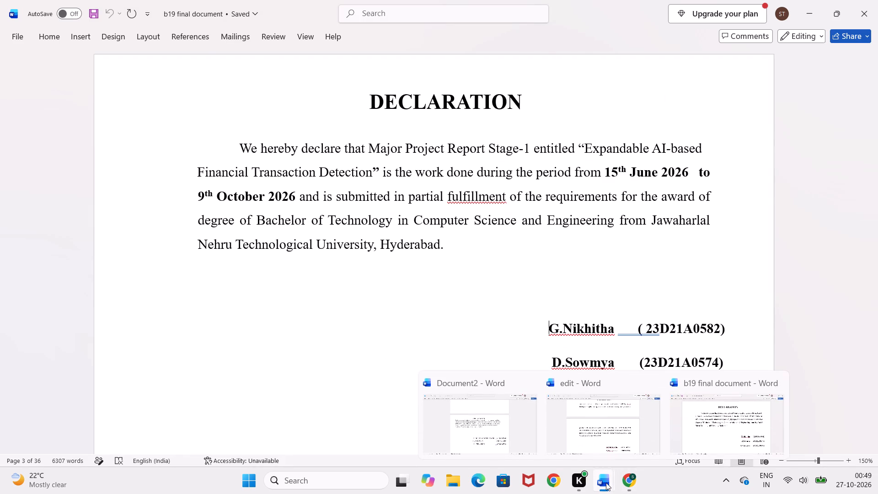
{"action": "left_click", "coordinate": [524, 446]}
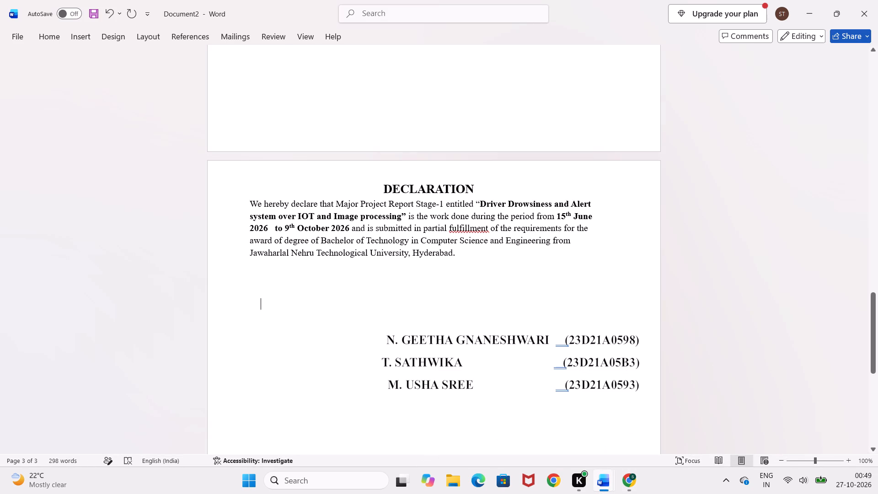
{"action": "scroll", "coordinate": [522, 412], "scroll_direction": "up", "scroll_amount": 7, "text": "ctrl"}
{"action": "scroll", "coordinate": [522, 412], "scroll_direction": "down", "scroll_amount": 1}
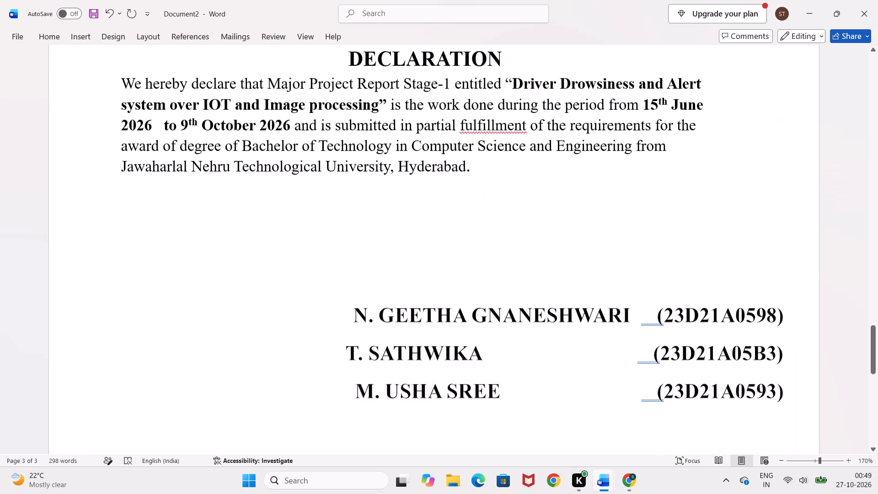
{"action": "scroll", "coordinate": [522, 412], "scroll_direction": "down", "scroll_amount": 1}
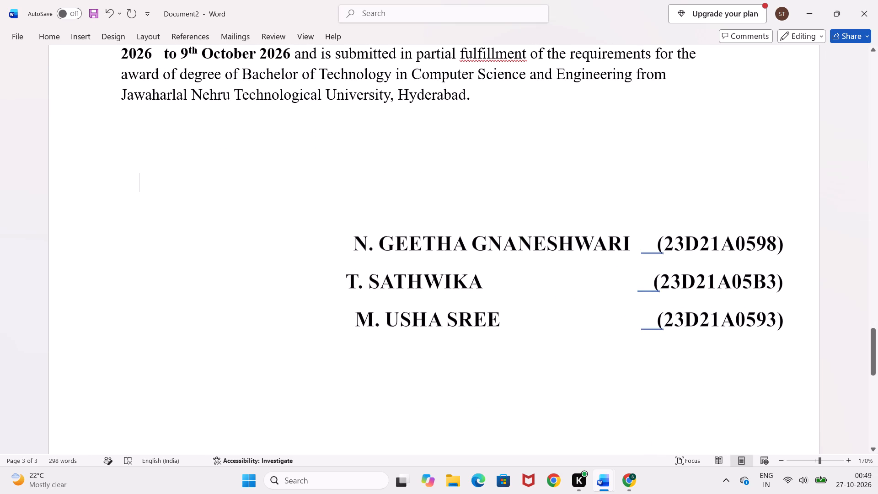
{"action": "left_click", "coordinate": [717, 438]}
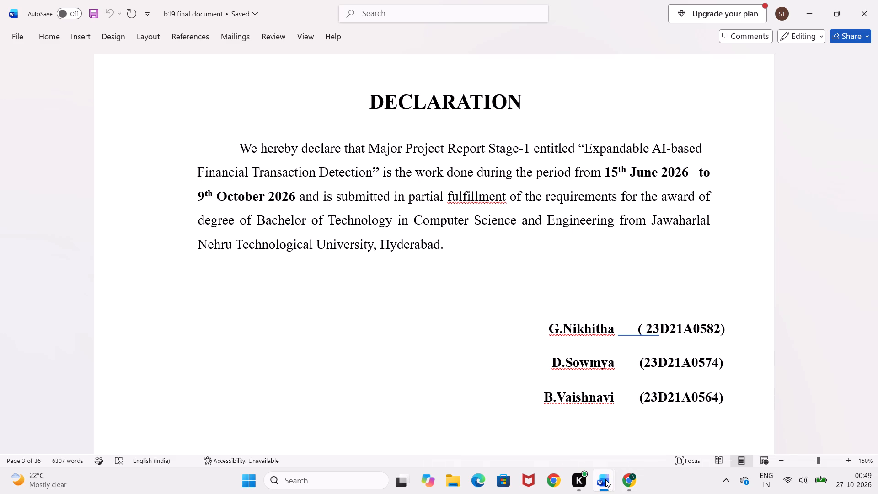
{"action": "left_click", "coordinate": [505, 416]}
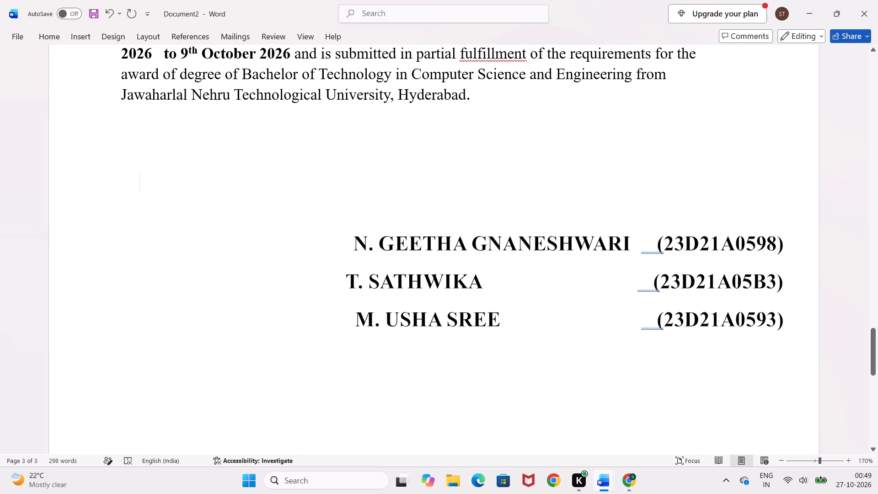
Review the certificate and declaration pages of Document2, checking the student names, signatory block and page layout.
{"action": "scroll", "coordinate": [410, 355], "scroll_direction": "down", "scroll_amount": 3, "text": "ctrl"}
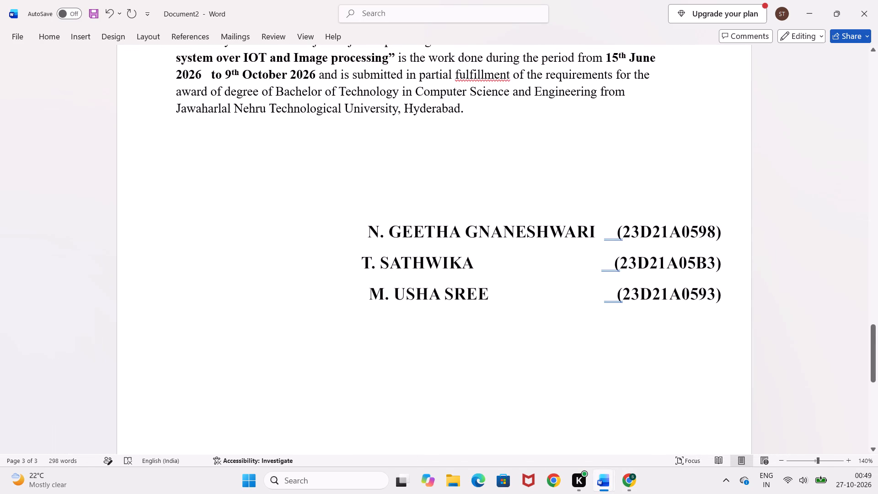
{"action": "scroll", "coordinate": [391, 374], "scroll_direction": "up", "scroll_amount": 2, "text": "ctrl"}
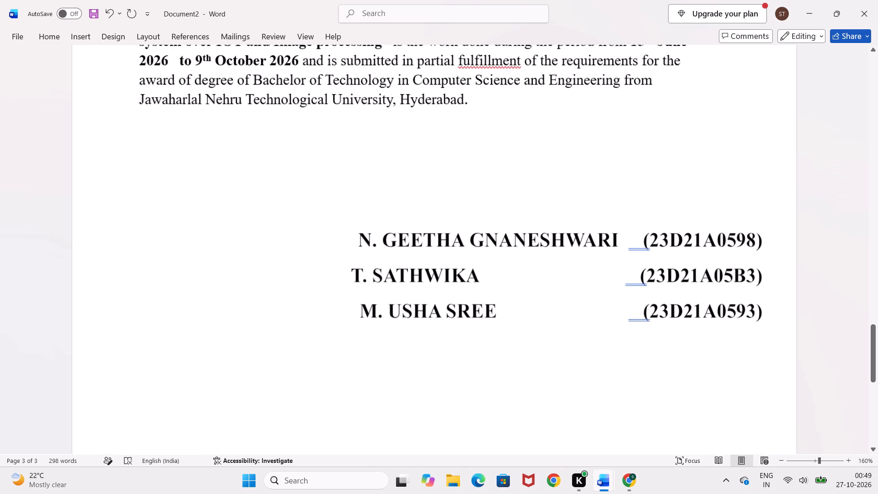
{"action": "scroll", "coordinate": [391, 374], "scroll_direction": "down", "scroll_amount": 2, "text": "ctrl"}
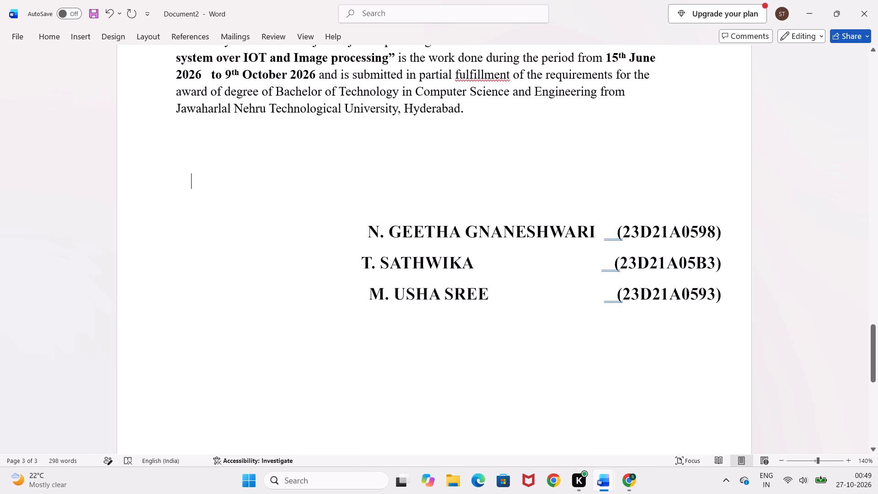
{"action": "scroll", "coordinate": [391, 374], "scroll_direction": "up", "scroll_amount": 1, "text": "ctrl"}
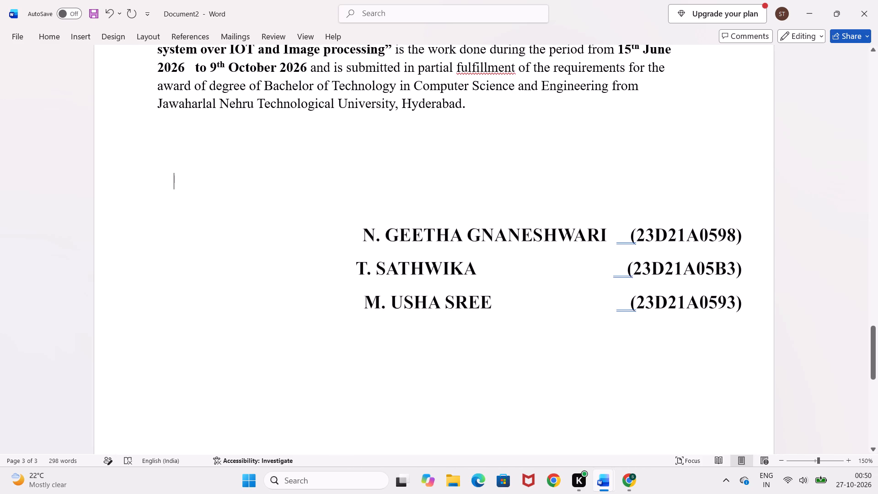
{"action": "scroll", "coordinate": [645, 254], "scroll_direction": "up", "scroll_amount": 5}
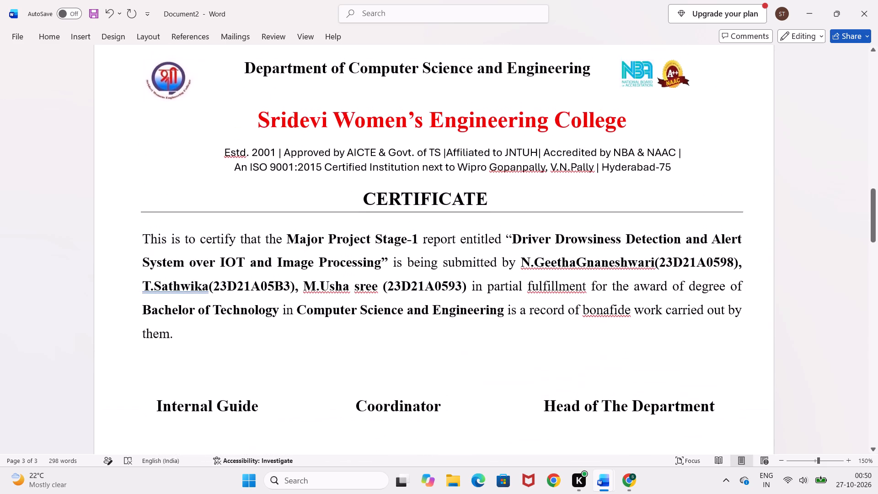
{"action": "scroll", "coordinate": [645, 254], "scroll_direction": "down", "scroll_amount": 2}
{"action": "scroll", "coordinate": [645, 254], "scroll_direction": "up", "scroll_amount": 1}
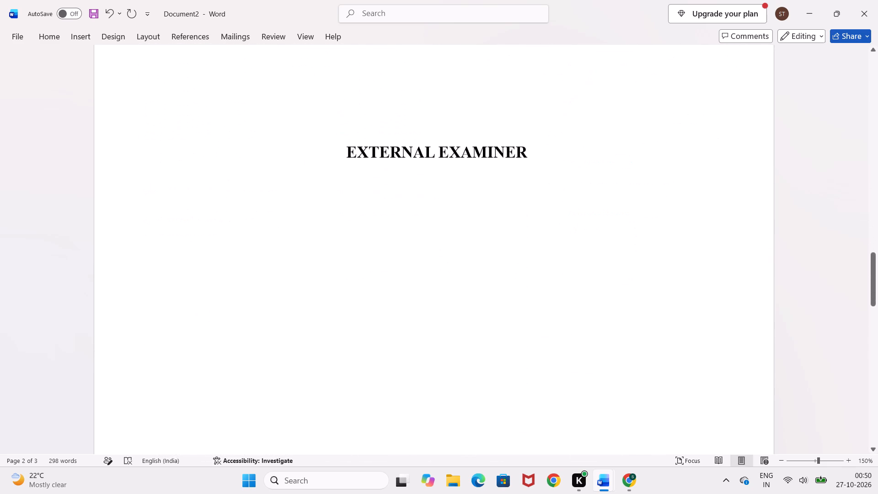
{"action": "scroll", "coordinate": [645, 254], "scroll_direction": "up", "scroll_amount": 1}
{"action": "scroll", "coordinate": [721, 124], "scroll_direction": "up", "scroll_amount": 1}
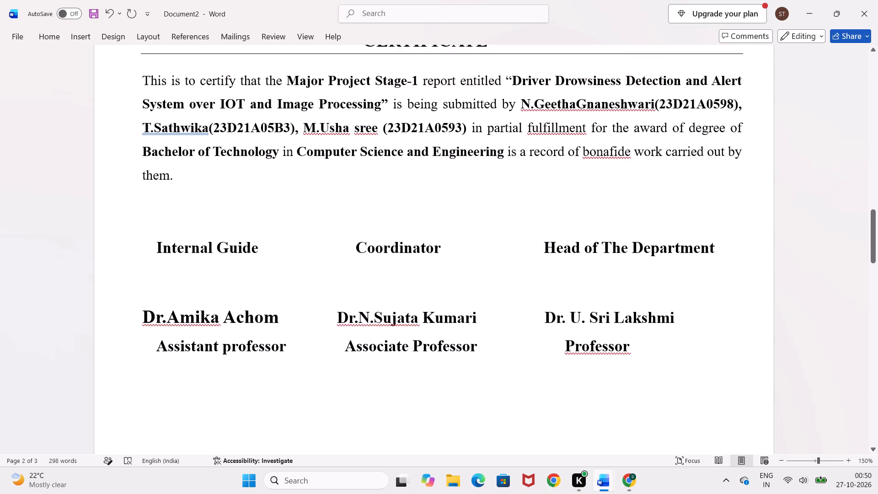
{"action": "scroll", "coordinate": [721, 124], "scroll_direction": "up", "scroll_amount": 1}
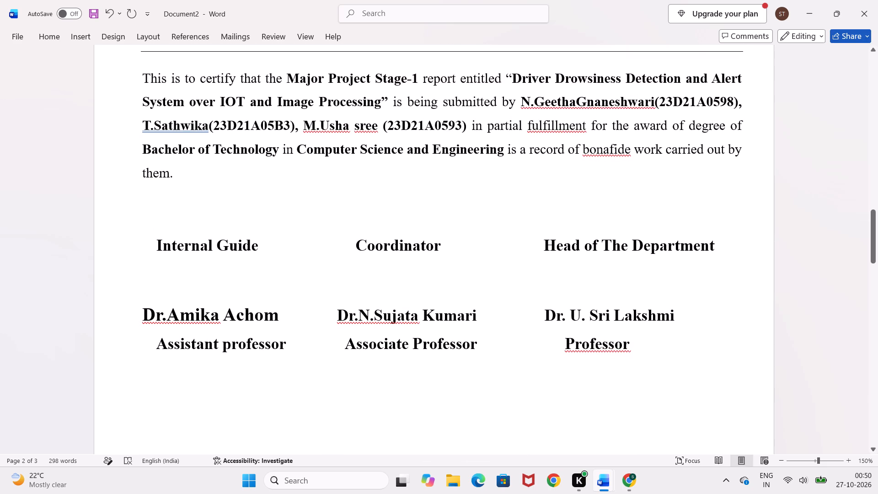
{"action": "scroll", "coordinate": [743, 132], "scroll_direction": "down", "scroll_amount": 3}
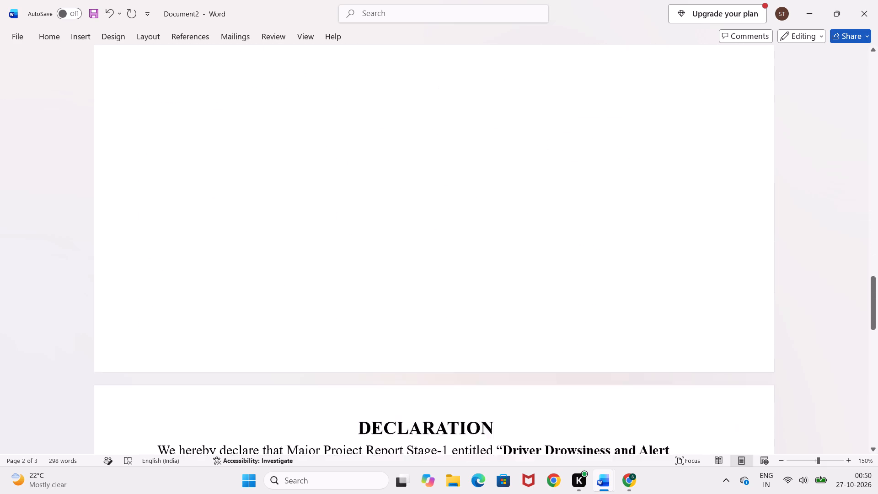
{"action": "scroll", "coordinate": [743, 132], "scroll_direction": "down", "scroll_amount": 2}
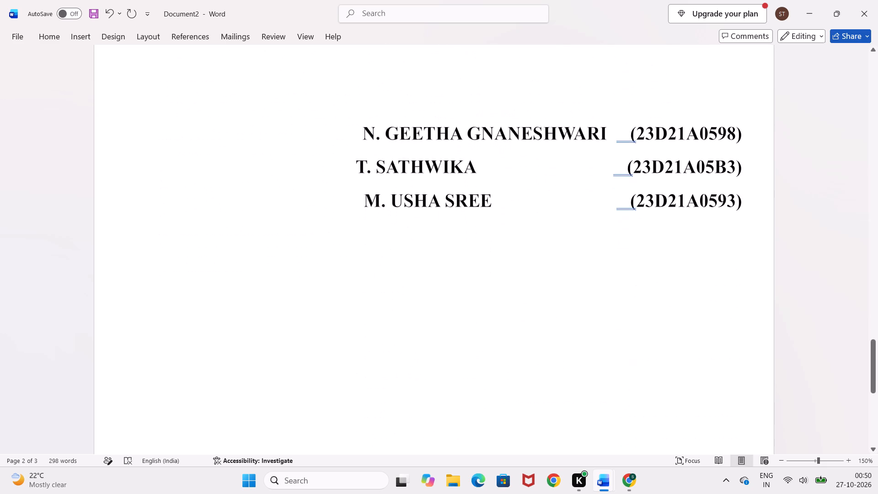
{"action": "scroll", "coordinate": [743, 132], "scroll_direction": "down", "scroll_amount": 2}
{"action": "scroll", "coordinate": [684, 113], "scroll_direction": "up", "scroll_amount": 1}
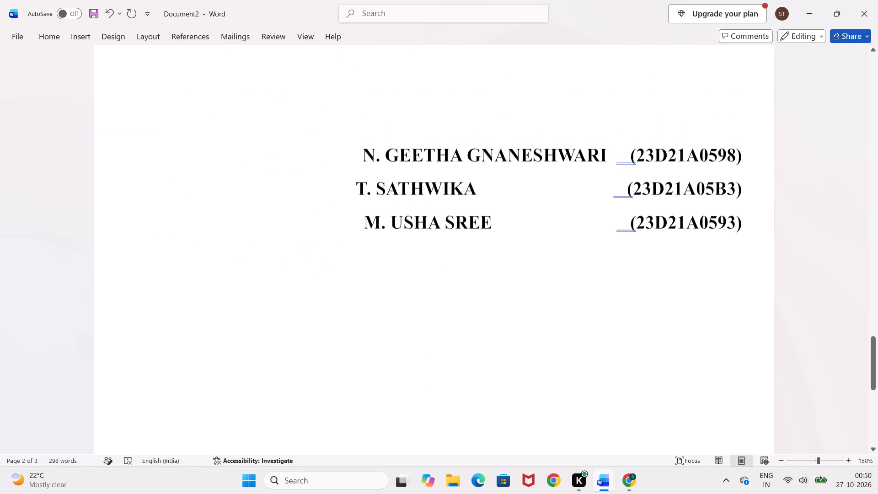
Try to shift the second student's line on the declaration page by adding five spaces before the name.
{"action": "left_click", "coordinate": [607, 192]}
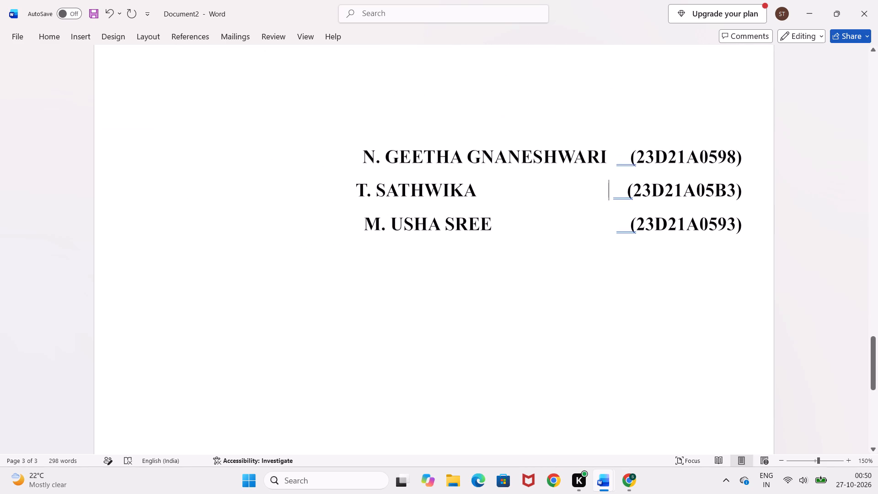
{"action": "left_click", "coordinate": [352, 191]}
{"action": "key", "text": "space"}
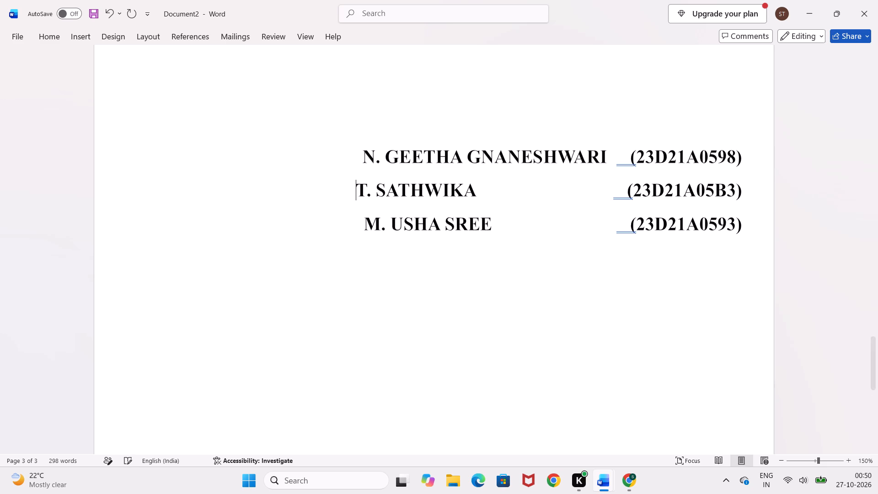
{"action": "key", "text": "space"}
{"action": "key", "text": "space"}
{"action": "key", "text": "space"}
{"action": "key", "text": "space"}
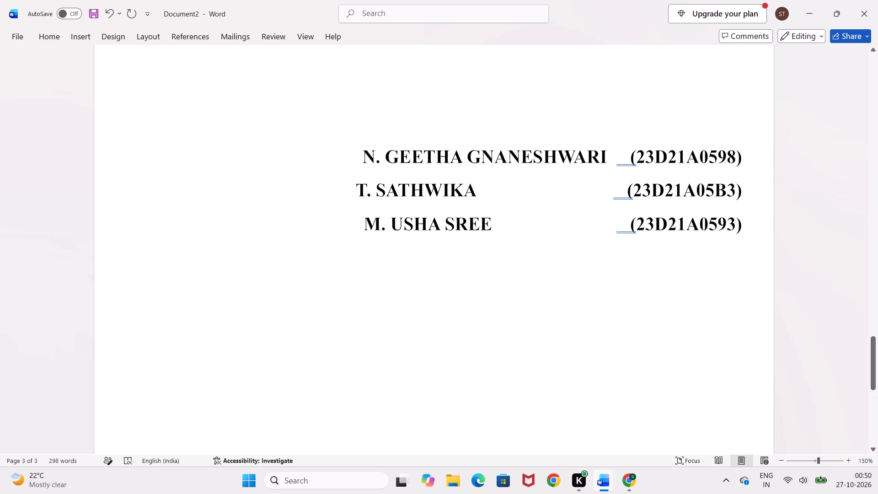
Remove three spaces after the second student's name, trying a line break there and rejoining the line, to align it with the other names.
{"action": "left_click", "coordinate": [502, 187]}
{"action": "key", "text": "BackSpace"}
{"action": "key", "text": "BackSpace"}
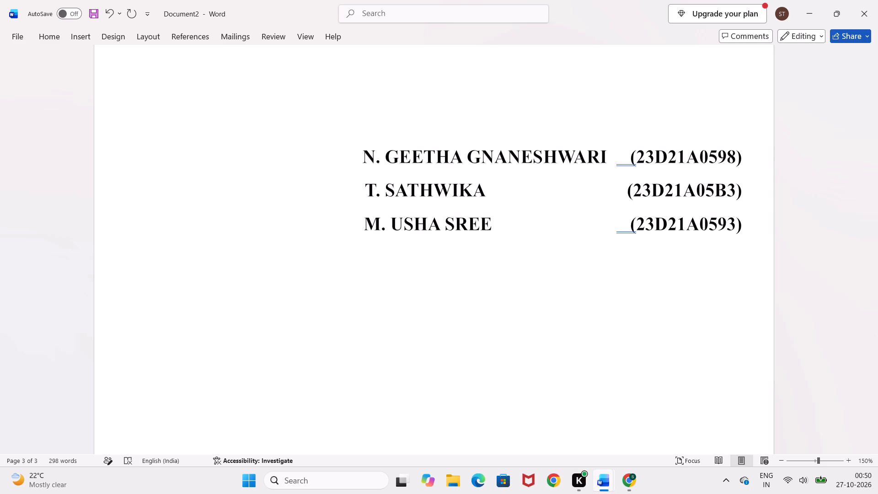
{"action": "key", "text": "Return"}
{"action": "key", "text": "BackSpace"}
{"action": "key", "text": "BackSpace"}
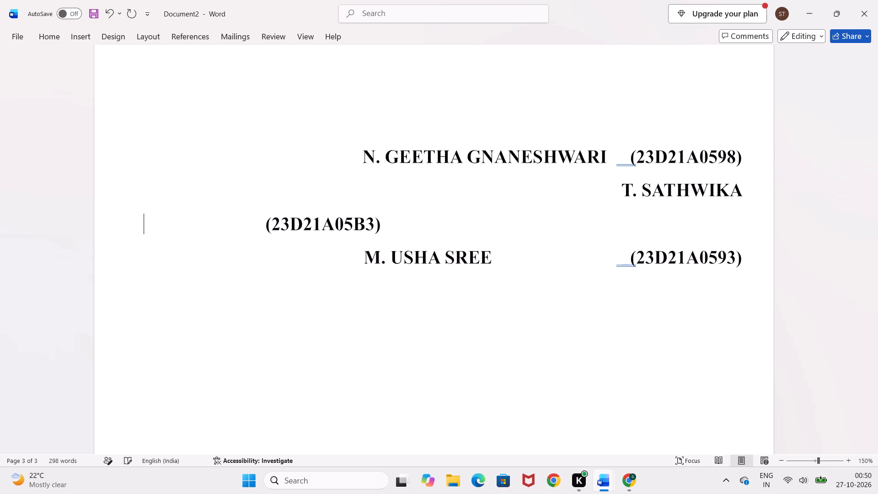
{"action": "key", "text": "BackSpace"}
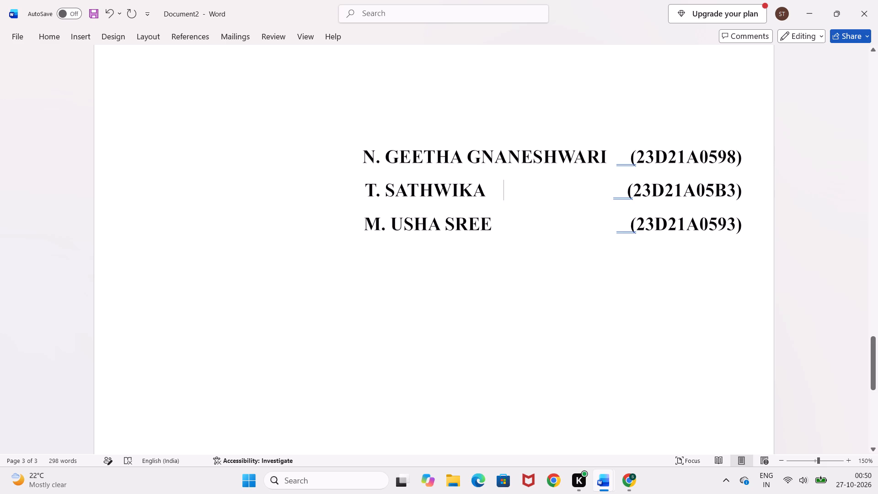
{"action": "left_click", "coordinate": [500, 191]}
{"action": "key", "text": "BackSpace"}
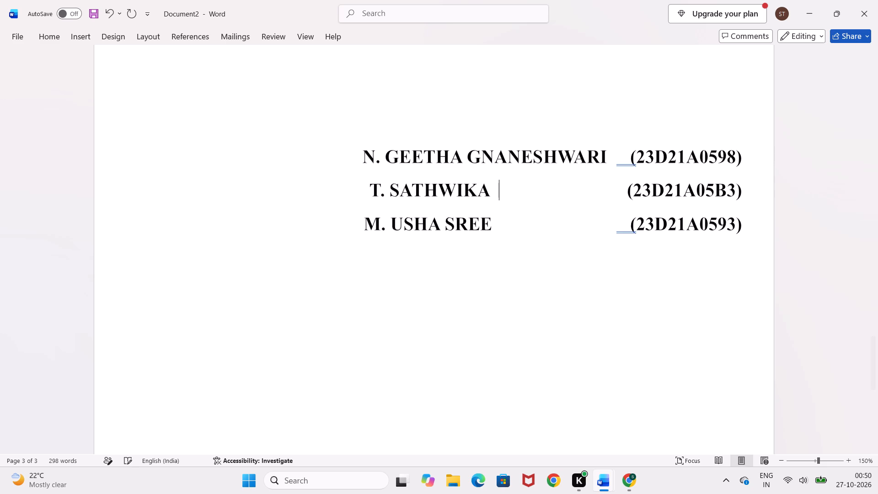
{"action": "key", "text": "Return"}
{"action": "key", "text": "BackSpace"}
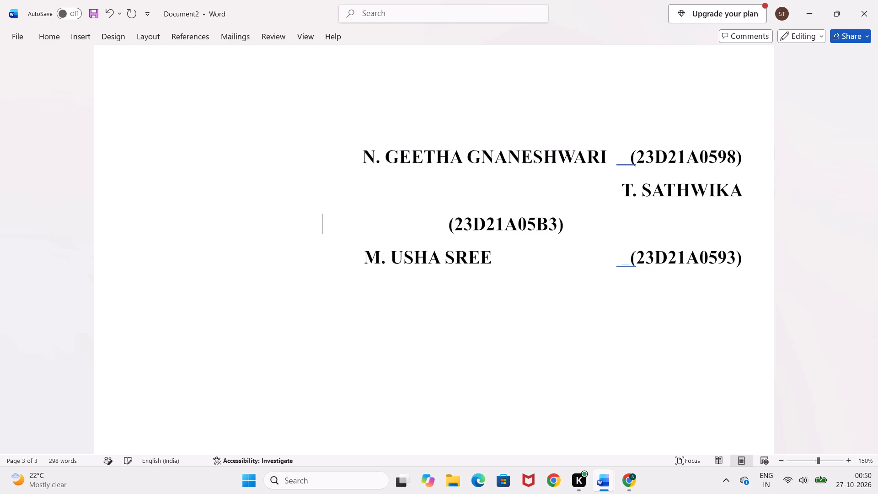
{"action": "key", "text": "BackSpace"}
{"action": "key", "text": "BackSpace"}
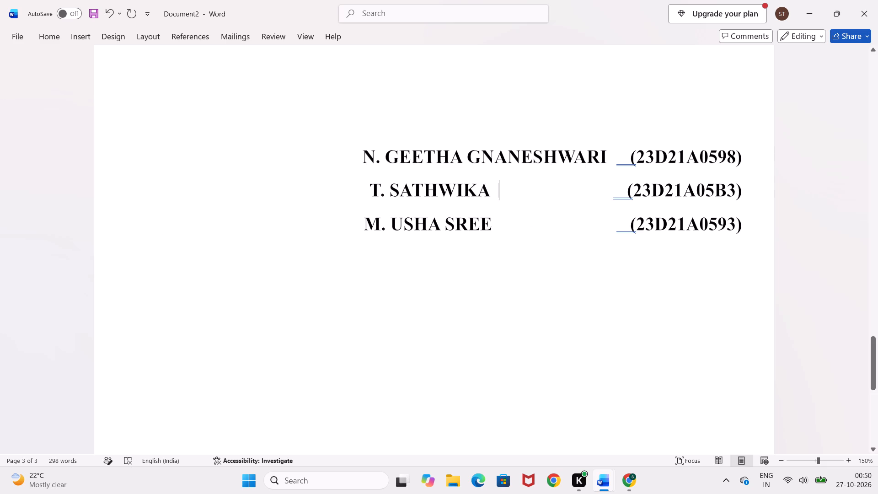
Delete the leading spaces before the second student's name, then break and rejoin the line directly below the first student's line.
{"action": "left_click", "coordinate": [366, 187]}
{"action": "key", "text": "Right"}
{"action": "key", "text": "BackSpace"}
{"action": "key", "text": "BackSpace"}
{"action": "key", "text": "BackSpace"}
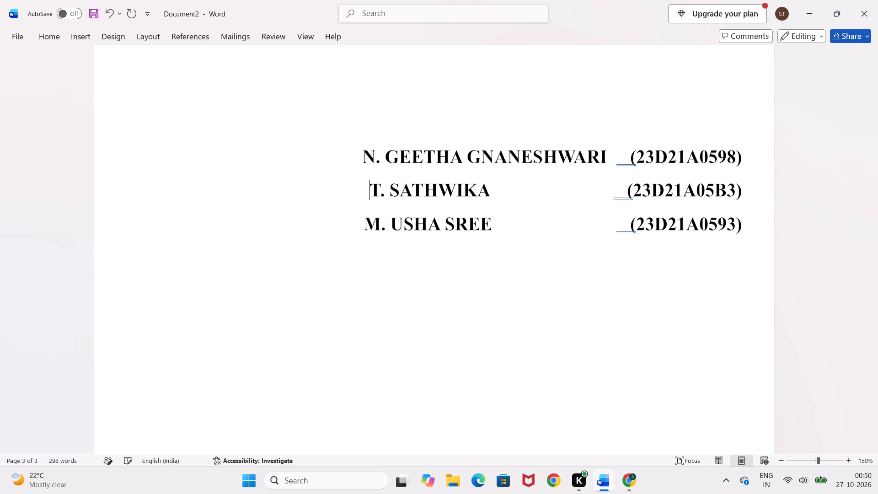
{"action": "key", "text": "BackSpace"}
{"action": "key", "text": "Return"}
{"action": "key", "text": "BackSpace"}
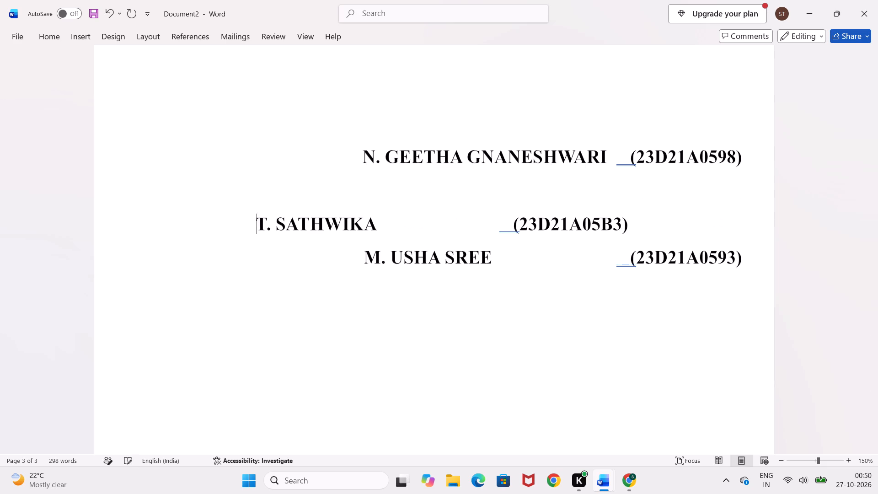
{"action": "key", "text": "BackSpace"}
{"action": "key", "text": "BackSpace"}
{"action": "key", "text": "BackSpace"}
{"action": "key", "text": "BackSpace"}
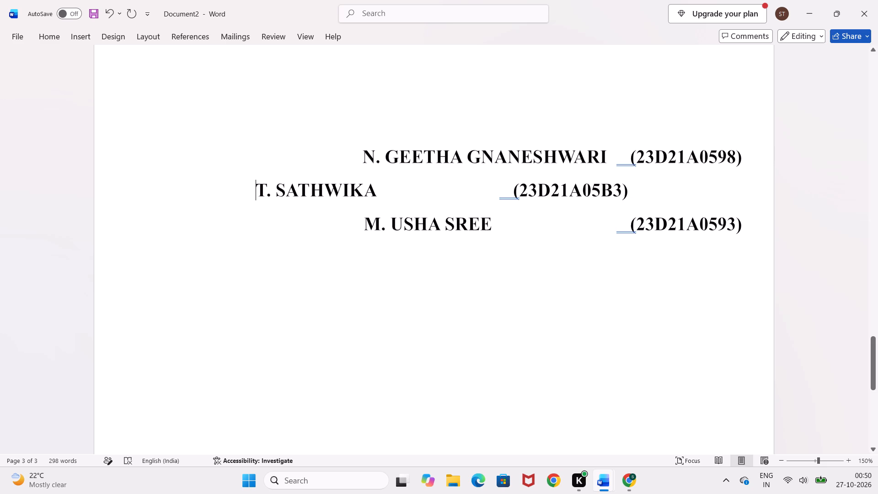
Delete all three misaligned student name and roll number lines from the declaration page.
{"action": "left_click_drag", "start_coordinate": [359, 157], "coordinate": [525, 254]}
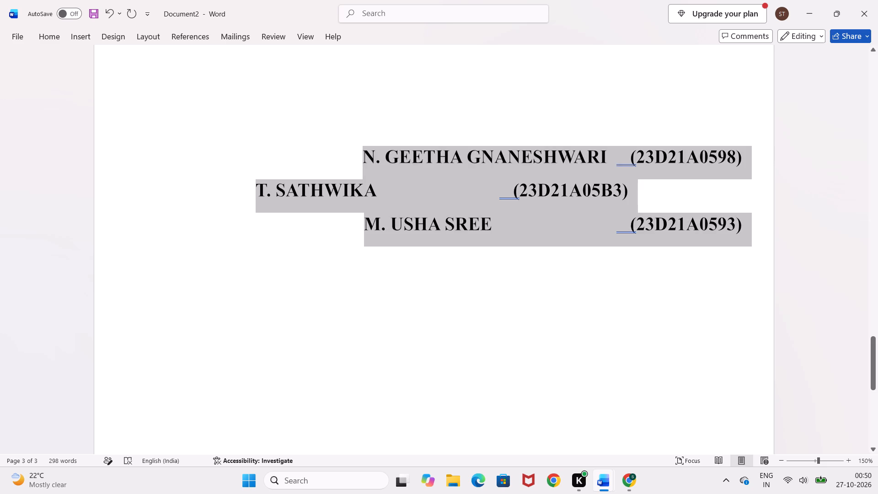
{"action": "left_click_drag", "start_coordinate": [525, 254], "coordinate": [542, 255]}
{"action": "key", "text": "BackSpace"}
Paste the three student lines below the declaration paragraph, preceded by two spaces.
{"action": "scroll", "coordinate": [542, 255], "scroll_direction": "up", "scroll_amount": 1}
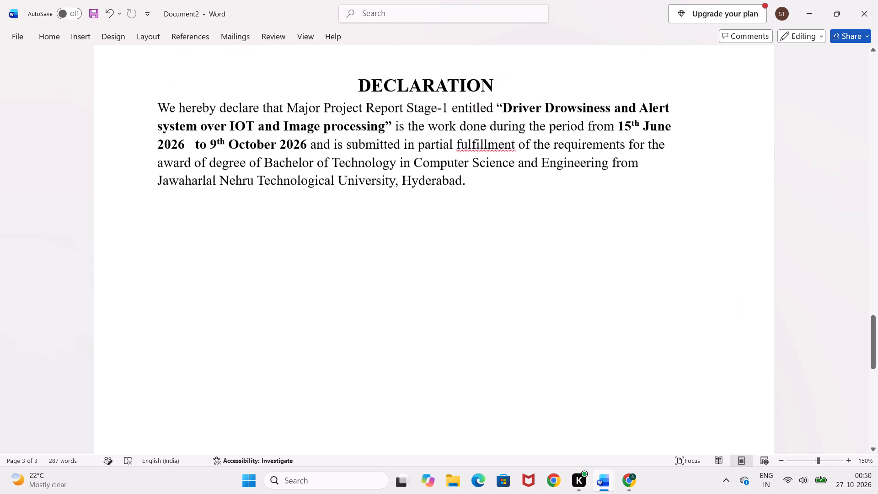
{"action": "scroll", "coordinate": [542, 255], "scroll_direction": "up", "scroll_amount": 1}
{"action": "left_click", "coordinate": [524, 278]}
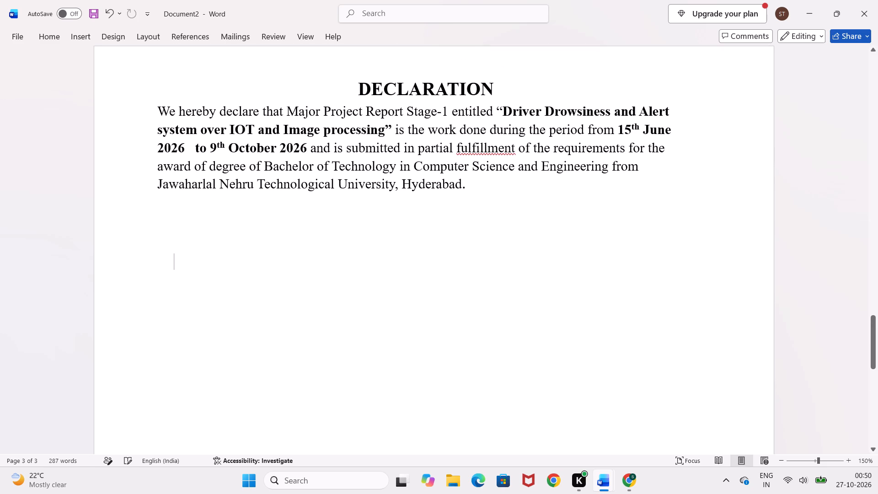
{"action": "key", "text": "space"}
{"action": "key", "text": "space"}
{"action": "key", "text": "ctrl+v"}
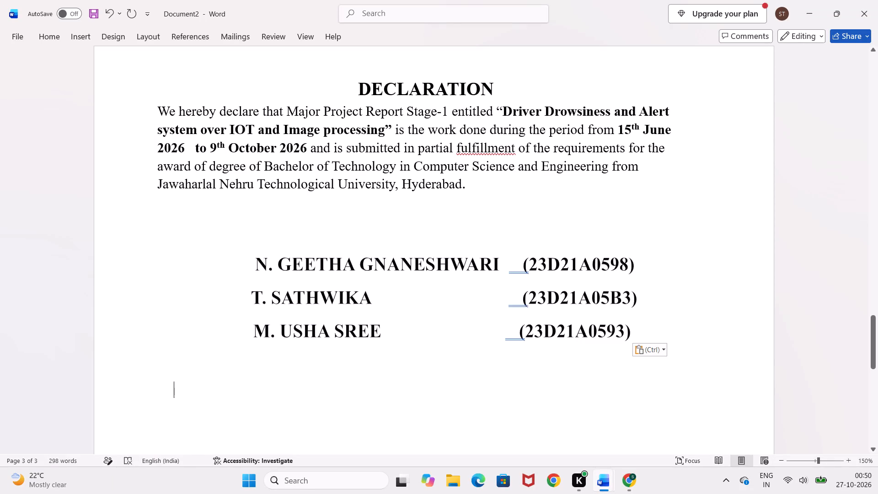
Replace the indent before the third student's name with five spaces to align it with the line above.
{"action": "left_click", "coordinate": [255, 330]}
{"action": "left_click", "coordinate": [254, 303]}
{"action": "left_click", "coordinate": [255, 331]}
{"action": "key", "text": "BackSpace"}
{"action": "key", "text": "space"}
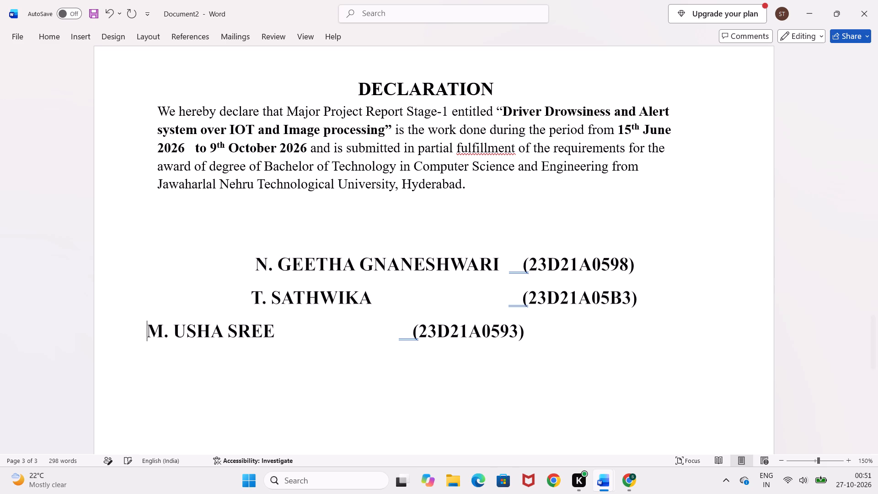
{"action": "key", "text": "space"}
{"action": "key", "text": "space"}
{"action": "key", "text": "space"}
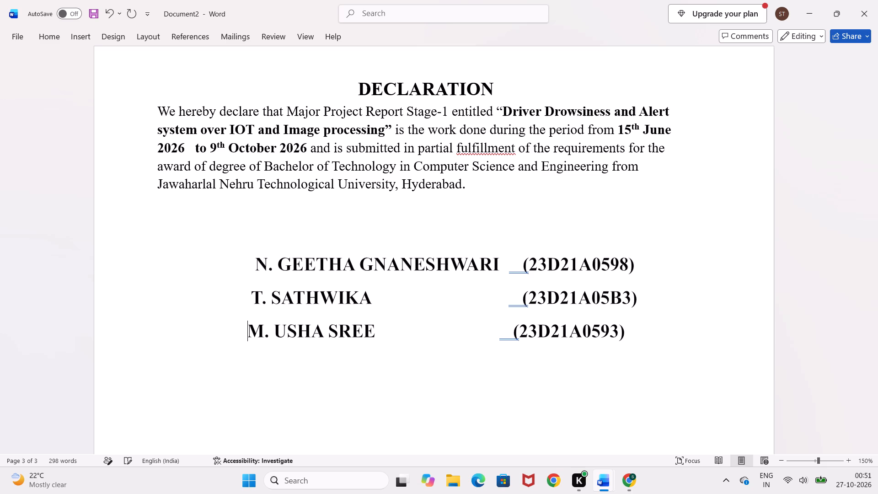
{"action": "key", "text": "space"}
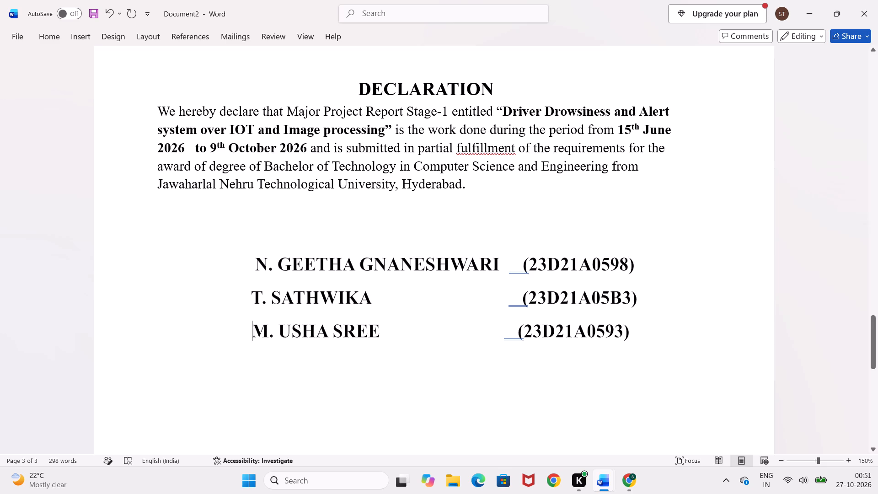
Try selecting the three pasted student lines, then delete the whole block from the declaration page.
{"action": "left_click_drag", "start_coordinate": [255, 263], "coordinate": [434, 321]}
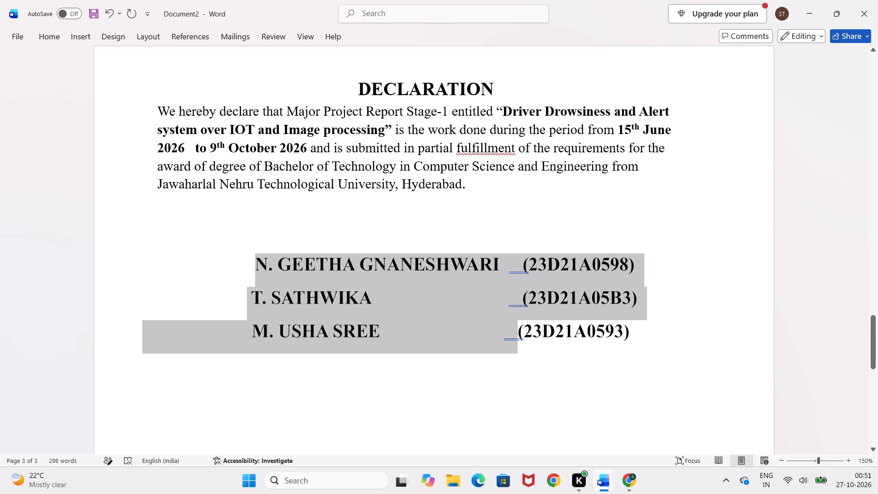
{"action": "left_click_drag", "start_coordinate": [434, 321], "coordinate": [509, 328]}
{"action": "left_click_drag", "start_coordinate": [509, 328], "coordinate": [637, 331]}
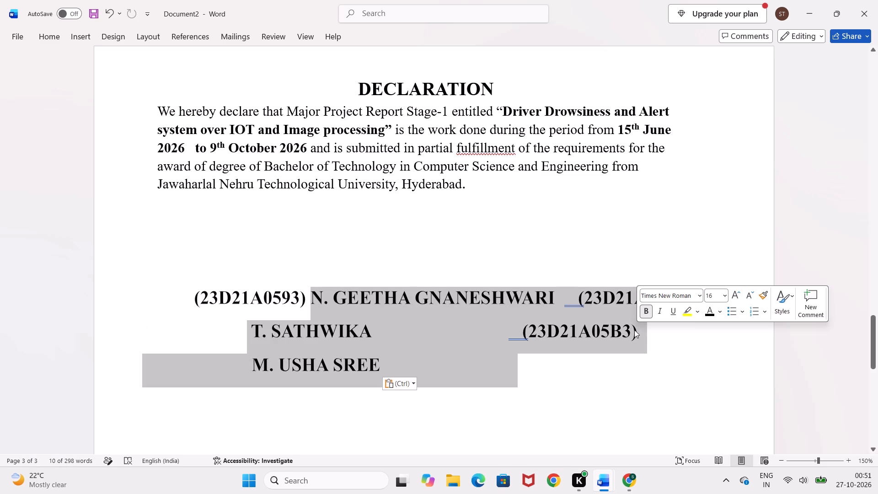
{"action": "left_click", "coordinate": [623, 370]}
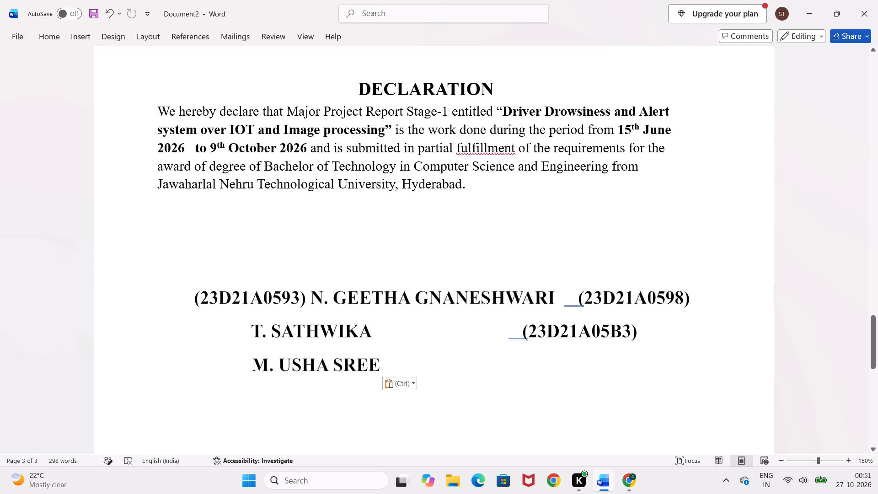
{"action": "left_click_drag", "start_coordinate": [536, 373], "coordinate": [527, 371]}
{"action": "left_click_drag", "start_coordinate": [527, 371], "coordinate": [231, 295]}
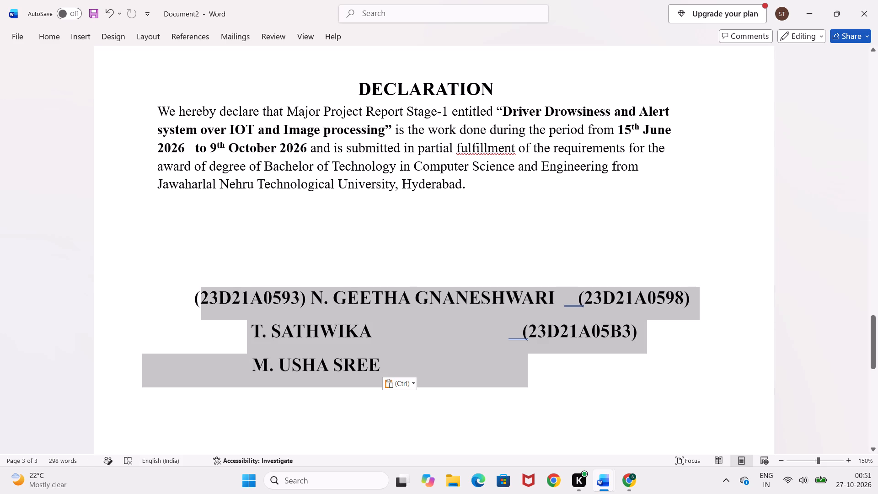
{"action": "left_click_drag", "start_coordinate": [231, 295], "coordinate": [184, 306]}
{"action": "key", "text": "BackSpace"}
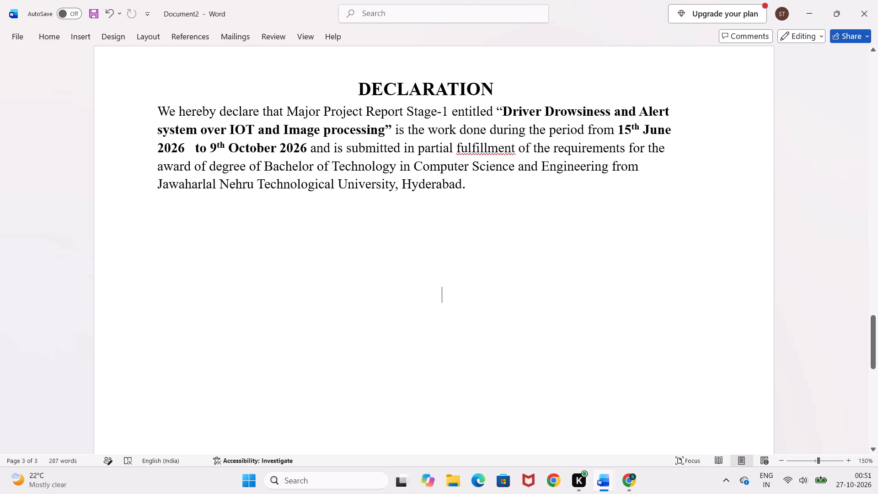
Paste the three student lines with their roll numbers again in the blank area below the declaration paragraph.
{"action": "key", "text": "space"}
{"action": "key", "text": "space"}
{"action": "key", "text": "space"}
{"action": "key", "text": "space"}
{"action": "key", "text": "space"}
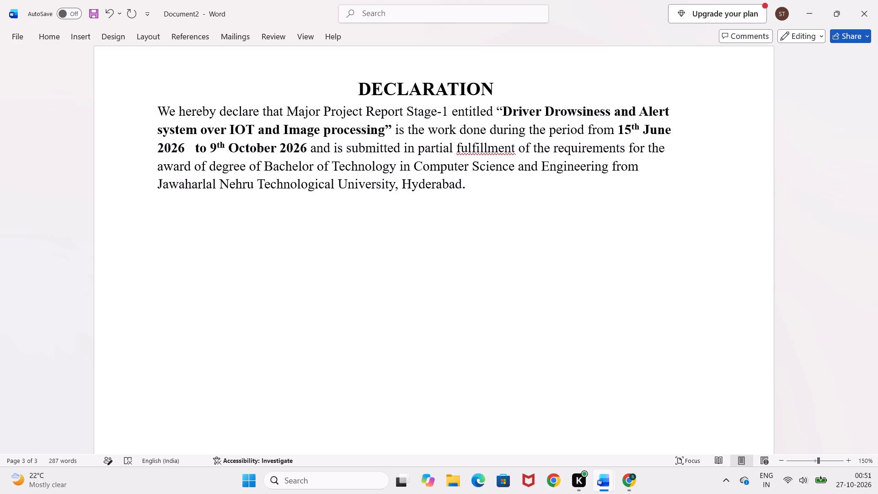
{"action": "key", "text": "Return"}
{"action": "key", "text": "BackSpace"}
{"action": "key", "text": "BackSpace"}
{"action": "key", "text": "ctrl+v"}
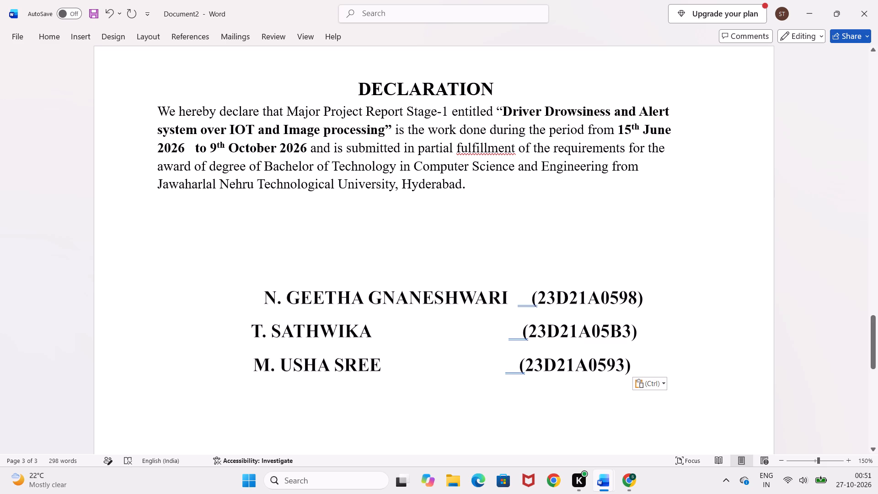
Shift the first student's line by removing four spaces before the name and inserting thirteen.
{"action": "left_click", "coordinate": [263, 295]}
{"action": "key", "text": "BackSpace"}
{"action": "key", "text": "BackSpace"}
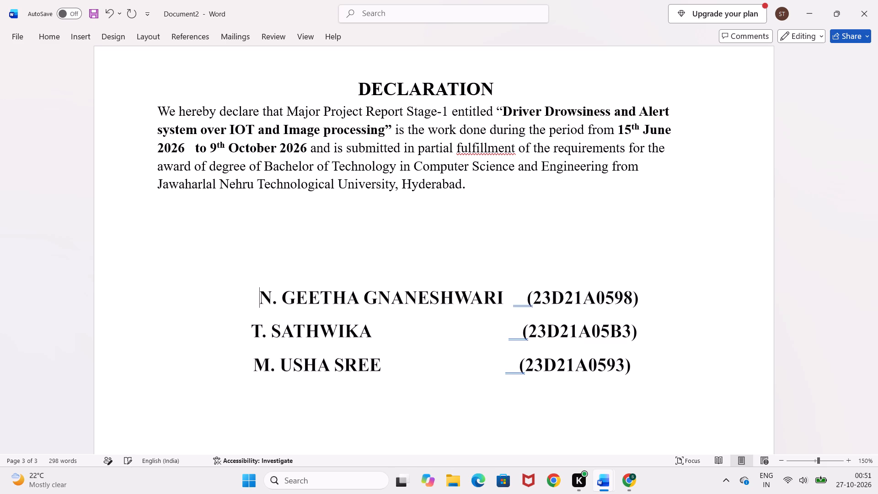
{"action": "key", "text": "BackSpace"}
{"action": "key", "text": "BackSpace"}
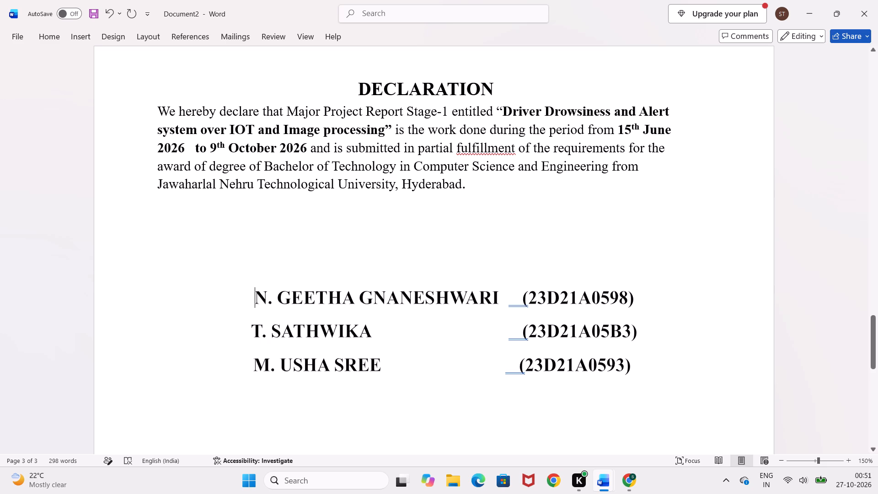
{"action": "key", "text": "space"}
{"action": "key", "text": "space"}
{"action": "key", "text": "space"}
{"action": "key", "text": "space"}
{"action": "key", "text": "space"}
{"action": "key", "text": "space"}
{"action": "key", "text": "space"}
{"action": "key", "text": "space"}
{"action": "key", "text": "space"}
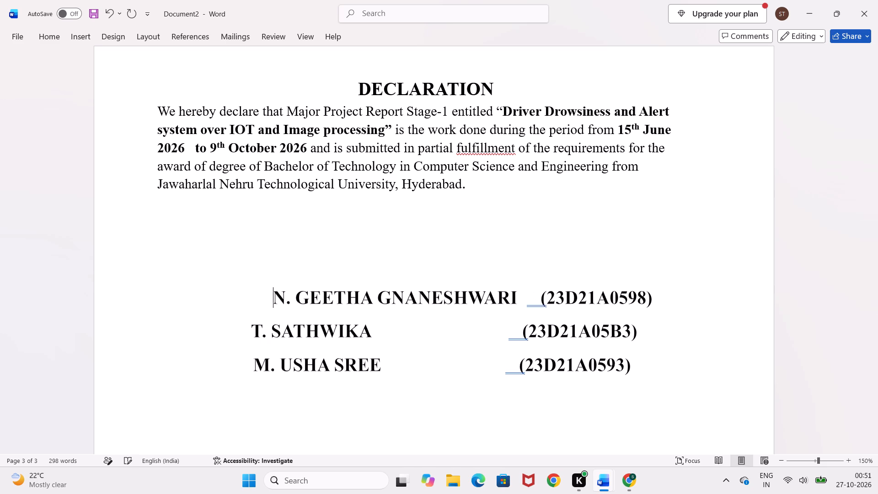
{"action": "key", "text": "space"}
{"action": "key", "text": "space"}
{"action": "key", "text": "space"}
{"action": "key", "text": "space"}
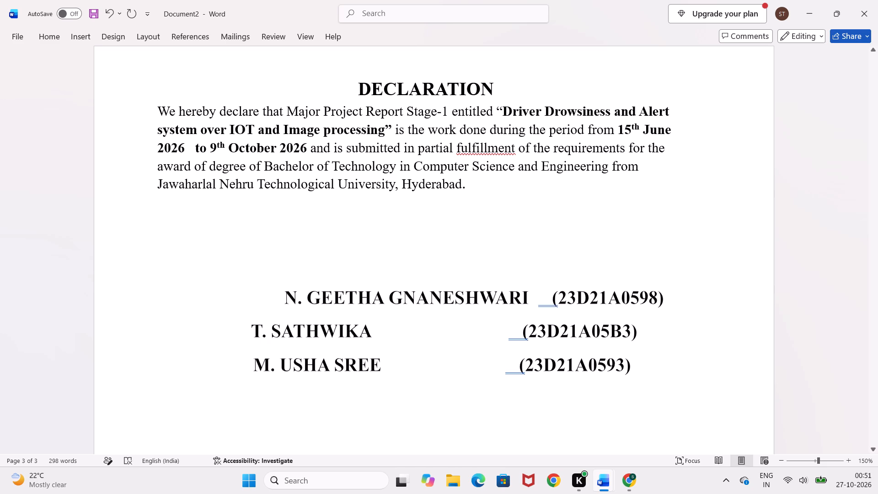
Indent the second student's line by sixteen spaces so the name lines up under the first student's name.
{"action": "left_click", "coordinate": [249, 324]}
{"action": "key", "text": "space"}
{"action": "key", "text": "space"}
{"action": "key", "text": "space"}
{"action": "key", "text": "space"}
{"action": "key", "text": "space"}
{"action": "key", "text": "space"}
{"action": "key", "text": "space"}
{"action": "key", "text": "space"}
{"action": "key", "text": "space"}
{"action": "key", "text": "space"}
{"action": "key", "text": "space"}
{"action": "key", "text": "space"}
{"action": "key", "text": "space"}
{"action": "key", "text": "space"}
{"action": "key", "text": "space"}
{"action": "key", "text": "space"}
{"action": "key", "text": "space"}
{"action": "key", "text": "space"}
{"action": "key", "text": "space"}
{"action": "key", "text": "space"}
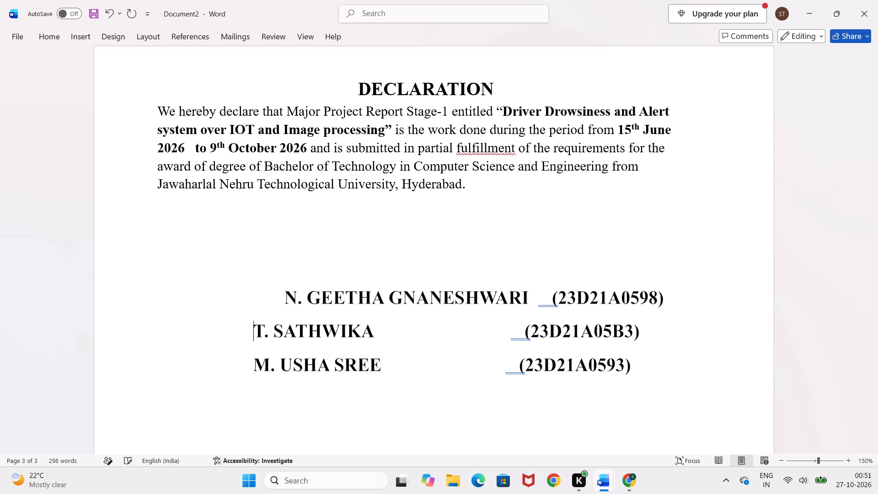
{"action": "key", "text": "BackSpace"}
{"action": "key", "text": "BackSpace"}
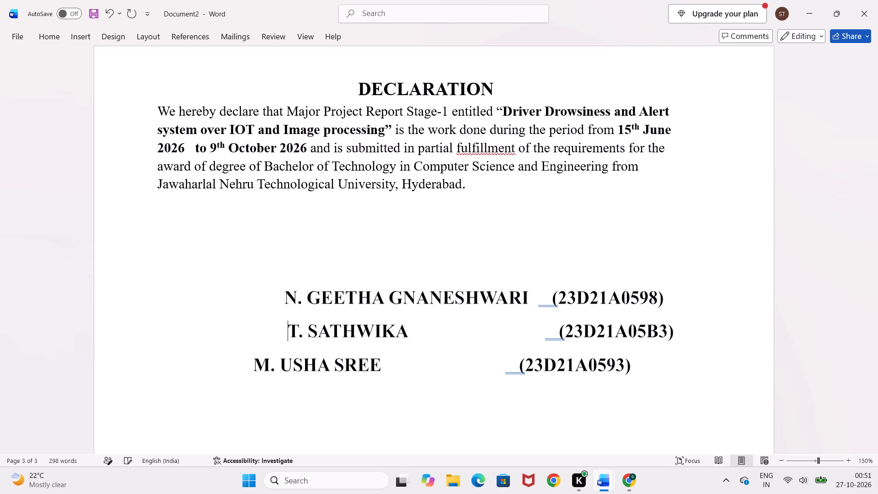
{"action": "key", "text": "BackSpace"}
{"action": "key", "text": "BackSpace"}
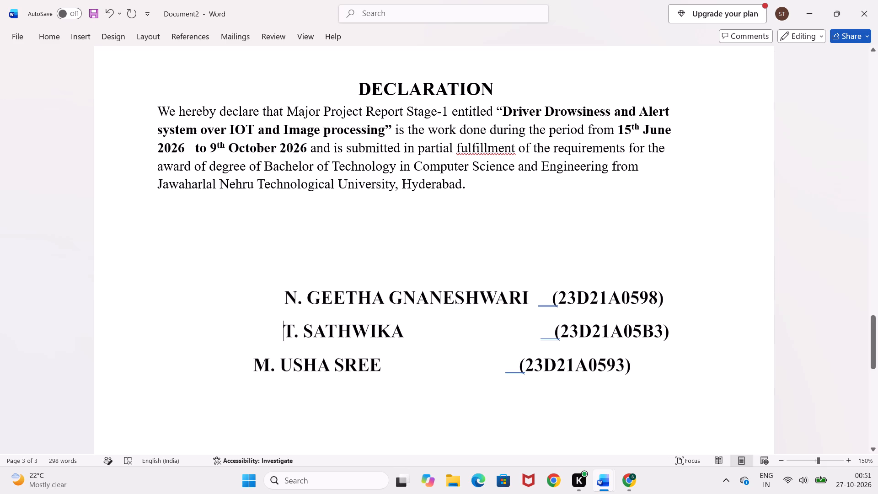
Indent the third student's line by fourteen spaces so the name lines up under the two names above.
{"action": "left_click", "coordinate": [252, 366]}
{"action": "key", "text": "space"}
{"action": "key", "text": "space"}
{"action": "key", "text": "space"}
{"action": "key", "text": "space"}
{"action": "key", "text": "space"}
{"action": "key", "text": "space"}
{"action": "key", "text": "space"}
{"action": "key", "text": "space"}
{"action": "key", "text": "space"}
{"action": "key", "text": "space"}
{"action": "key", "text": "space"}
{"action": "key", "text": "space"}
{"action": "key", "text": "space"}
{"action": "key", "text": "space"}
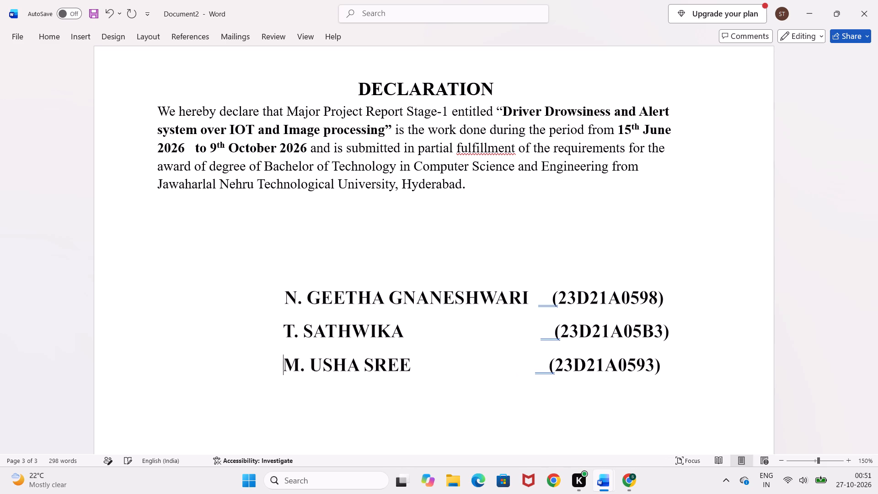
{"action": "key", "text": "space"}
{"action": "key", "text": "BackSpace"}
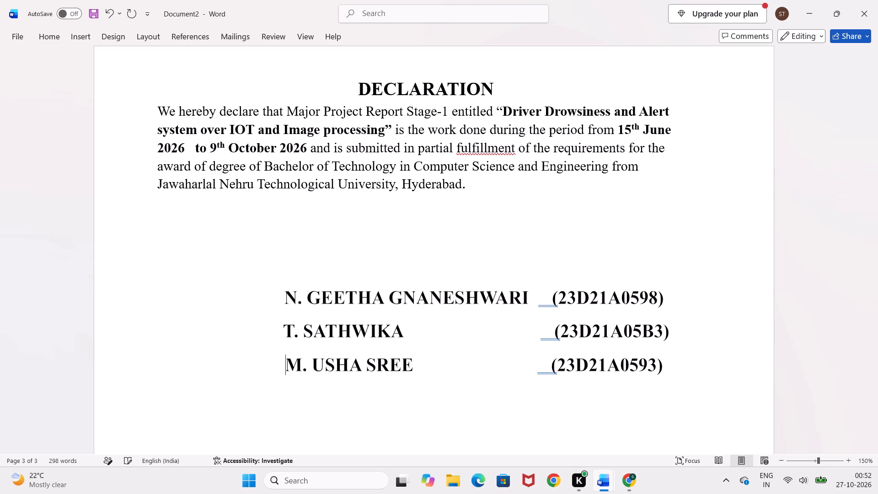
{"action": "left_click", "coordinate": [283, 332]}
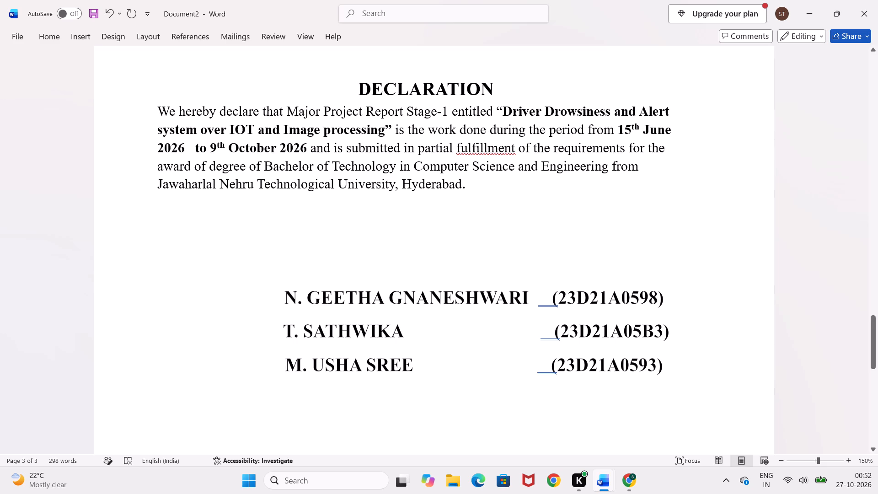
Add one space before the roll numbers in the third and first students' lines to align the roll number column.
{"action": "left_click", "coordinate": [552, 364]}
{"action": "key", "text": "space"}
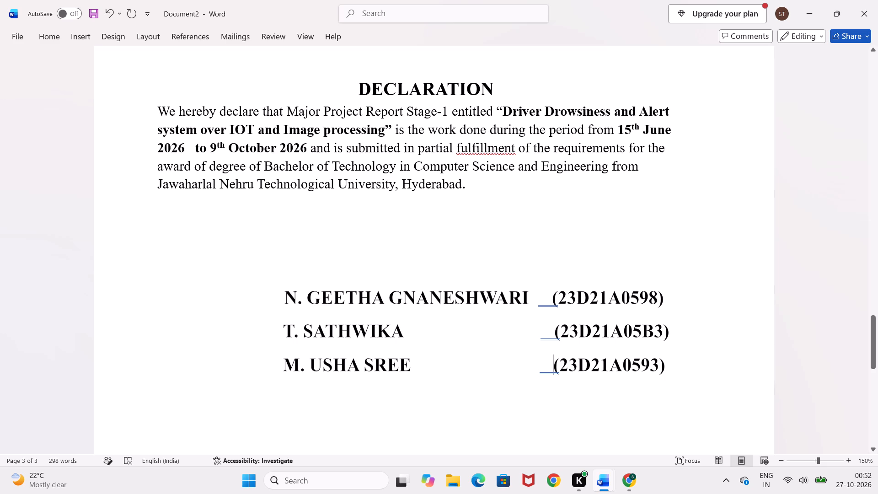
{"action": "left_click", "coordinate": [554, 298]}
{"action": "key", "text": "space"}
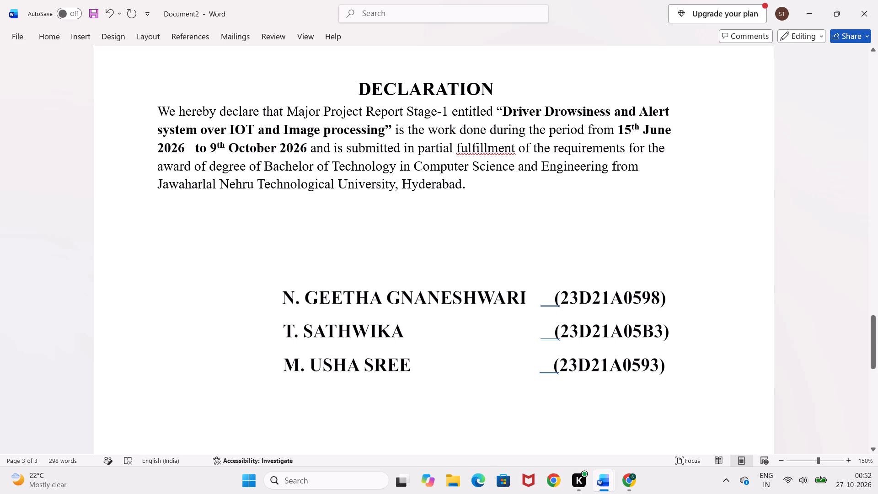
Switch to the b19 final document and examine the acknowledgement page that follows its declaration.
{"action": "scroll", "coordinate": [524, 297], "scroll_direction": "down", "scroll_amount": 1}
{"action": "scroll", "coordinate": [524, 297], "scroll_direction": "up", "scroll_amount": 2}
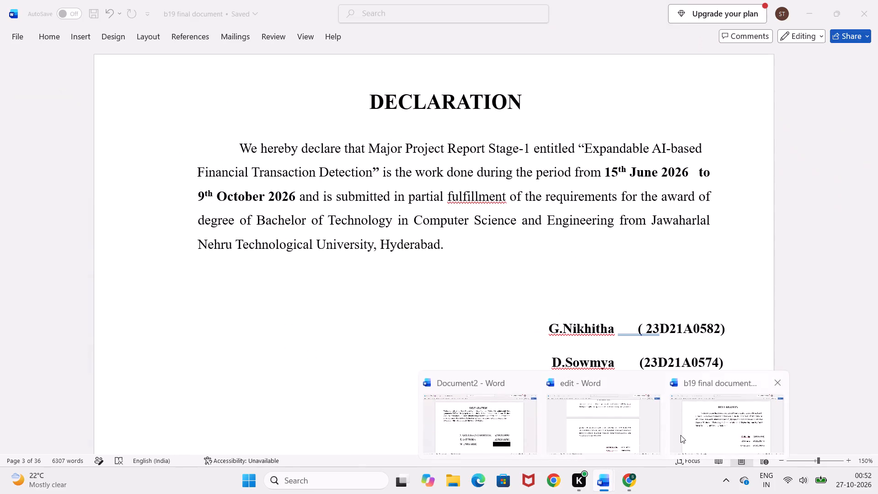
{"action": "left_click", "coordinate": [680, 435]}
{"action": "scroll", "coordinate": [637, 402], "scroll_direction": "down", "scroll_amount": 2}
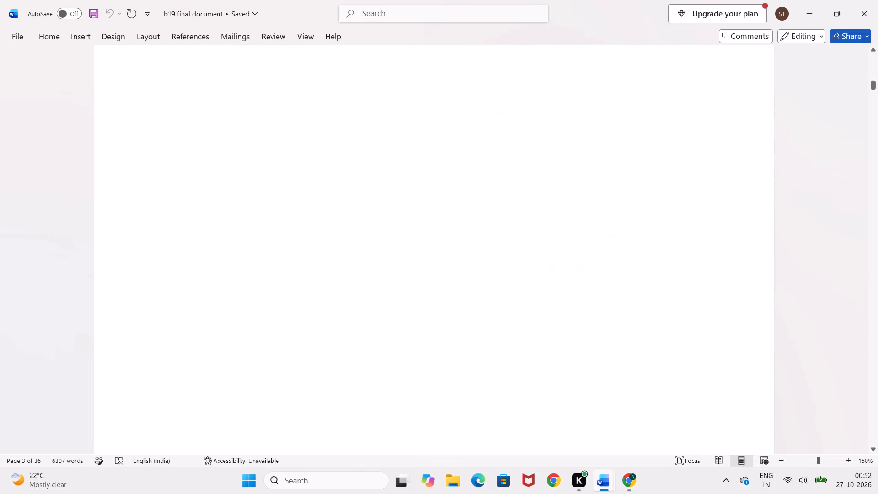
{"action": "scroll", "coordinate": [637, 402], "scroll_direction": "down", "scroll_amount": 3}
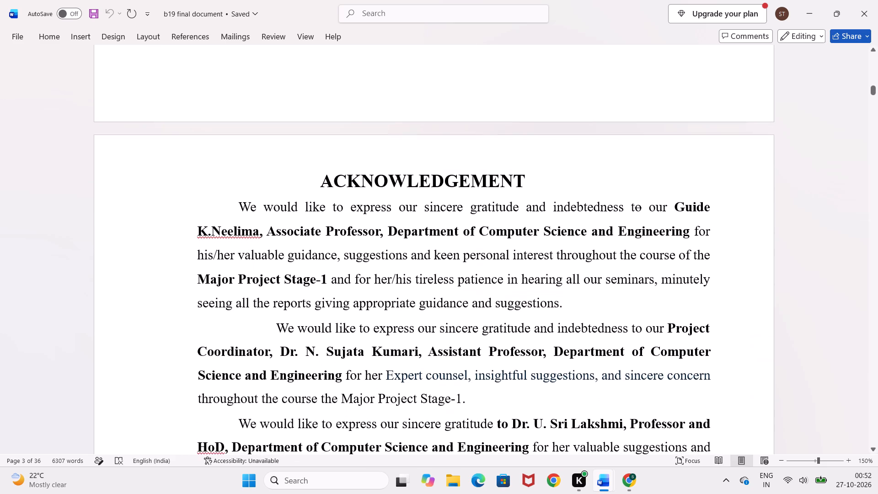
Return to Document2 and insert a blank page at the current insertion point in the declaration's first student line.
{"action": "left_click", "coordinate": [599, 490]}
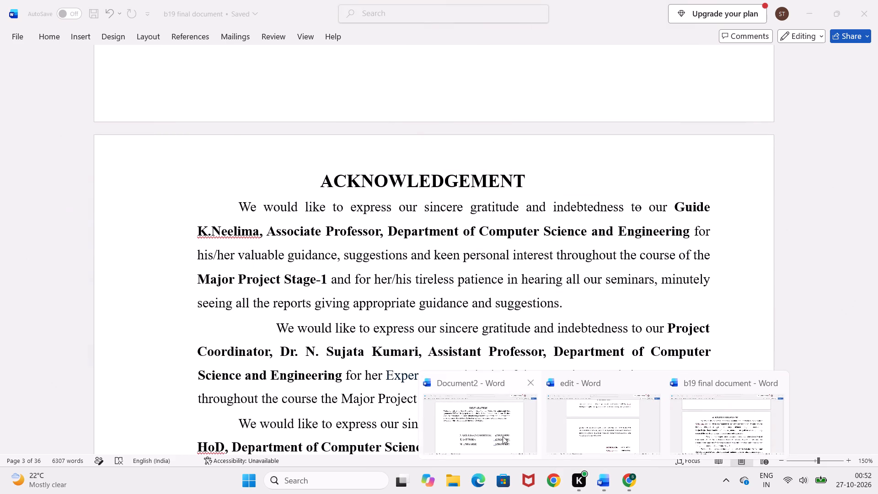
{"action": "left_click", "coordinate": [503, 436]}
{"action": "scroll", "coordinate": [489, 374], "scroll_direction": "up", "scroll_amount": 6}
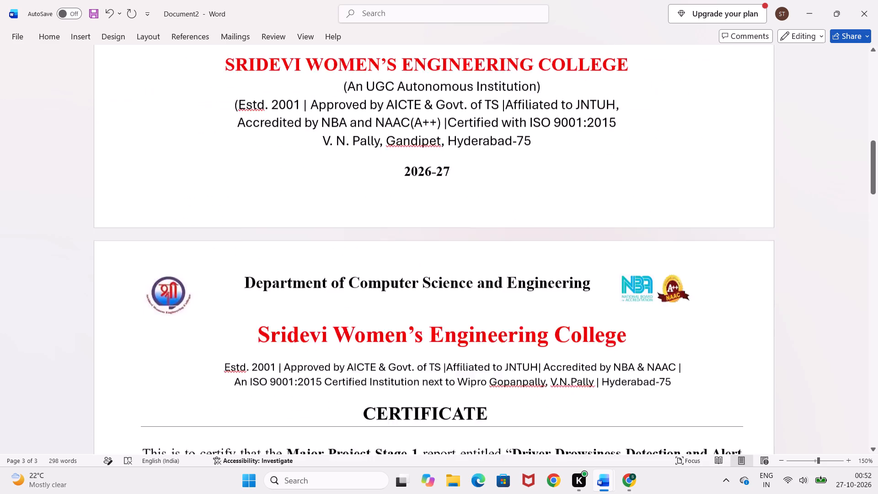
{"action": "scroll", "coordinate": [489, 374], "scroll_direction": "up", "scroll_amount": 9}
{"action": "scroll", "coordinate": [489, 374], "scroll_direction": "down", "scroll_amount": 3}
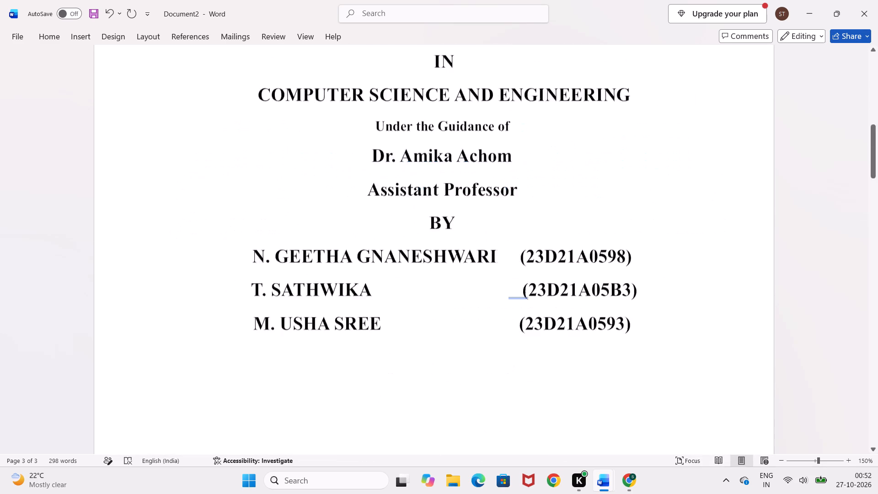
{"action": "scroll", "coordinate": [489, 374], "scroll_direction": "down", "scroll_amount": 10}
{"action": "scroll", "coordinate": [489, 374], "scroll_direction": "up", "scroll_amount": 2}
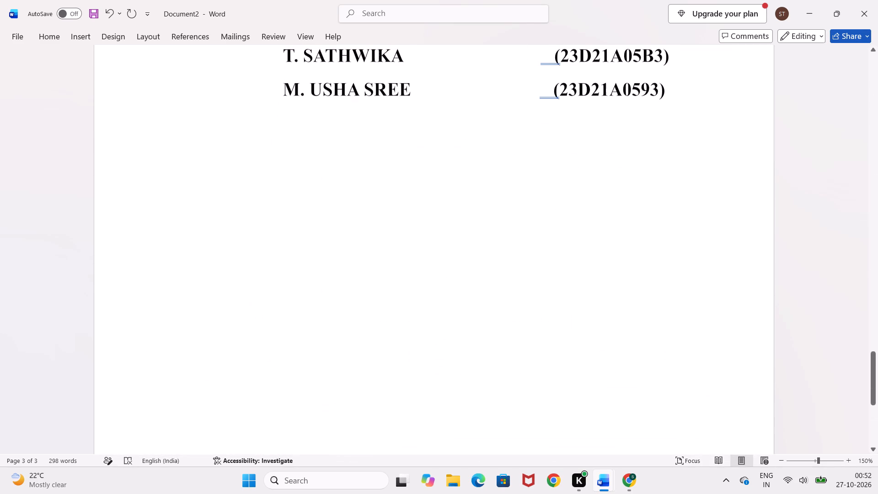
{"action": "scroll", "coordinate": [514, 407], "scroll_direction": "down", "scroll_amount": 4}
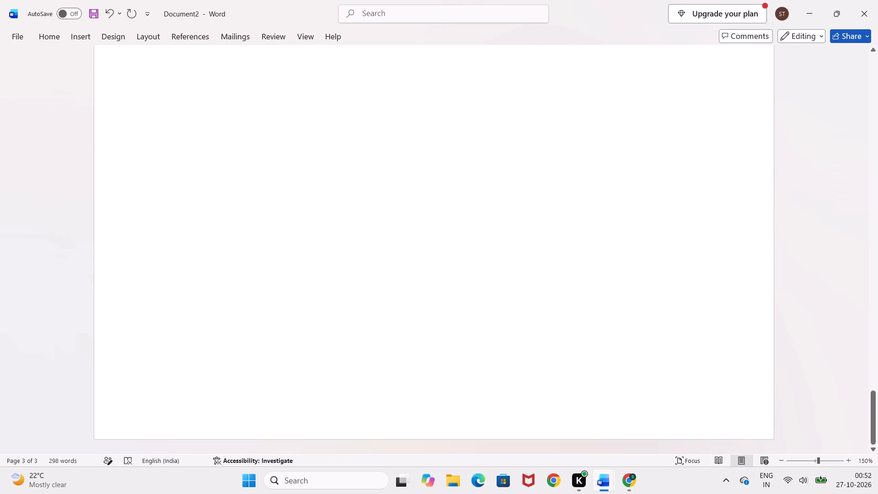
{"action": "left_click", "coordinate": [86, 40]}
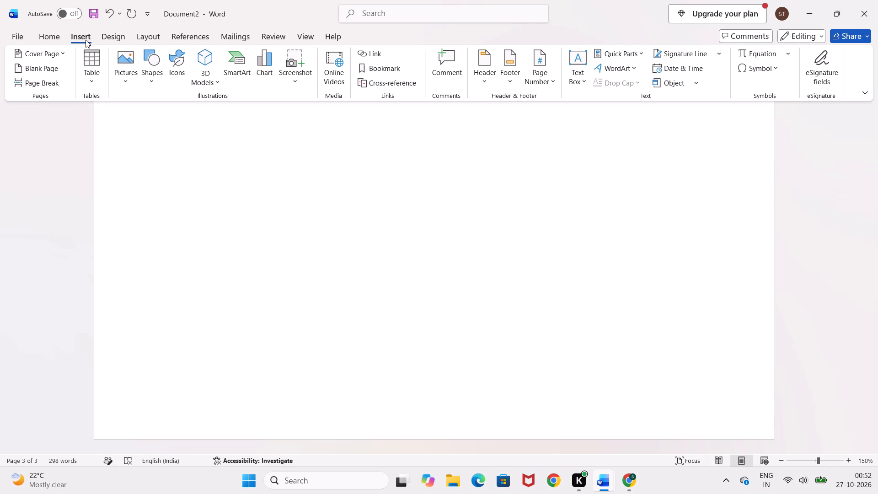
{"action": "left_click", "coordinate": [59, 66]}
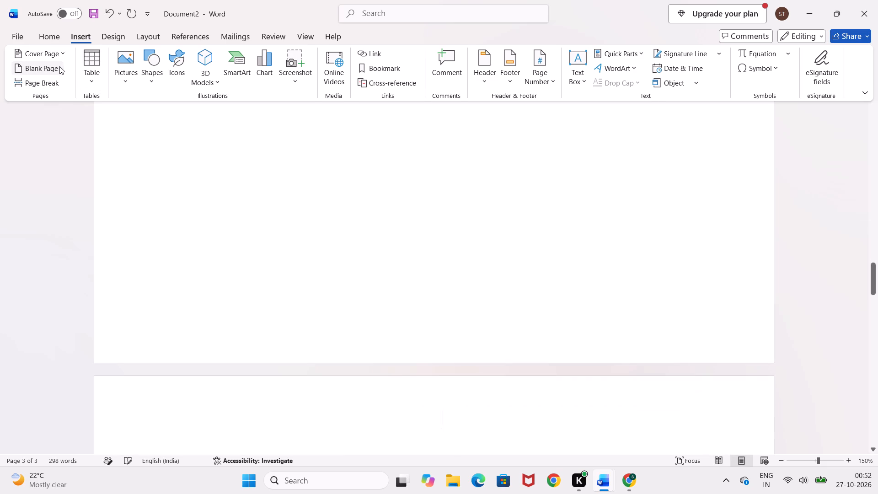
Examine the declaration page and the pages around it to check where the blank page was inserted.
{"action": "scroll", "coordinate": [203, 191], "scroll_direction": "down", "scroll_amount": 6, "text": "ctrl"}
{"action": "scroll", "coordinate": [203, 191], "scroll_direction": "up", "scroll_amount": 3}
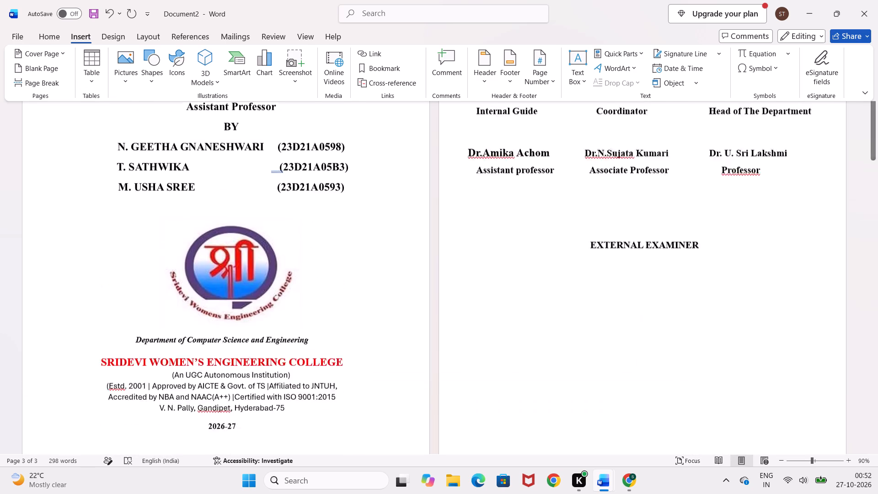
{"action": "scroll", "coordinate": [308, 195], "scroll_direction": "down", "scroll_amount": 3}
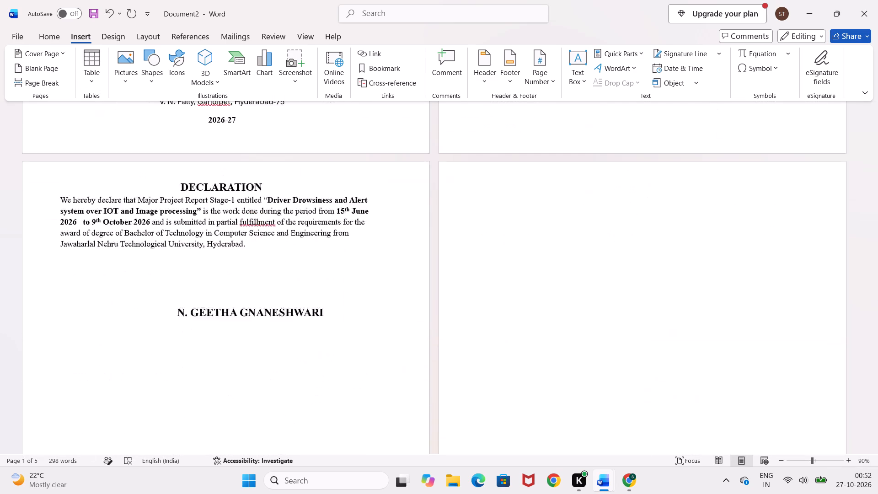
{"action": "scroll", "coordinate": [308, 195], "scroll_direction": "down", "scroll_amount": 5}
{"action": "scroll", "coordinate": [308, 195], "scroll_direction": "up", "scroll_amount": 1}
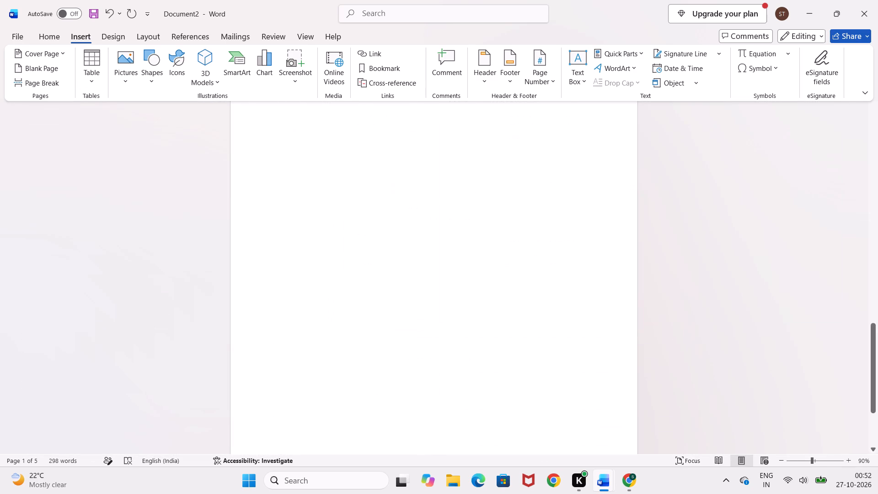
{"action": "scroll", "coordinate": [308, 195], "scroll_direction": "up", "scroll_amount": 4}
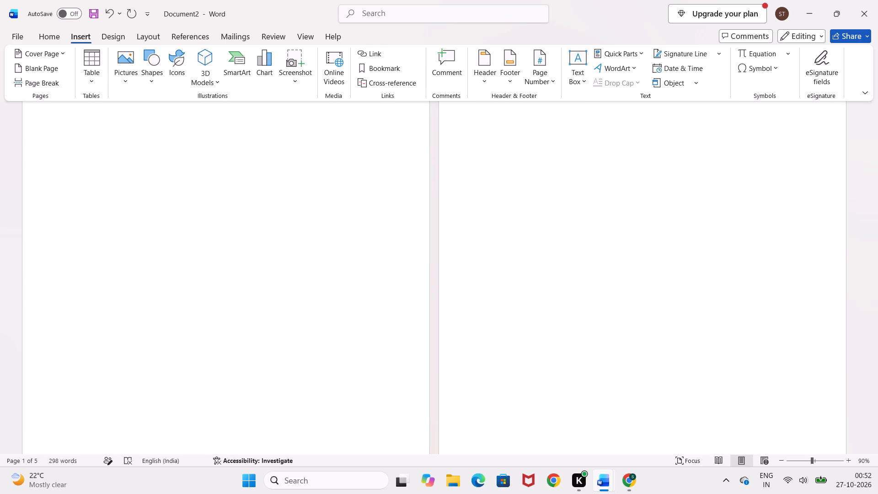
{"action": "scroll", "coordinate": [308, 195], "scroll_direction": "up", "scroll_amount": 1}
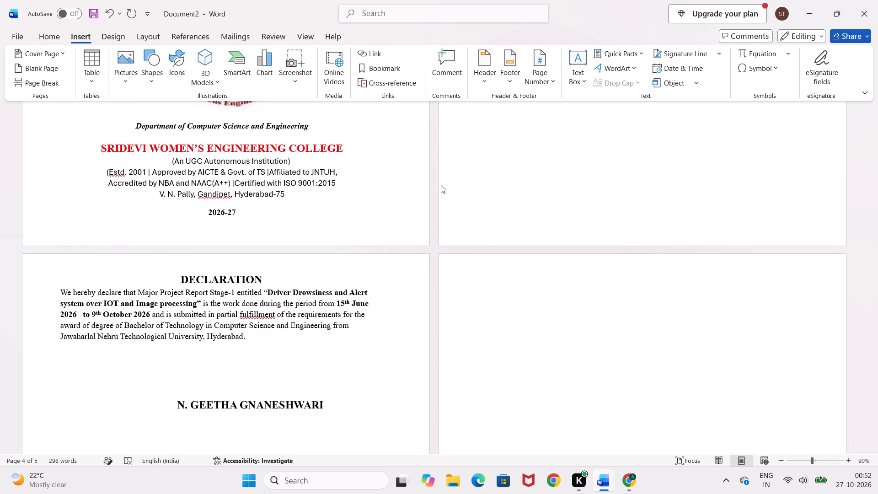
{"action": "scroll", "coordinate": [441, 185], "scroll_direction": "up", "scroll_amount": 14, "text": "ctrl"}
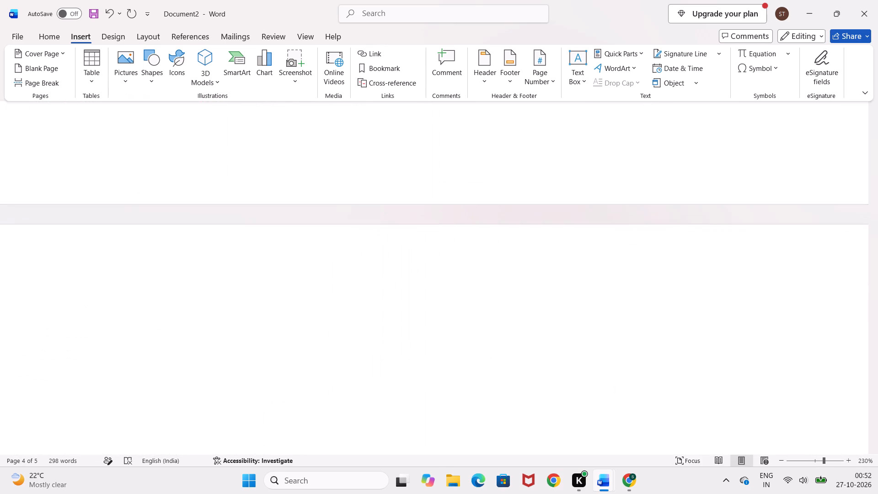
{"action": "scroll", "coordinate": [374, 185], "scroll_direction": "up", "scroll_amount": 5}
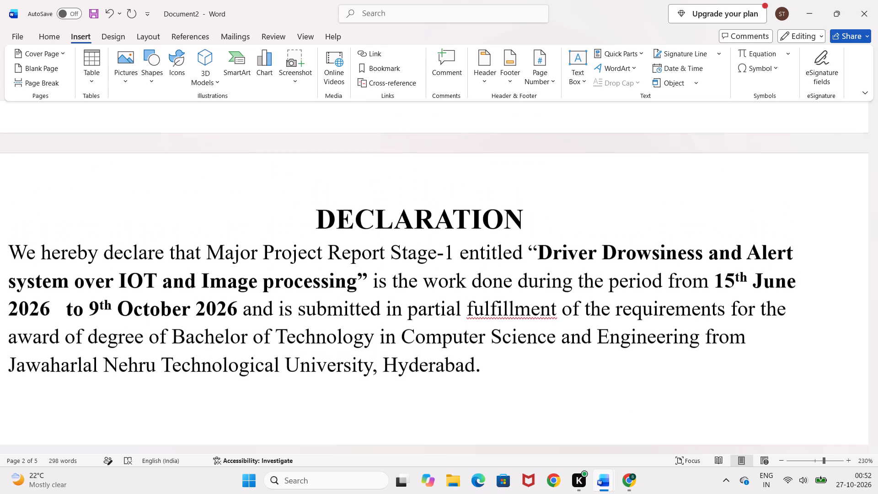
{"action": "scroll", "coordinate": [374, 185], "scroll_direction": "down", "scroll_amount": 6, "text": "ctrl"}
{"action": "scroll", "coordinate": [436, 233], "scroll_direction": "down", "scroll_amount": 1}
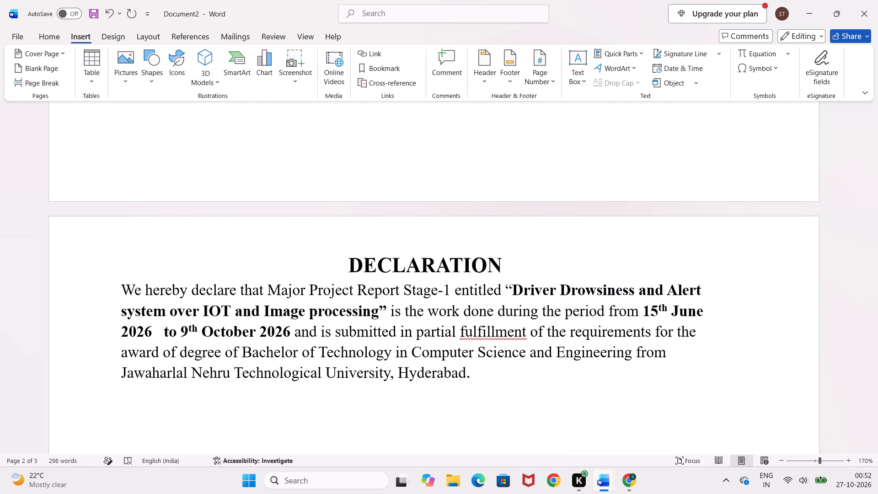
{"action": "scroll", "coordinate": [436, 233], "scroll_direction": "down", "scroll_amount": 9}
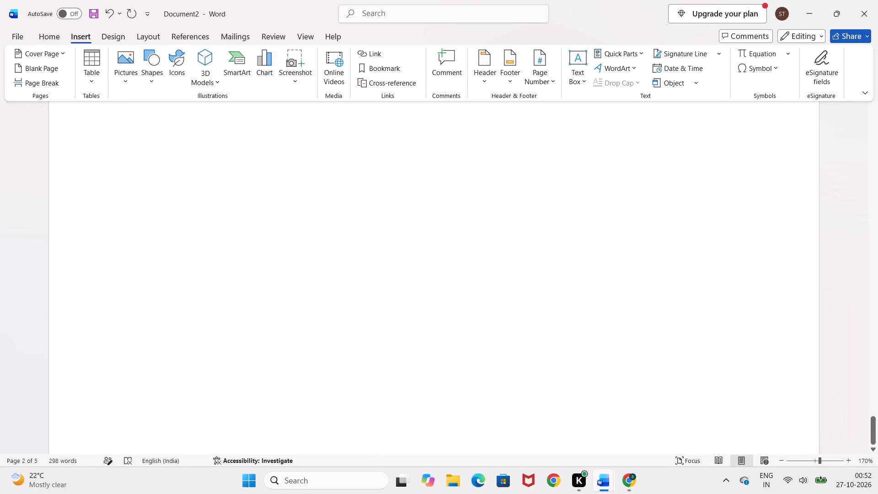
{"action": "scroll", "coordinate": [436, 233], "scroll_direction": "up", "scroll_amount": 4}
{"action": "scroll", "coordinate": [436, 233], "scroll_direction": "down", "scroll_amount": 4, "text": "ctrl"}
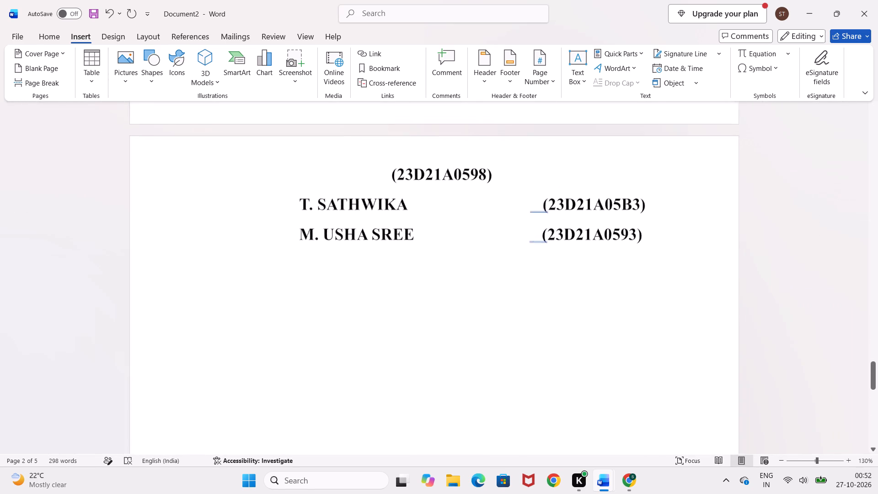
{"action": "scroll", "coordinate": [436, 233], "scroll_direction": "down", "scroll_amount": 3, "text": "ctrl"}
{"action": "scroll", "coordinate": [436, 233], "scroll_direction": "up", "scroll_amount": 1}
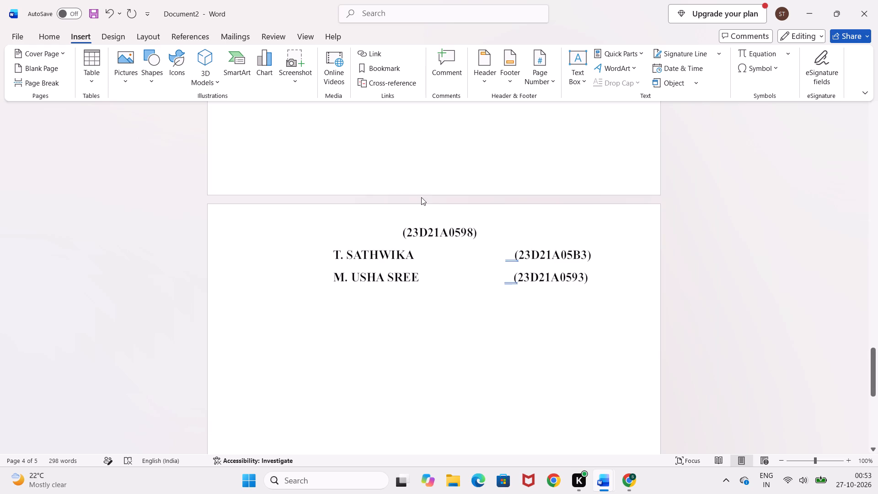
{"action": "scroll", "coordinate": [421, 197], "scroll_direction": "up", "scroll_amount": 3}
{"action": "scroll", "coordinate": [421, 197], "scroll_direction": "down", "scroll_amount": 1}
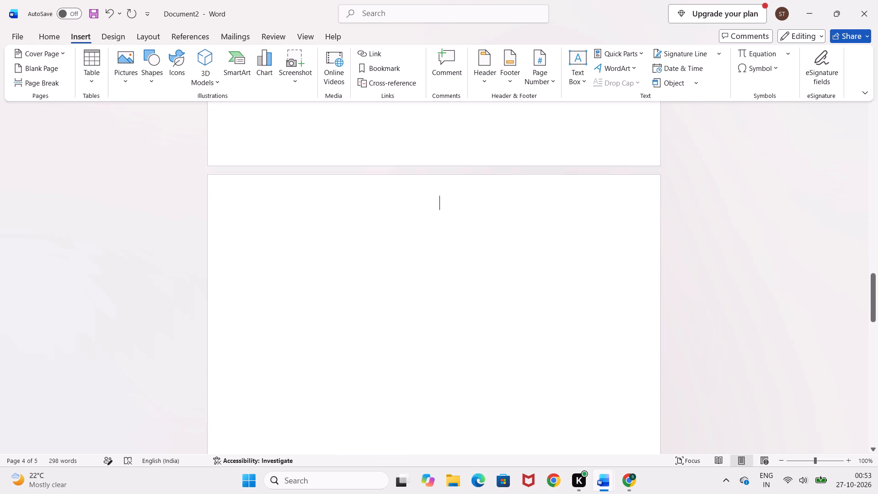
{"action": "scroll", "coordinate": [421, 197], "scroll_direction": "down", "scroll_amount": 2}
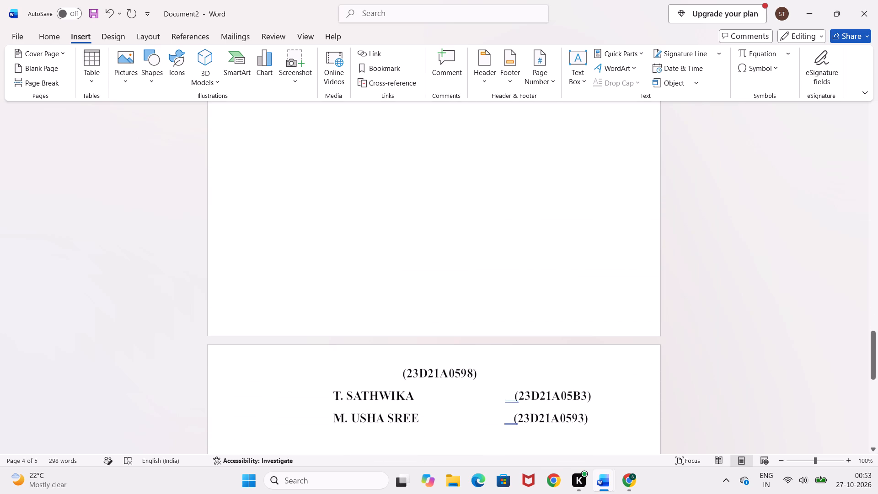
Delete the empty page between the first student's name and roll number on the declaration.
{"action": "right_click", "coordinate": [421, 197]}
{"action": "left_click", "coordinate": [421, 197]}
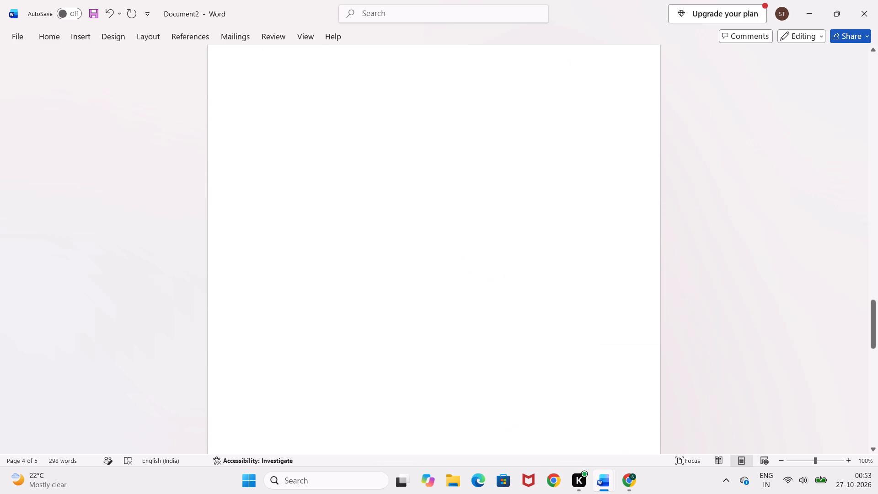
{"action": "key", "text": "BackSpace"}
{"action": "key", "text": "BackSpace"}
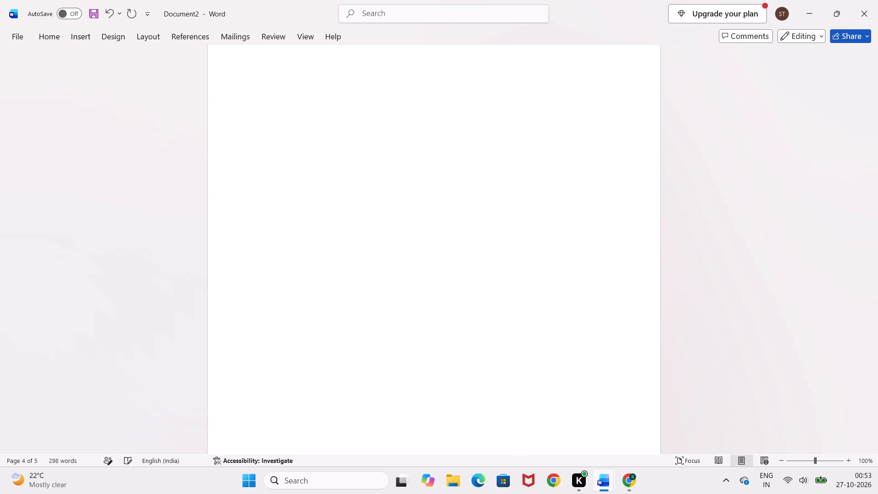
{"action": "scroll", "coordinate": [421, 197], "scroll_direction": "up", "scroll_amount": 3}
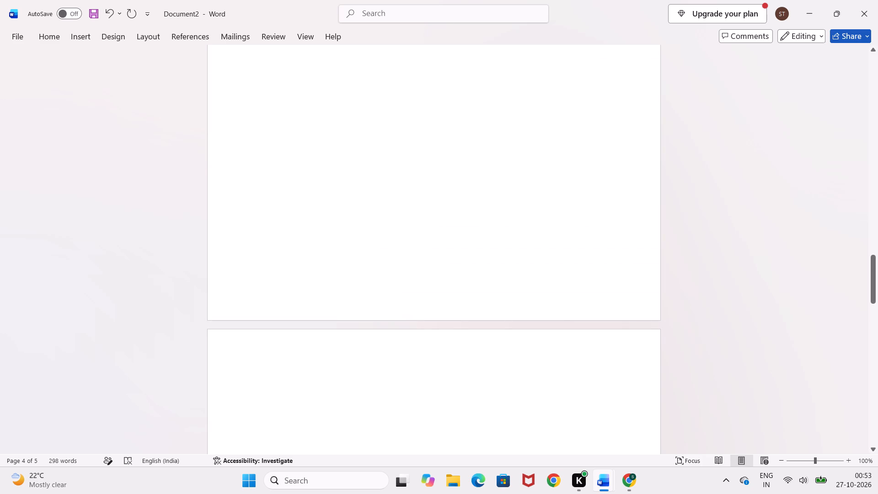
{"action": "left_click", "coordinate": [379, 359]}
{"action": "key", "text": "BackSpace"}
{"action": "key", "text": "BackSpace"}
{"action": "scroll", "coordinate": [379, 359], "scroll_direction": "up", "scroll_amount": 1}
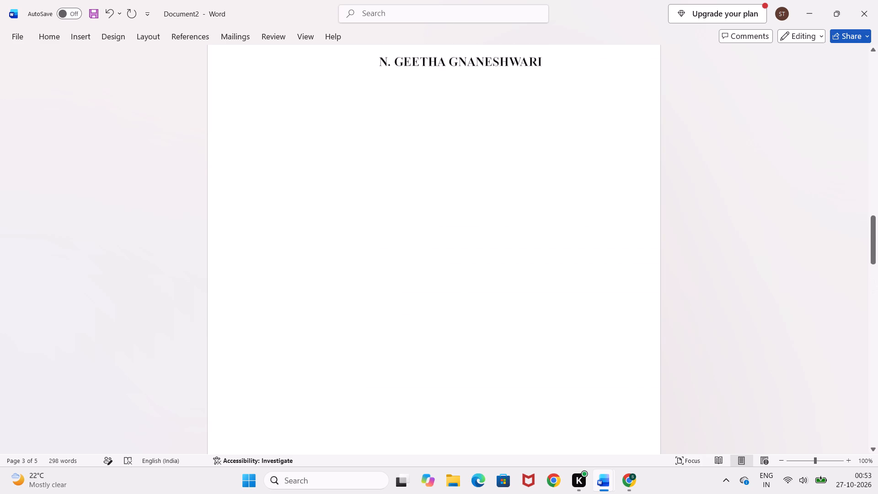
{"action": "scroll", "coordinate": [379, 359], "scroll_direction": "up", "scroll_amount": 1}
{"action": "scroll", "coordinate": [394, 367], "scroll_direction": "down", "scroll_amount": 1}
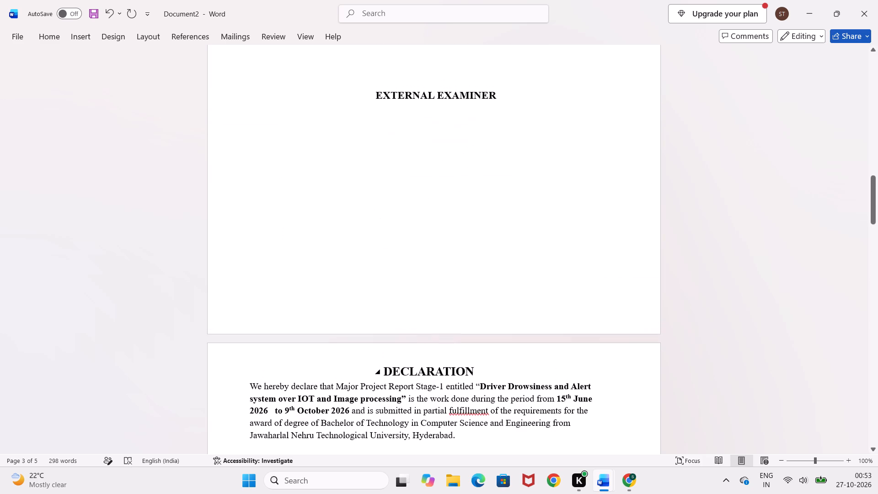
{"action": "scroll", "coordinate": [394, 367], "scroll_direction": "down", "scroll_amount": 4}
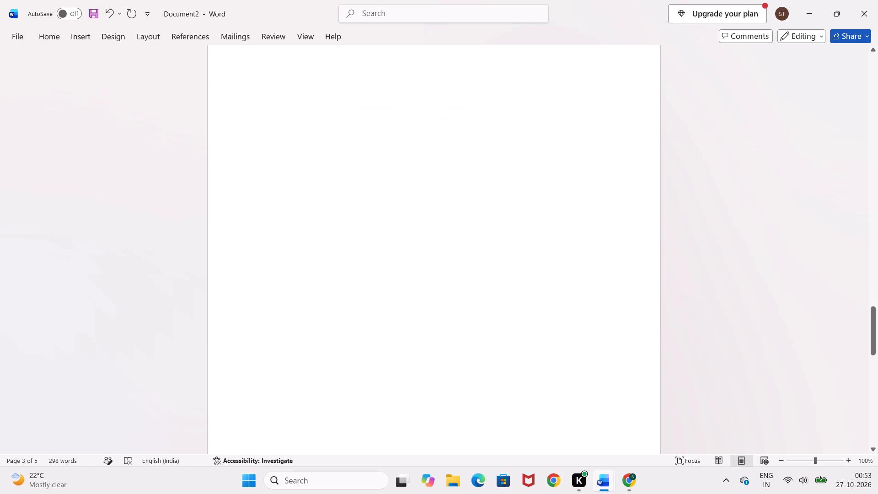
{"action": "scroll", "coordinate": [394, 367], "scroll_direction": "down", "scroll_amount": 4}
{"action": "scroll", "coordinate": [294, 205], "scroll_direction": "up", "scroll_amount": 1}
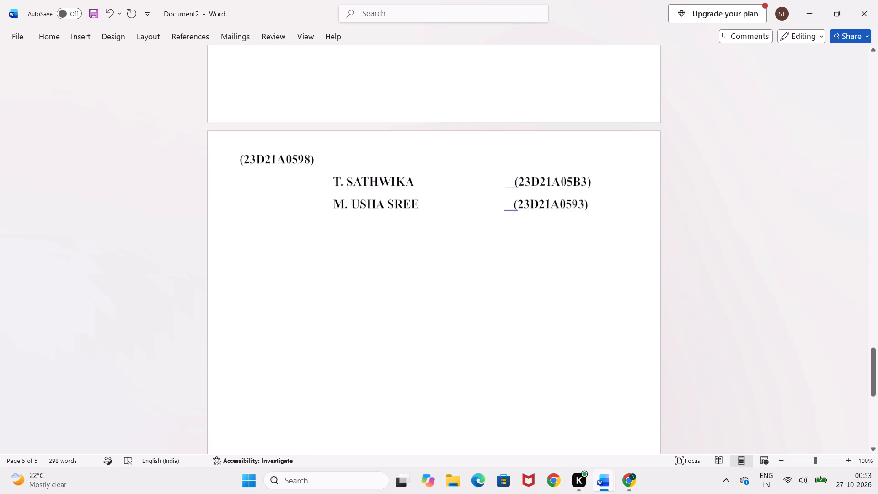
{"action": "scroll", "coordinate": [294, 205], "scroll_direction": "up", "scroll_amount": 1}
{"action": "left_click", "coordinate": [239, 240]}
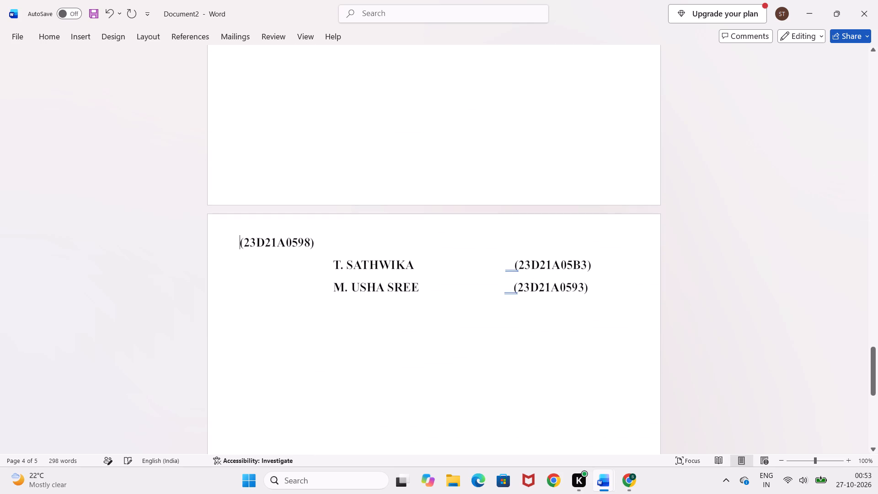
{"action": "key", "text": "BackSpace"}
Remove the page break before the first student's roll number so it rejoins the name on the declaration page.
{"action": "scroll", "coordinate": [276, 243], "scroll_direction": "down", "scroll_amount": 1}
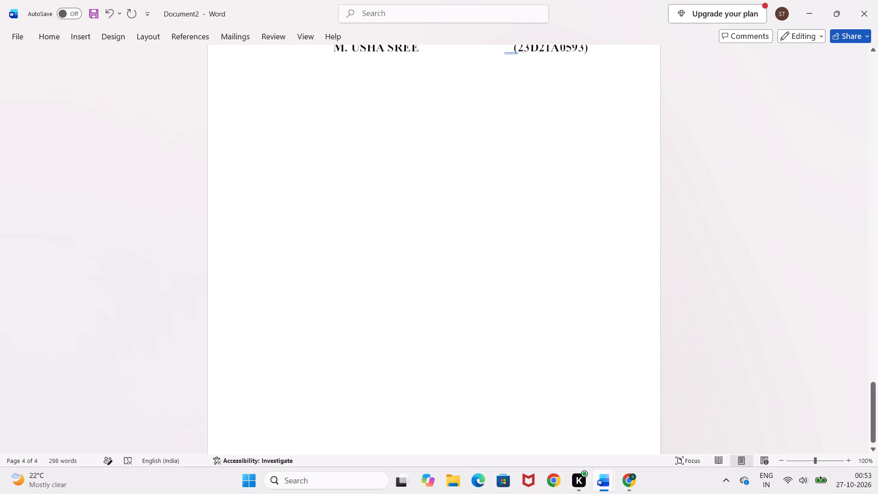
{"action": "scroll", "coordinate": [276, 243], "scroll_direction": "down", "scroll_amount": 2}
{"action": "scroll", "coordinate": [276, 243], "scroll_direction": "up", "scroll_amount": 1}
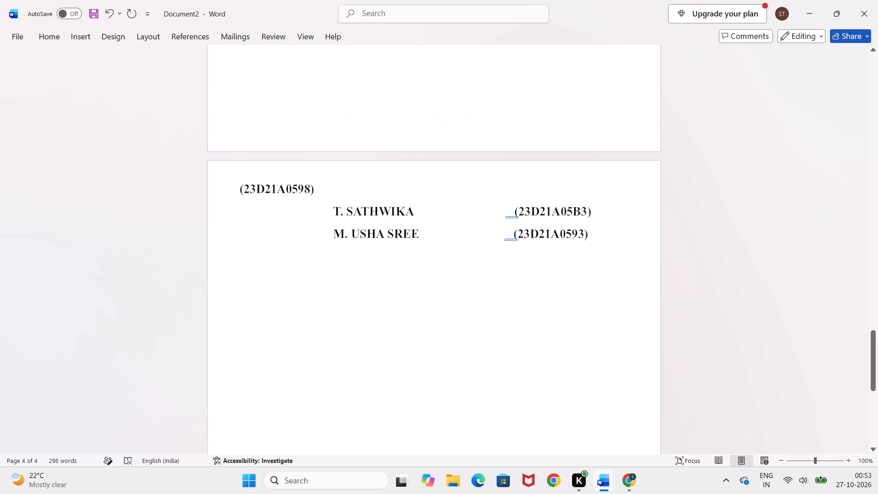
{"action": "key", "text": "BackSpace"}
{"action": "key", "text": "BackSpace"}
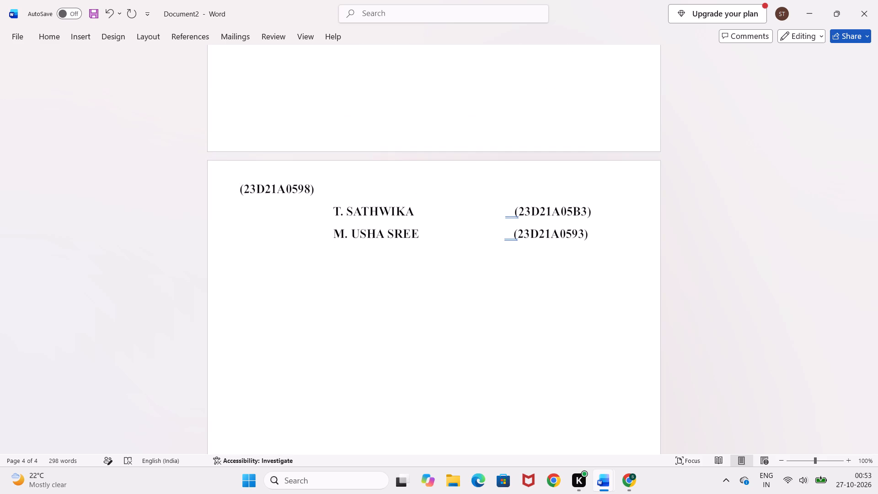
{"action": "scroll", "coordinate": [309, 175], "scroll_direction": "up", "scroll_amount": 1}
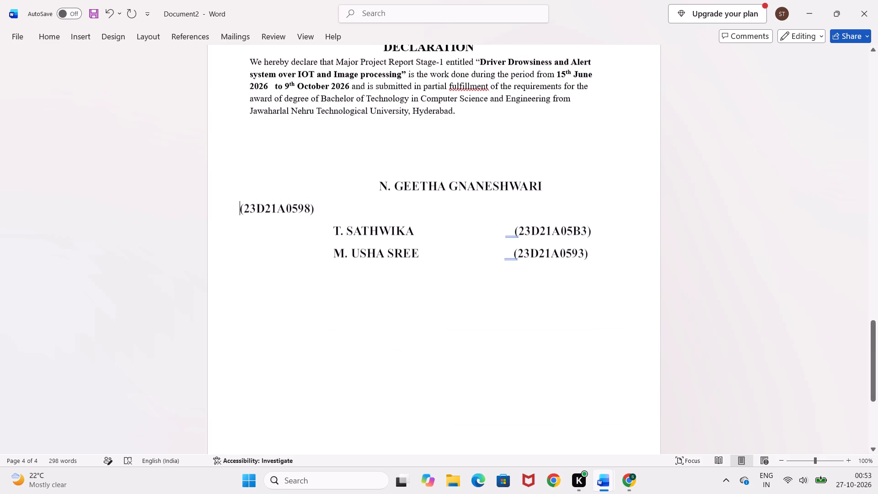
{"action": "key", "text": "BackSpace"}
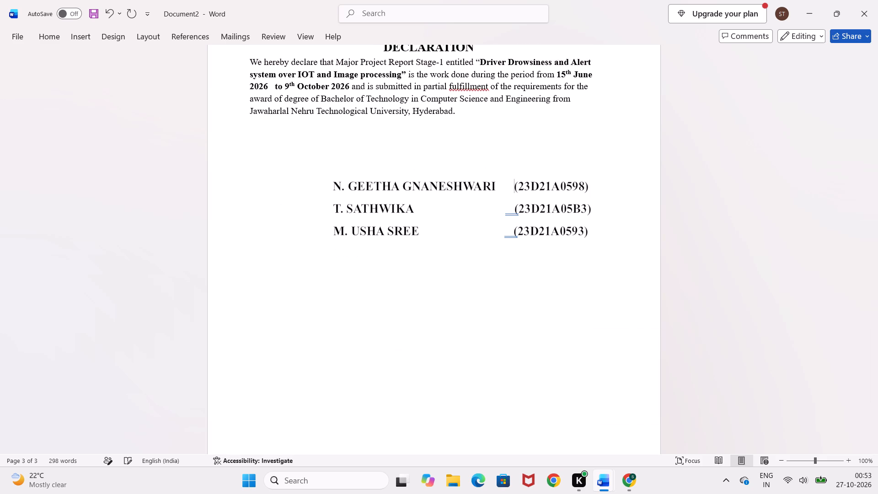
Place the insertion point on the empty last line of the declaration page, below the student lines.
{"action": "scroll", "coordinate": [342, 290], "scroll_direction": "down", "scroll_amount": 7}
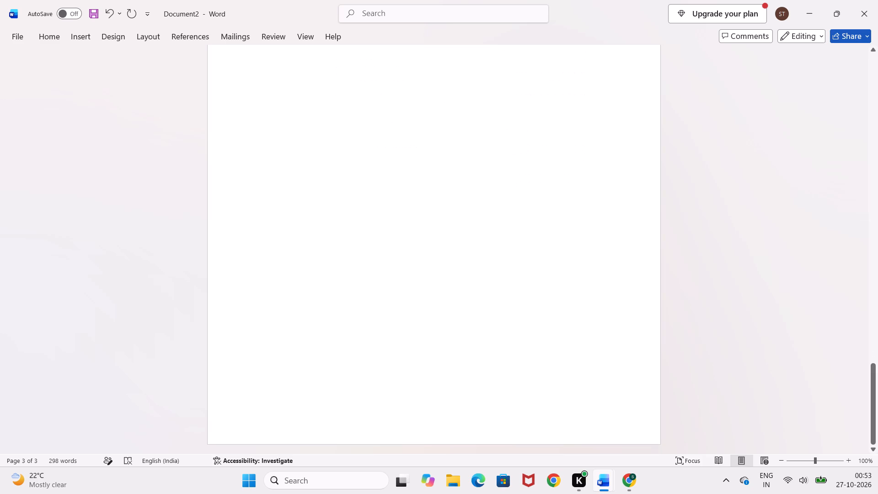
{"action": "left_click", "coordinate": [370, 260]}
{"action": "left_click", "coordinate": [370, 260]}
{"action": "left_click", "coordinate": [328, 365]}
{"action": "key", "text": "Down"}
{"action": "key", "text": "Down"}
{"action": "key", "text": "Down"}
{"action": "key", "text": "Down"}
{"action": "key", "text": "Down"}
{"action": "key", "text": "Down"}
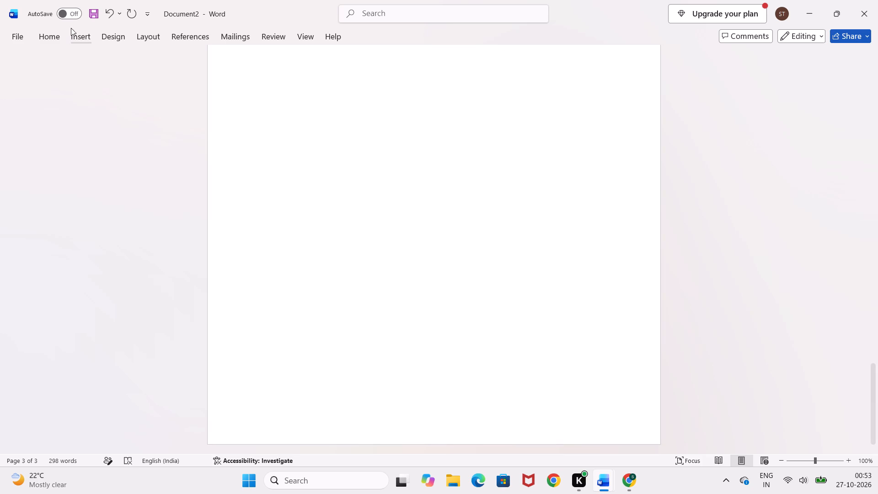
{"action": "left_click", "coordinate": [79, 29]}
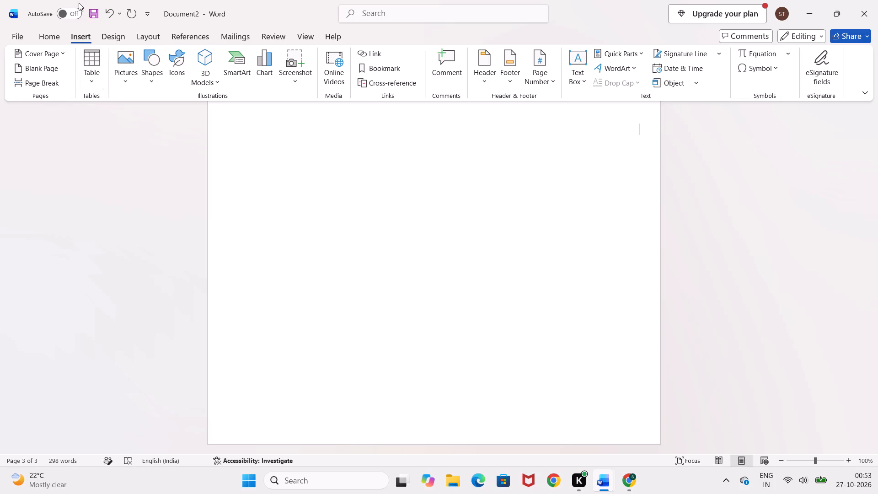
Turn on AutoSave to the personal OneDrive, naming the document "sathwika major project".
{"action": "left_click", "coordinate": [75, 10]}
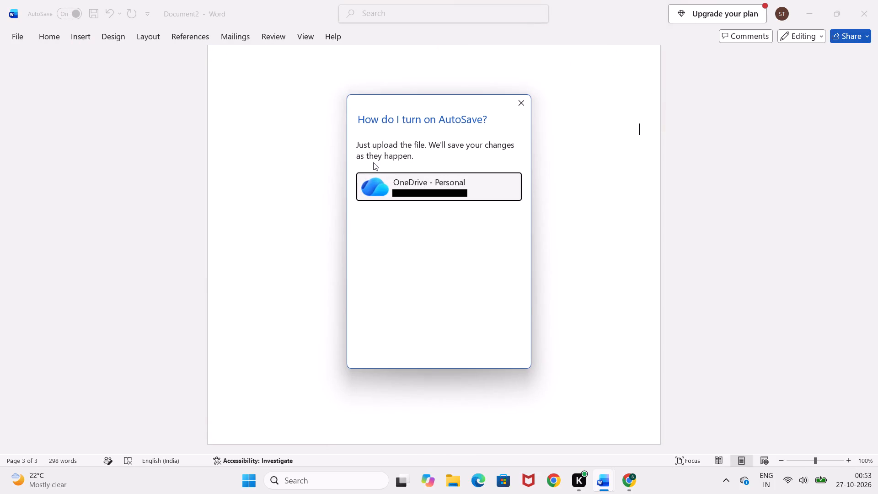
{"action": "left_click", "coordinate": [398, 181]}
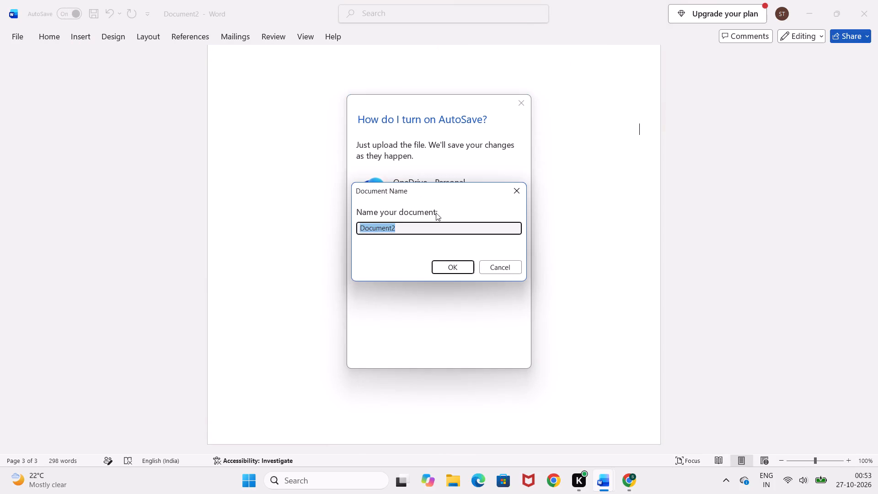
{"action": "left_click", "coordinate": [439, 230]}
{"action": "key", "text": "BackSpace"}
{"action": "key", "text": "BackSpace"}
{"action": "key", "text": "BackSpace"}
{"action": "key", "text": "BackSpace"}
{"action": "key", "text": "BackSpace"}
{"action": "key", "text": "BackSpace"}
{"action": "key", "text": "BackSpace"}
{"action": "key", "text": "BackSpace"}
{"action": "key", "text": "BackSpace"}
{"action": "key", "text": "BackSpace"}
{"action": "key", "text": "BackSpace"}
{"action": "key", "text": "BackSpace"}
{"action": "key", "text": "BackSpace"}
{"action": "key", "text": "BackSpace"}
{"action": "key", "text": "BackSpace"}
{"action": "key", "text": "BackSpace"}
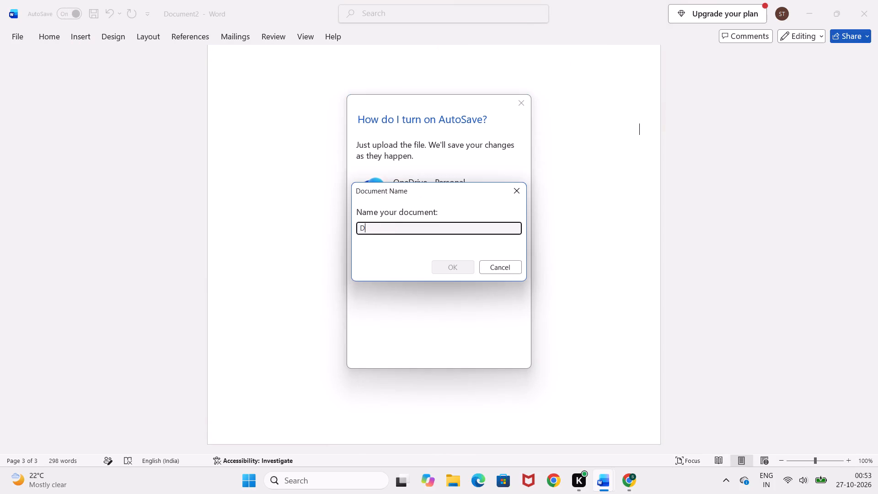
{"action": "type", "text": "sathwika"}
{"action": "key", "text": "space"}
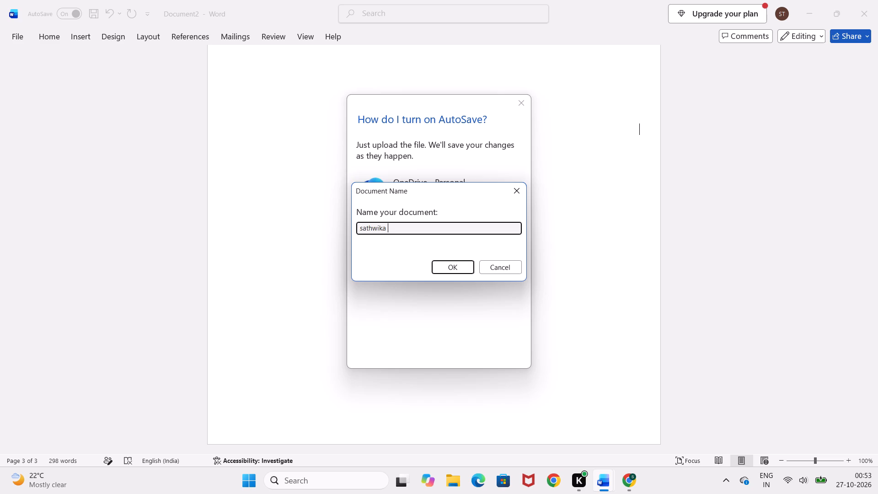
{"action": "type", "text": "major project"}
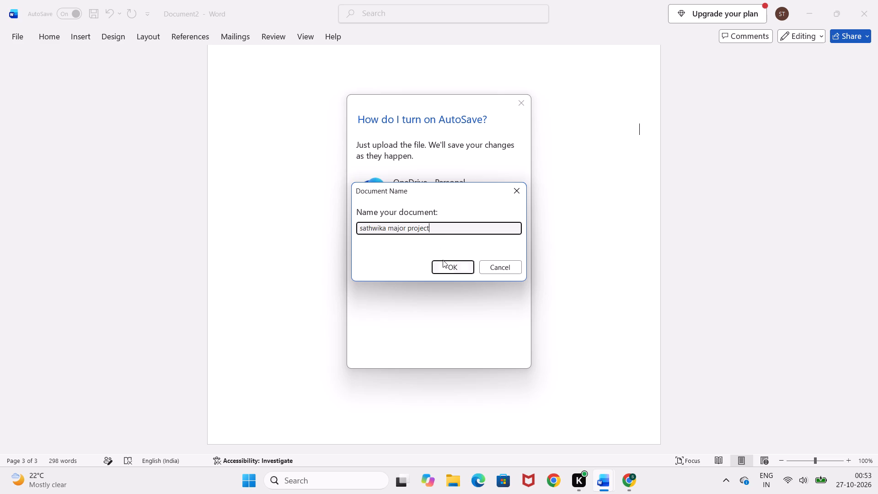
{"action": "left_click", "coordinate": [446, 268]}
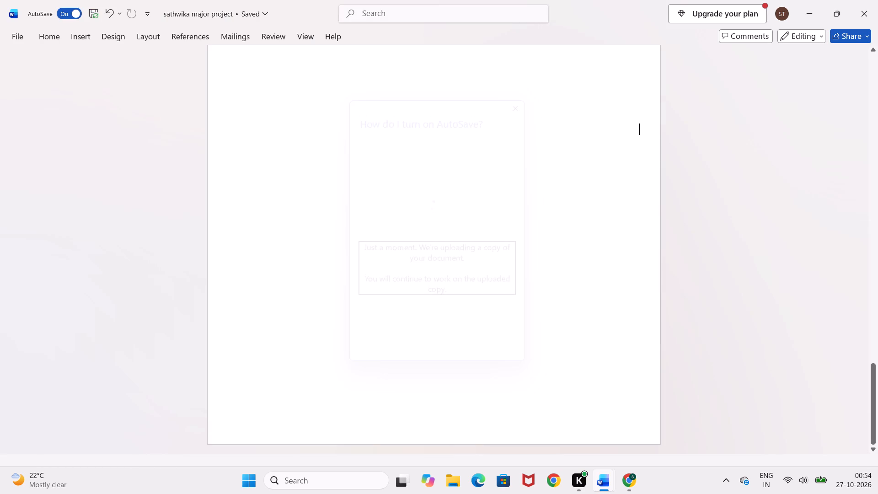
Insert a blank page after the declaration's student lines and check its placement.
{"action": "scroll", "coordinate": [481, 190], "scroll_direction": "up", "scroll_amount": 1}
{"action": "scroll", "coordinate": [481, 190], "scroll_direction": "down", "scroll_amount": 4}
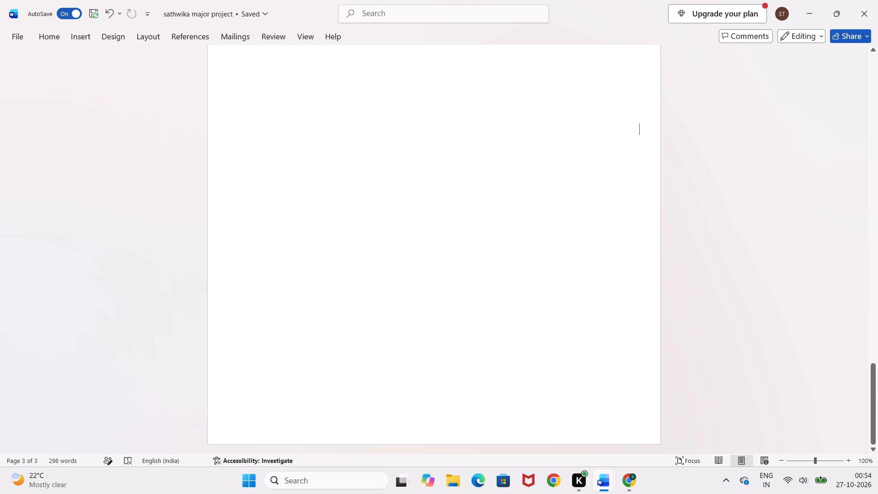
{"action": "left_click", "coordinate": [89, 38]}
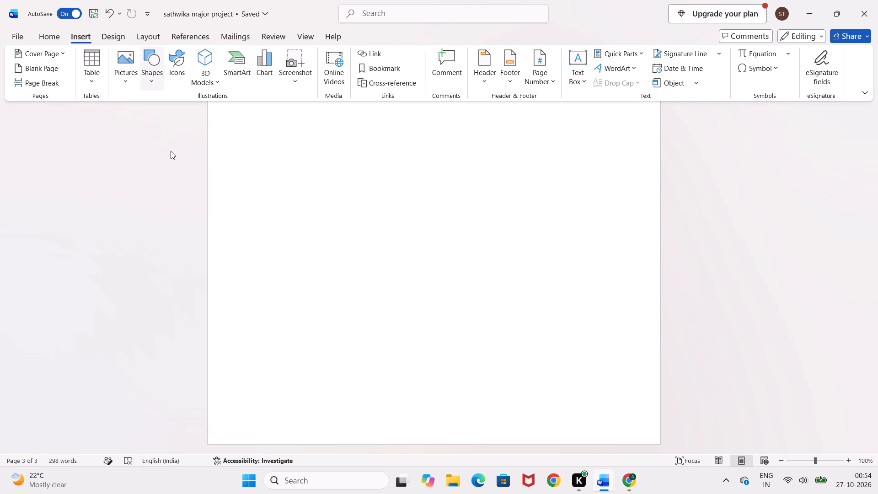
{"action": "left_click", "coordinate": [59, 68]}
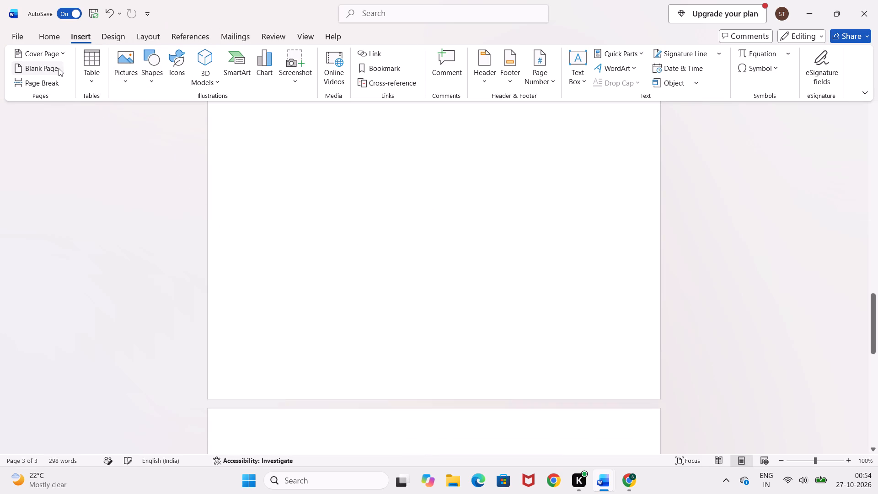
{"action": "scroll", "coordinate": [218, 195], "scroll_direction": "down", "scroll_amount": 2}
{"action": "scroll", "coordinate": [218, 195], "scroll_direction": "up", "scroll_amount": 7}
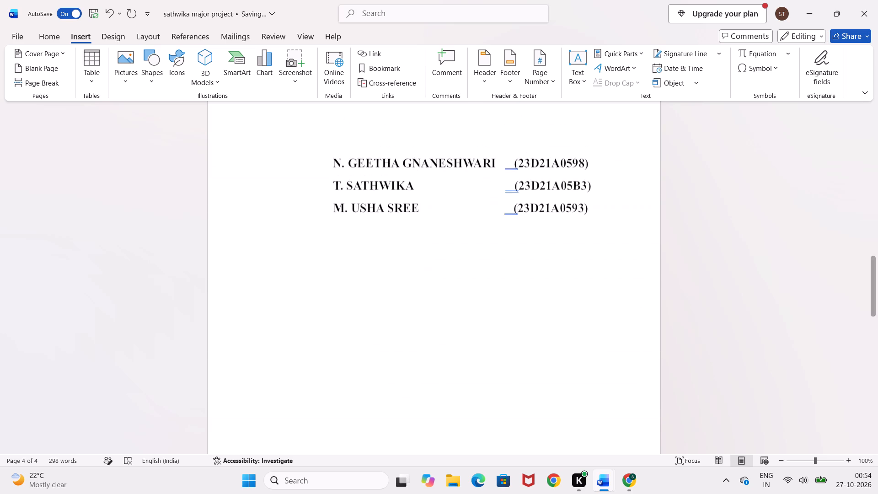
{"action": "scroll", "coordinate": [218, 195], "scroll_direction": "down", "scroll_amount": 5}
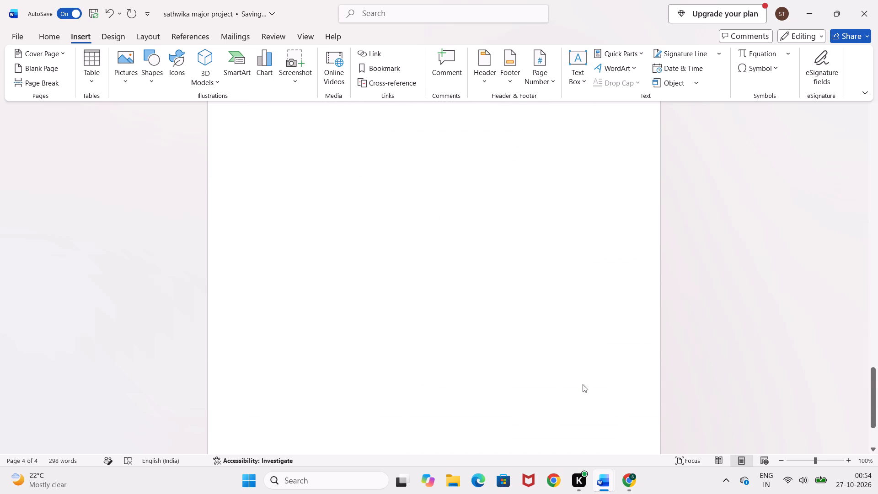
Copy the ACKNOWLEDGEMENT heading from the b19 final document and paste it at the top of the new page in sathwika major project.
{"action": "left_click", "coordinate": [720, 411]}
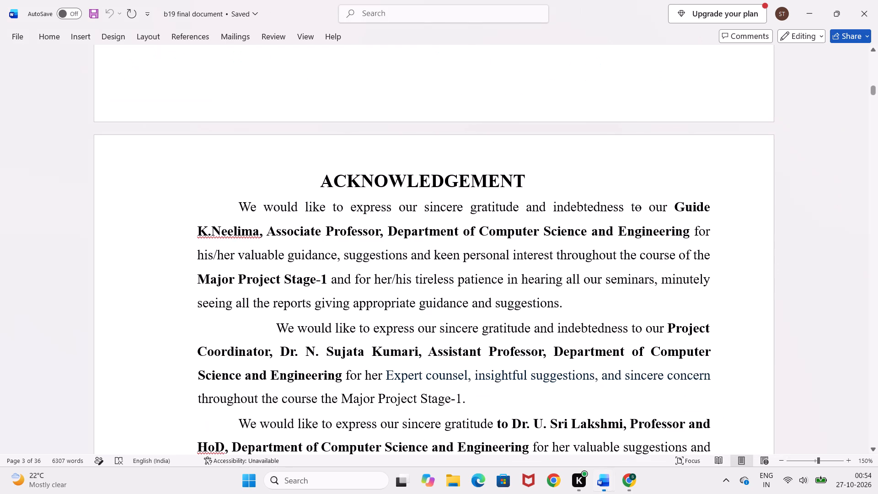
{"action": "left_click_drag", "start_coordinate": [323, 180], "coordinate": [545, 172]}
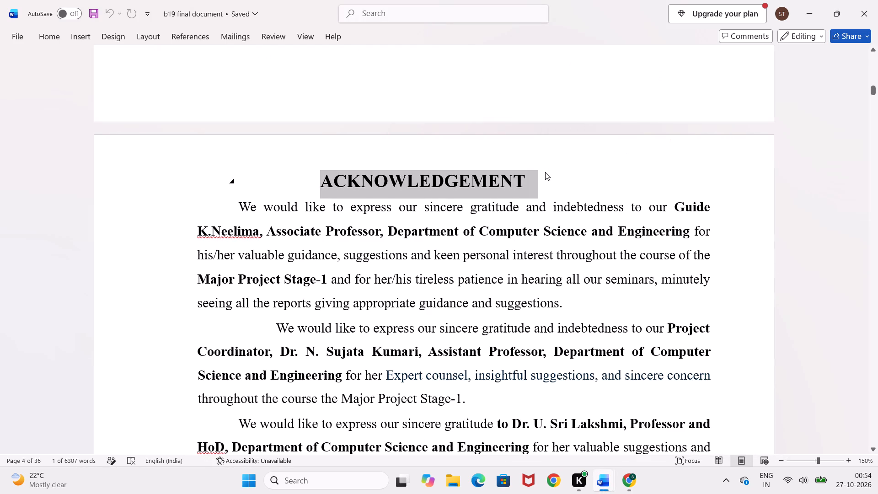
{"action": "key", "text": "ctrl+c"}
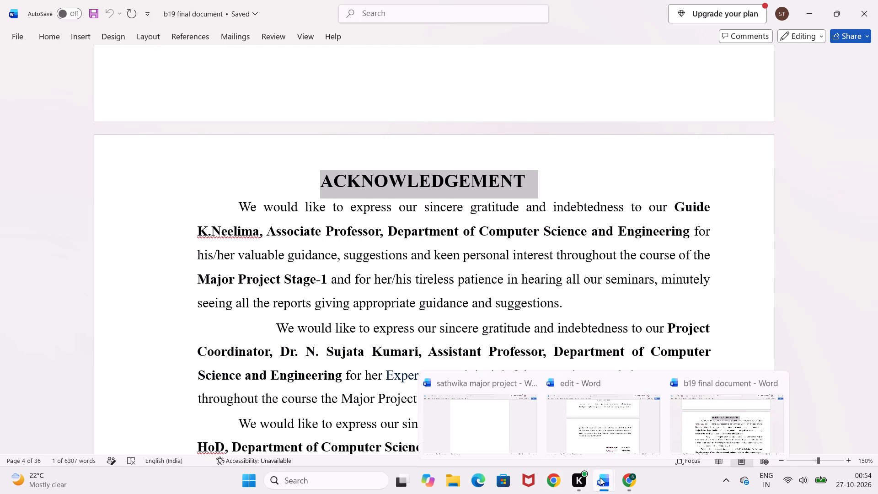
{"action": "left_click", "coordinate": [504, 428]}
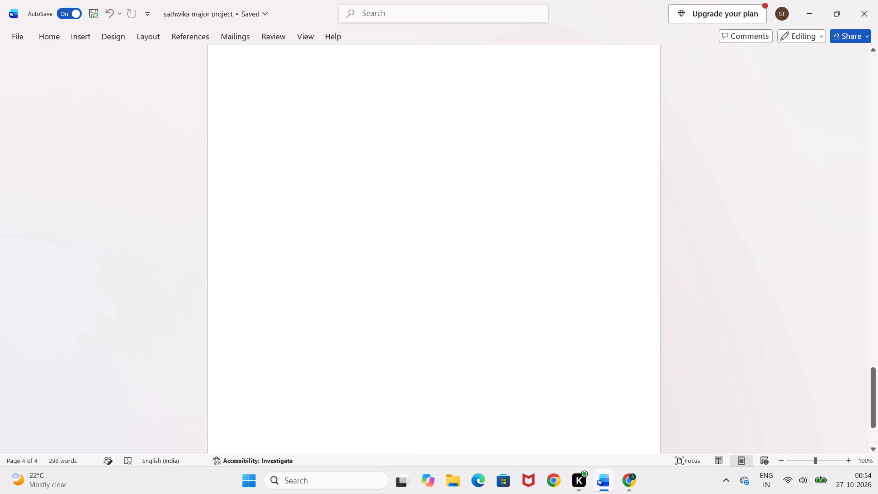
{"action": "scroll", "coordinate": [455, 312], "scroll_direction": "up", "scroll_amount": 2}
{"action": "left_click", "coordinate": [398, 199]}
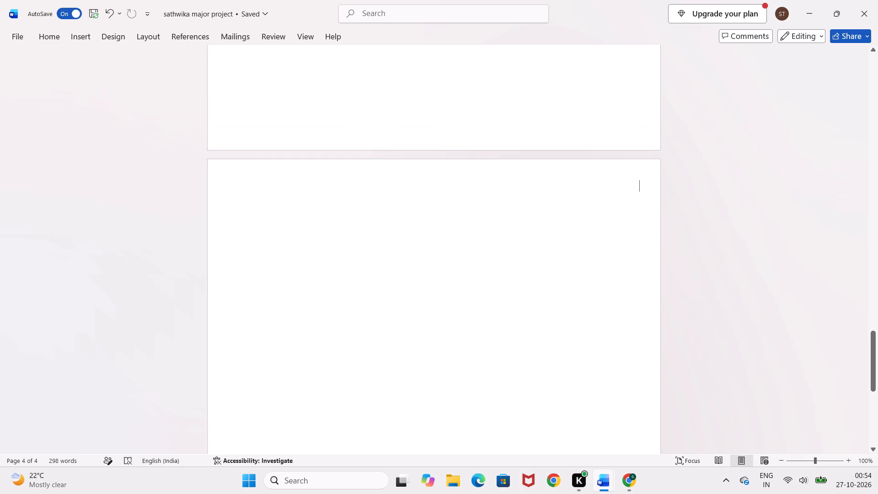
{"action": "key", "text": "ctrl+v"}
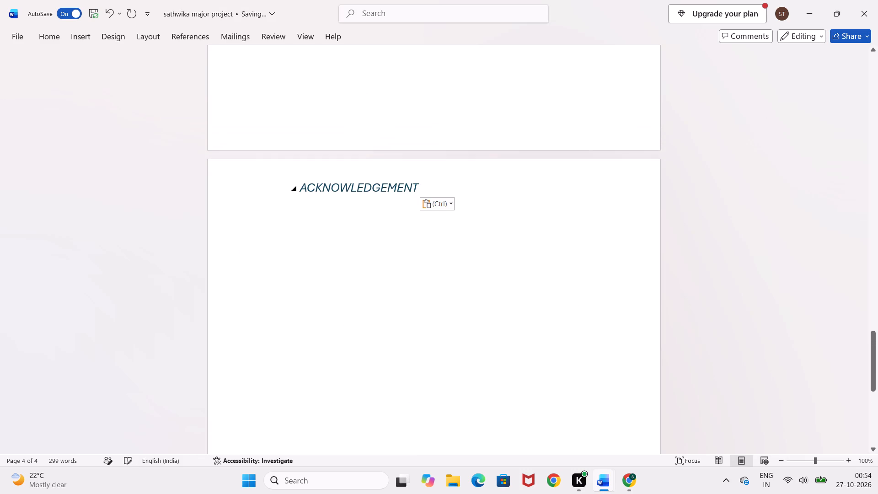
Format the pasted ACKNOWLEDGEMENT heading in Times New Roman, bold, without italics, and with the Automatic font colour.
{"action": "left_click_drag", "start_coordinate": [302, 188], "coordinate": [434, 185]}
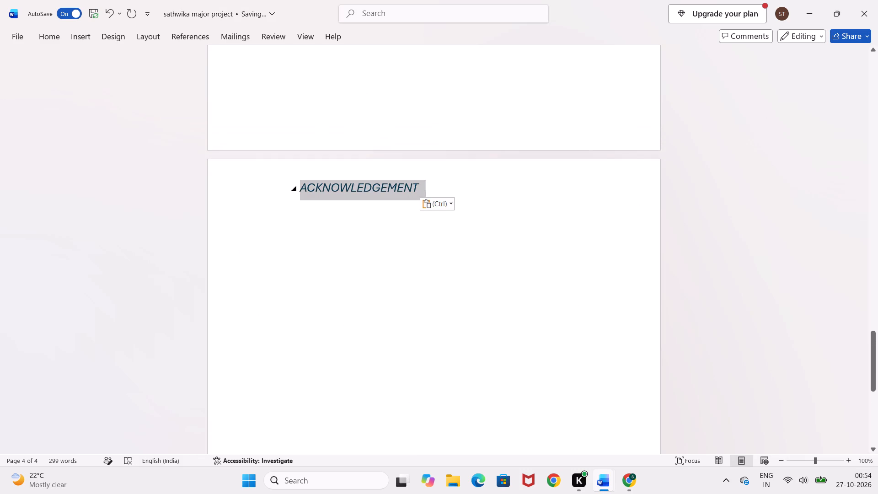
{"action": "left_click_drag", "start_coordinate": [434, 185], "coordinate": [440, 186]}
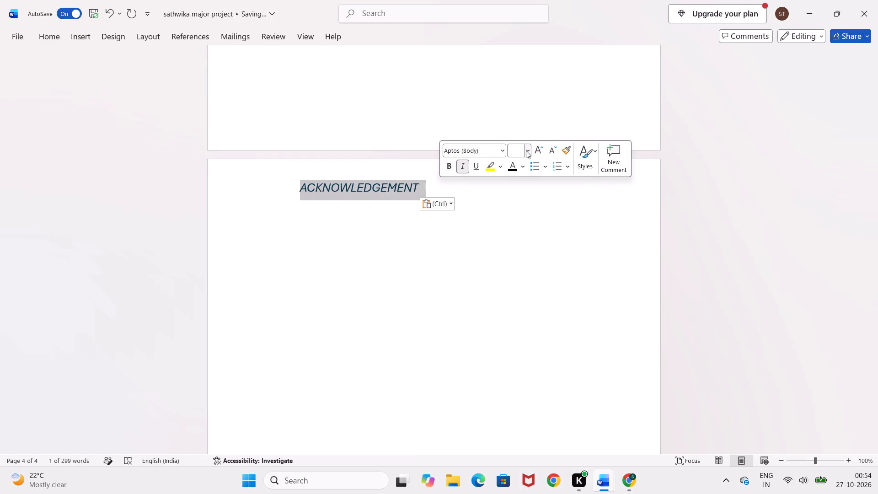
{"action": "left_click", "coordinate": [503, 154]}
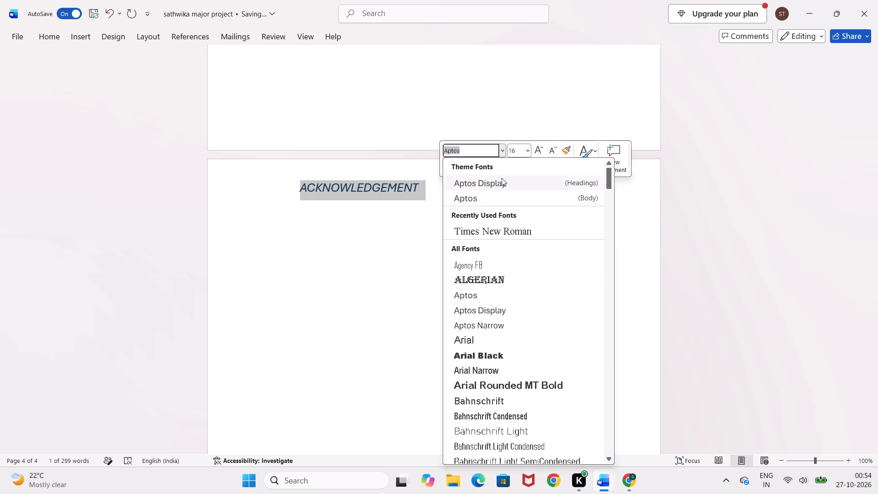
{"action": "left_click", "coordinate": [502, 227]}
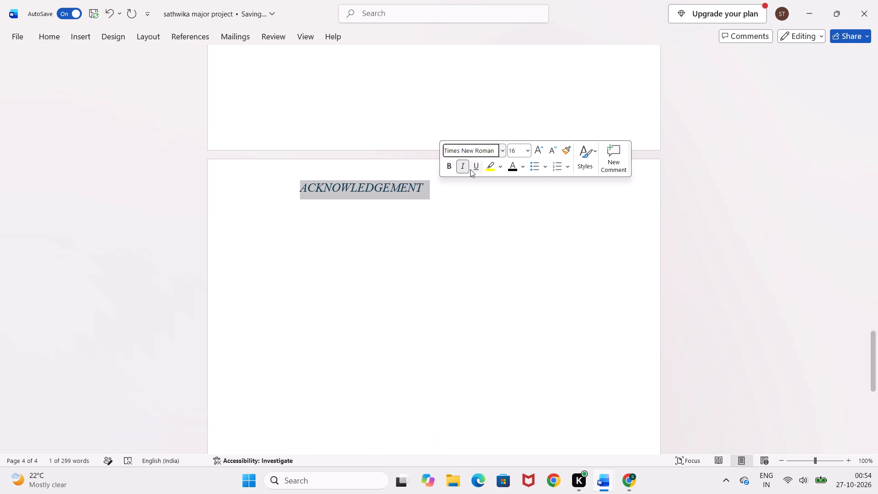
{"action": "left_click", "coordinate": [450, 167]}
{"action": "left_click", "coordinate": [466, 167]}
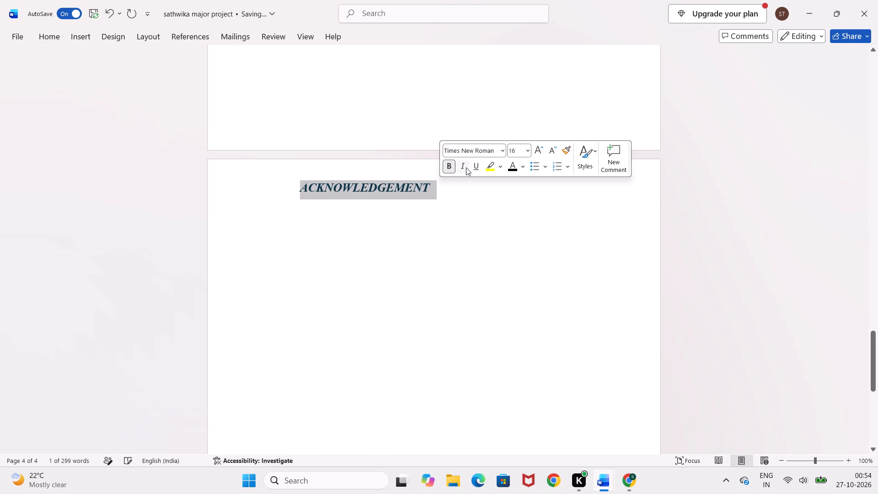
{"action": "left_click", "coordinate": [520, 169]}
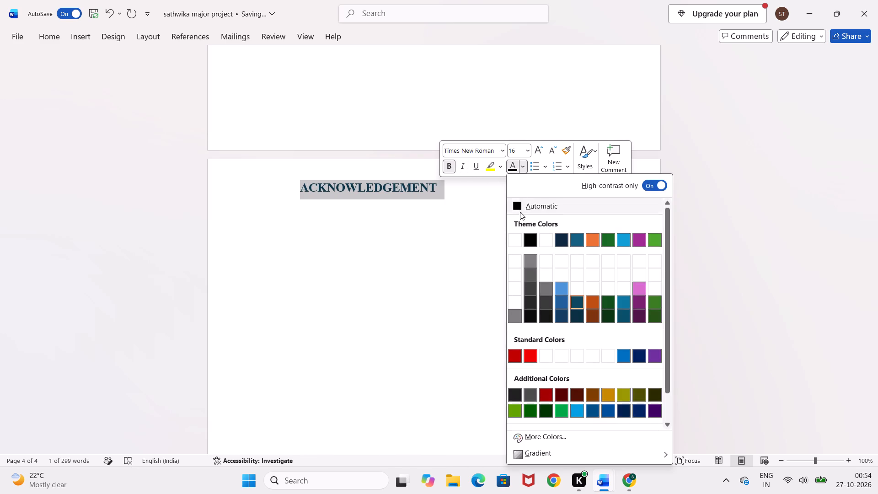
{"action": "left_click", "coordinate": [515, 209]}
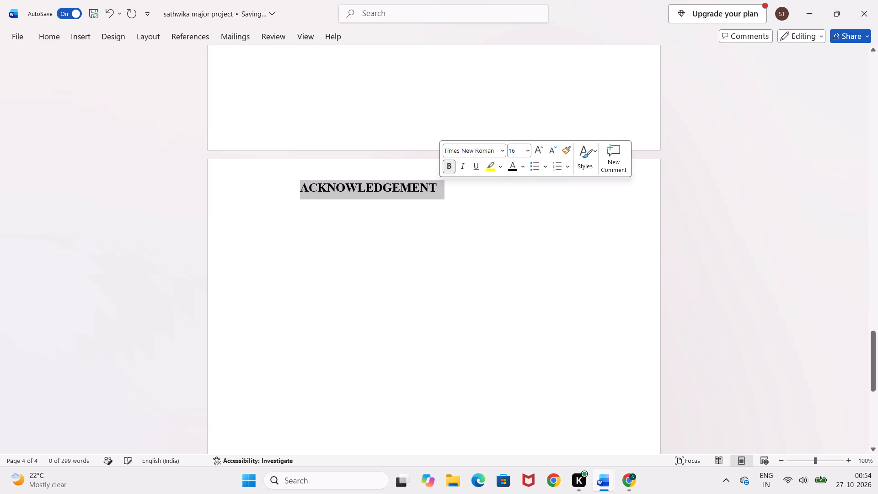
{"action": "left_click", "coordinate": [472, 244]}
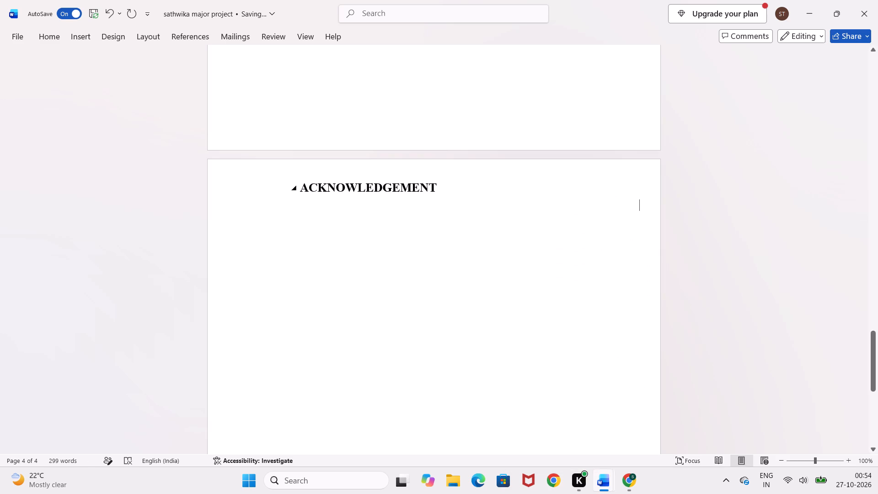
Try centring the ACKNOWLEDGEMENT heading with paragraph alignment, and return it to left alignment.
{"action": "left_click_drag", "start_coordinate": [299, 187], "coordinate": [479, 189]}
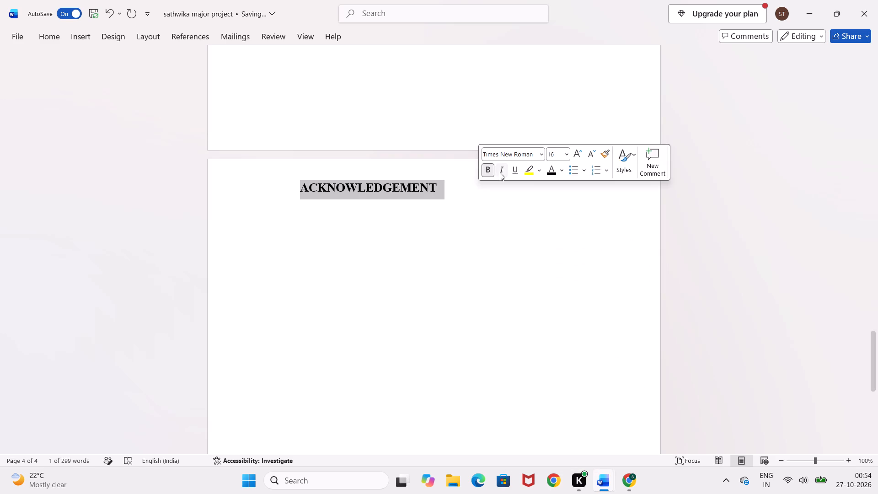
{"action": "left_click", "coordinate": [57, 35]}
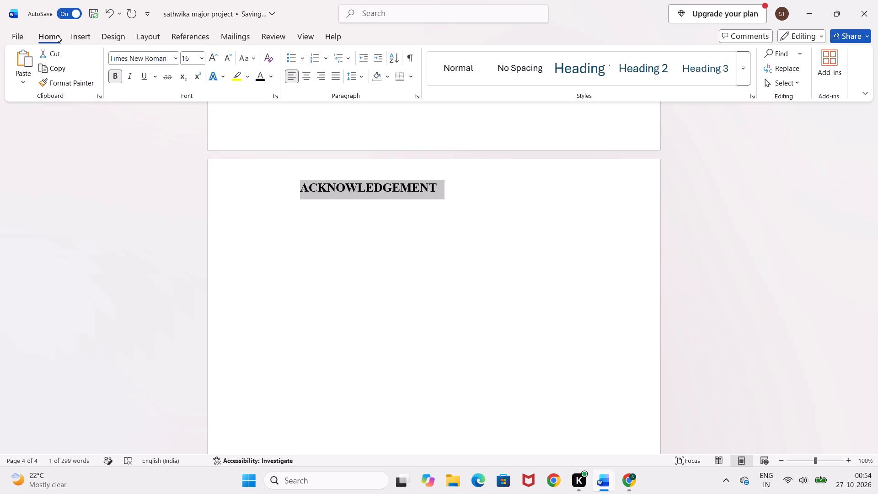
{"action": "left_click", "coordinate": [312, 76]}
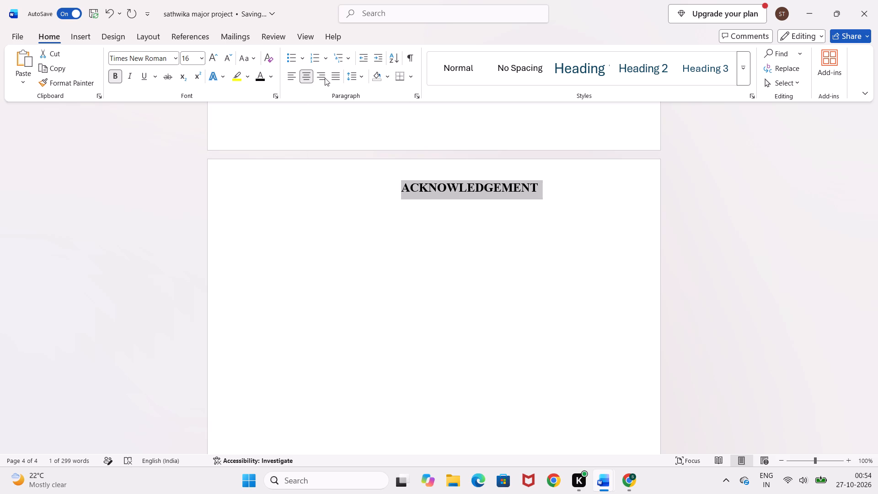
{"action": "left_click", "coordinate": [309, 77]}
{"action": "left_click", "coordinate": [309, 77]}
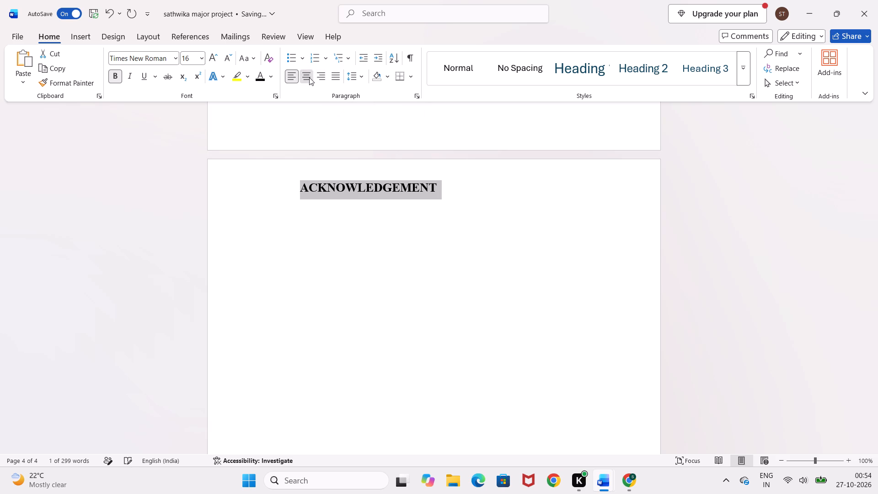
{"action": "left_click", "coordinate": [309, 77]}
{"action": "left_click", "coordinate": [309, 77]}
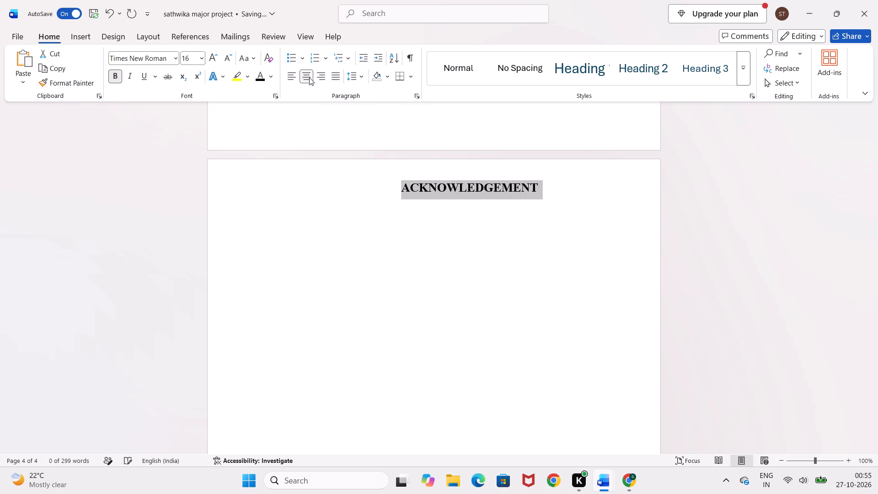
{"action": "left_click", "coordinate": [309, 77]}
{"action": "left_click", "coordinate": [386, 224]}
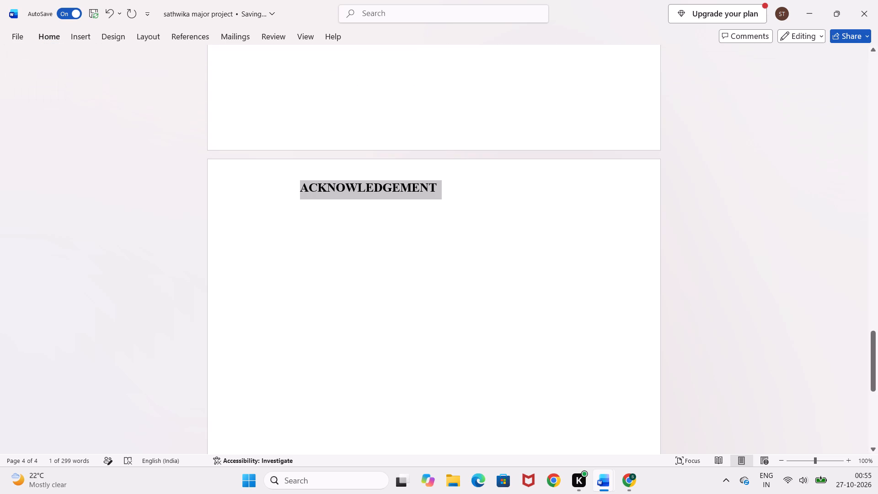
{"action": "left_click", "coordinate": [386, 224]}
Change the ACKNOWLEDGEMENT heading's font colour to the darkest olive among the additional colours.
{"action": "scroll", "coordinate": [393, 237], "scroll_direction": "up", "scroll_amount": 1, "text": "ctrl"}
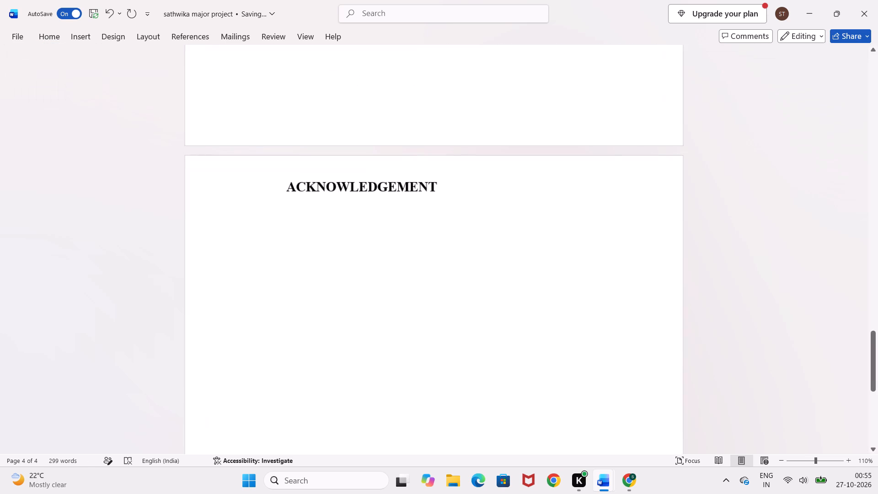
{"action": "scroll", "coordinate": [425, 348], "scroll_direction": "up", "scroll_amount": 9}
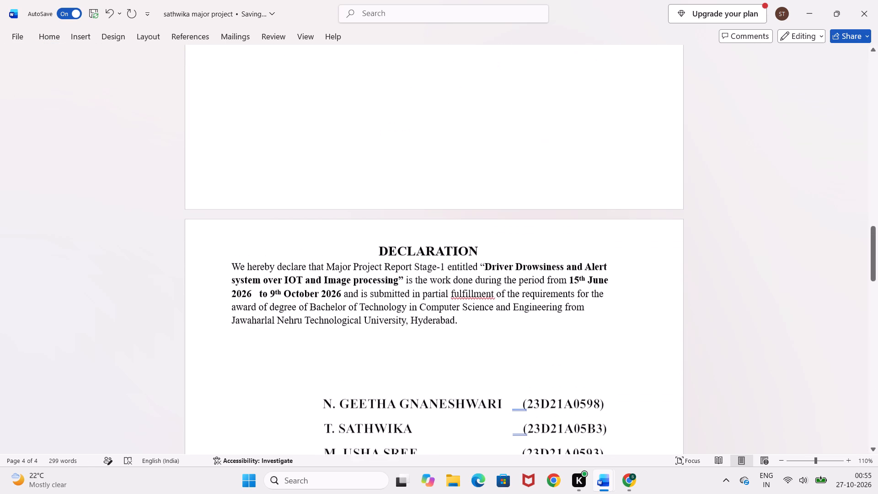
{"action": "scroll", "coordinate": [425, 348], "scroll_direction": "down", "scroll_amount": 4}
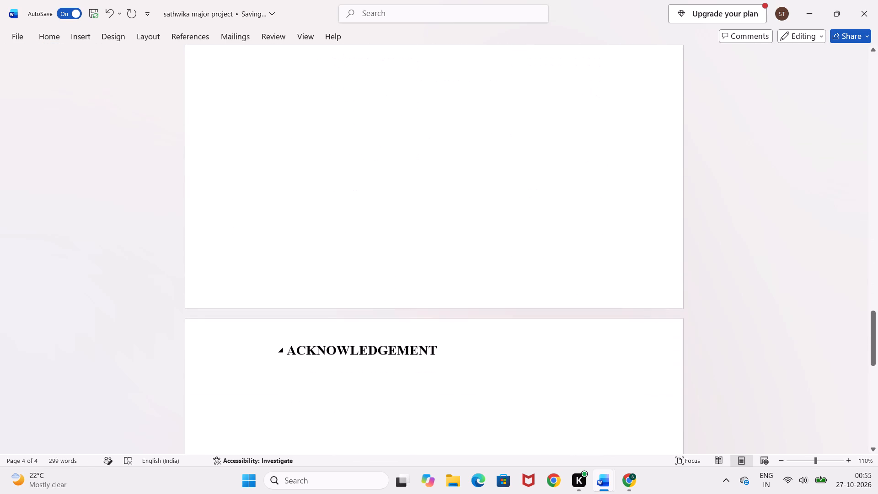
{"action": "left_click", "coordinate": [282, 350]}
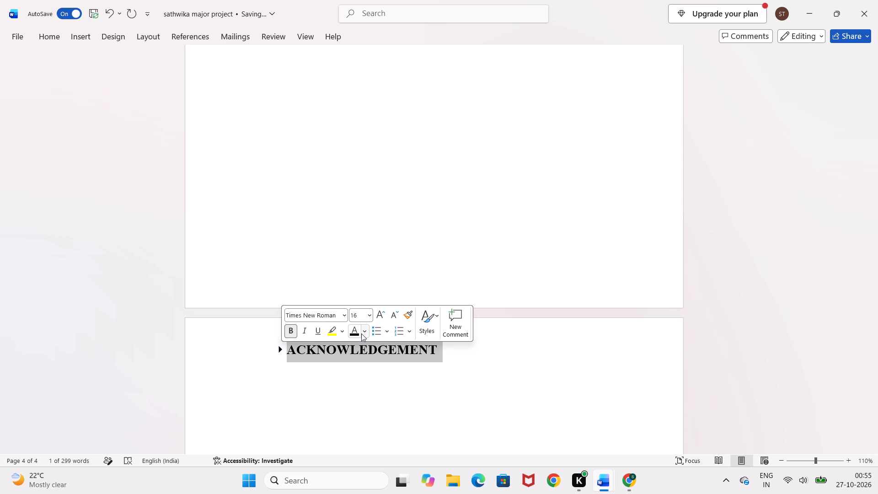
{"action": "left_click", "coordinate": [362, 333]}
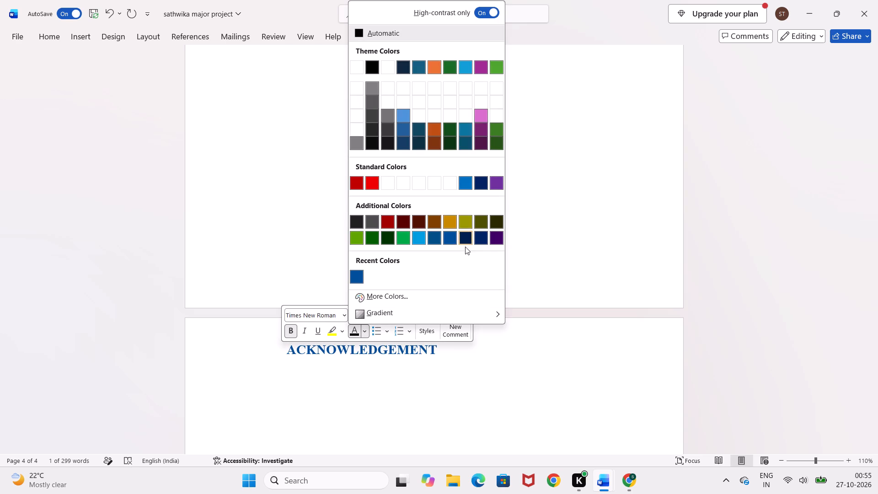
{"action": "left_click", "coordinate": [497, 220]}
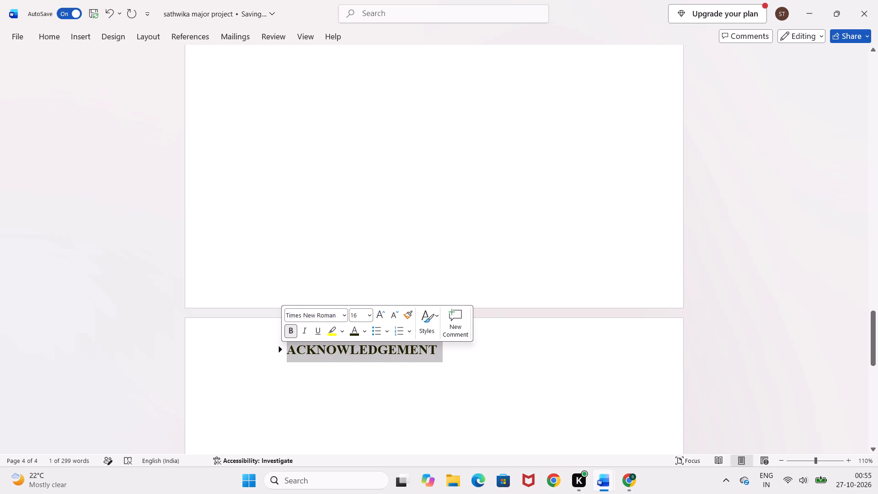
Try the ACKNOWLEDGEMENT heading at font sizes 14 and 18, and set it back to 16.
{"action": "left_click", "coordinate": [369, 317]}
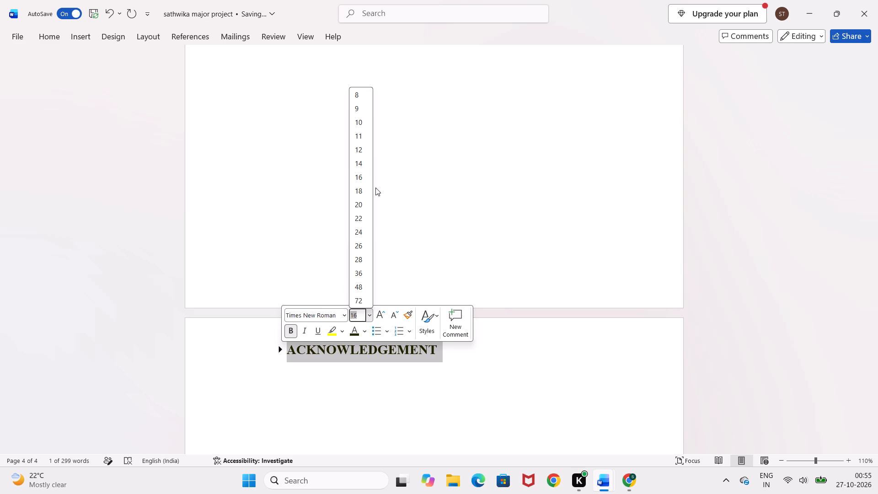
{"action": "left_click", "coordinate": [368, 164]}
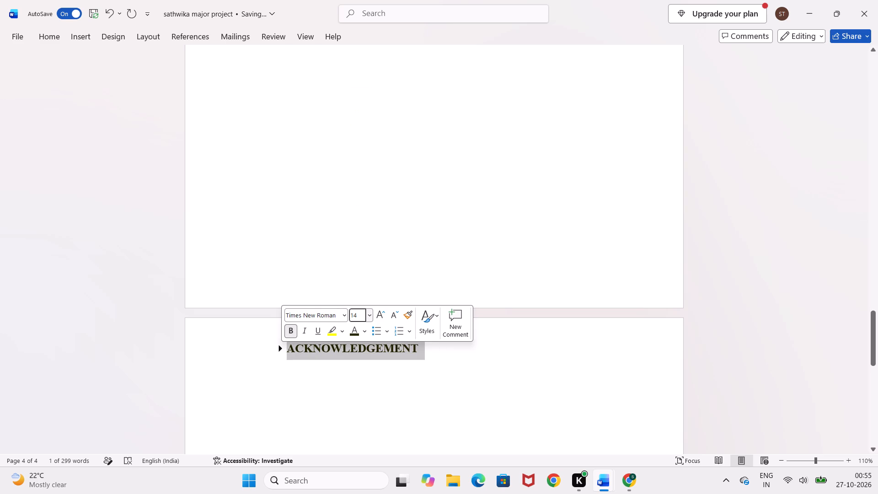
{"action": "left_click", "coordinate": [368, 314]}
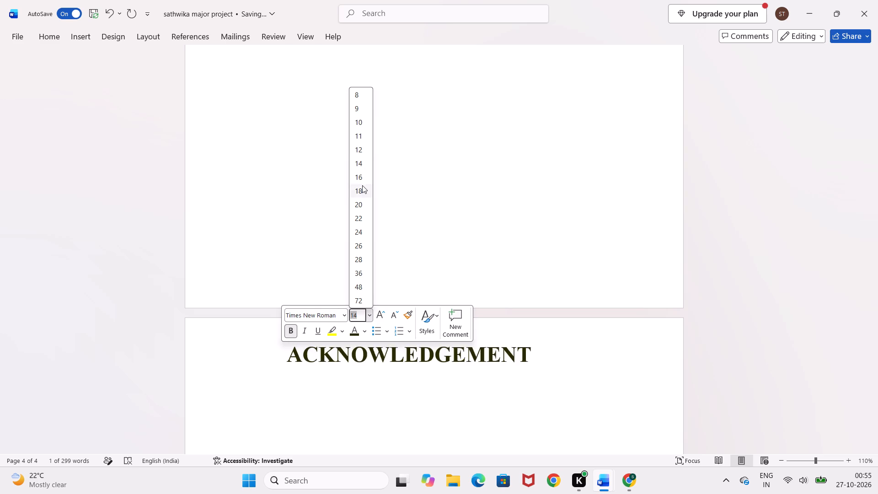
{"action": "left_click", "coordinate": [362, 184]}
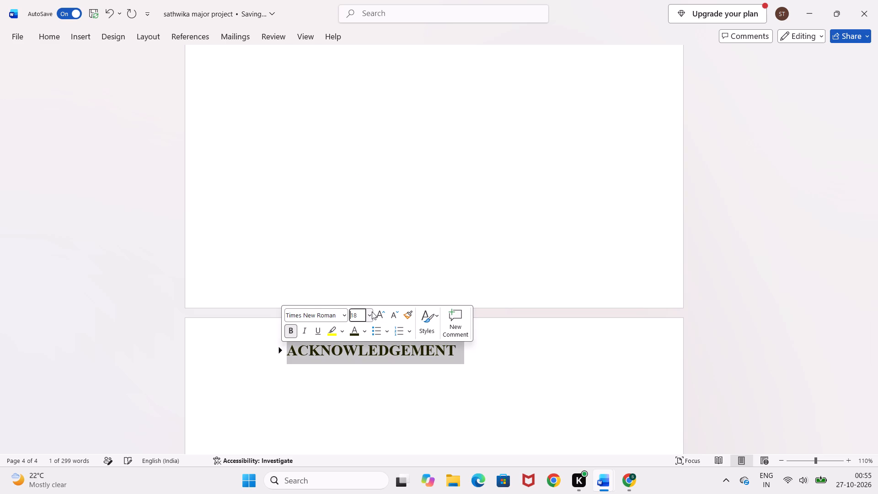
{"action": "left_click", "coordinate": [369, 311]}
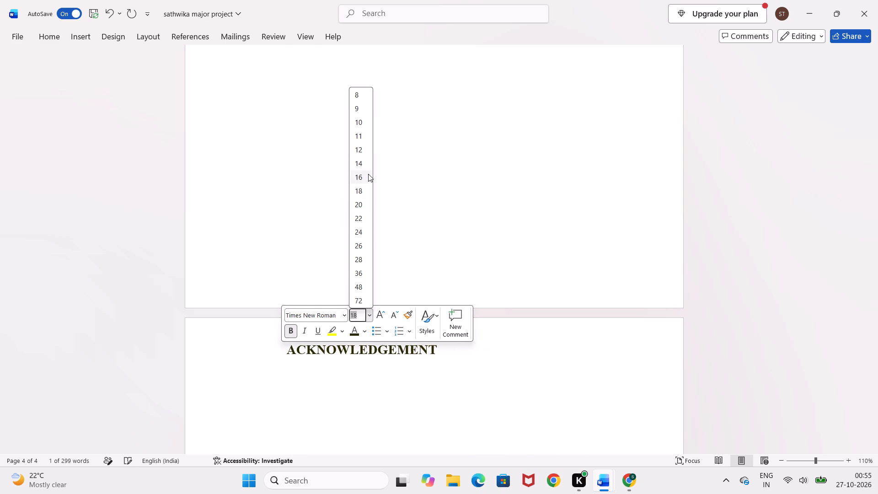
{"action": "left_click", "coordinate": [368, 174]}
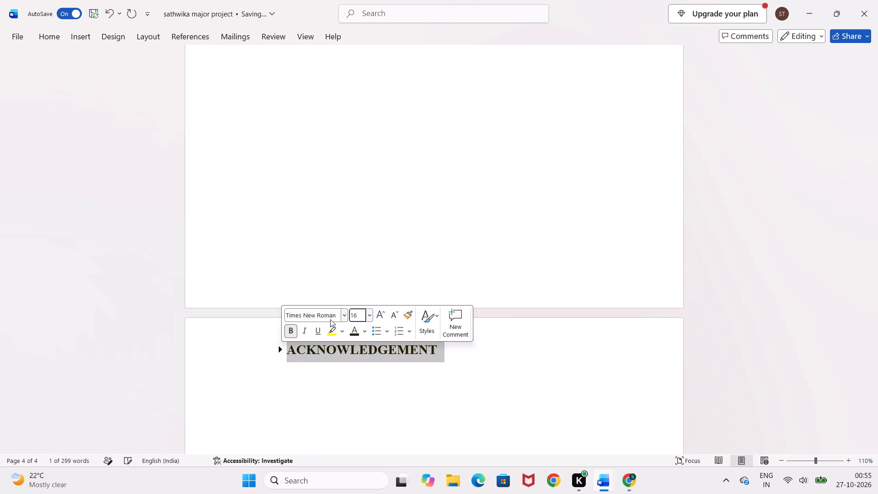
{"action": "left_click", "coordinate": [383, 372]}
Shift the ACKNOWLEDGEMENT heading towards the page centre by inserting 20 spaces before it.
{"action": "left_click", "coordinate": [287, 346]}
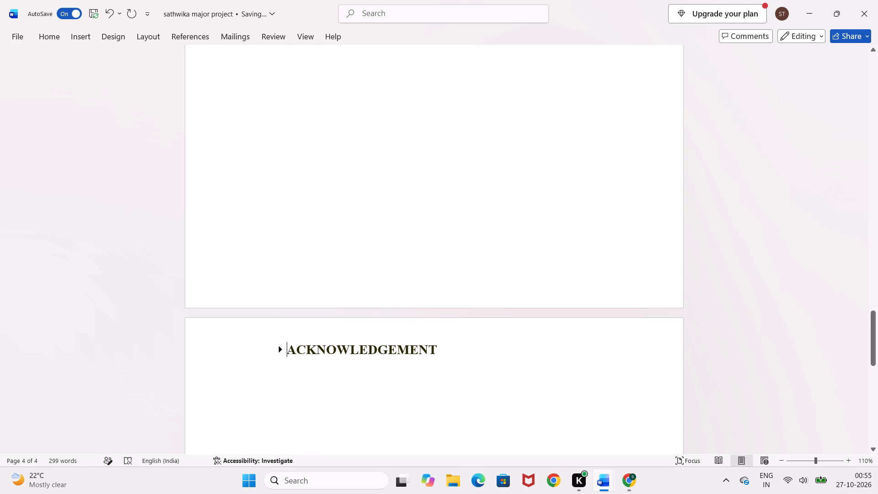
{"action": "key", "text": "space"}
{"action": "key", "text": "space"}
{"action": "key", "text": "space"}
{"action": "key", "text": "space"}
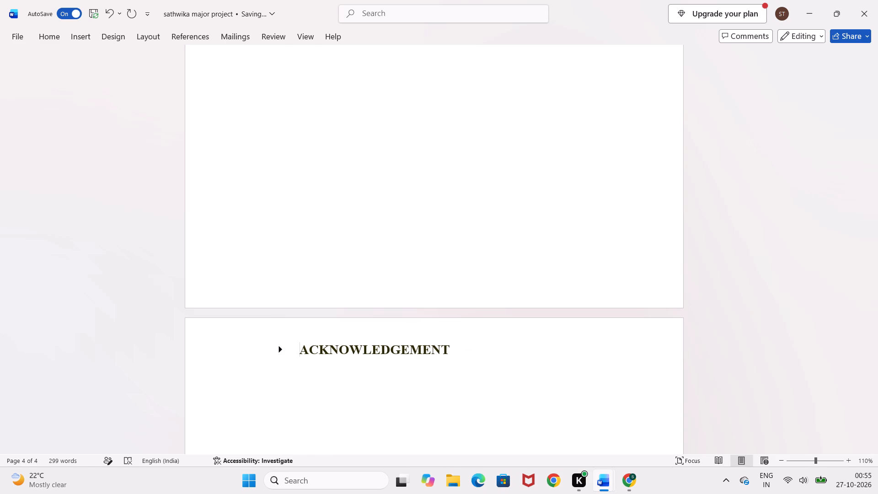
{"action": "scroll", "coordinate": [287, 346], "scroll_direction": "down", "scroll_amount": 4, "text": "ctrl"}
{"action": "scroll", "coordinate": [394, 317], "scroll_direction": "up", "scroll_amount": 1}
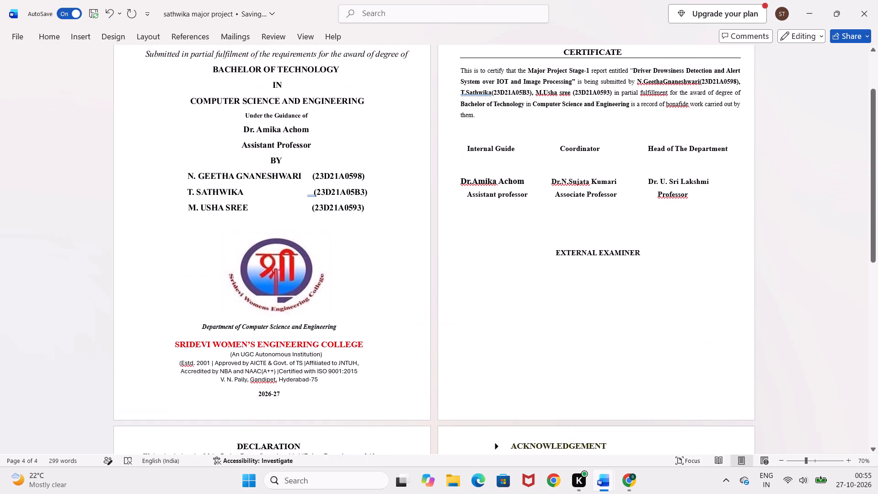
{"action": "scroll", "coordinate": [508, 409], "scroll_direction": "down", "scroll_amount": 1}
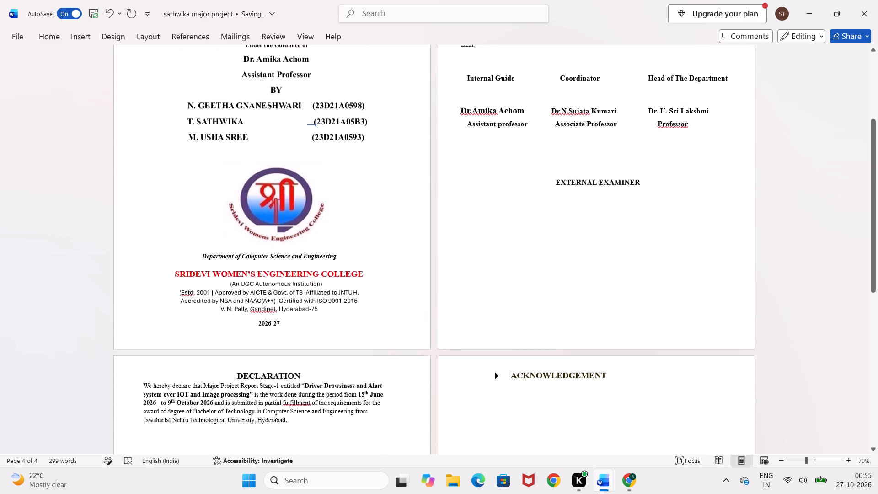
{"action": "key", "text": "space"}
{"action": "key", "text": "space"}
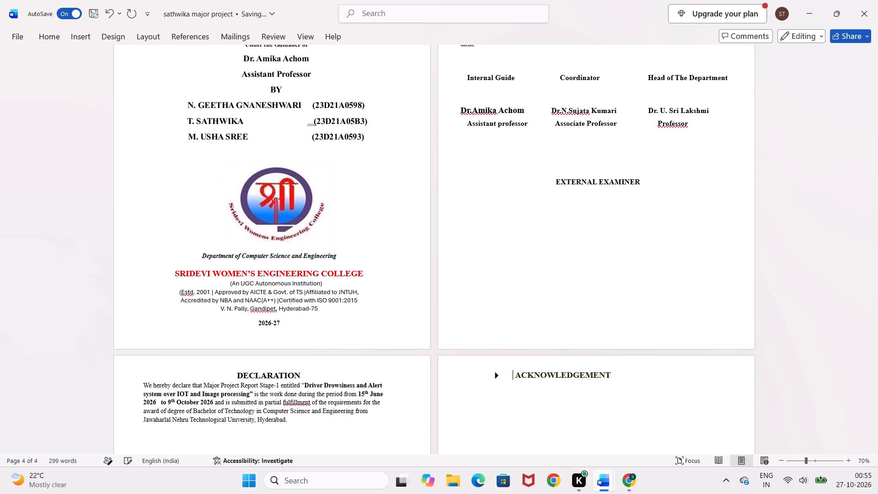
{"action": "key", "text": "space"}
{"action": "key", "text": "space"}
{"action": "key", "text": "space"}
{"action": "key", "text": "space"}
{"action": "key", "text": "space"}
{"action": "key", "text": "space"}
{"action": "key", "text": "space"}
{"action": "key", "text": "space"}
{"action": "key", "text": "space"}
{"action": "key", "text": "space"}
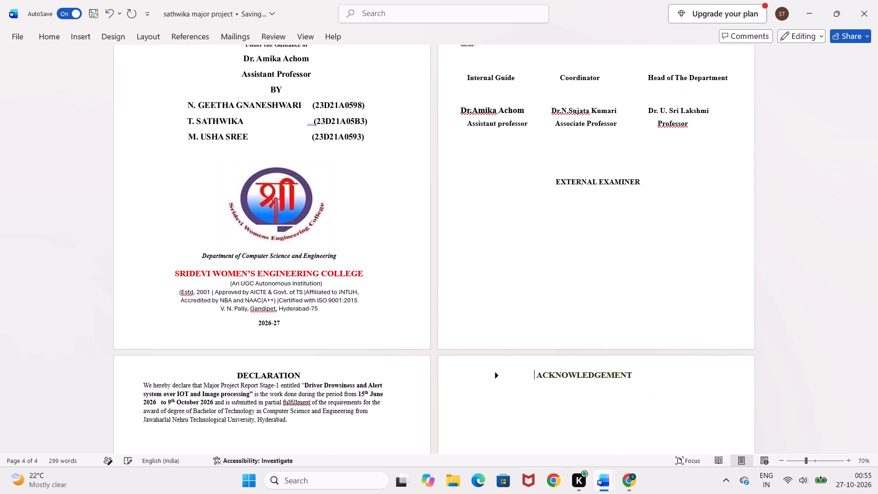
{"action": "key", "text": "space"}
{"action": "key", "text": "space"}
{"action": "key", "text": "space"}
{"action": "key", "text": "space"}
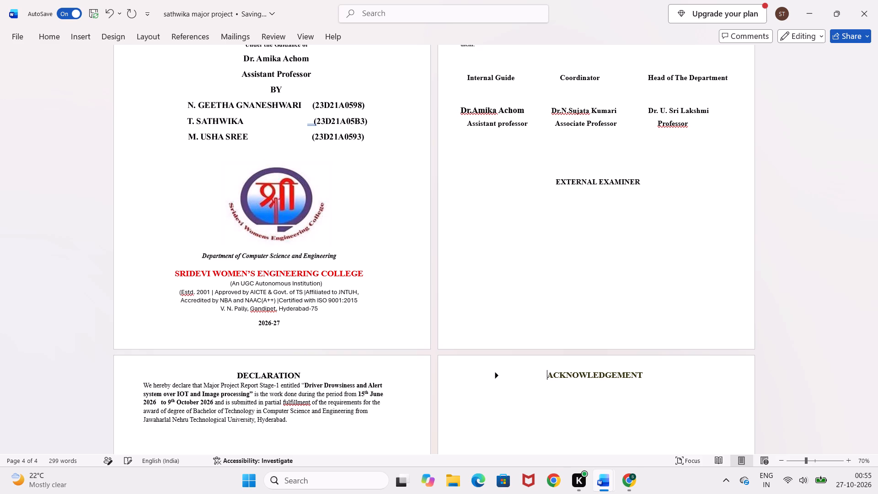
Compare the ACKNOWLEDGEMENT heading's start with the DECLARATION heading's and insert three more spaces before ACKNOWLEDGEMENT.
{"action": "scroll", "coordinate": [469, 397], "scroll_direction": "up", "scroll_amount": 7, "text": "ctrl"}
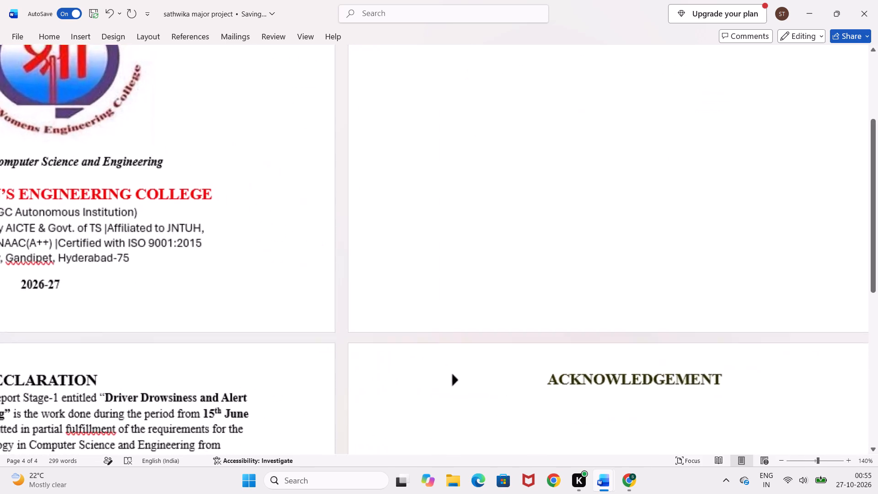
{"action": "scroll", "coordinate": [469, 397], "scroll_direction": "up", "scroll_amount": 2, "text": "ctrl"}
{"action": "scroll", "coordinate": [526, 414], "scroll_direction": "up", "scroll_amount": 3}
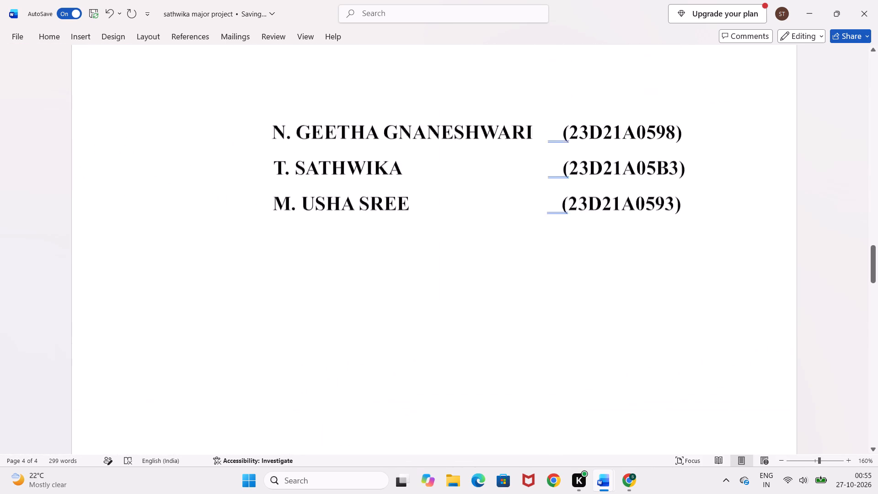
{"action": "scroll", "coordinate": [526, 414], "scroll_direction": "up", "scroll_amount": 2}
{"action": "left_click", "coordinate": [354, 276]}
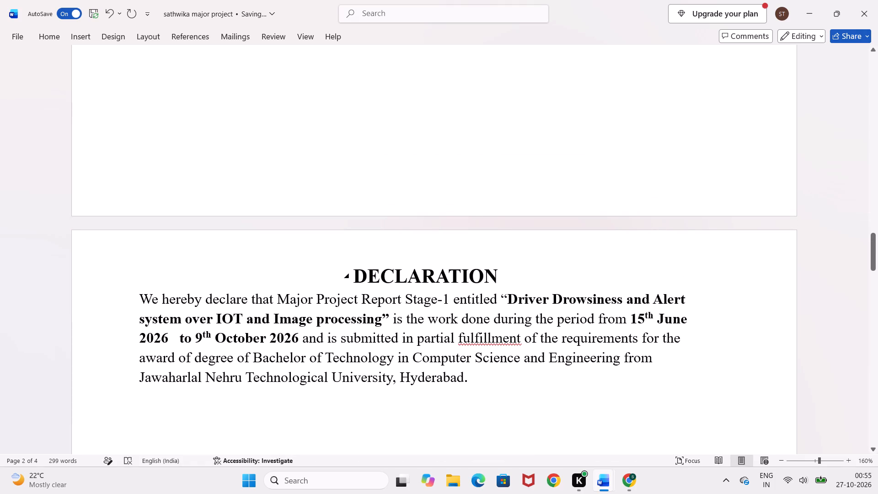
{"action": "key", "text": "Down"}
{"action": "key", "text": "Down"}
{"action": "key", "text": "Down"}
{"action": "key", "text": "Down"}
{"action": "key", "text": "Down"}
{"action": "key", "text": "Down"}
{"action": "key", "text": "Down"}
{"action": "key", "text": "Down"}
{"action": "key", "text": "Down"}
{"action": "key", "text": "Down"}
{"action": "key", "text": "Down"}
{"action": "key", "text": "Down"}
{"action": "key", "text": "Down"}
{"action": "key", "text": "Down"}
{"action": "key", "text": "Down"}
{"action": "key", "text": "Down"}
{"action": "key", "text": "Down"}
{"action": "key", "text": "Down"}
{"action": "key", "text": "Down"}
{"action": "key", "text": "Down"}
{"action": "key", "text": "Down"}
{"action": "key", "text": "Down"}
{"action": "key", "text": "Down"}
{"action": "key", "text": "Down"}
{"action": "key", "text": "Down"}
{"action": "key", "text": "Down"}
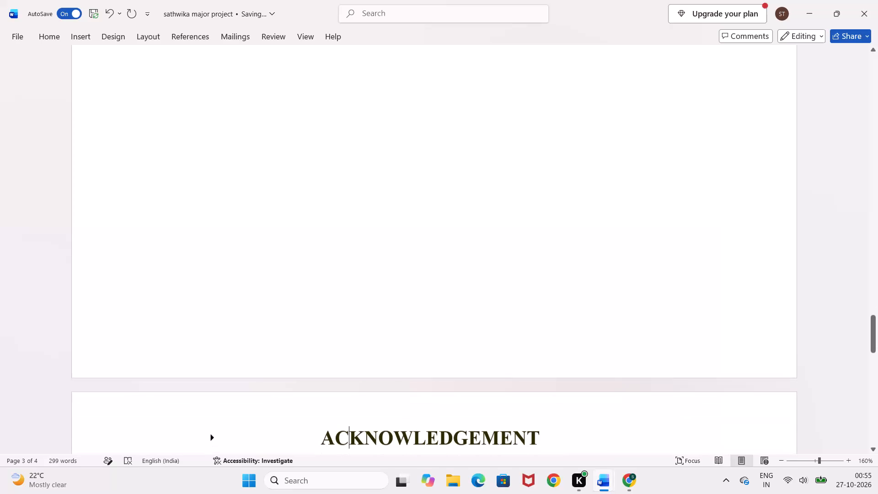
{"action": "key", "text": "Down"}
{"action": "key", "text": "Down"}
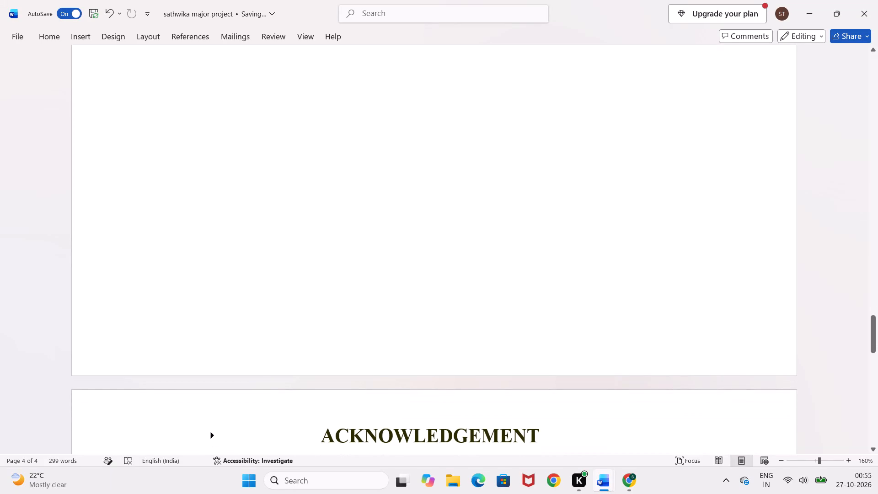
{"action": "key", "text": "Left"}
{"action": "key", "text": "Left"}
{"action": "key", "text": "space"}
{"action": "key", "text": "space"}
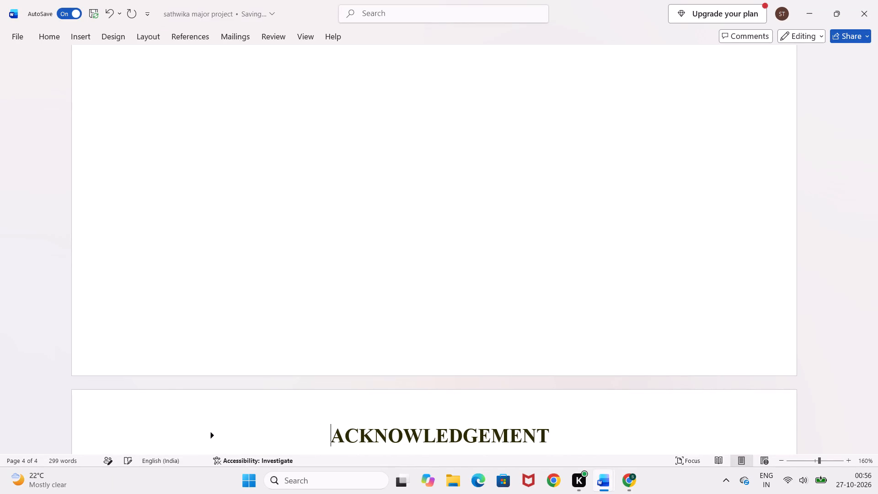
{"action": "key", "text": "space"}
Compare the start of the ACKNOWLEDGEMENT heading with that of the DECLARATION heading on the preceding page.
{"action": "key", "text": "Right"}
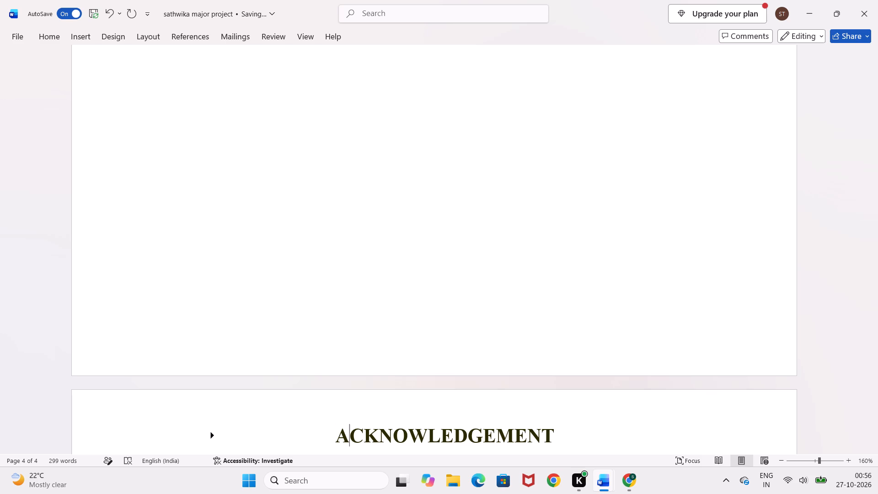
{"action": "key", "text": "Left"}
{"action": "key", "text": "Up"}
{"action": "key", "text": "Up"}
{"action": "key", "text": "Up"}
{"action": "key", "text": "Up"}
{"action": "key", "text": "Up"}
{"action": "key", "text": "Up"}
{"action": "key", "text": "Up"}
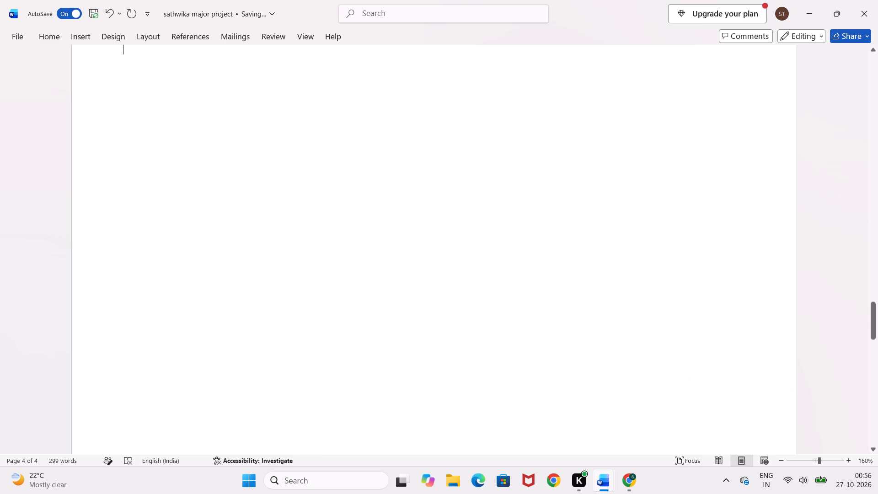
{"action": "key", "text": "Up"}
{"action": "key", "text": "Up"}
{"action": "key", "text": "Up"}
{"action": "key", "text": "Up"}
{"action": "key", "text": "Up"}
{"action": "key", "text": "Up"}
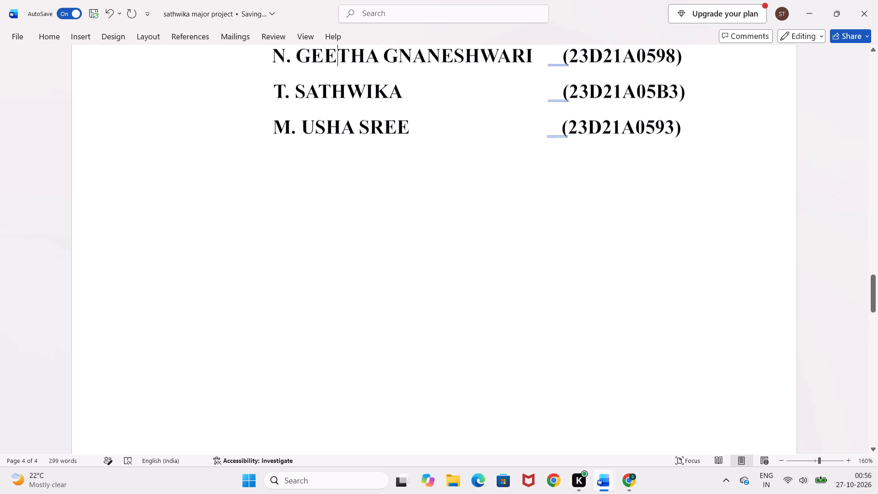
{"action": "key", "text": "Up"}
{"action": "key", "text": "Up"}
{"action": "key", "text": "Up"}
{"action": "key", "text": "Up"}
{"action": "key", "text": "Up"}
{"action": "key", "text": "Up"}
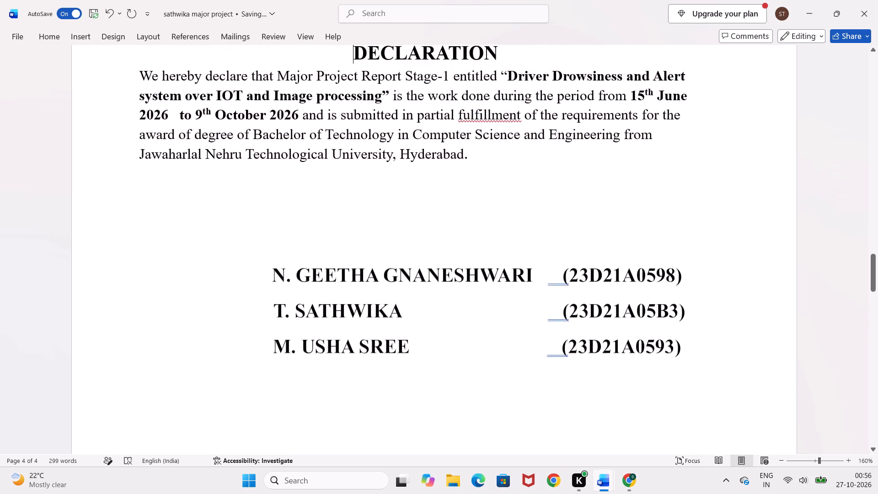
{"action": "key", "text": "Up"}
{"action": "key", "text": "Down"}
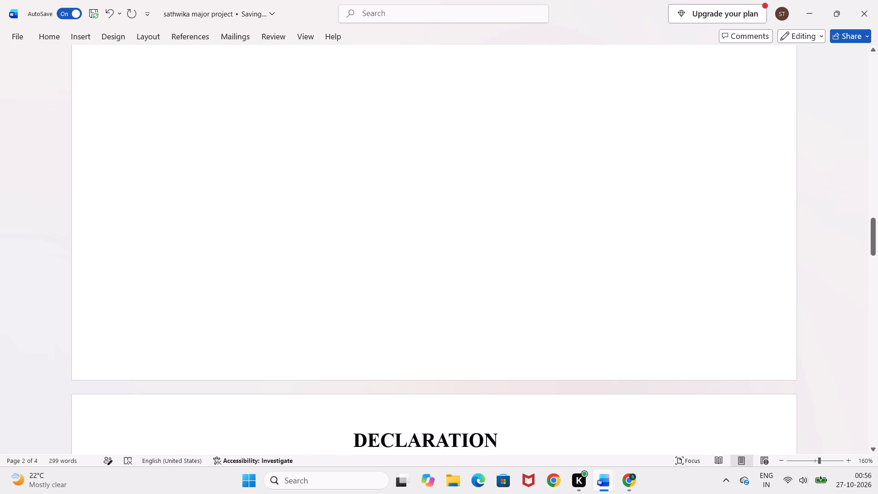
{"action": "key", "text": "Down"}
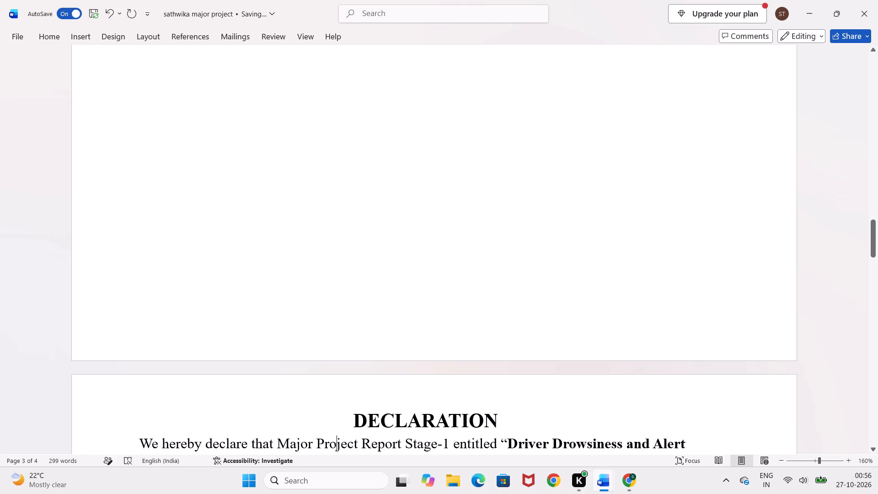
{"action": "key", "text": "Up"}
{"action": "key", "text": "Down"}
{"action": "key", "text": "Down"}
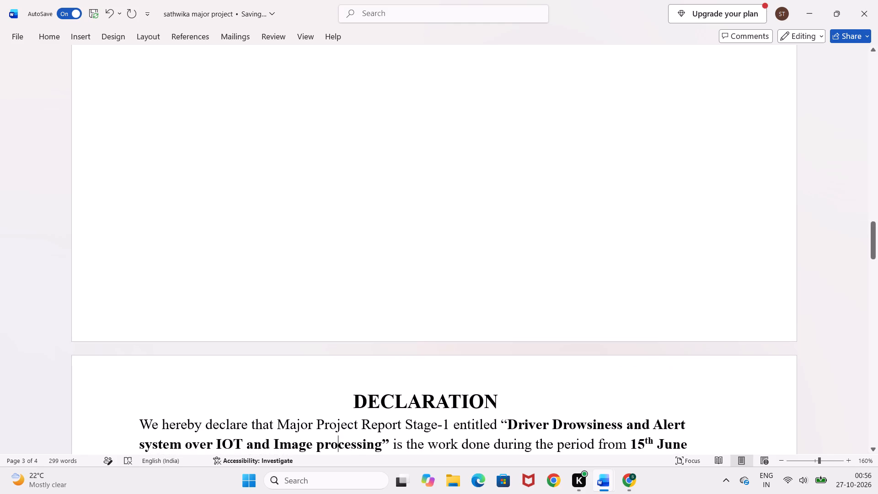
{"action": "key", "text": "Down"}
{"action": "key", "text": "Down"}
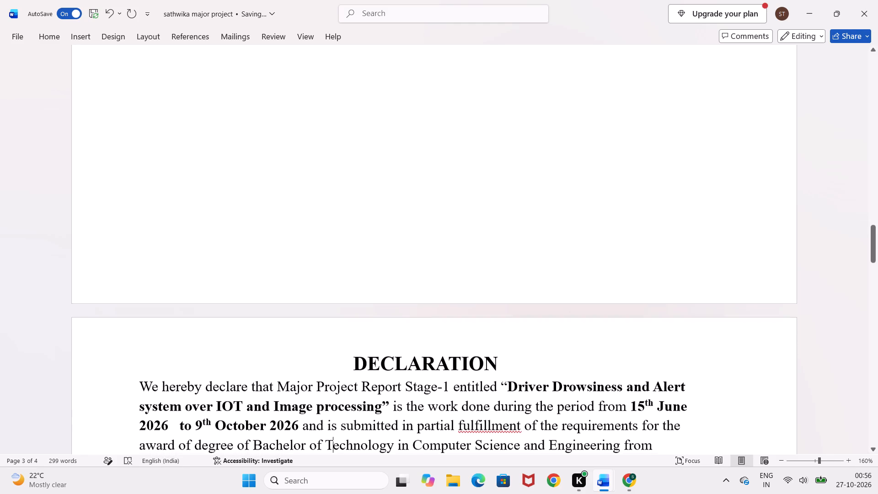
{"action": "key", "text": "Down"}
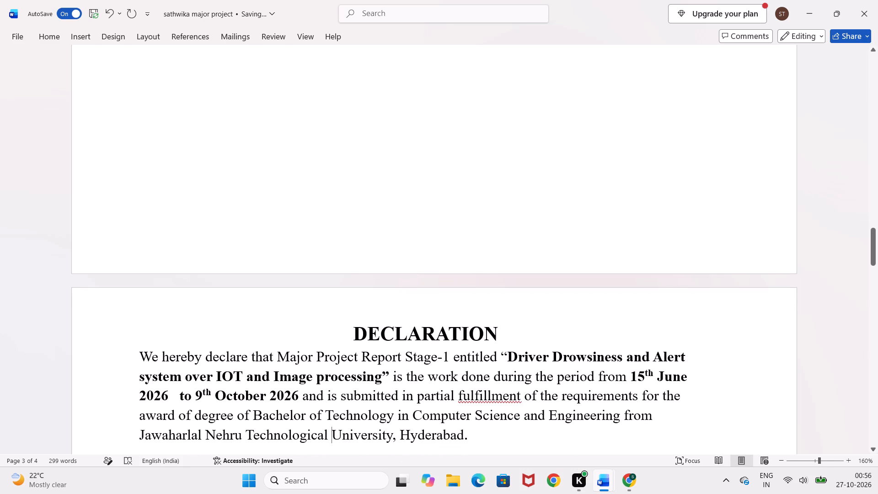
Examine the declaration and acknowledgement pages side by side to check their heading placement and layout.
{"action": "scroll", "coordinate": [474, 300], "scroll_direction": "down", "scroll_amount": 2, "text": "ctrl"}
{"action": "scroll", "coordinate": [491, 328], "scroll_direction": "down", "scroll_amount": 2}
{"action": "scroll", "coordinate": [491, 328], "scroll_direction": "down", "scroll_amount": 2, "text": "ctrl"}
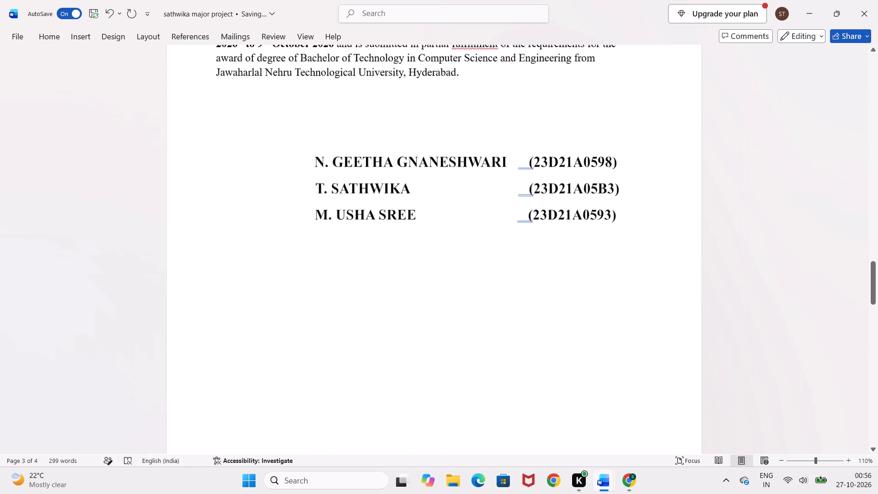
{"action": "scroll", "coordinate": [491, 328], "scroll_direction": "down", "scroll_amount": 4, "text": "ctrl"}
{"action": "scroll", "coordinate": [481, 313], "scroll_direction": "up", "scroll_amount": 1}
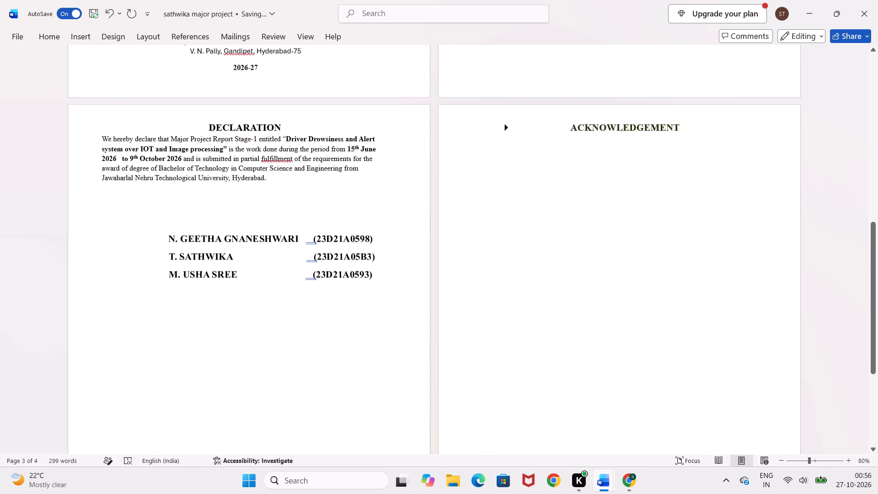
{"action": "scroll", "coordinate": [481, 313], "scroll_direction": "up", "scroll_amount": 1}
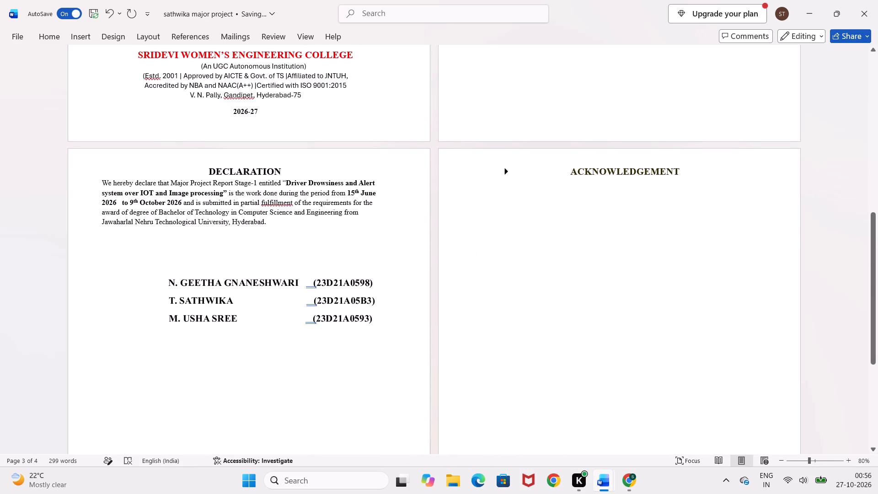
{"action": "scroll", "coordinate": [550, 264], "scroll_direction": "up", "scroll_amount": 8, "text": "ctrl"}
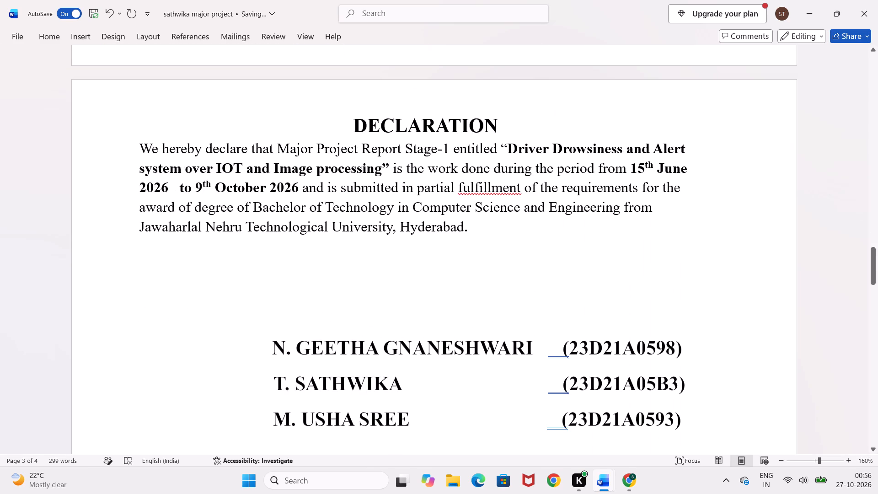
{"action": "scroll", "coordinate": [640, 295], "scroll_direction": "down", "scroll_amount": 5}
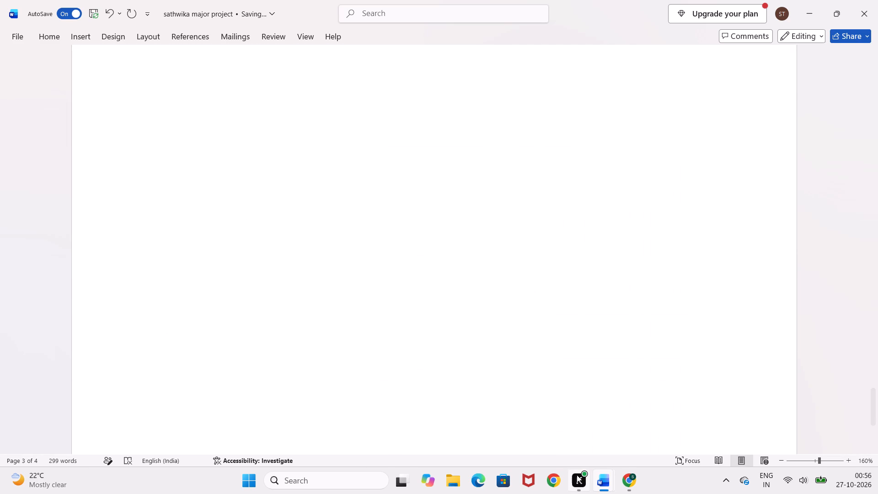
Switch to the b19 final document and examine its acknowledgement, index and declaration pages.
{"action": "left_click", "coordinate": [690, 446]}
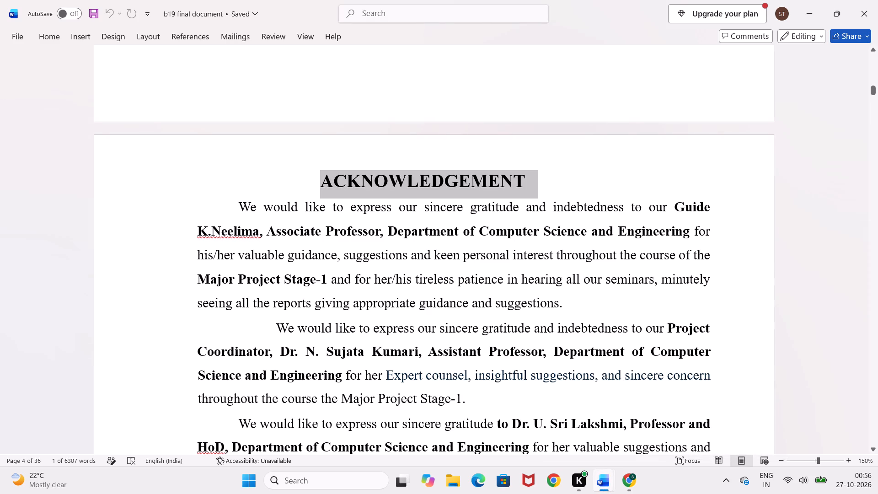
{"action": "scroll", "coordinate": [353, 247], "scroll_direction": "down", "scroll_amount": 4}
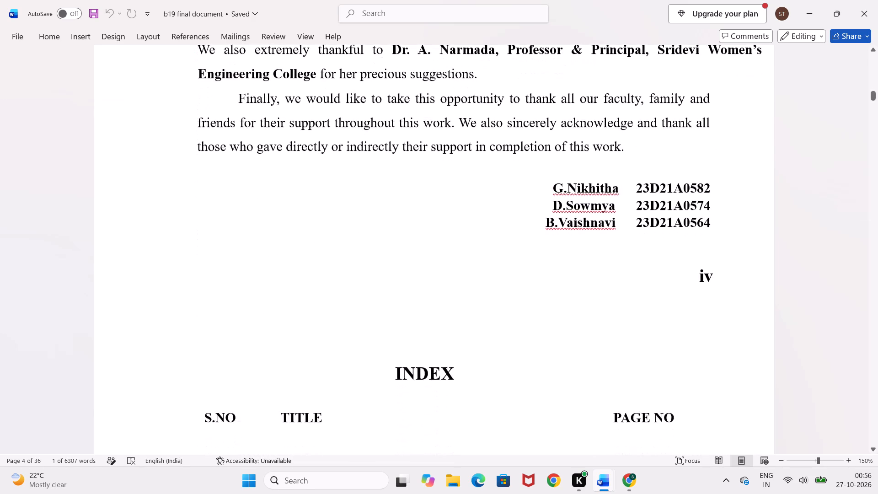
{"action": "scroll", "coordinate": [353, 247], "scroll_direction": "down", "scroll_amount": 1}
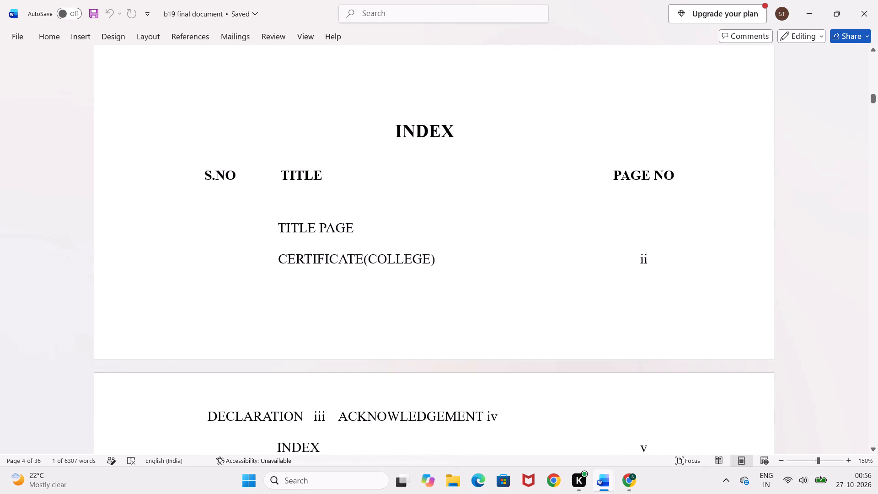
{"action": "scroll", "coordinate": [353, 247], "scroll_direction": "down", "scroll_amount": 3}
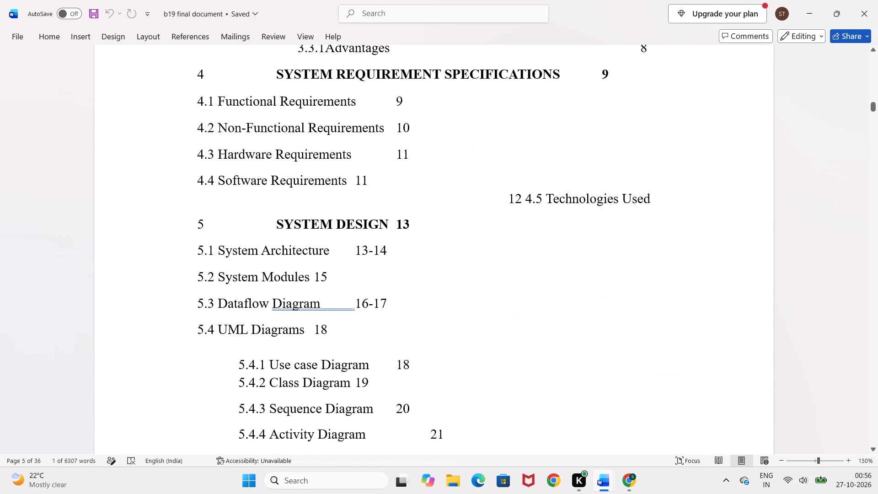
{"action": "scroll", "coordinate": [353, 247], "scroll_direction": "up", "scroll_amount": 2}
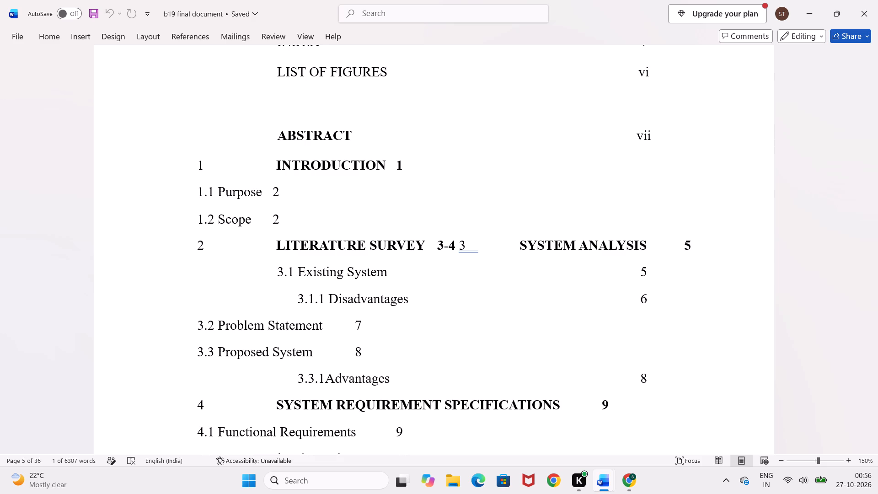
{"action": "scroll", "coordinate": [353, 247], "scroll_direction": "up", "scroll_amount": 1}
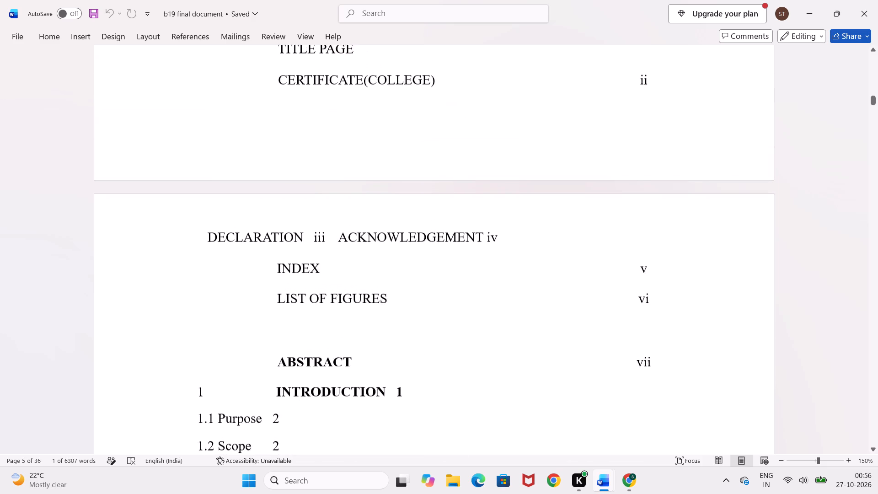
{"action": "scroll", "coordinate": [353, 247], "scroll_direction": "up", "scroll_amount": 7}
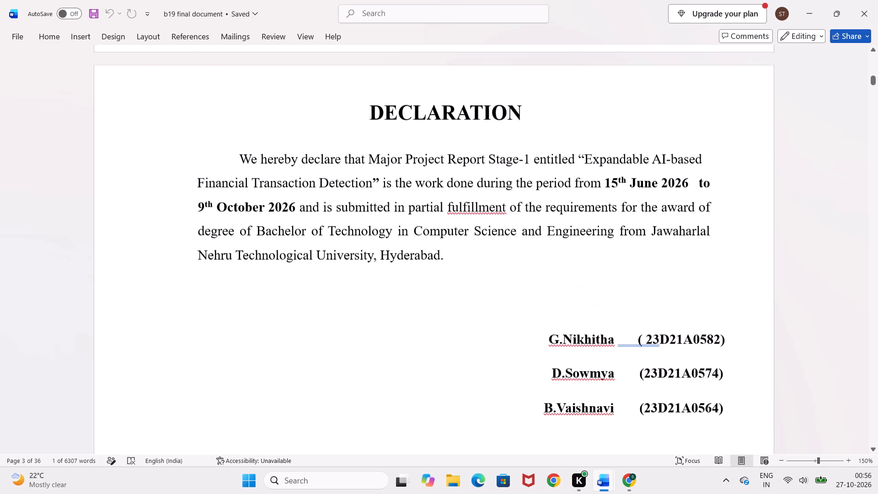
{"action": "scroll", "coordinate": [353, 247], "scroll_direction": "up", "scroll_amount": 1}
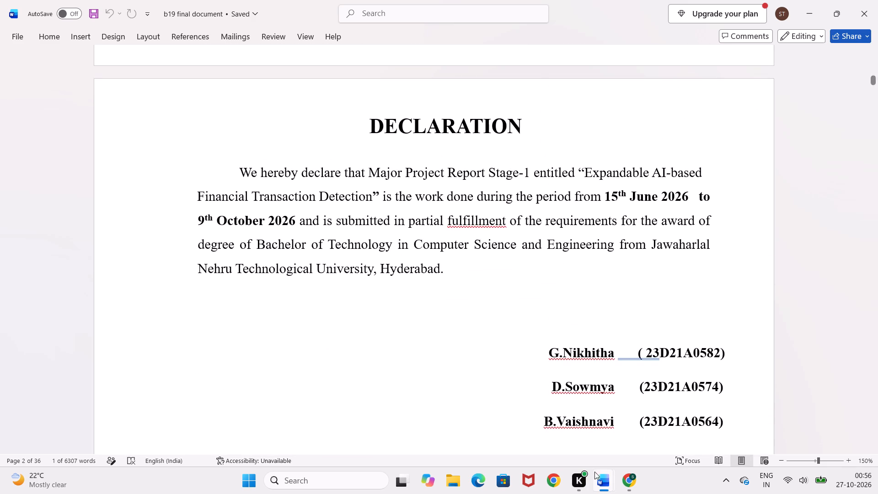
Return to the sathwika major project document and remove one space before the second student's roll number on the title page.
{"action": "left_click", "coordinate": [496, 428]}
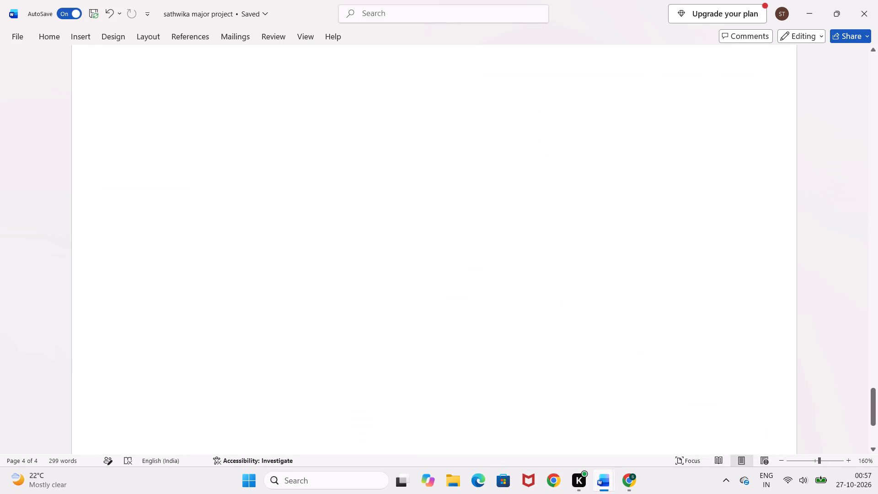
{"action": "scroll", "coordinate": [466, 374], "scroll_direction": "up", "scroll_amount": 15}
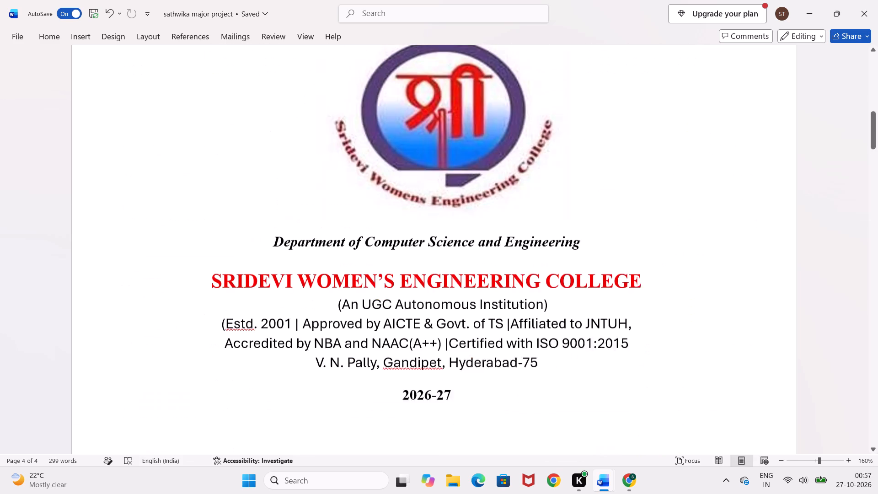
{"action": "scroll", "coordinate": [466, 374], "scroll_direction": "down", "scroll_amount": 7, "text": "ctrl"}
{"action": "scroll", "coordinate": [466, 374], "scroll_direction": "up", "scroll_amount": 3}
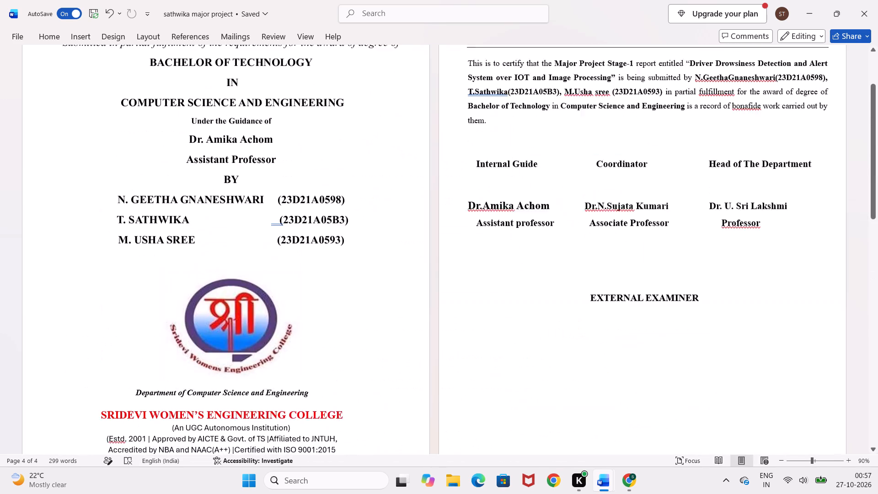
{"action": "scroll", "coordinate": [376, 331], "scroll_direction": "up", "scroll_amount": 7, "text": "ctrl"}
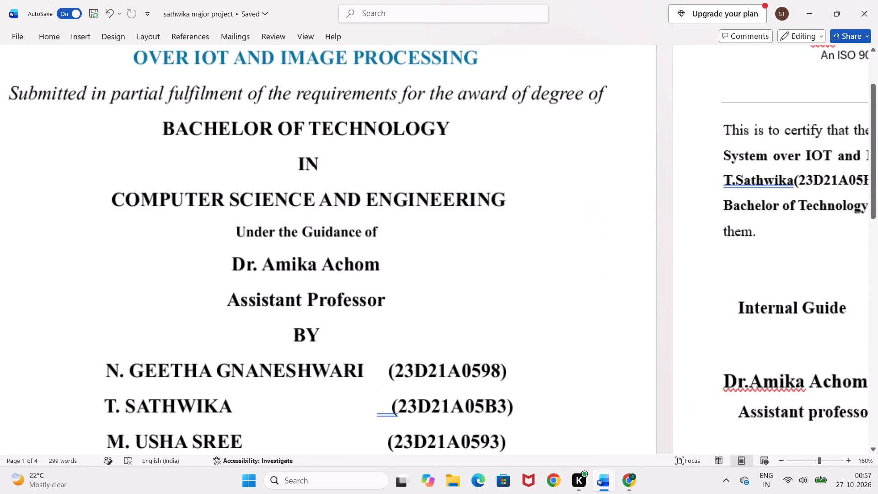
{"action": "scroll", "coordinate": [376, 331], "scroll_direction": "up", "scroll_amount": 5, "text": "ctrl"}
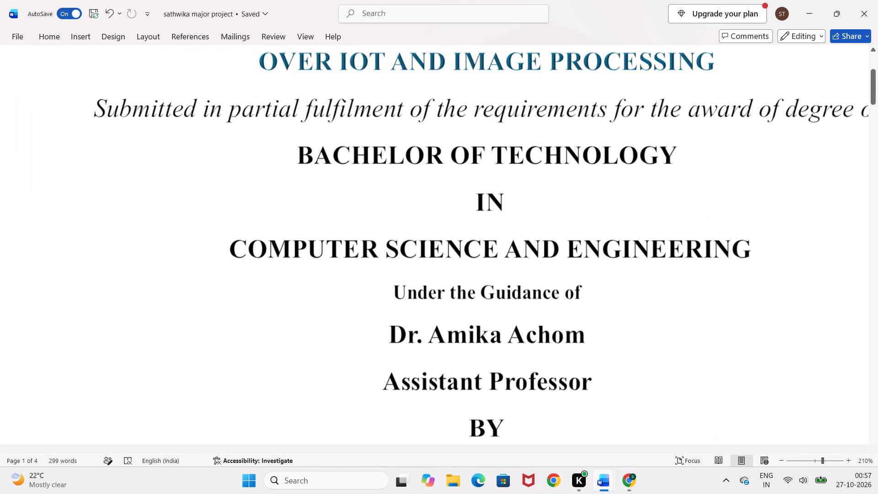
{"action": "scroll", "coordinate": [346, 320], "scroll_direction": "down", "scroll_amount": 7, "text": "ctrl"}
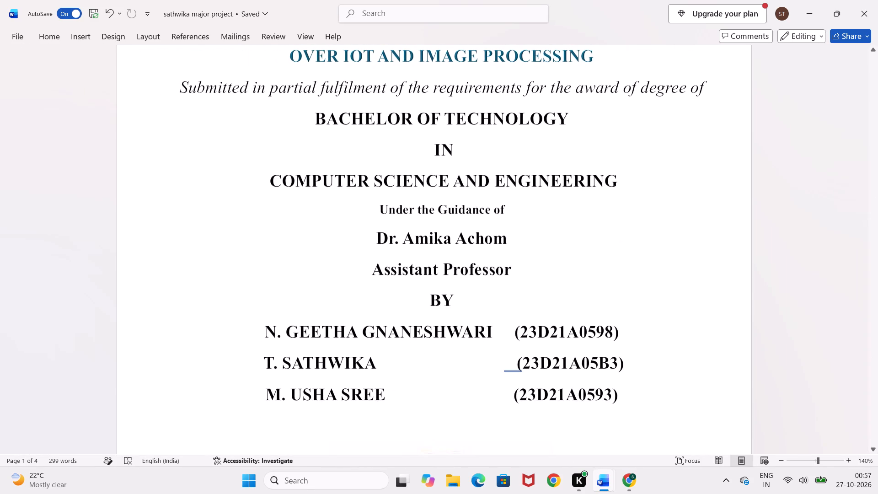
{"action": "left_click", "coordinate": [514, 360]}
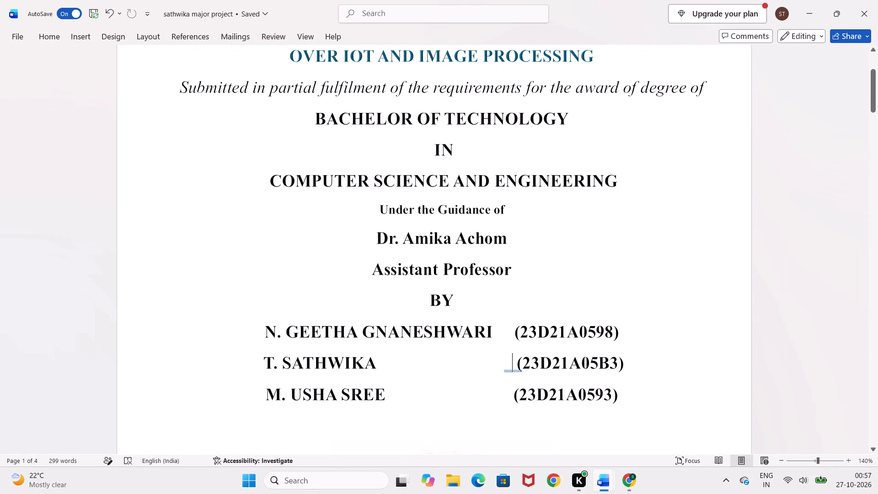
{"action": "key", "text": "Right"}
{"action": "key", "text": "BackSpace"}
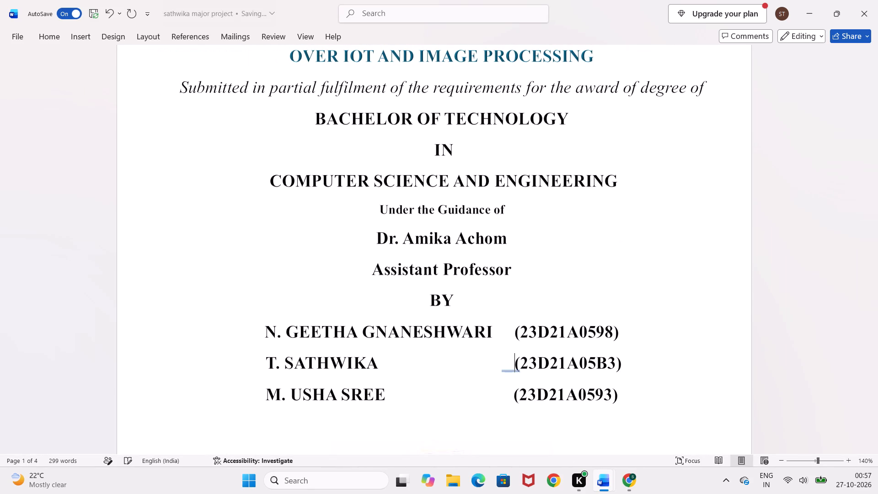
{"action": "key", "text": "BackSpace"}
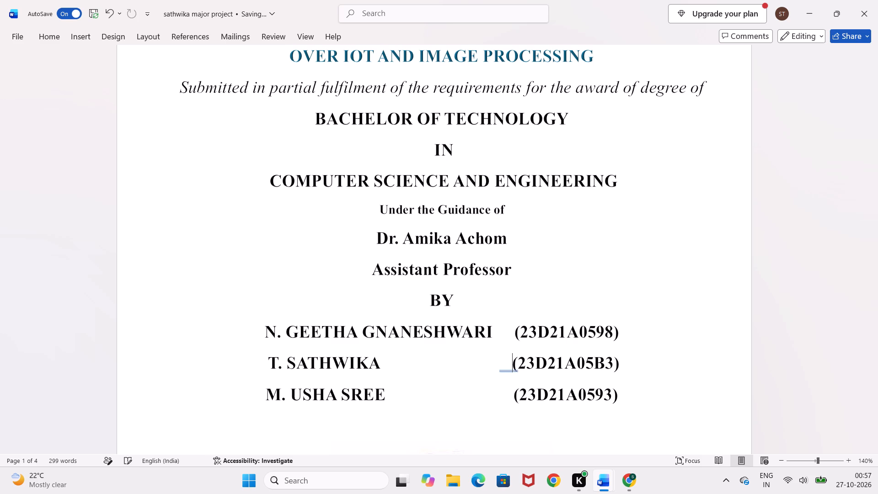
{"action": "key", "text": "space"}
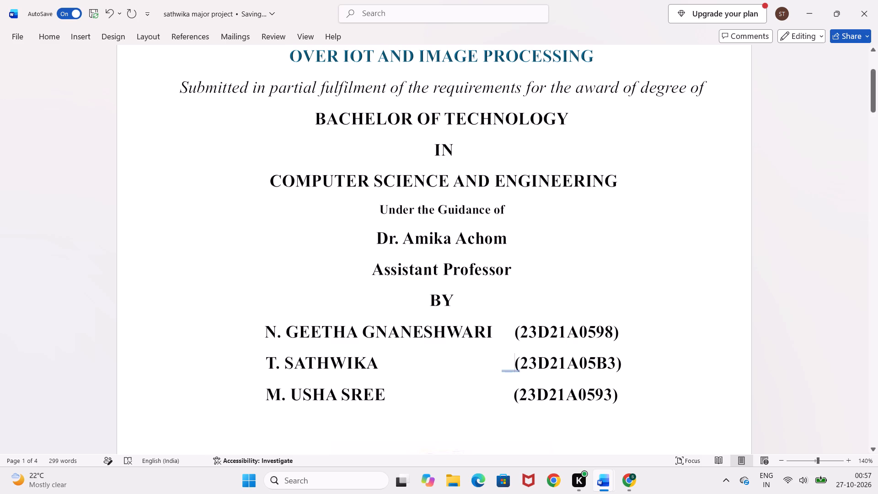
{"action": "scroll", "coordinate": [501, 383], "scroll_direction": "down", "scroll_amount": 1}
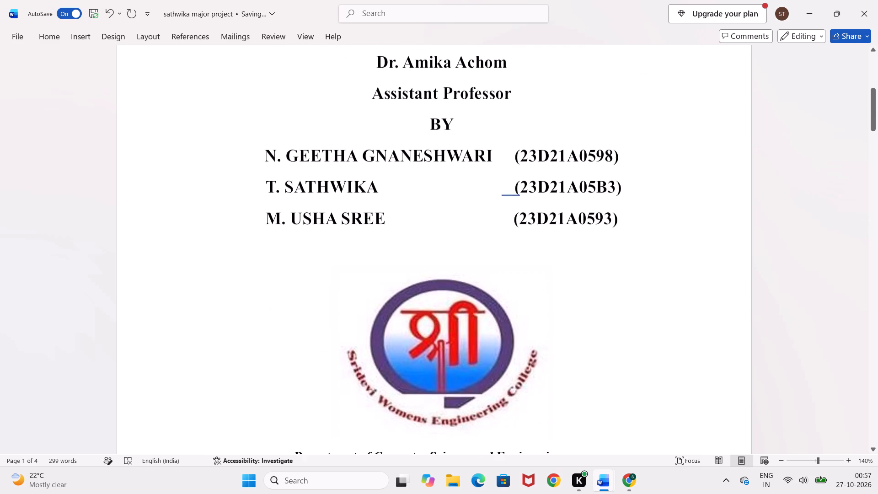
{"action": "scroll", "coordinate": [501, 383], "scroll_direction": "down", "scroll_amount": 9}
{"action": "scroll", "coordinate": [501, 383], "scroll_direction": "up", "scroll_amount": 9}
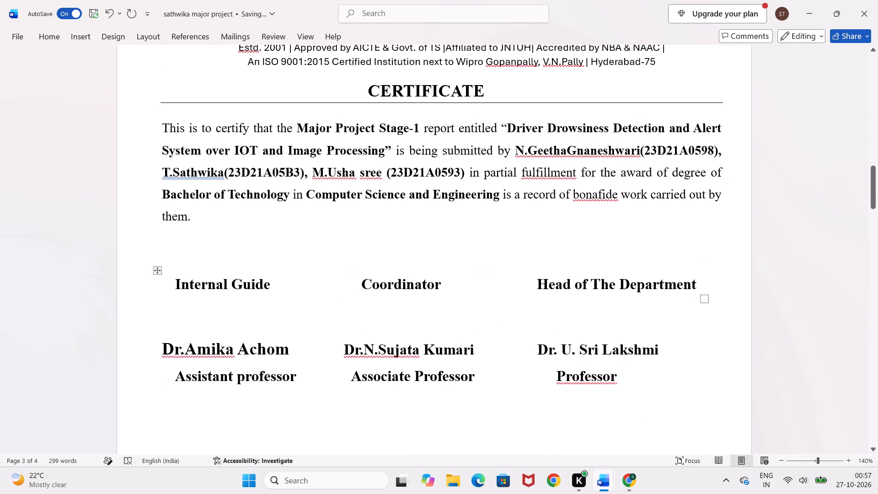
Save a copy of the report in the Downloads folder as a Word document named sathwika major project, and close it.
{"action": "left_click", "coordinate": [20, 38]}
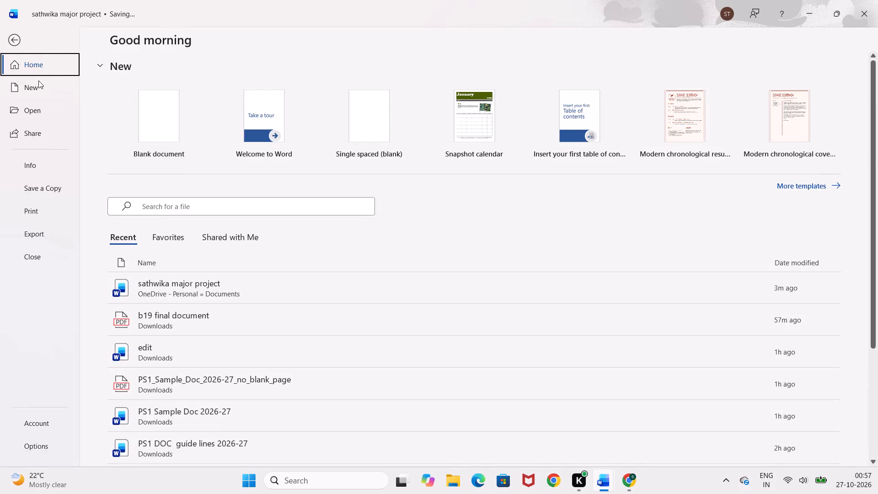
{"action": "left_click", "coordinate": [48, 187]}
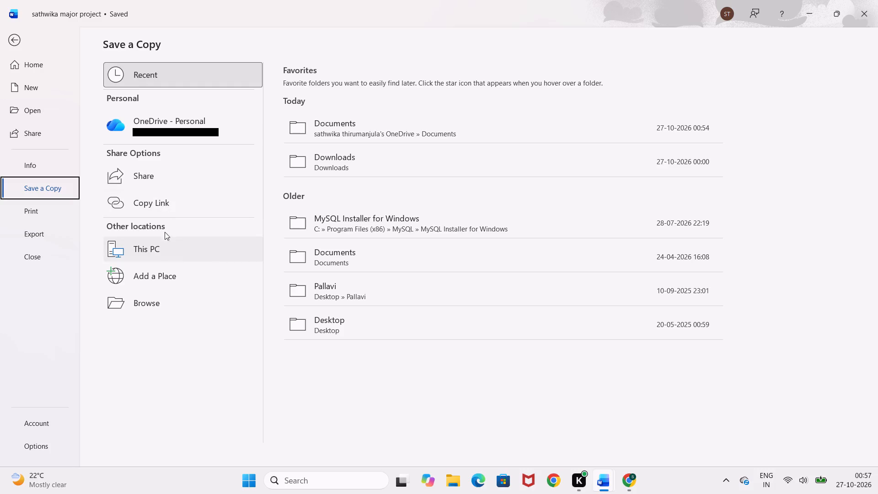
{"action": "left_click", "coordinate": [167, 248]}
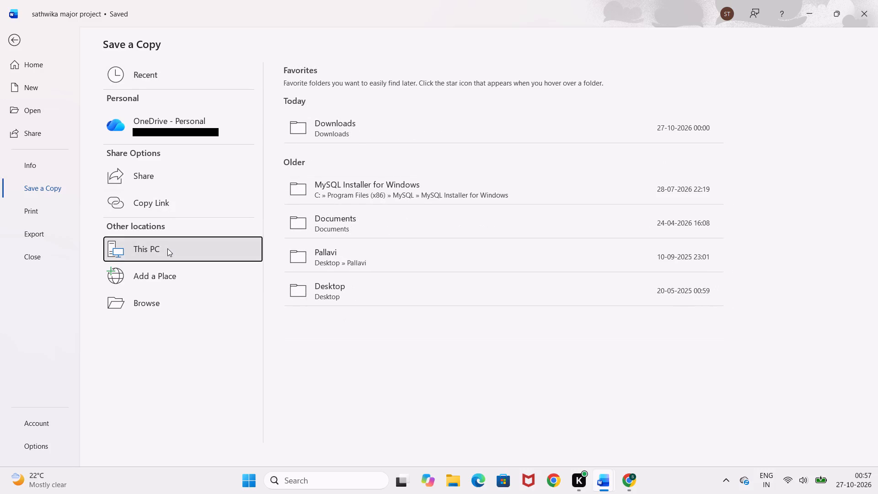
{"action": "double_click", "coordinate": [384, 127]}
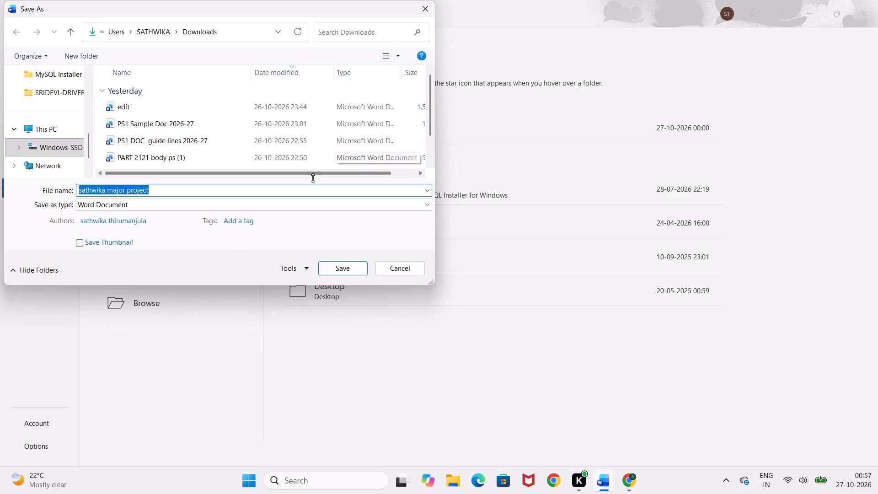
{"action": "left_click", "coordinate": [348, 262]}
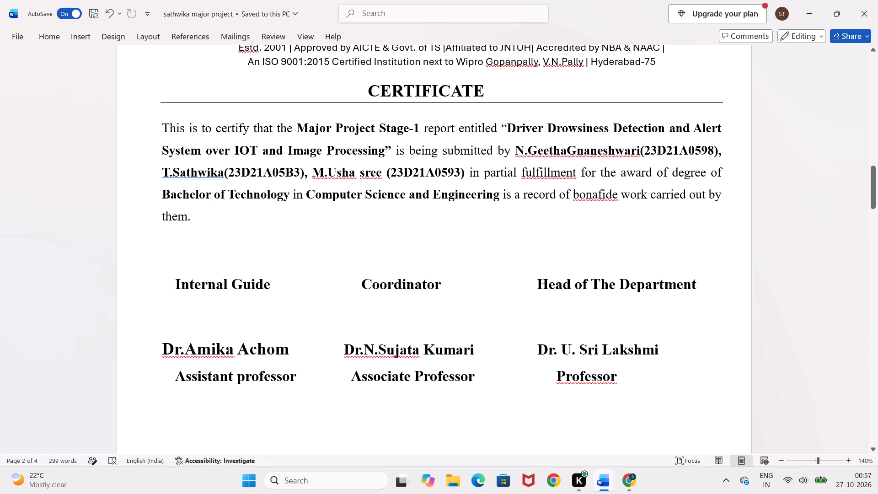
{"action": "left_click", "coordinate": [853, 9]}
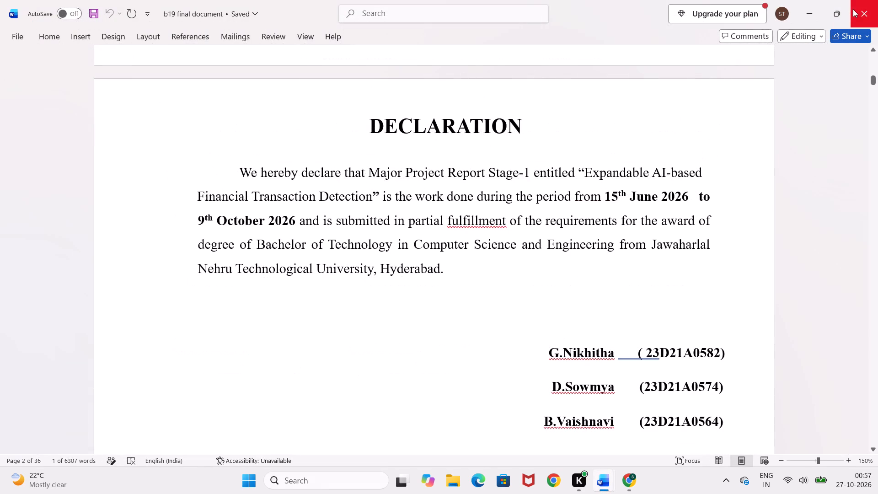